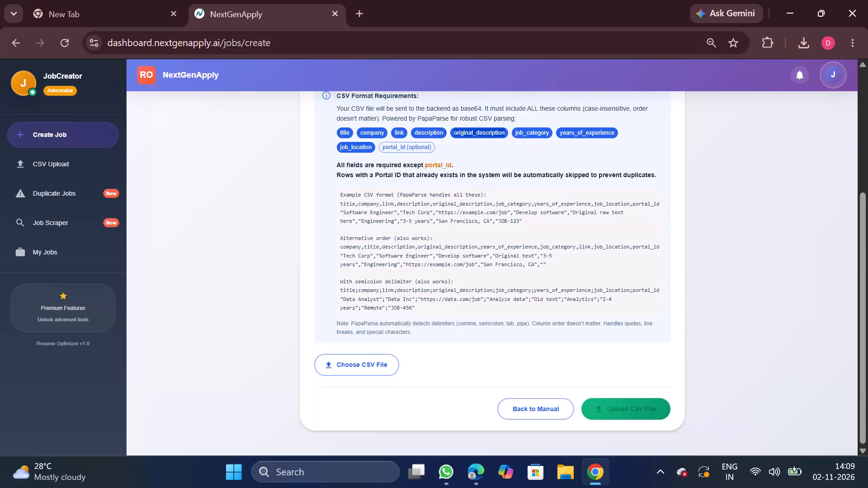
# Look over the created jobs by category on the My Jobs page.
pyautogui.scroll(3, 477, 282)
pyautogui.click(83, 261)
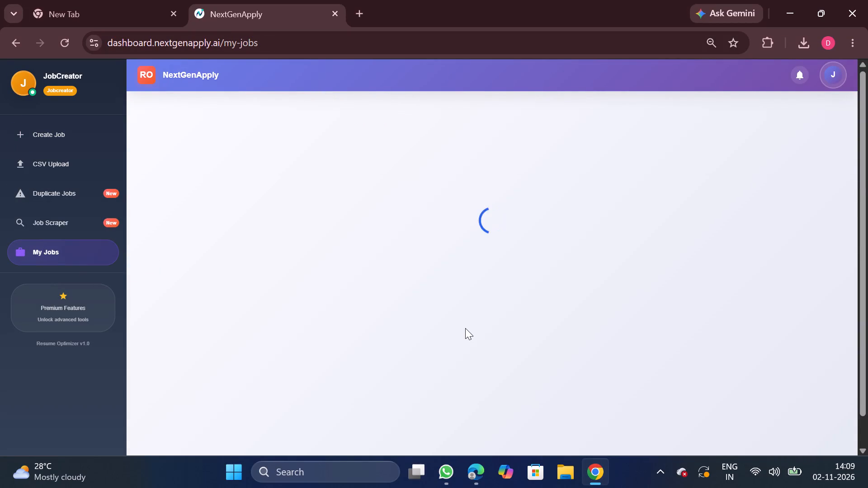
pyautogui.scroll(-1, 465, 328)
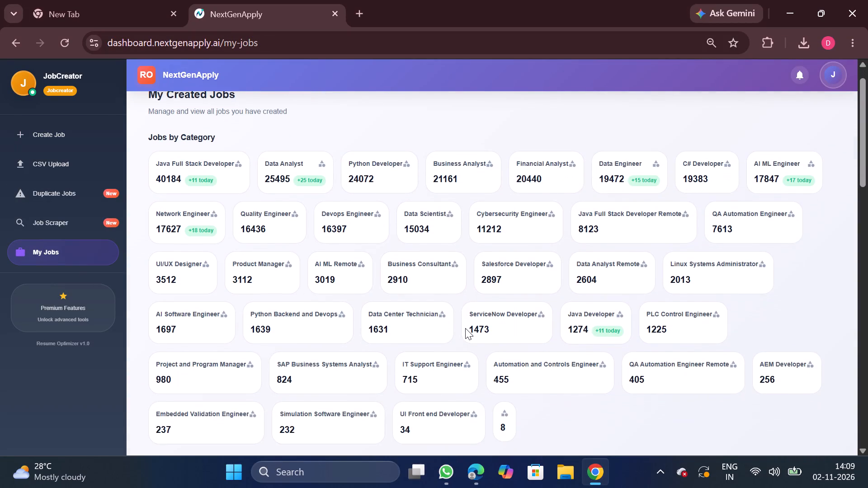
pyautogui.scroll(-3, 465, 328)
pyautogui.scroll(5, 465, 328)
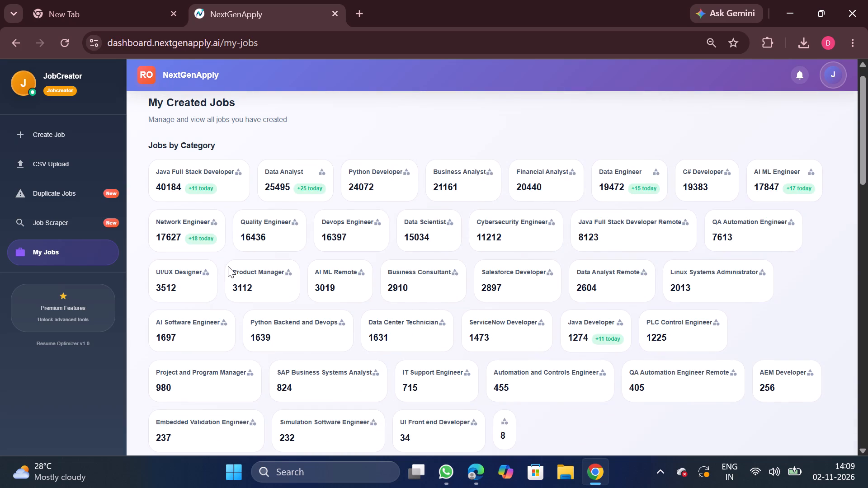
# Download the processed CSV of the C# Developer entry #4758 from the CSV upload history and open it in Excel.
pyautogui.click(80, 164)
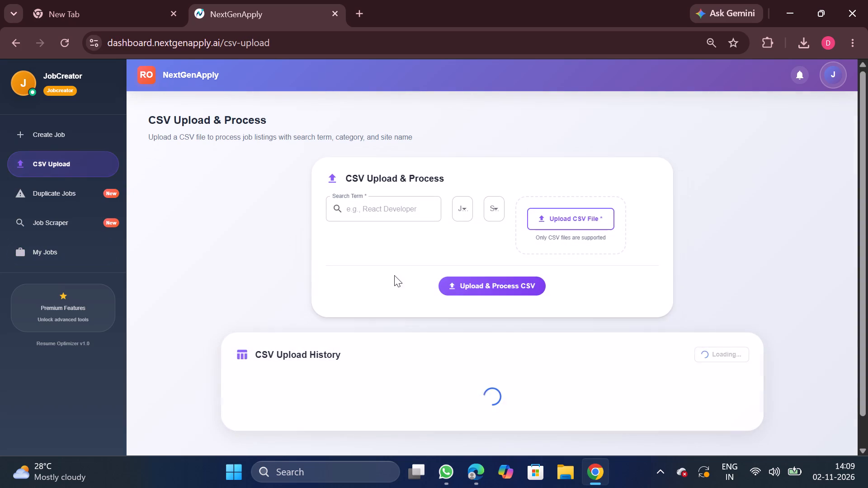
pyautogui.scroll(3, 394, 275)
pyautogui.scroll(-1, 576, 360)
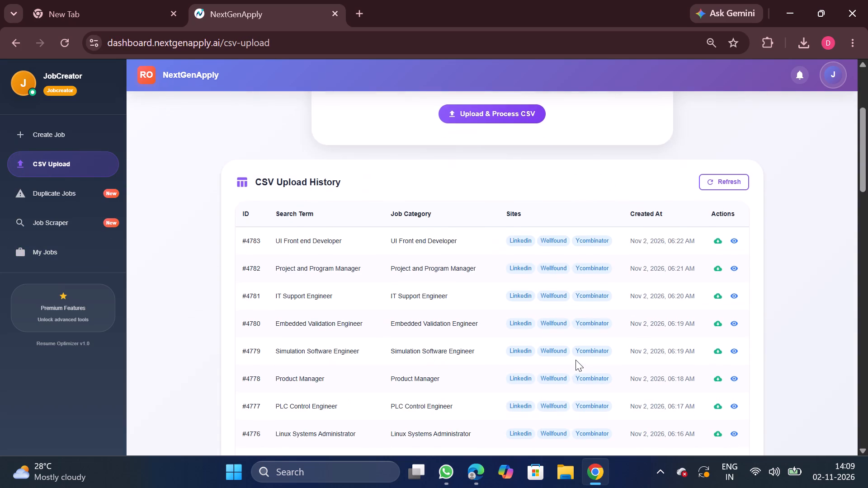
pyautogui.scroll(-4, 576, 360)
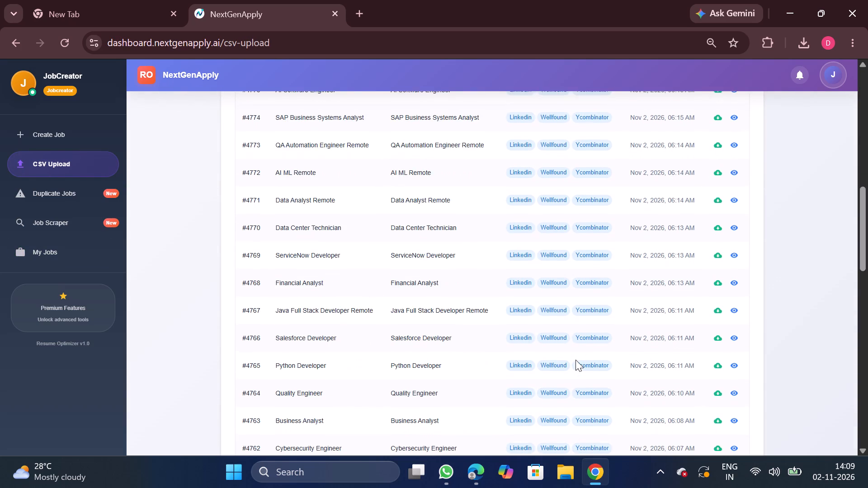
pyautogui.scroll(-3, 576, 360)
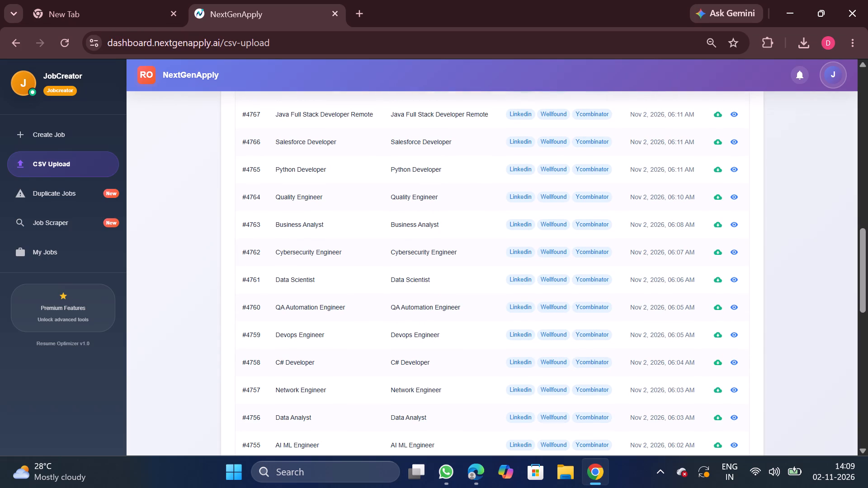
pyautogui.click(716, 362)
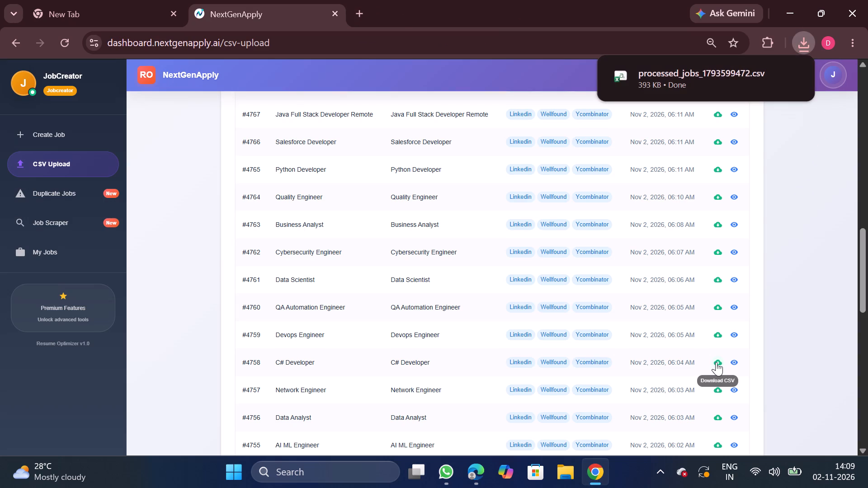
pyautogui.click(706, 83)
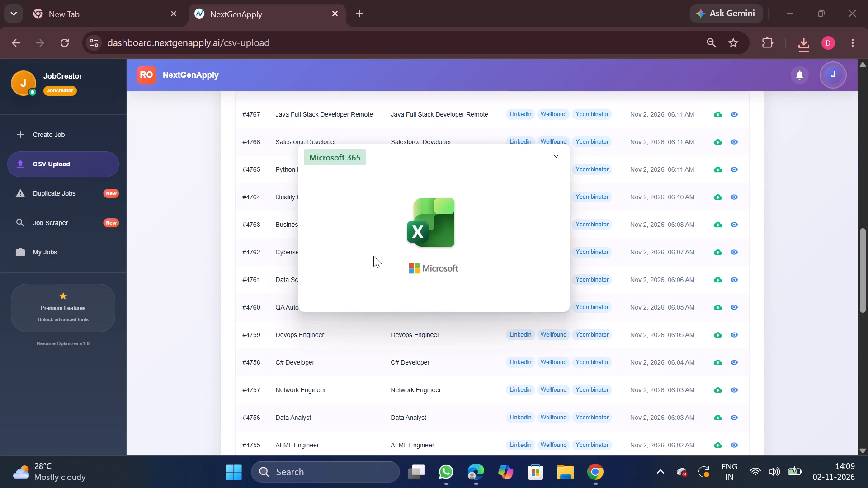
# Remove duplicate rows from the whole data range, comparing only the company column.
pyautogui.click(217, 345)
pyautogui.hotkey('ctrl', 'a')
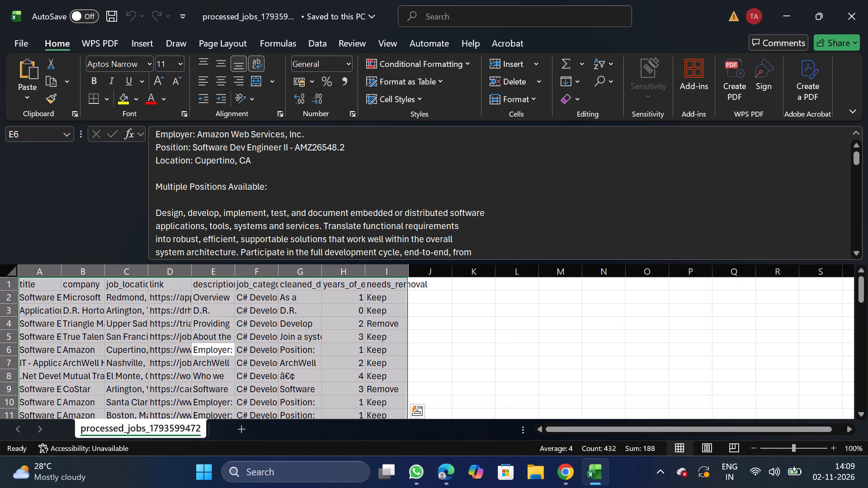
pyautogui.click(316, 40)
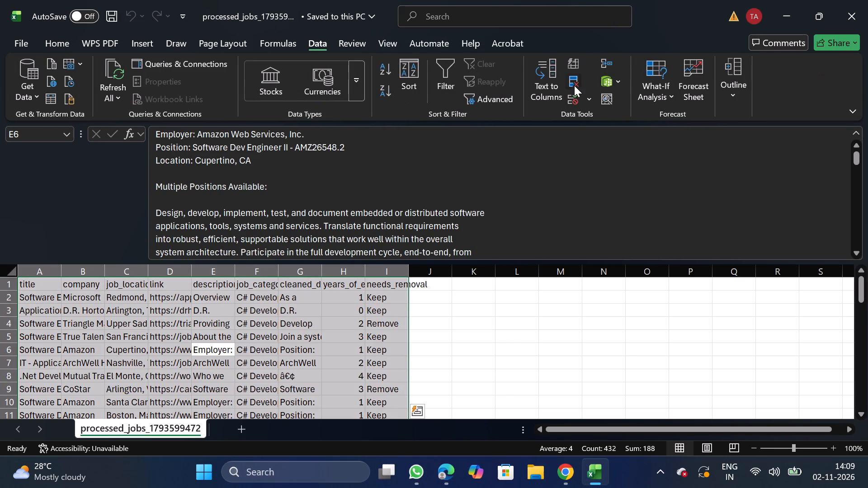
pyautogui.click(574, 85)
pyautogui.click(194, 209)
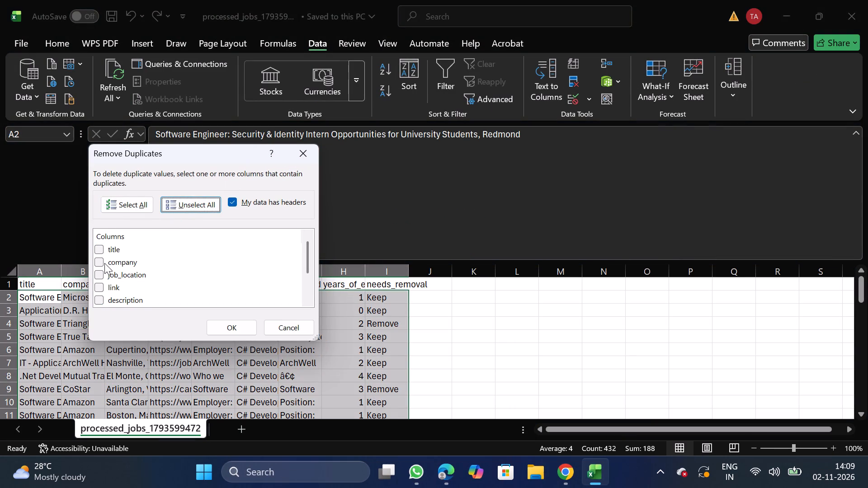
pyautogui.click(104, 263)
pyautogui.click(98, 261)
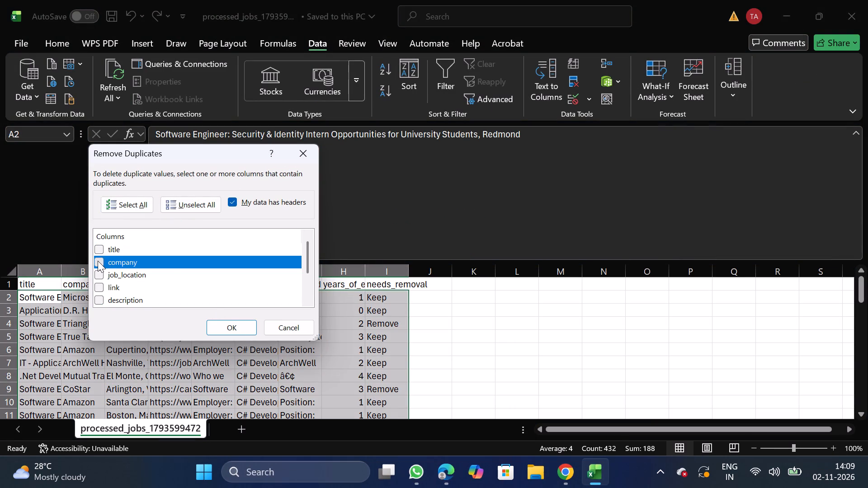
pyautogui.click(228, 321)
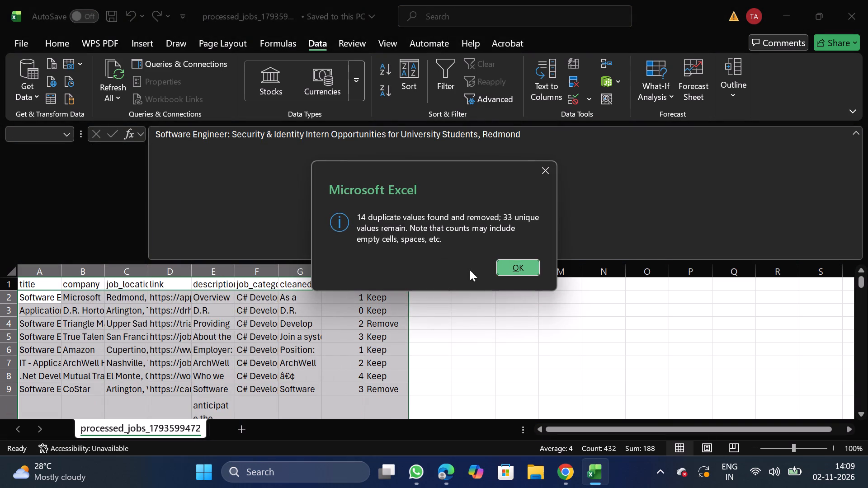
pyautogui.click(514, 271)
# Filter the needs_removal column to hide the Keep rows, leaving Remove and blanks selected.
pyautogui.click(389, 275)
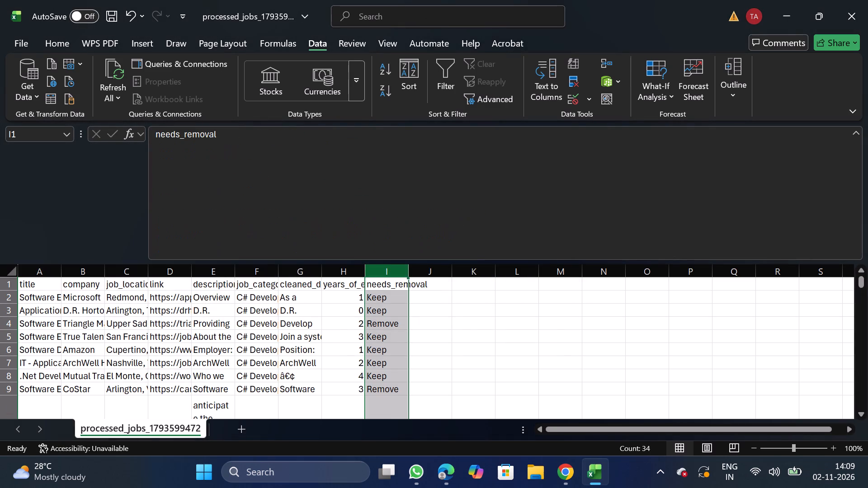
pyautogui.click(451, 85)
pyautogui.click(404, 289)
pyautogui.click(263, 321)
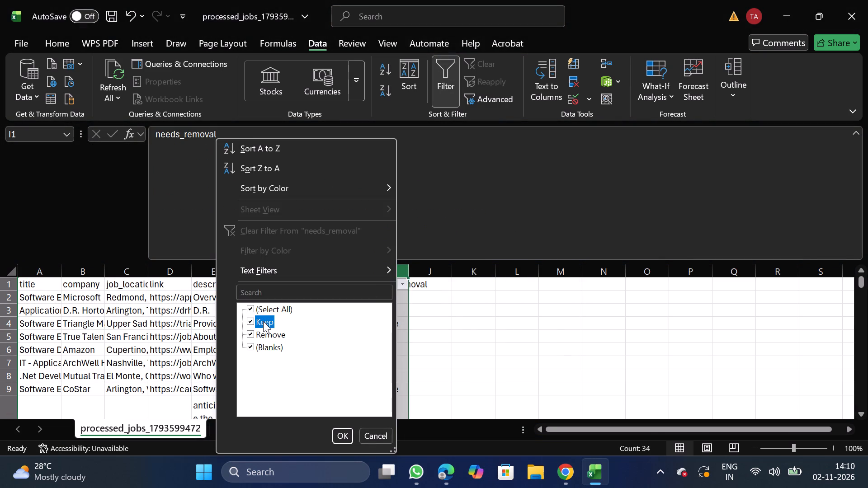
pyautogui.click(343, 437)
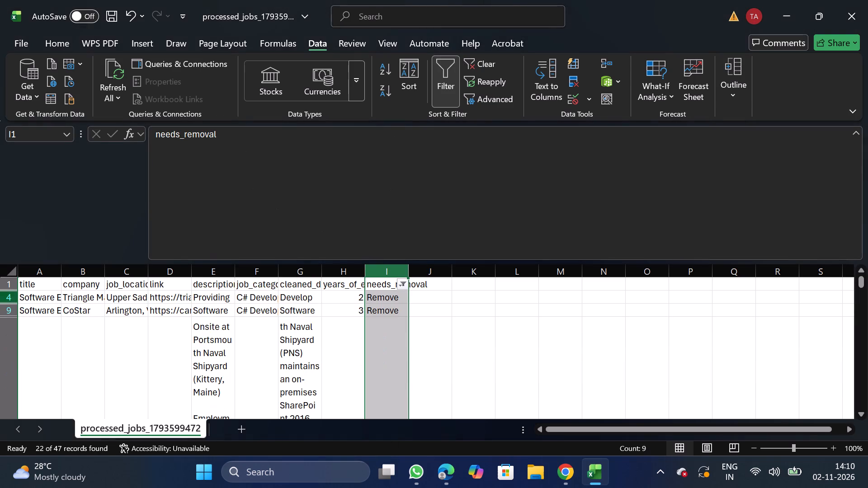
# Delete all the filtered rows below the header and turn off the needs_removal filter.
pyautogui.click(0, 296)
pyautogui.hotkey('ctrl', 'shift', 'Down')
pyautogui.rightClick(52, 329)
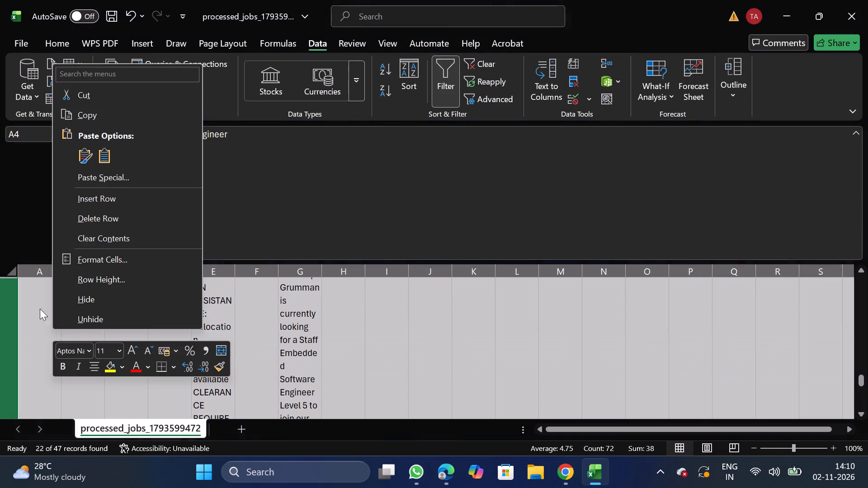
pyautogui.click(91, 218)
pyautogui.click(452, 88)
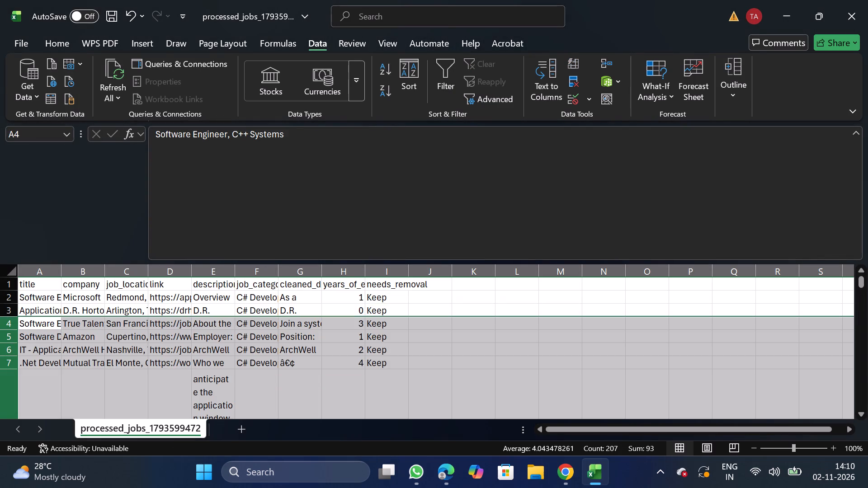
# Filter the years_of_experience column to show only the values 8, 10, 12 and blanks.
pyautogui.click(347, 269)
pyautogui.click(441, 93)
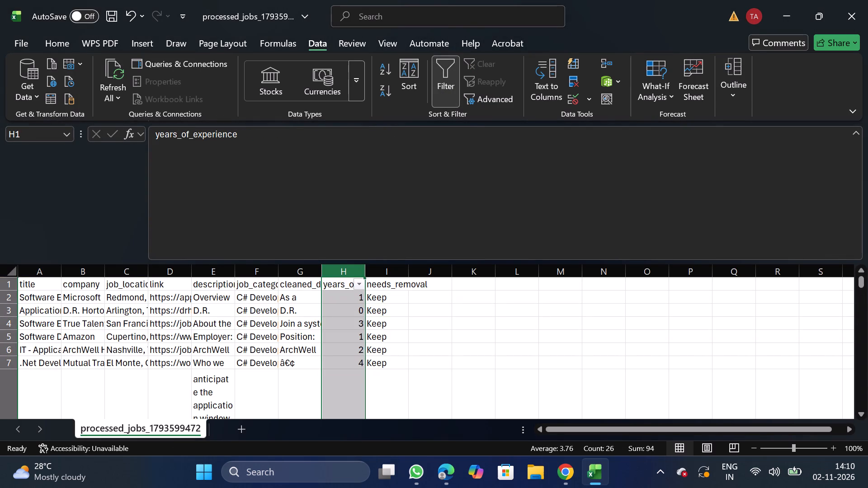
pyautogui.click(357, 286)
pyautogui.click(228, 309)
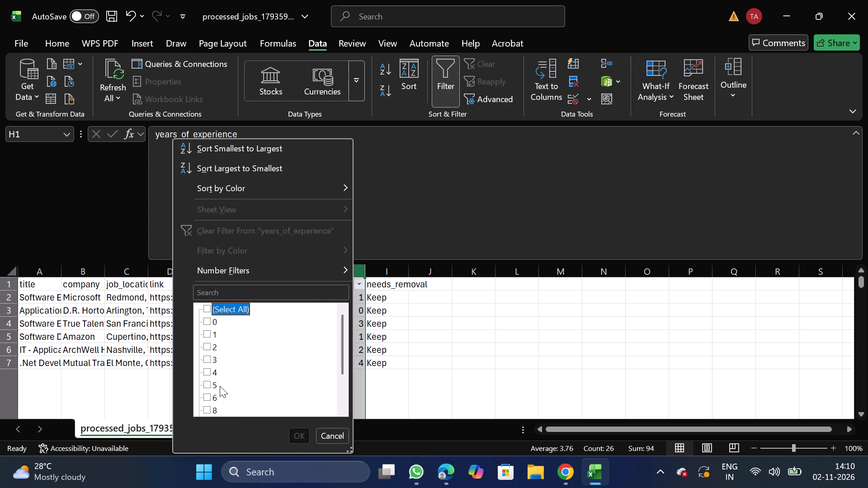
pyautogui.scroll(-1, 220, 386)
pyautogui.click(210, 352)
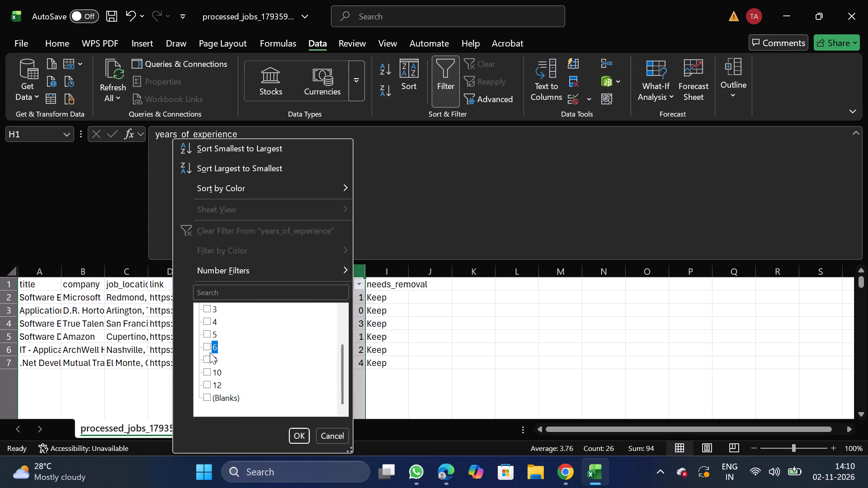
pyautogui.click(210, 352)
pyautogui.click(208, 359)
pyautogui.click(206, 374)
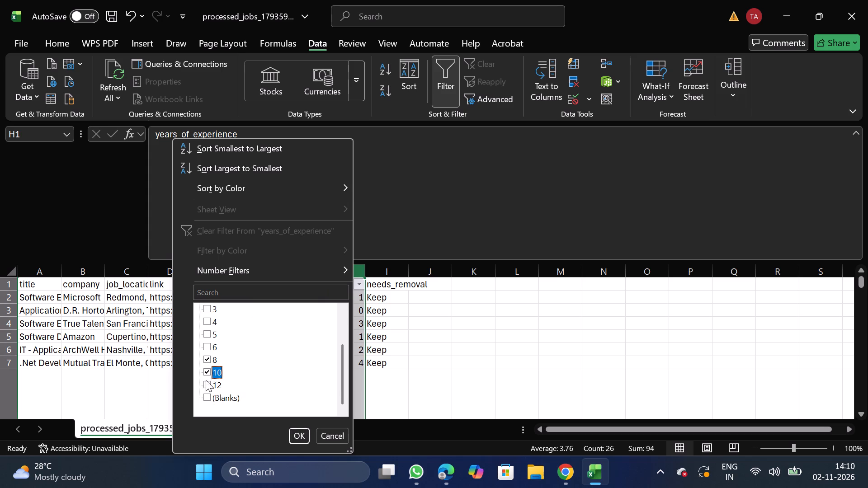
pyautogui.click(206, 382)
pyautogui.click(206, 395)
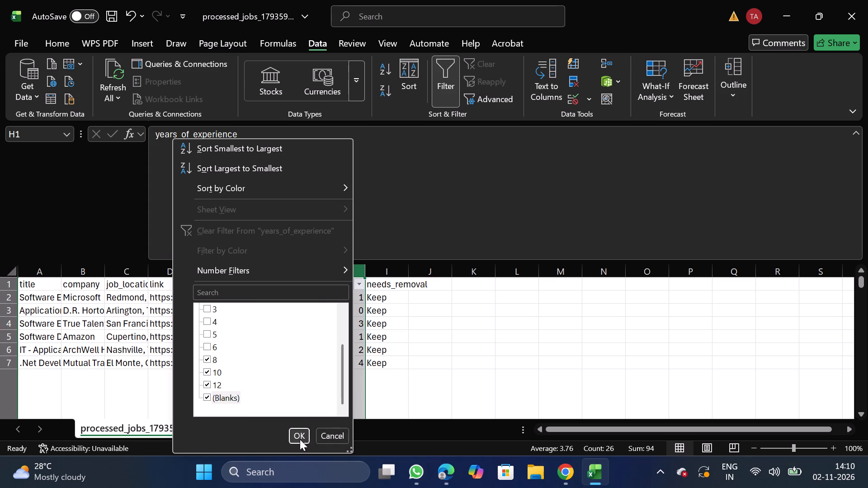
pyautogui.click(300, 439)
# Delete all the filtered rows below the header and turn off the years_of_experience filter.
pyautogui.click(0, 304)
pyautogui.hotkey('ctrl', 'shift', 'Down')
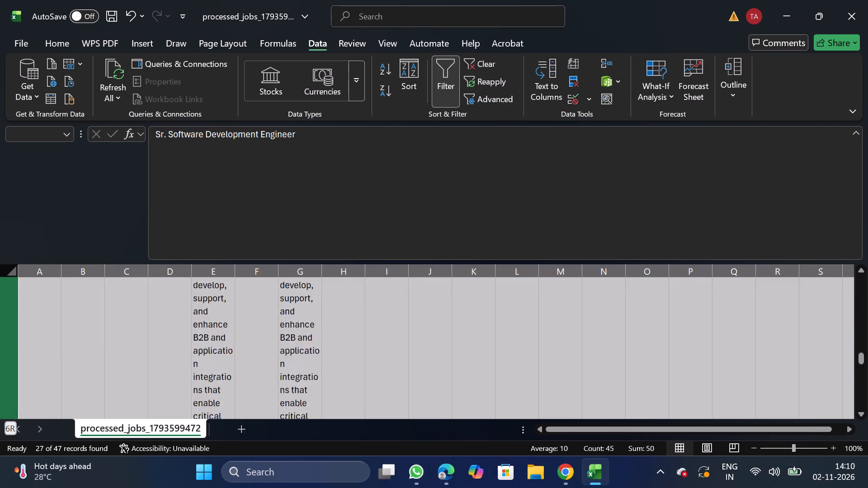
pyautogui.rightClick(107, 341)
pyautogui.click(168, 229)
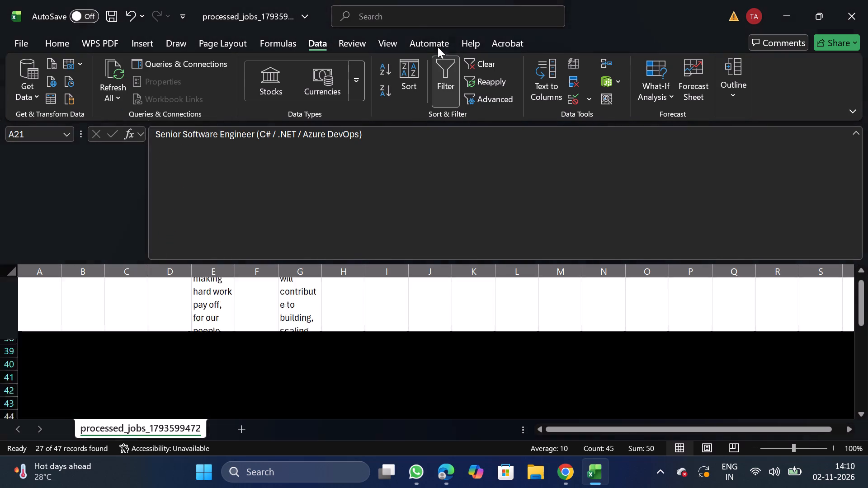
pyautogui.click(434, 89)
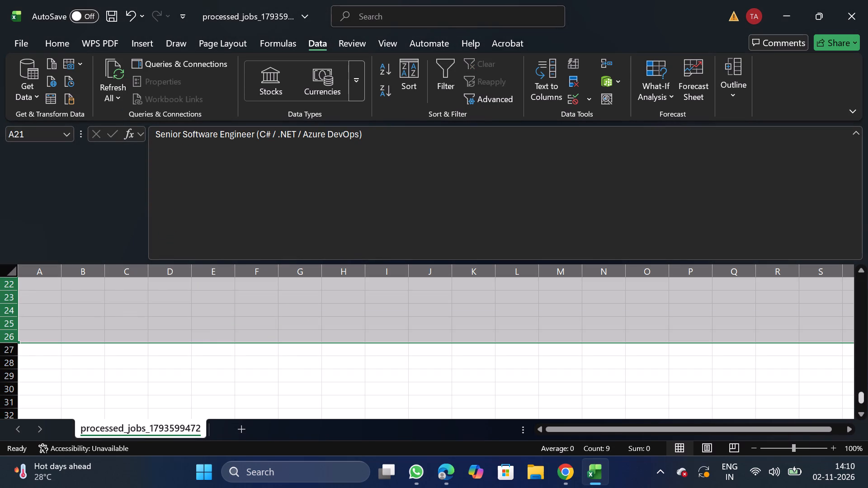
# Delete the needs_removal column from the sheet.
pyautogui.moveTo(858, 396); pyautogui.dragTo(858, 215)
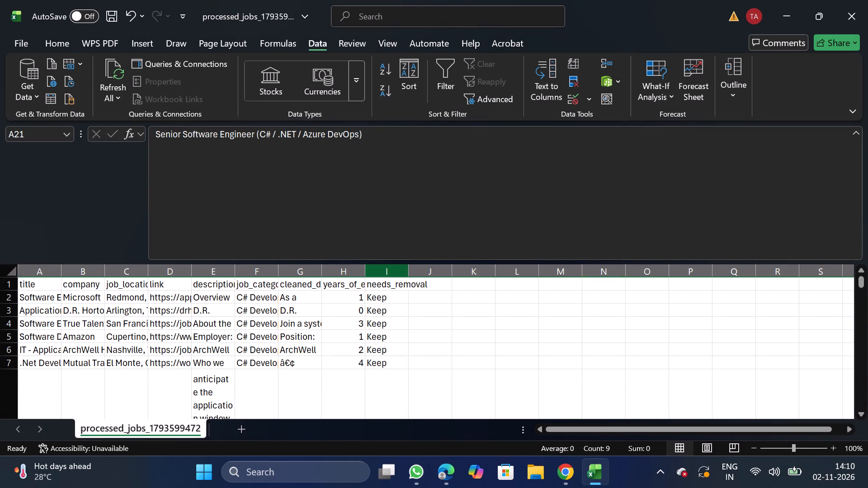
pyautogui.click(372, 272)
pyautogui.rightClick(382, 389)
pyautogui.click(429, 277)
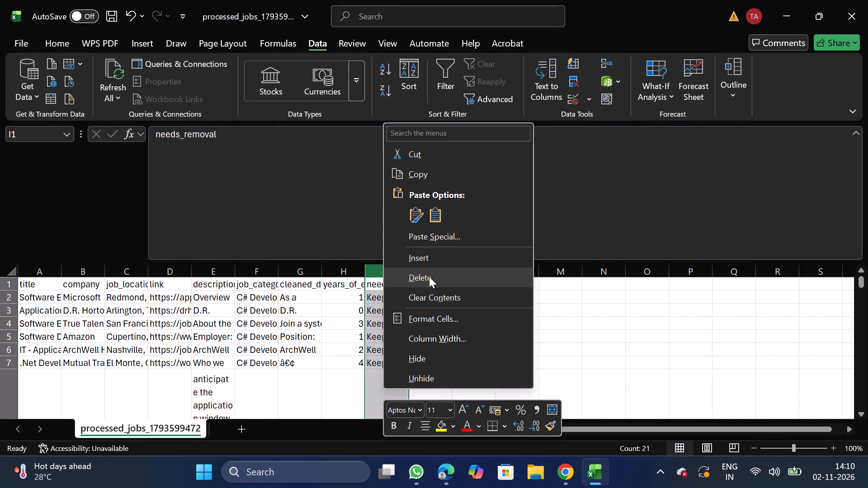
# Move the job_category column in front of the title column so it becomes column A.
pyautogui.click(265, 272)
pyautogui.hotkey('ctrl', 'x')
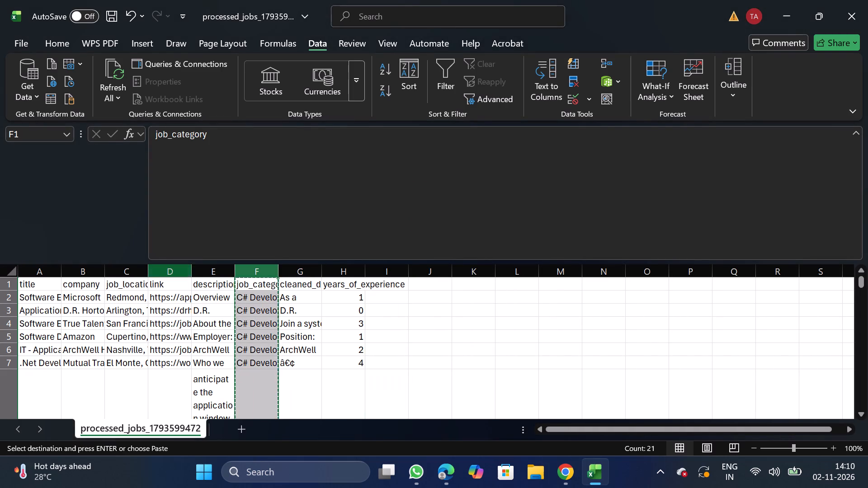
pyautogui.click(42, 272)
pyautogui.rightClick(45, 343)
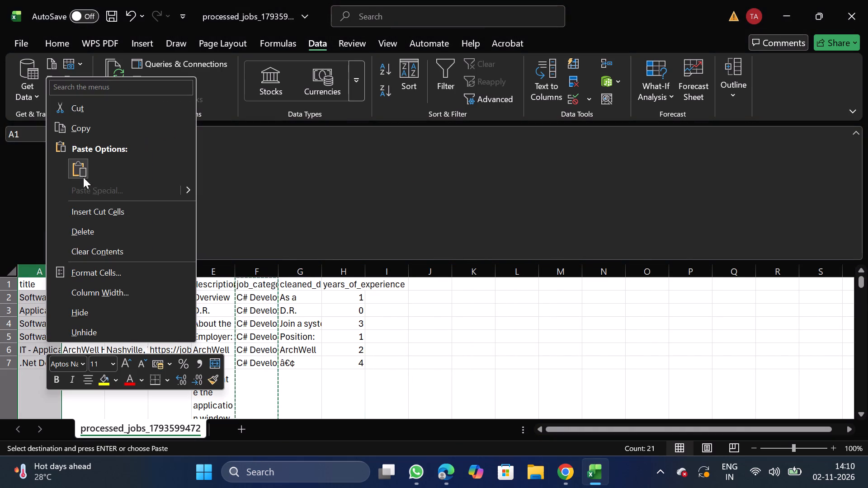
pyautogui.click(114, 213)
# Turn off text wrapping for the description and cleaned_description columns.
pyautogui.click(263, 271)
pyautogui.hotkey('shift', 'Right')
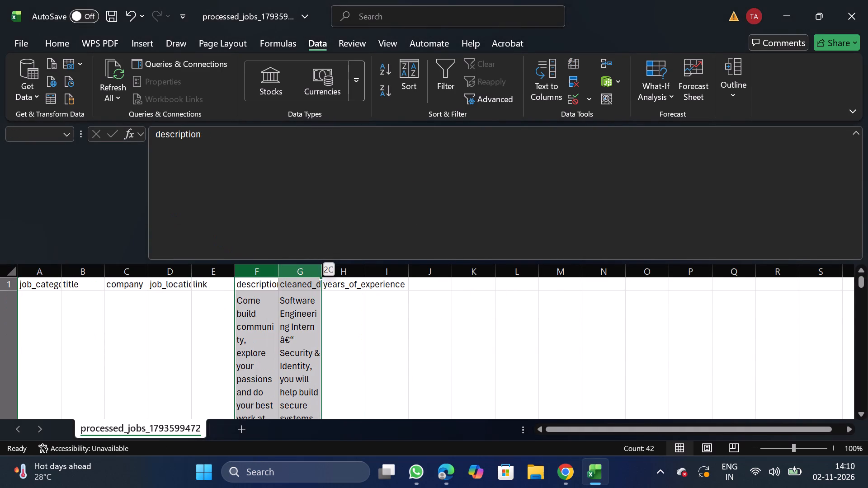
pyautogui.click(60, 47)
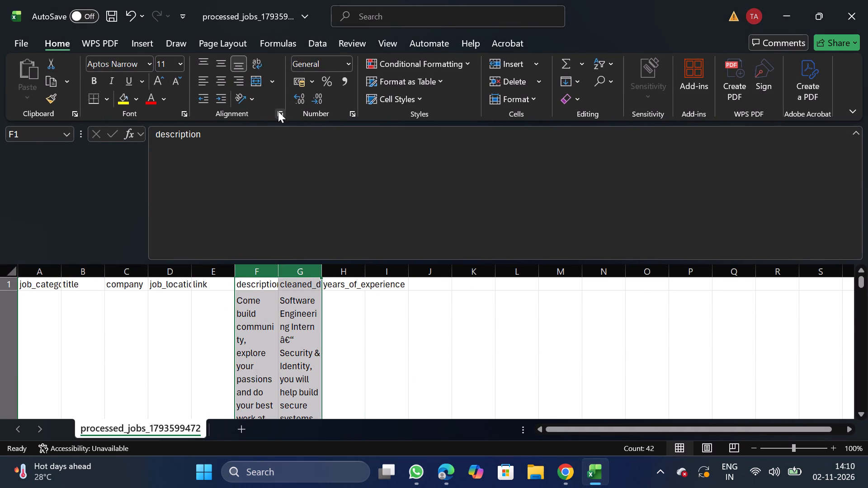
pyautogui.click(280, 115)
pyautogui.doubleClick(66, 216)
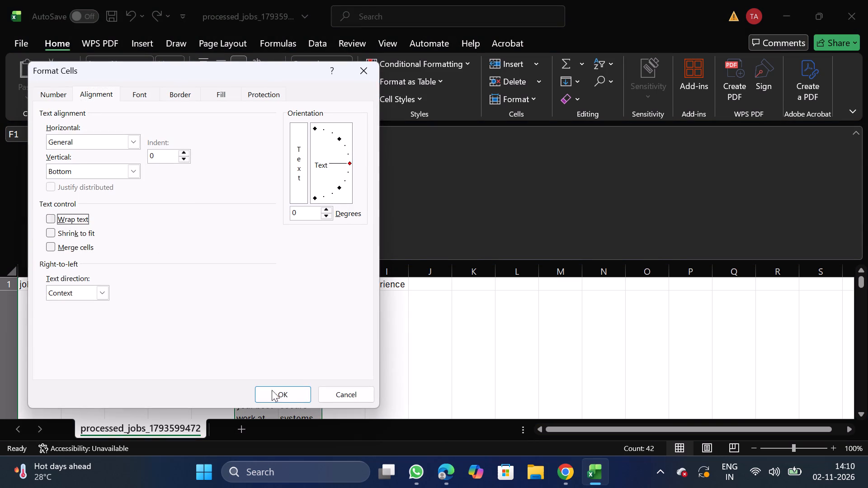
pyautogui.click(285, 394)
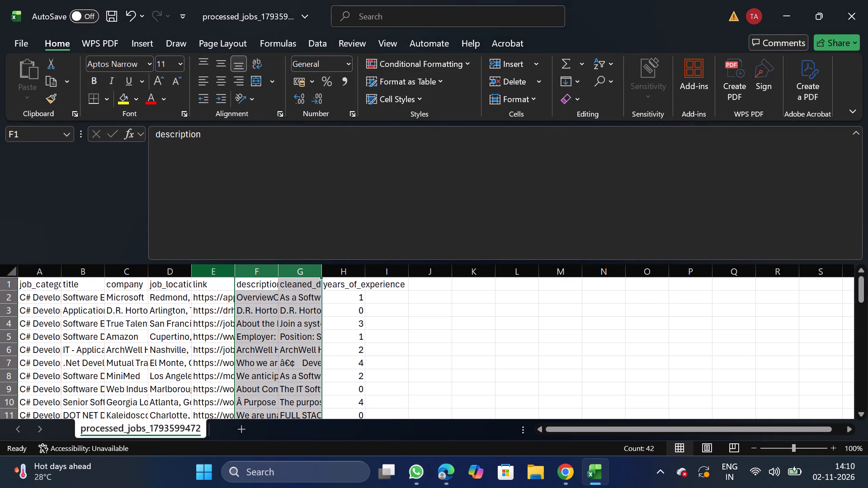
# Move the link column to the end of the table, after years_of_experience.
pyautogui.click(216, 276)
pyautogui.hotkey('ctrl', 'x')
pyautogui.moveTo(387, 269); pyautogui.dragTo(386, 304)
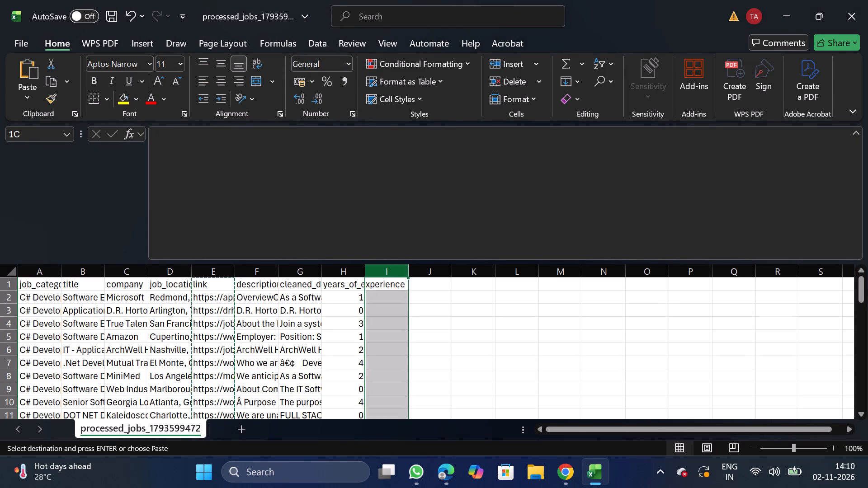
pyautogui.moveTo(386, 304); pyautogui.dragTo(388, 360)
pyautogui.rightClick(388, 360)
pyautogui.click(467, 231)
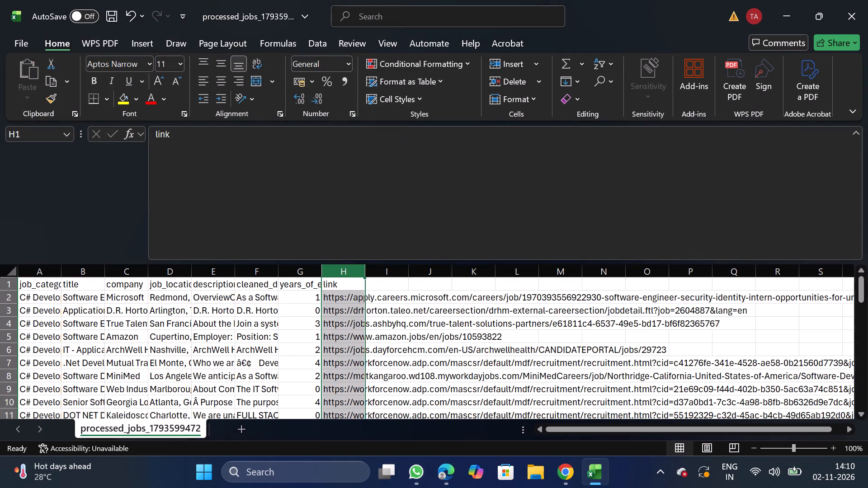
# Move the years_of_experience column in front of the description column so it becomes column E.
pyautogui.click(300, 269)
pyautogui.hotkey('ctrl', 'x')
pyautogui.moveTo(208, 275); pyautogui.dragTo(207, 341)
pyautogui.rightClick(207, 341)
pyautogui.click(278, 214)
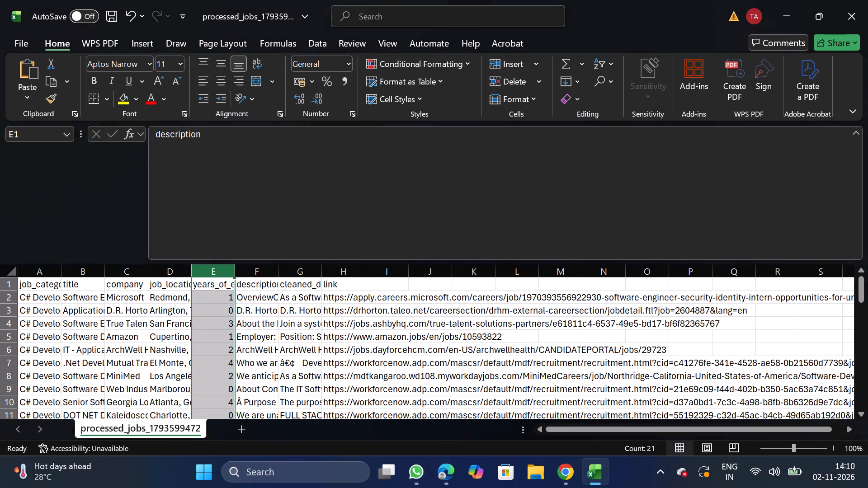
# Rename the cleaned_description header in G1 as description, reusing the text copied from the F1 header.
pyautogui.click(251, 278)
pyautogui.moveTo(151, 131); pyautogui.dragTo(215, 134)
pyautogui.hotkey('ctrl', 'c')
pyautogui.click(306, 284)
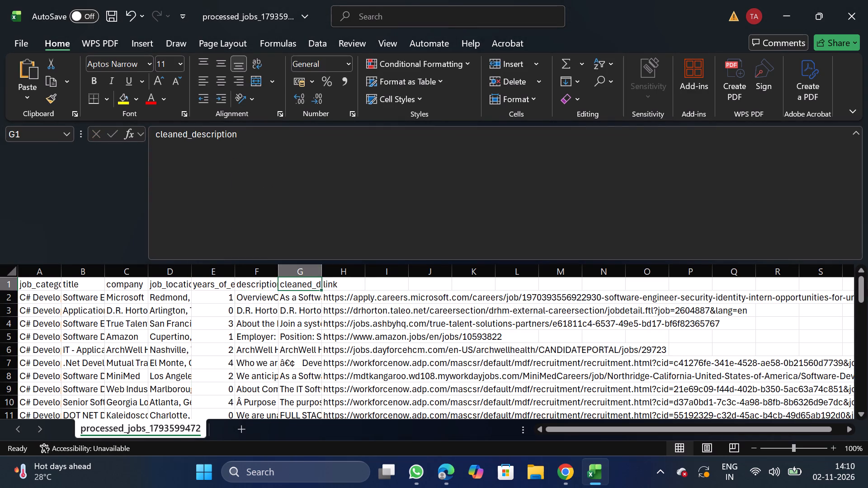
pyautogui.click(361, 246)
pyautogui.press('BackSpace')
pyautogui.press('BackSpace')
pyautogui.press('BackSpace')
pyautogui.press('BackSpace')
pyautogui.press('BackSpace')
pyautogui.press('BackSpace')
pyautogui.press('BackSpace')
pyautogui.press('BackSpace')
pyautogui.press('BackSpace')
pyautogui.press('BackSpace')
pyautogui.press('BackSpace')
pyautogui.press('BackSpace')
pyautogui.press('BackSpace')
pyautogui.press('BackSpace')
pyautogui.press('BackSpace')
pyautogui.press('BackSpace')
pyautogui.press('BackSpace')
pyautogui.press('BackSpace')
pyautogui.press('BackSpace')
pyautogui.press('BackSpace')
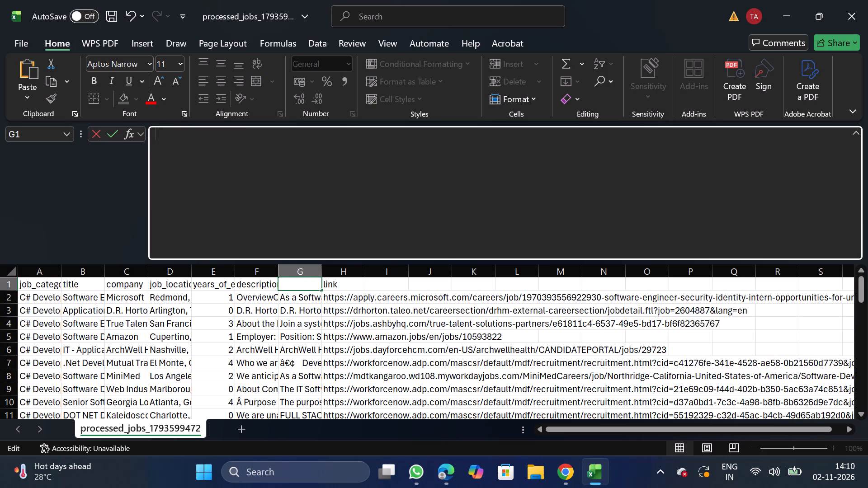
pyautogui.hotkey('ctrl', 'v')
# Rename the F1 header as original_description, copying that column name from the bulk CSV upload requirements on NextGenApply in Chrome.
pyautogui.click(259, 286)
pyautogui.click(356, 221)
pyautogui.press('BackSpace')
pyautogui.press('BackSpace')
pyautogui.press('BackSpace')
pyautogui.press('BackSpace')
pyautogui.press('BackSpace')
pyautogui.press('BackSpace')
pyautogui.press('BackSpace')
pyautogui.press('BackSpace')
pyautogui.press('BackSpace')
pyautogui.press('BackSpace')
pyautogui.press('BackSpace')
pyautogui.press('BackSpace')
pyautogui.press('BackSpace')
pyautogui.press('BackSpace')
pyautogui.press('BackSpace')
pyautogui.press('BackSpace')
pyautogui.press('BackSpace')
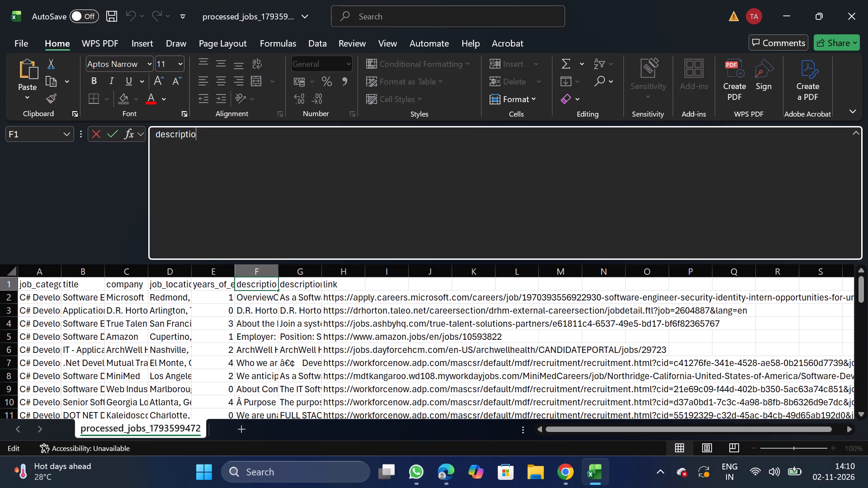
pyautogui.click(569, 471)
pyautogui.click(53, 136)
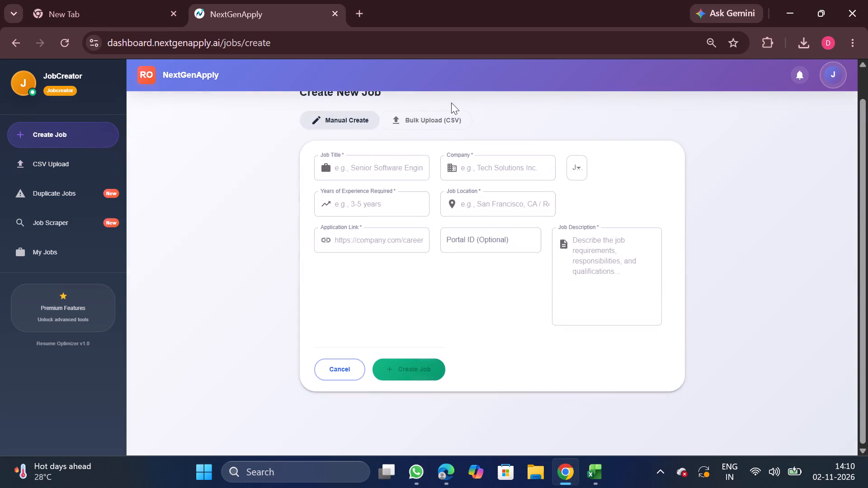
pyautogui.click(450, 118)
pyautogui.doubleClick(483, 222)
pyautogui.hotkey('ctrl', 'c')
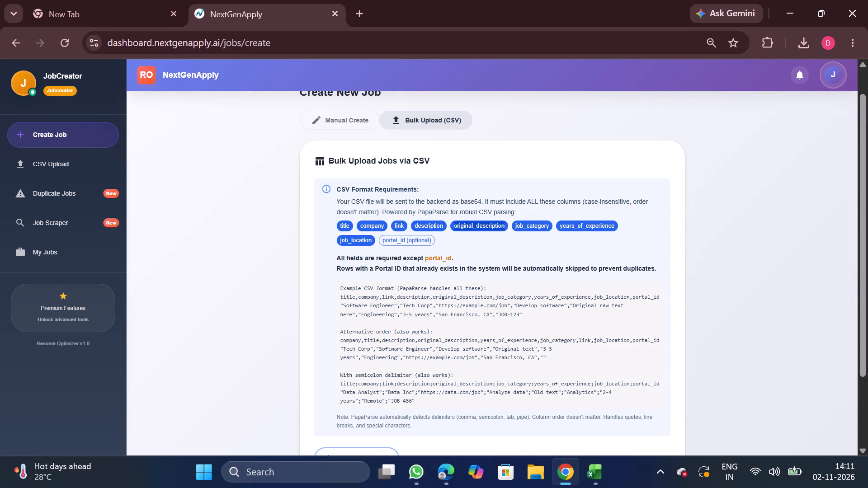
pyautogui.click(601, 476)
pyautogui.hotkey('ctrl', 'v')
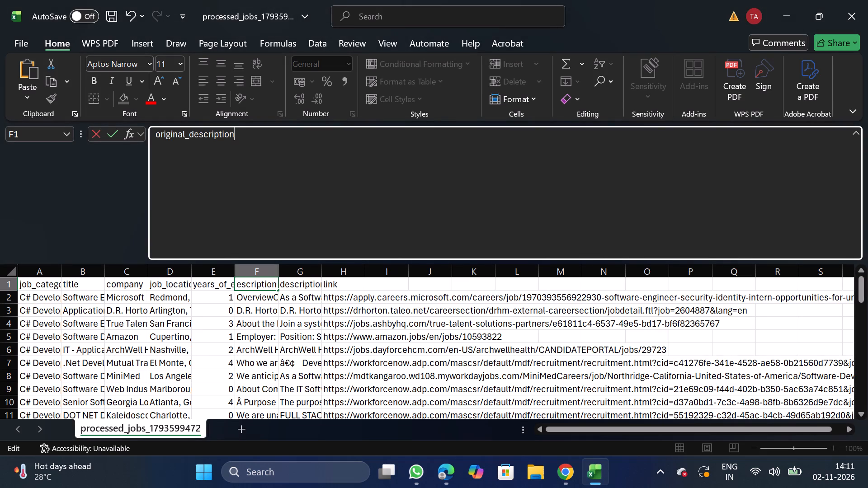
# Filter the title column to show only the Security & Identity Intern Opportunities title and blanks.
pyautogui.click(80, 270)
pyautogui.click(324, 47)
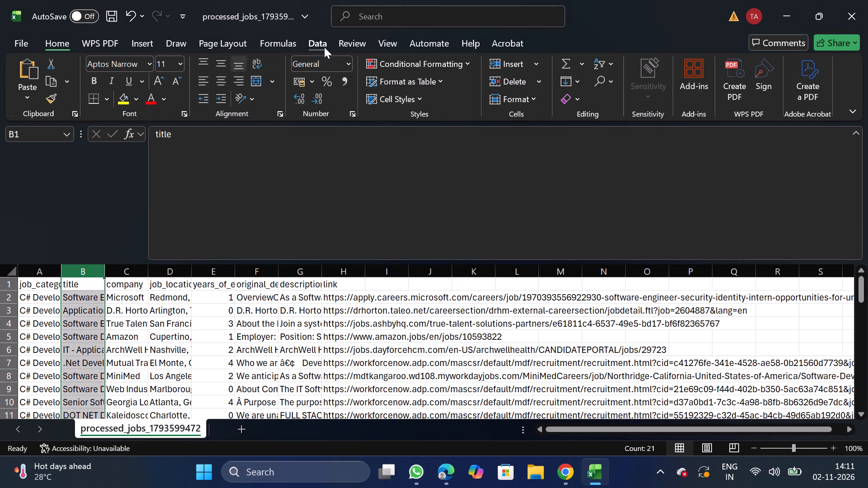
pyautogui.click(439, 82)
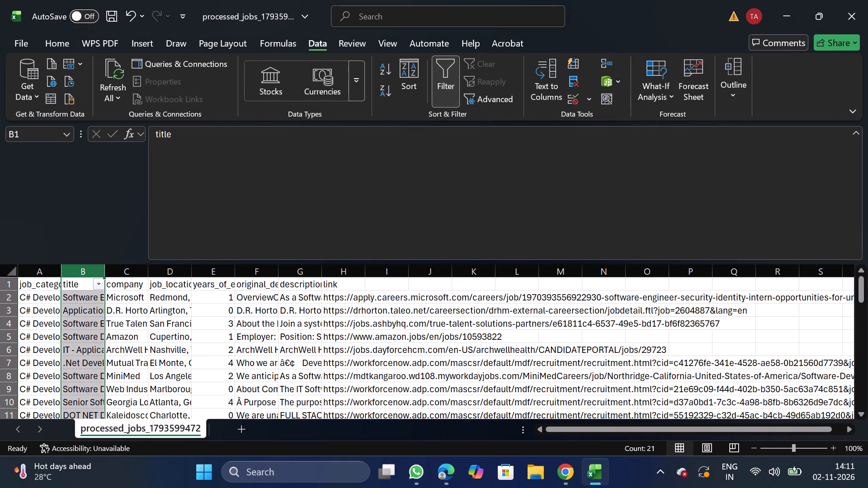
pyautogui.click(100, 283)
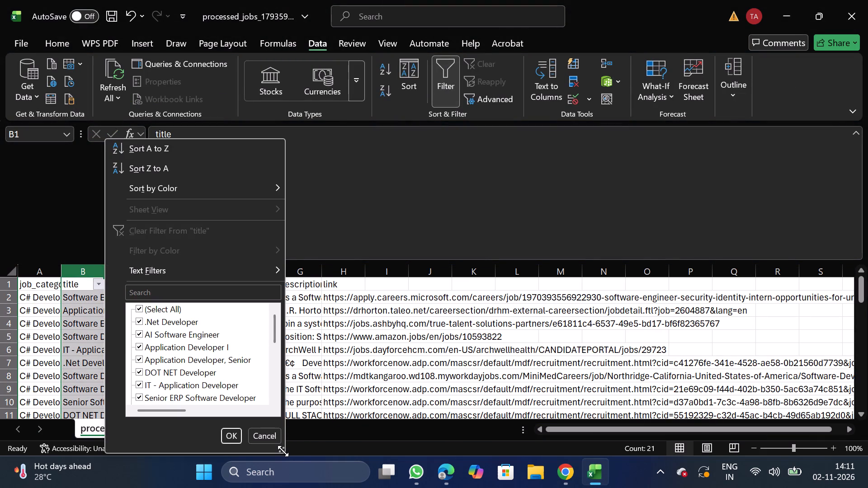
pyautogui.doubleClick(283, 451)
pyautogui.moveTo(283, 451); pyautogui.dragTo(711, 487)
pyautogui.click(158, 310)
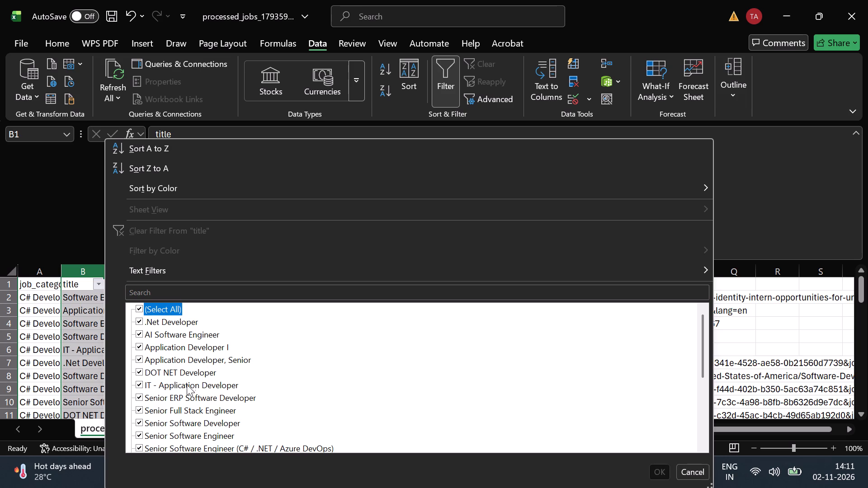
pyautogui.scroll(-1, 221, 449)
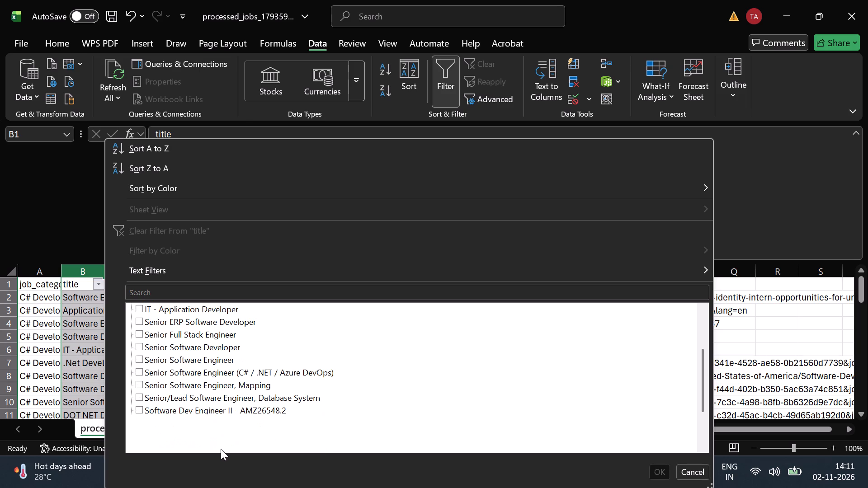
pyautogui.scroll(-2, 221, 449)
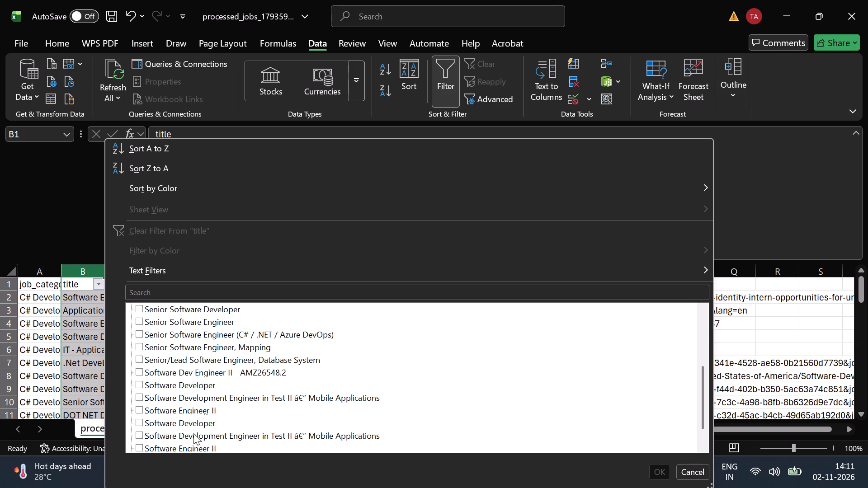
pyautogui.click(250, 411)
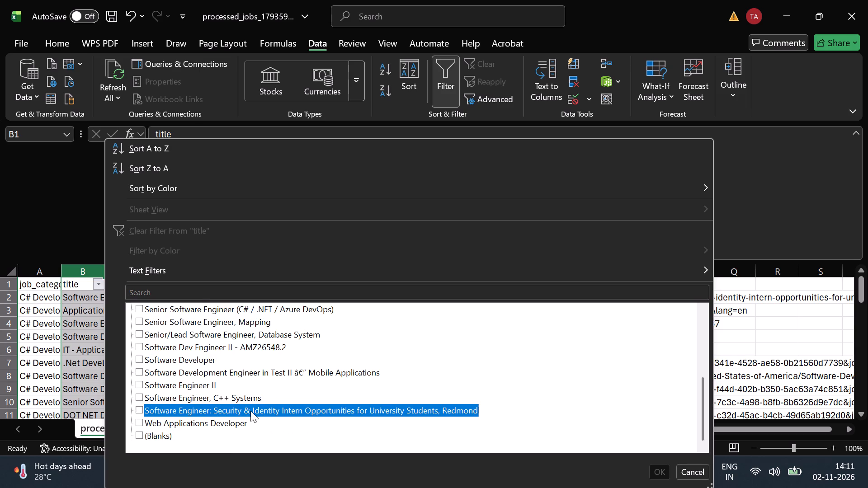
pyautogui.click(155, 434)
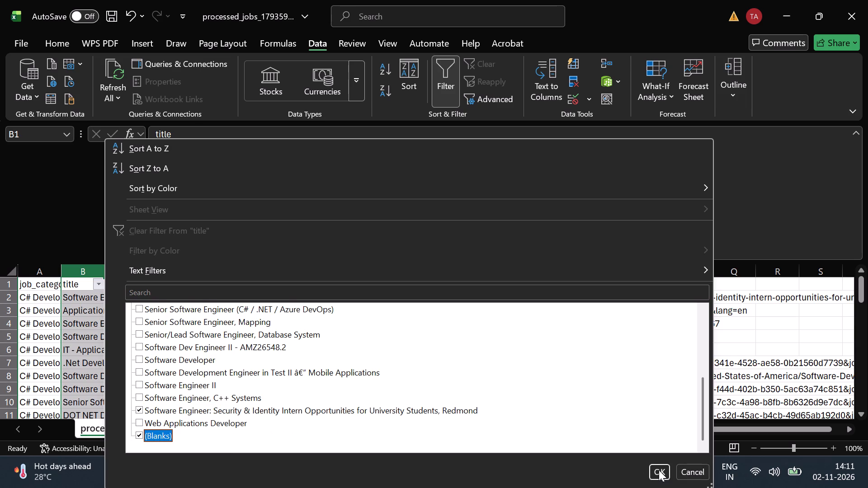
pyautogui.click(659, 470)
# Delete the filtered intern job row and turn off the title filter.
pyautogui.click(0, 298)
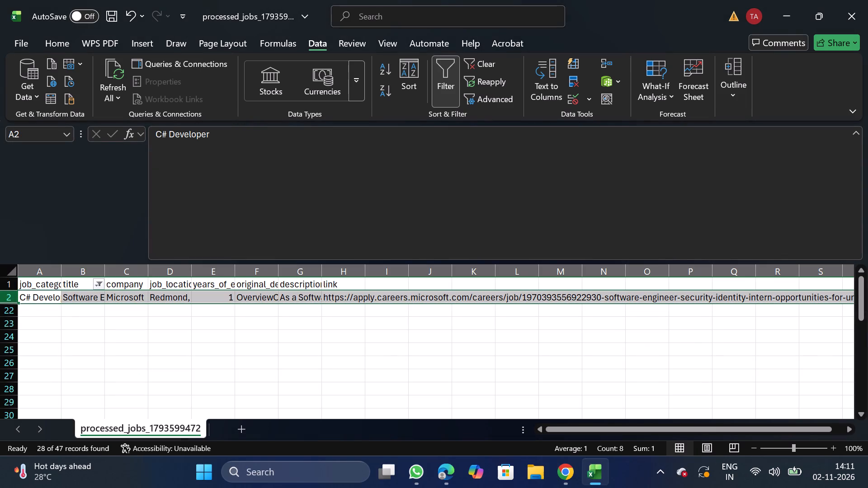
pyautogui.rightClick(22, 300)
pyautogui.click(94, 188)
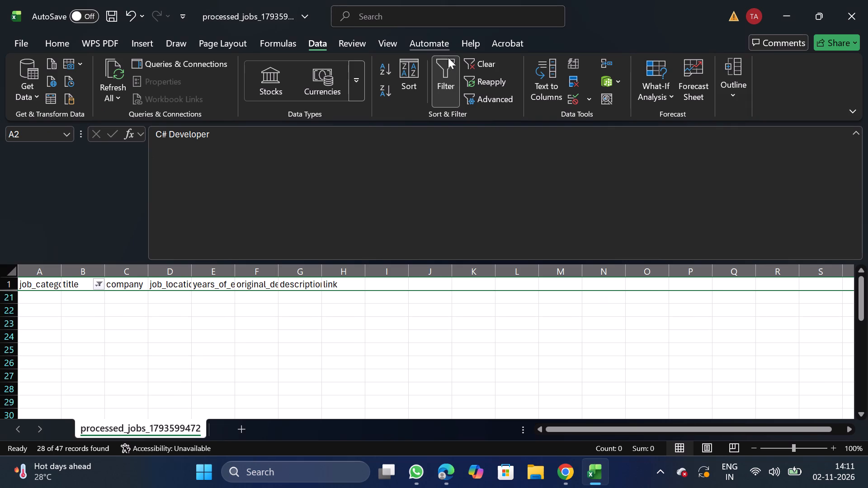
pyautogui.click(453, 94)
# Filter the title column for titles containing lead to check them, and turn the filter off again.
pyautogui.click(90, 281)
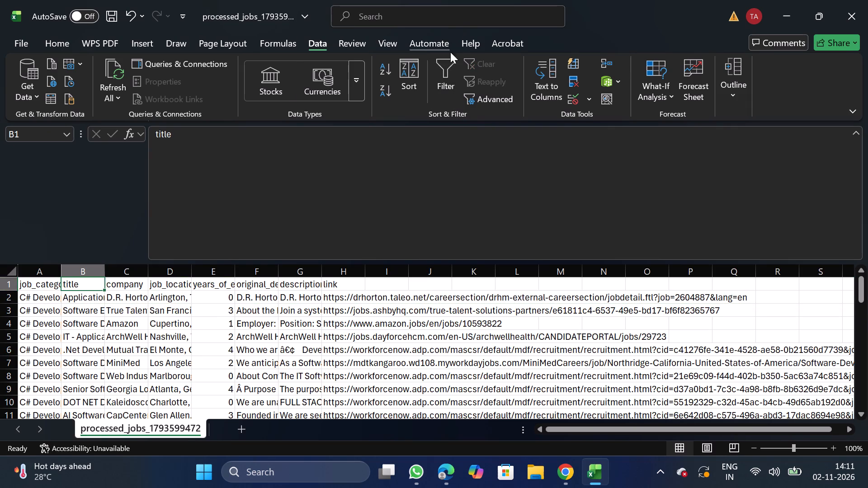
pyautogui.click(451, 85)
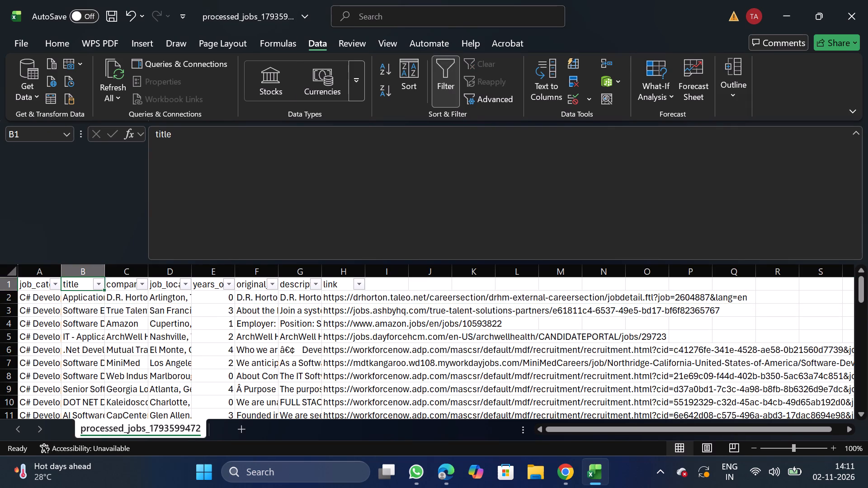
pyautogui.click(101, 281)
pyautogui.click(163, 287)
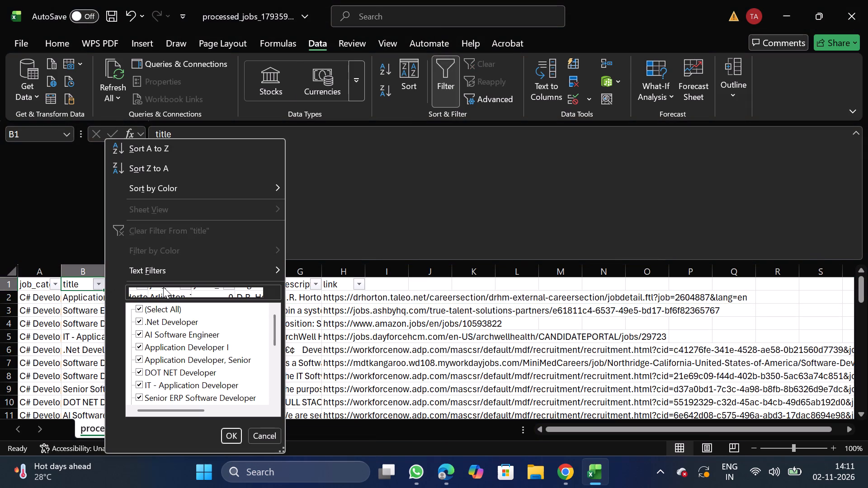
pyautogui.click(152, 289)
pyautogui.write('lead')
pyautogui.click(233, 442)
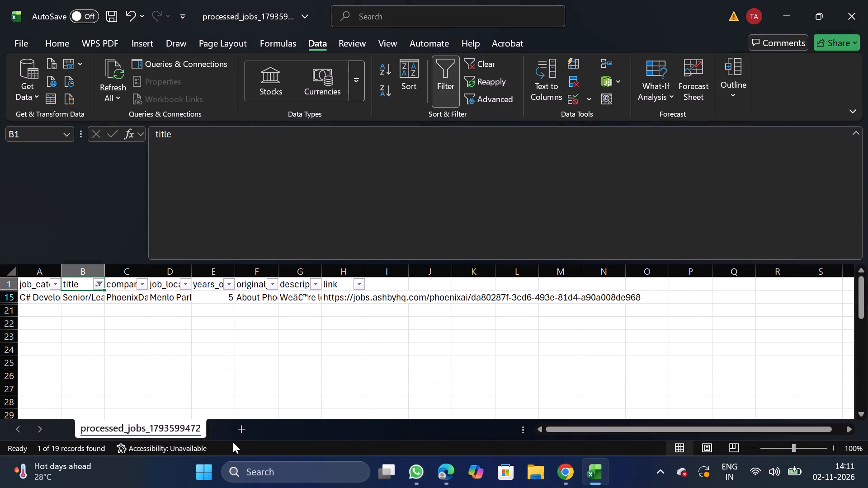
pyautogui.click(447, 75)
# Add filters to the header row, search the company column's filter values for walmart, and clear the search text.
pyautogui.click(123, 278)
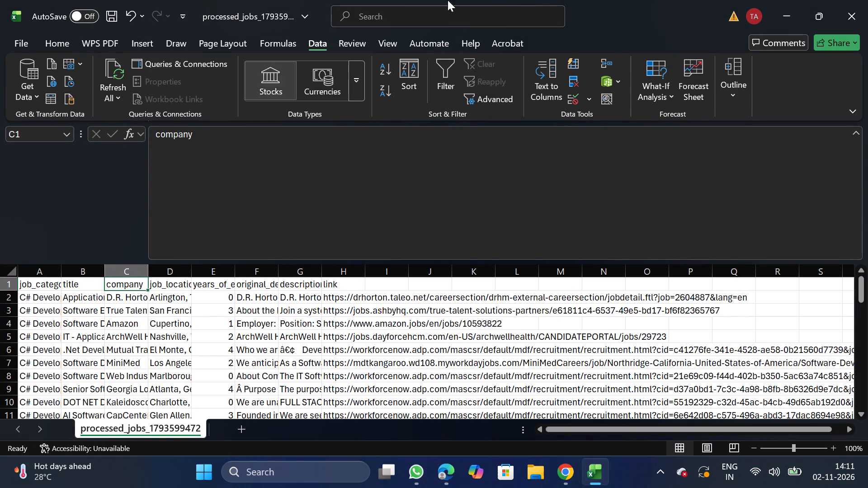
pyautogui.click(445, 99)
pyautogui.click(144, 285)
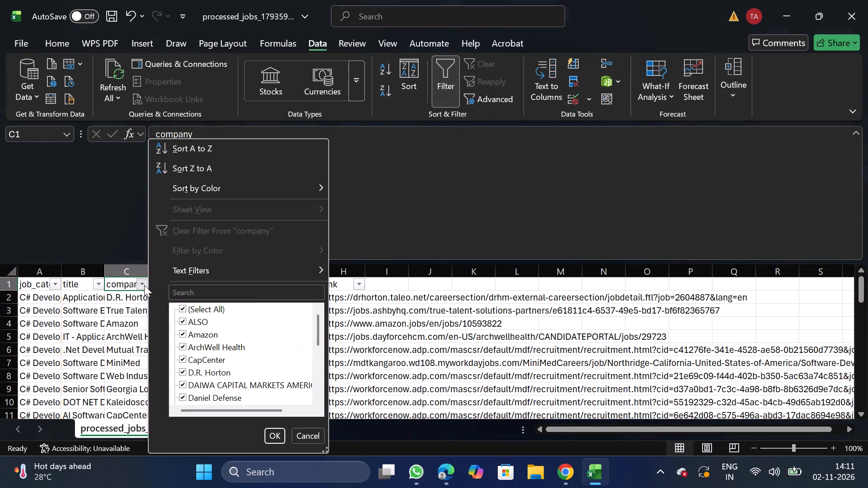
pyautogui.click(209, 295)
pyautogui.write('walmart')
pyautogui.press('BackSpace')
pyautogui.press('BackSpace')
pyautogui.press('BackSpace')
pyautogui.press('BackSpace')
pyautogui.press('BackSpace')
pyautogui.press('BackSpace')
pyautogui.press('BackSpace')
pyautogui.press('BackSpace')
pyautogui.press('BackSpace')
pyautogui.press('BackSpace')
pyautogui.press('BackSpace')
pyautogui.press('BackSpace')
pyautogui.press('BackSpace')
pyautogui.press('BackSpace')
pyautogui.press('BackSpace')
pyautogui.press('BackSpace')
pyautogui.press('BackSpace')
pyautogui.press('BackSpace')
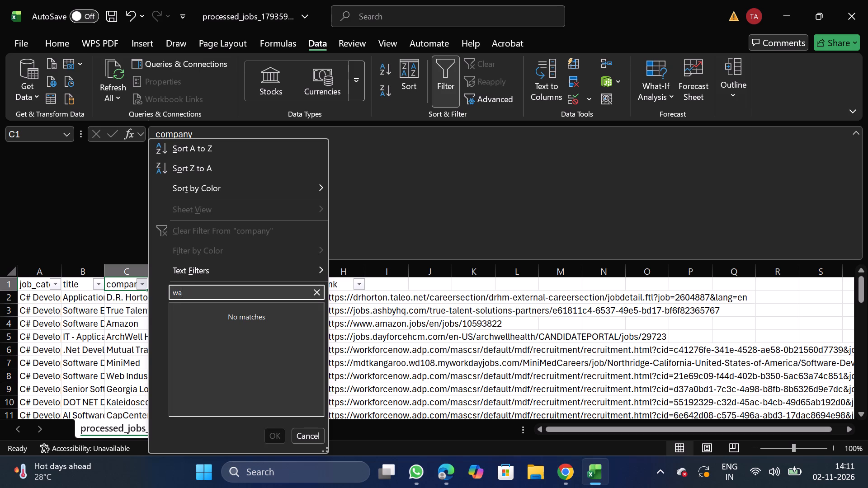
# Search the company column's filter values for dried and clear the search text.
pyautogui.write('dried')
pyautogui.press('BackSpace')
pyautogui.press('BackSpace')
pyautogui.press('BackSpace')
pyautogui.press('BackSpace')
pyautogui.press('BackSpace')
pyautogui.press('BackSpace')
pyautogui.press('BackSpace')
pyautogui.press('BackSpace')
pyautogui.press('BackSpace')
pyautogui.press('BackSpace')
pyautogui.press('BackSpace')
pyautogui.press('BackSpace')
pyautogui.press('BackSpace')
# Search the company column's filter values for capital and clear the search text.
pyautogui.write('capital')
pyautogui.press('BackSpace')
pyautogui.press('BackSpace')
pyautogui.press('BackSpace')
pyautogui.press('BackSpace')
pyautogui.press('BackSpace')
pyautogui.press('BackSpace')
pyautogui.press('BackSpace')
pyautogui.press('BackSpace')
pyautogui.press('BackSpace')
pyautogui.press('BackSpace')
pyautogui.press('BackSpace')
pyautogui.press('BackSpace')
pyautogui.press('BackSpace')
pyautogui.press('BackSpace')
pyautogui.press('BackSpace')
# Search the company column's filter values for under and clear the search text.
pyautogui.write('under')
pyautogui.press('BackSpace')
pyautogui.press('BackSpace')
pyautogui.press('BackSpace')
pyautogui.press('BackSpace')
pyautogui.press('BackSpace')
pyautogui.press('BackSpace')
pyautogui.press('BackSpace')
pyautogui.press('BackSpace')
pyautogui.press('BackSpace')
pyautogui.press('BackSpace')
pyautogui.press('BackSpace')
pyautogui.press('BackSpace')
pyautogui.press('BackSpace')
pyautogui.press('BackSpace')
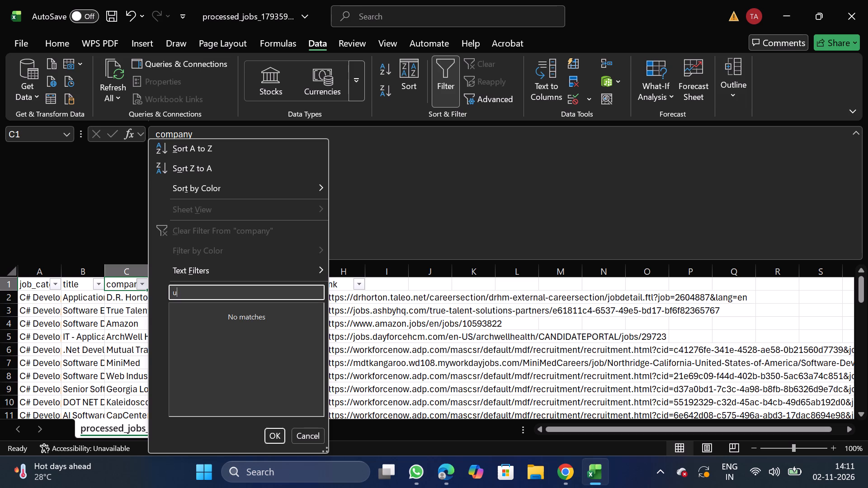
# Search the company column's filter values for hunt and clear the search text.
pyautogui.write('hunt')
pyautogui.press('BackSpace')
pyautogui.press('BackSpace')
pyautogui.press('BackSpace')
pyautogui.press('BackSpace')
pyautogui.press('BackSpace')
pyautogui.press('BackSpace')
pyautogui.press('BackSpace')
pyautogui.press('BackSpace')
pyautogui.press('BackSpace')
pyautogui.press('BackSpace')
pyautogui.press('BackSpace')
pyautogui.press('BackSpace')
pyautogui.press('BackSpace')
pyautogui.press('BackSpace')
pyautogui.press('BackSpace')
pyautogui.press('BackSpace')
# Search the company column's filter values for sim and clear the search text.
pyautogui.write('sim')
pyautogui.press('BackSpace')
pyautogui.press('BackSpace')
pyautogui.press('BackSpace')
pyautogui.press('BackSpace')
pyautogui.press('BackSpace')
pyautogui.press('BackSpace')
pyautogui.press('BackSpace')
pyautogui.press('BackSpace')
pyautogui.press('BackSpace')
pyautogui.press('BackSpace')
pyautogui.press('BackSpace')
pyautogui.press('BackSpace')
pyautogui.press('BackSpace')
pyautogui.press('BackSpace')
pyautogui.press('BackSpace')
pyautogui.press('BackSpace')
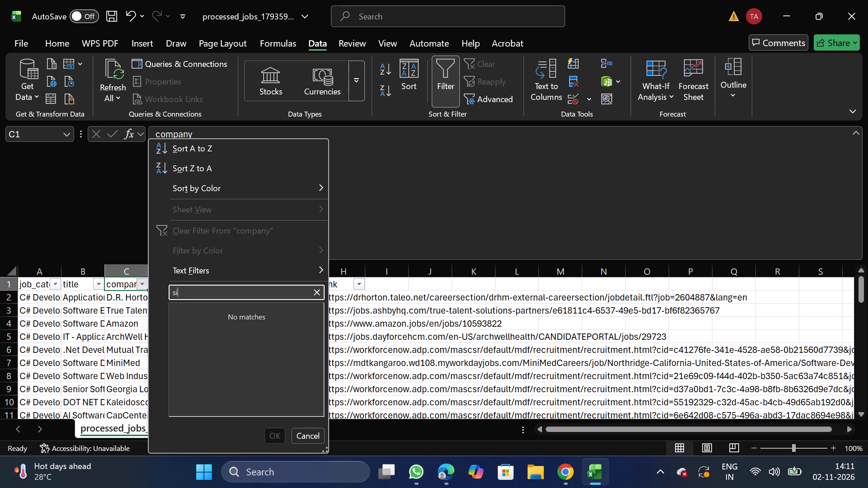
# Search the company column's filter values for ape and clear the search text.
pyautogui.write('ape')
pyautogui.press('BackSpace')
pyautogui.press('BackSpace')
pyautogui.press('BackSpace')
pyautogui.press('BackSpace')
pyautogui.press('BackSpace')
pyautogui.press('BackSpace')
pyautogui.press('BackSpace')
pyautogui.press('BackSpace')
pyautogui.press('BackSpace')
pyautogui.press('BackSpace')
pyautogui.press('BackSpace')
pyautogui.press('BackSpace')
# Search the company column's filter values for in landem, dismiss the filter list, and turn off the header row filters.
pyautogui.write('in landem')
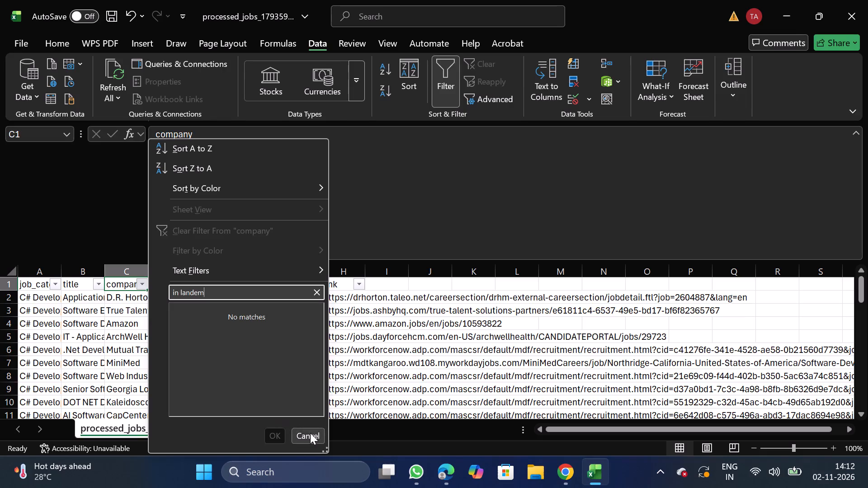
pyautogui.click(311, 434)
pyautogui.click(453, 72)
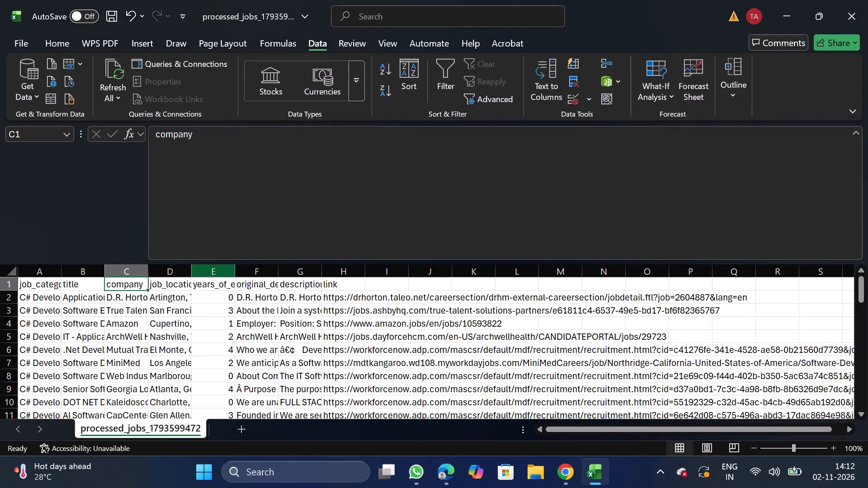
# Save the cleaned sheet as a comma-delimited CSV named C# D_11_02 in the Daily Scraping jobs folder under Documents.
pyautogui.click(14, 42)
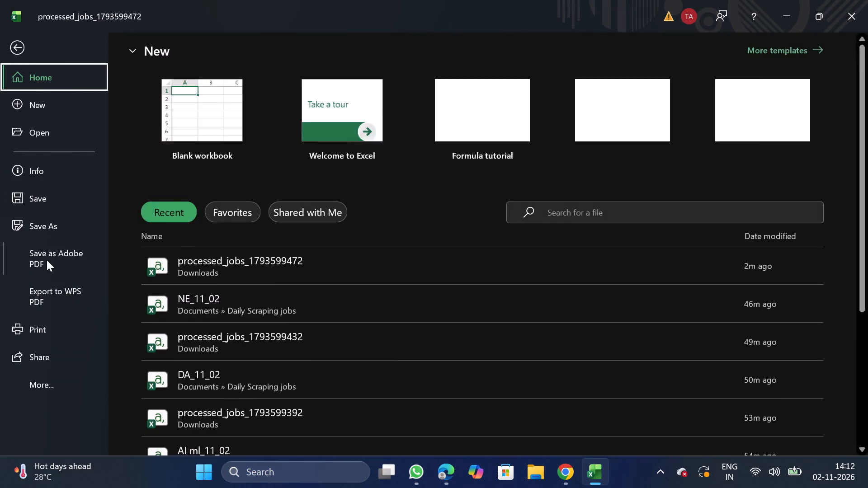
pyautogui.tripleClick(62, 217)
pyautogui.click(62, 217)
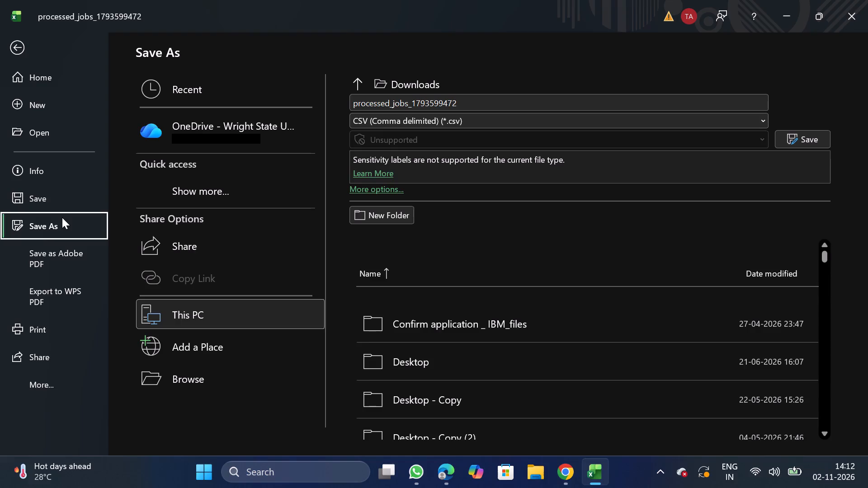
pyautogui.tripleClick(194, 380)
pyautogui.click(194, 380)
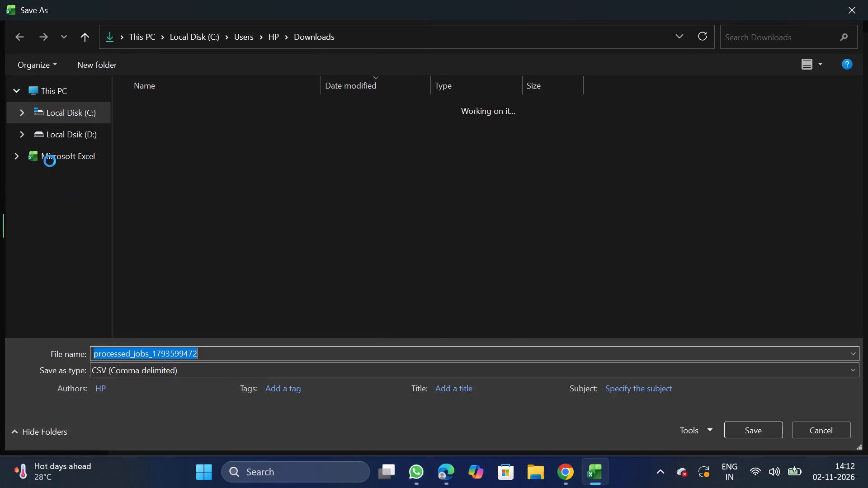
pyautogui.doubleClick(70, 151)
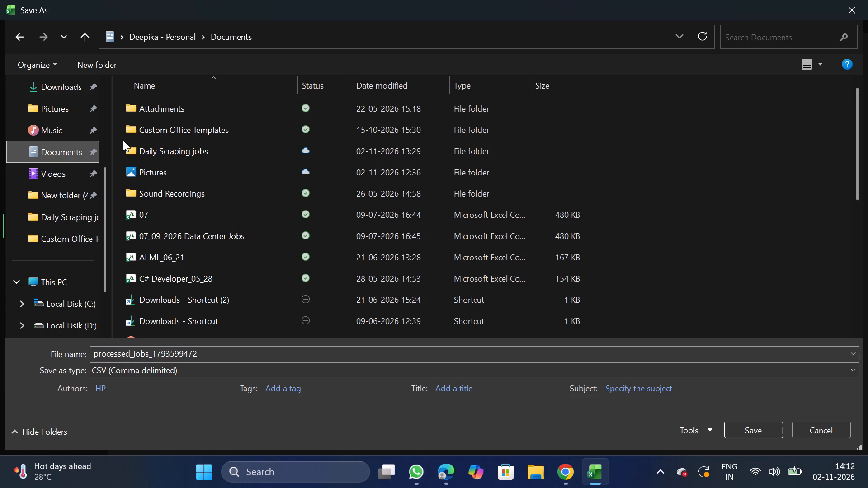
pyautogui.doubleClick(166, 155)
pyautogui.click(247, 346)
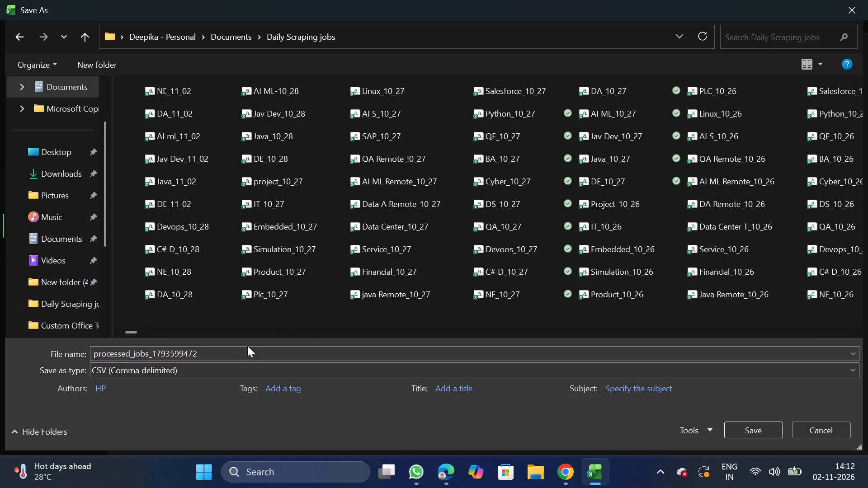
pyautogui.click(242, 353)
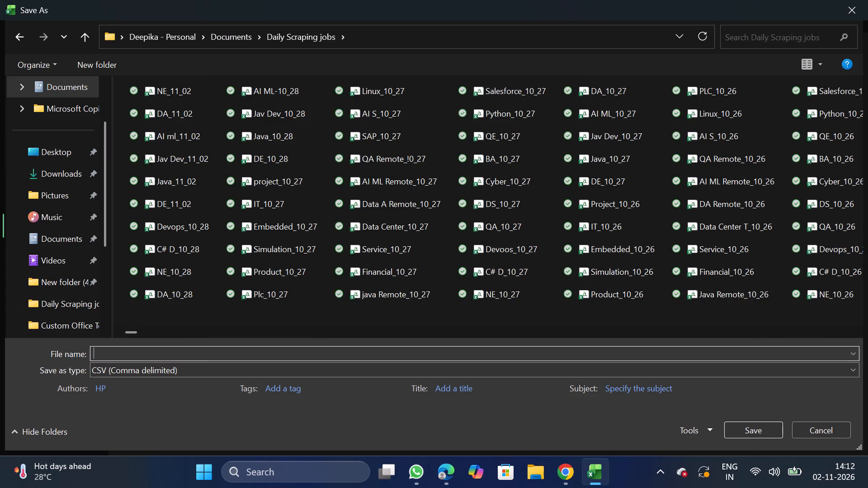
pyautogui.write('C# S')
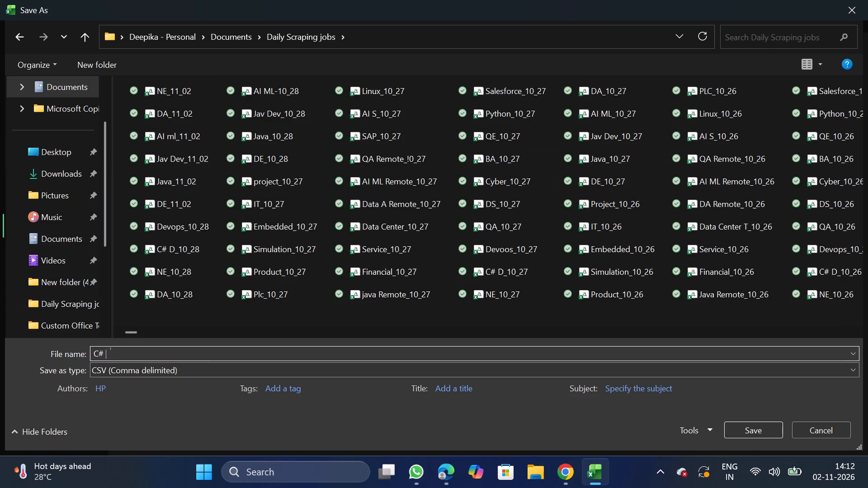
pyautogui.press('Home')
pyautogui.press('BackSpace')
pyautogui.click(242, 353)
pyautogui.press('BackSpace')
pyautogui.press('d')
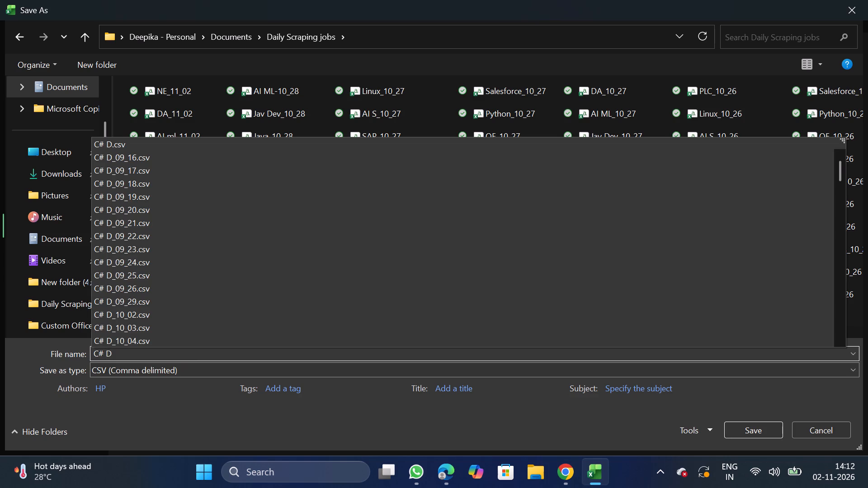
pyautogui.write('_11_02')
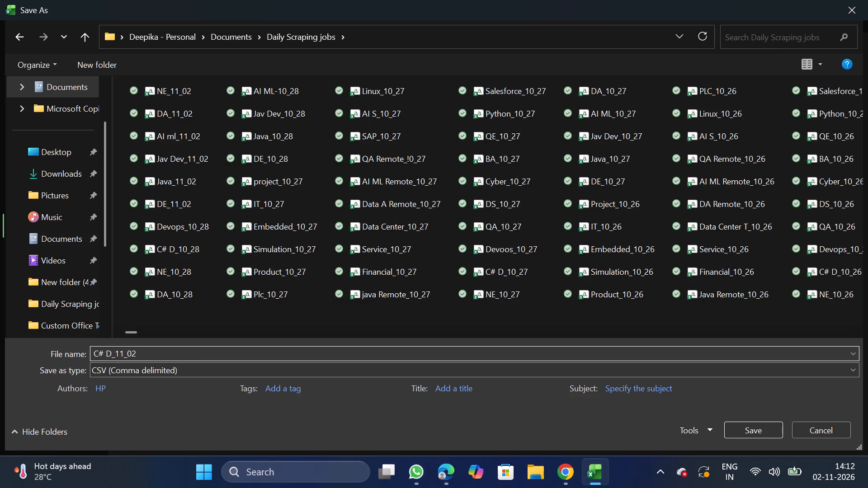
pyautogui.click(745, 434)
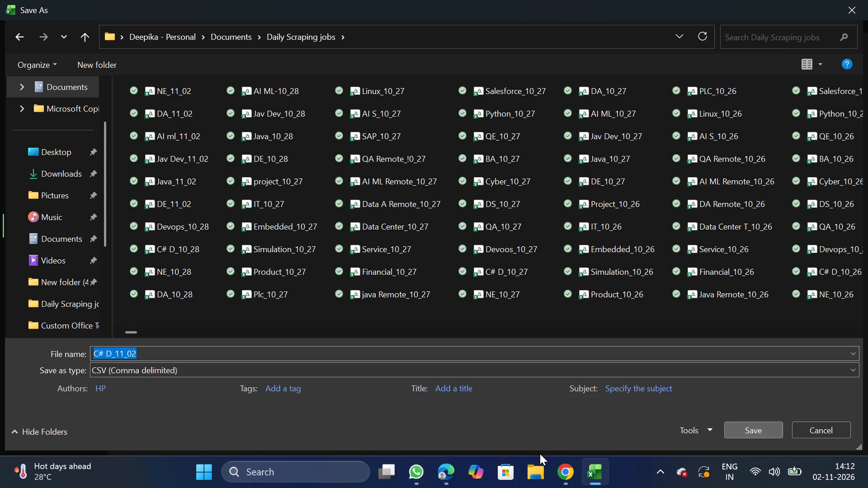
# Switch to NextGenApply in Chrome and choose C# D_11_02 as the CSV file for the bulk upload.
pyautogui.click(558, 479)
pyautogui.scroll(-2, 428, 378)
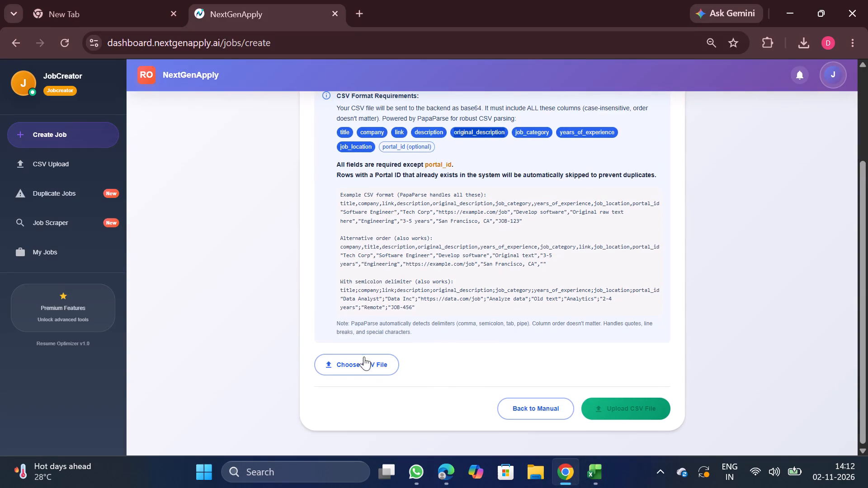
pyautogui.click(362, 356)
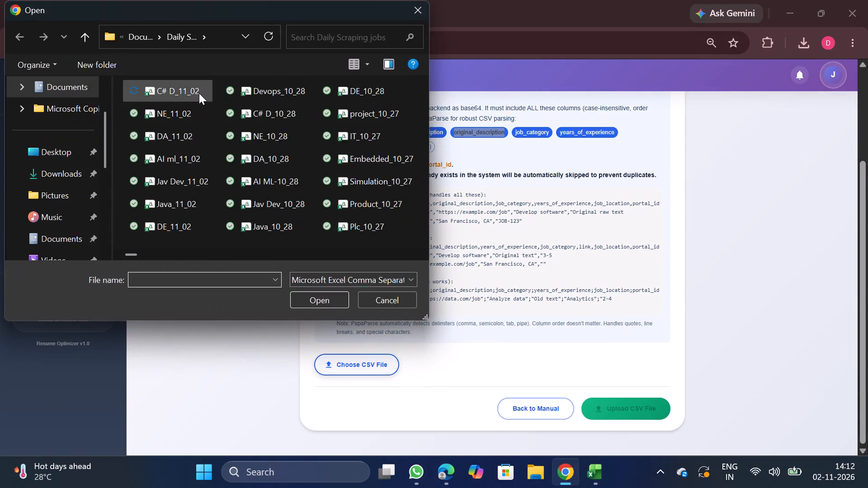
pyautogui.doubleClick(194, 92)
# Review the data preview, upload the chosen C# Developer CSV to create the jobs, and check the upload result.
pyautogui.scroll(-2, 420, 357)
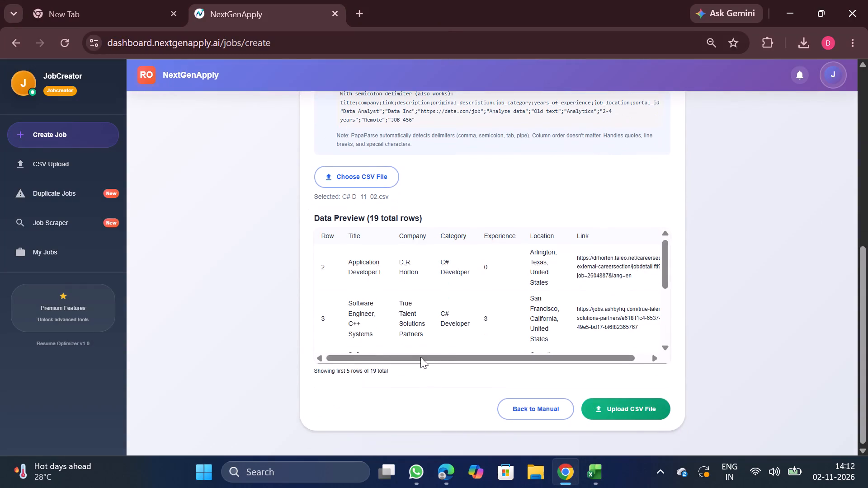
pyautogui.scroll(-1, 494, 347)
pyautogui.scroll(-1, 429, 309)
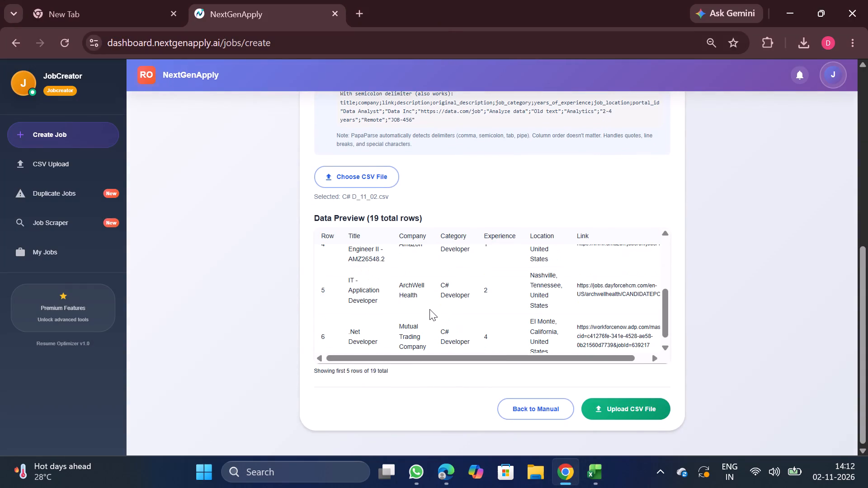
pyautogui.scroll(-1, 429, 309)
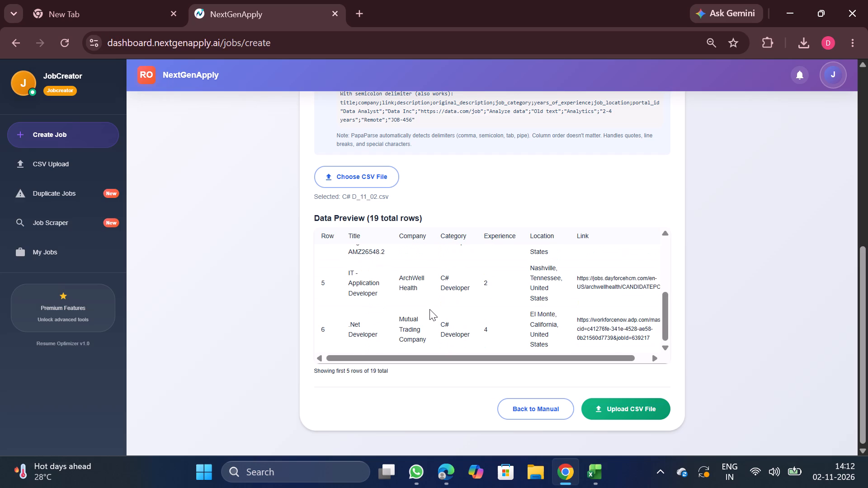
pyautogui.scroll(-2, 429, 309)
pyautogui.scroll(2, 470, 310)
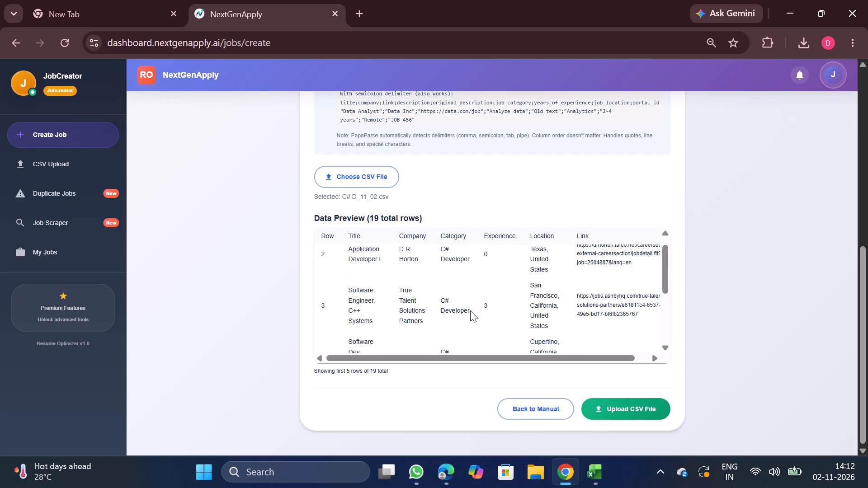
pyautogui.click(628, 412)
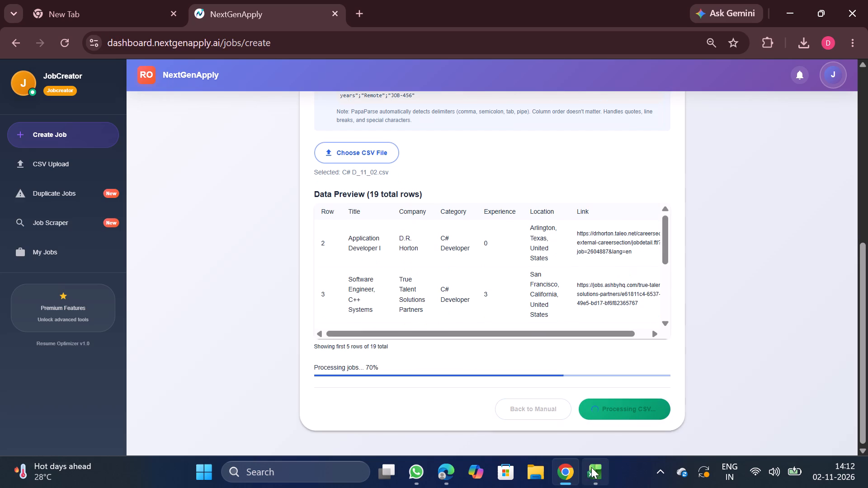
pyautogui.click(650, 362)
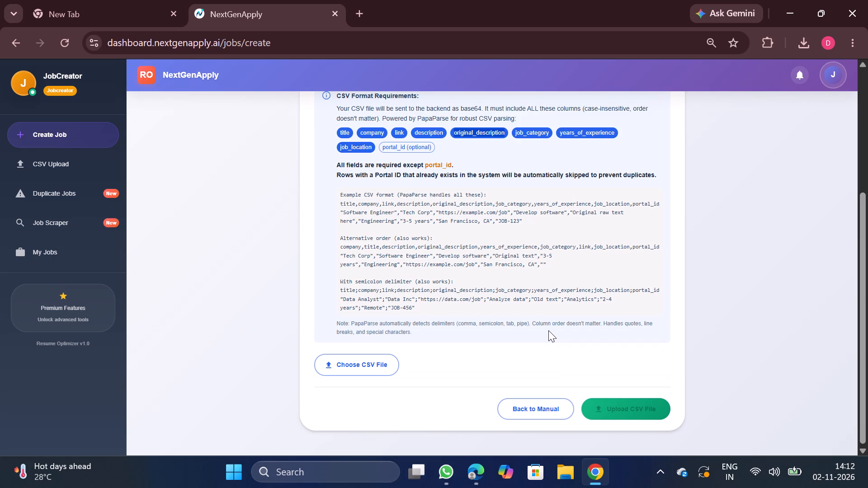
pyautogui.scroll(3, 548, 330)
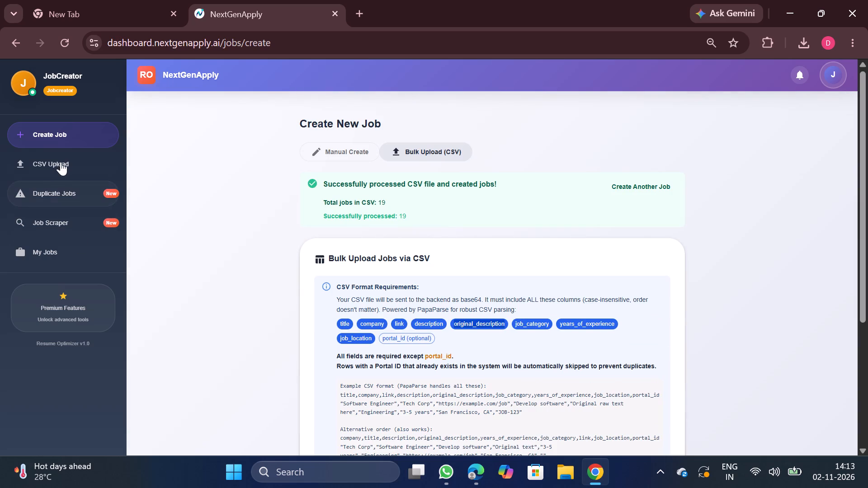
# Download the processed Devops Engineer CSV from the CSV upload history and open it in Excel.
pyautogui.click(66, 162)
pyautogui.scroll(4, 390, 279)
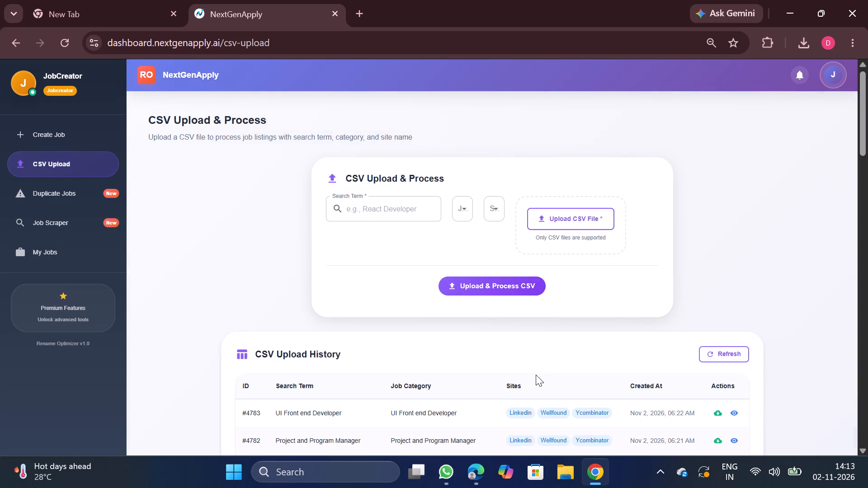
pyautogui.scroll(-3, 536, 375)
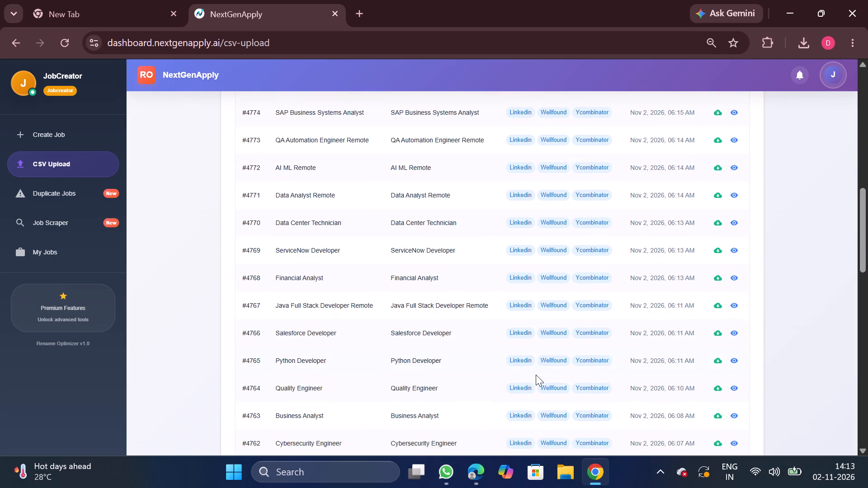
pyautogui.scroll(-3, 536, 375)
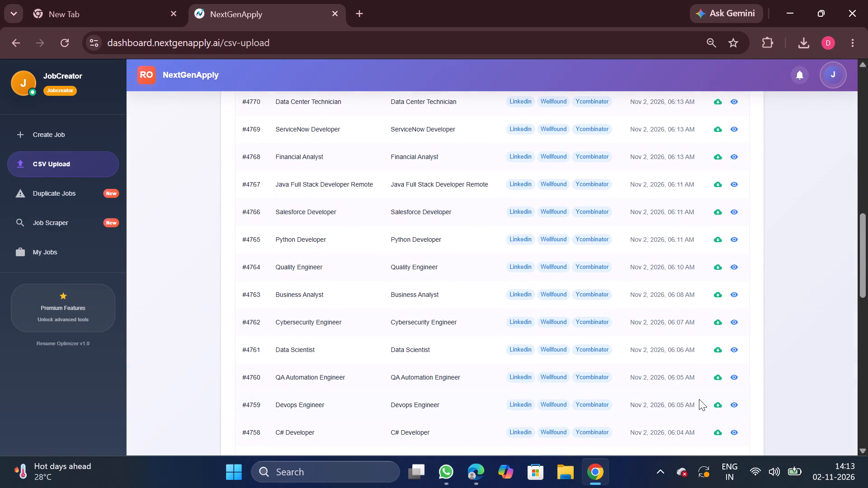
pyautogui.click(720, 402)
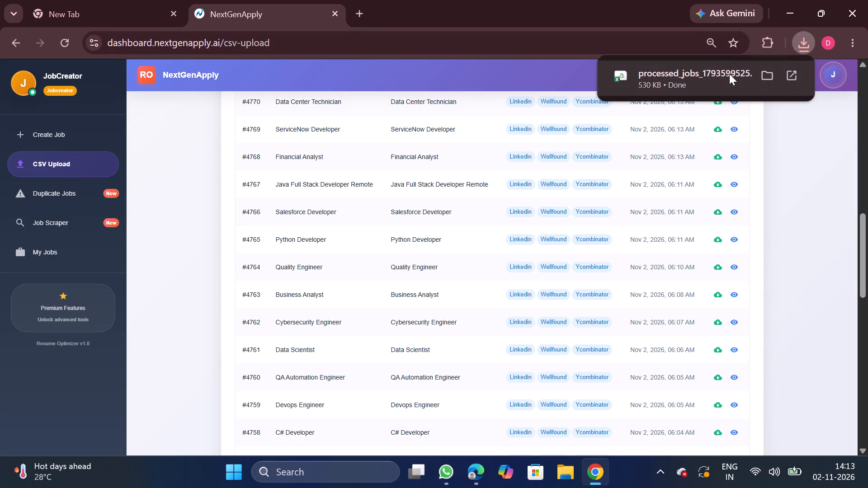
pyautogui.click(729, 74)
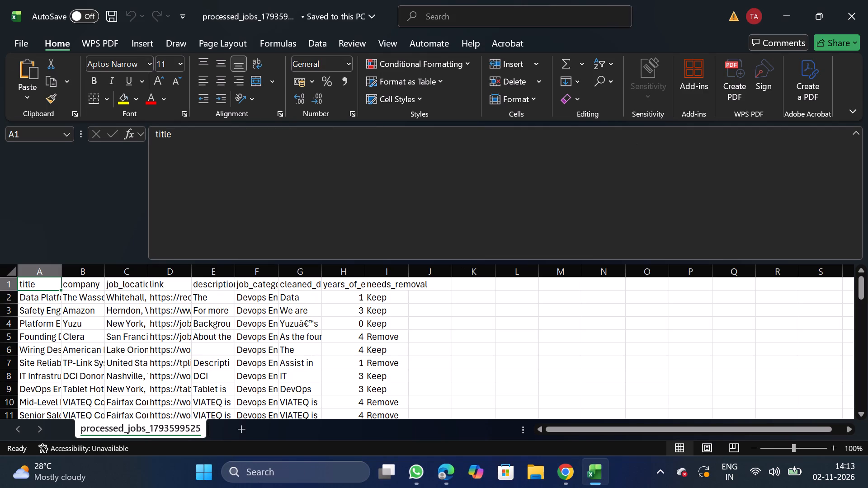
# Remove duplicate rows from the whole Devops Engineer data range, comparing only the company column.
pyautogui.click(261, 328)
pyautogui.hotkey('ctrl', 'a')
pyautogui.click(318, 39)
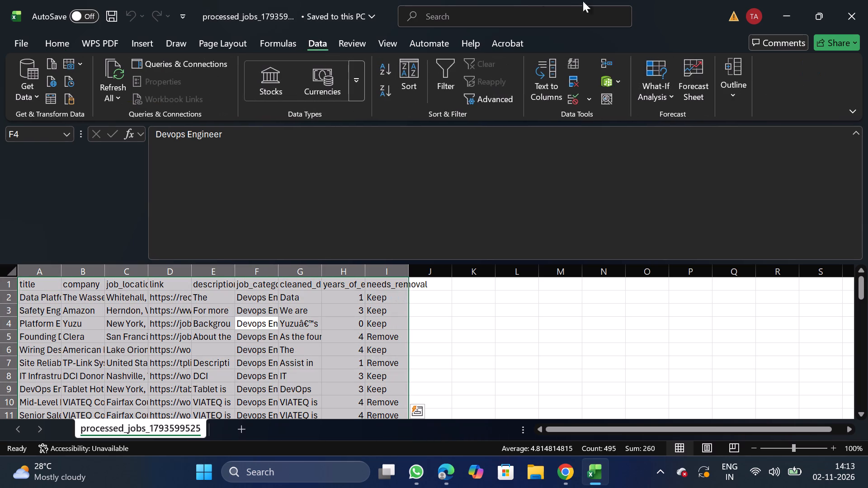
pyautogui.click(569, 80)
pyautogui.moveTo(186, 215); pyautogui.dragTo(193, 207)
pyautogui.click(193, 207)
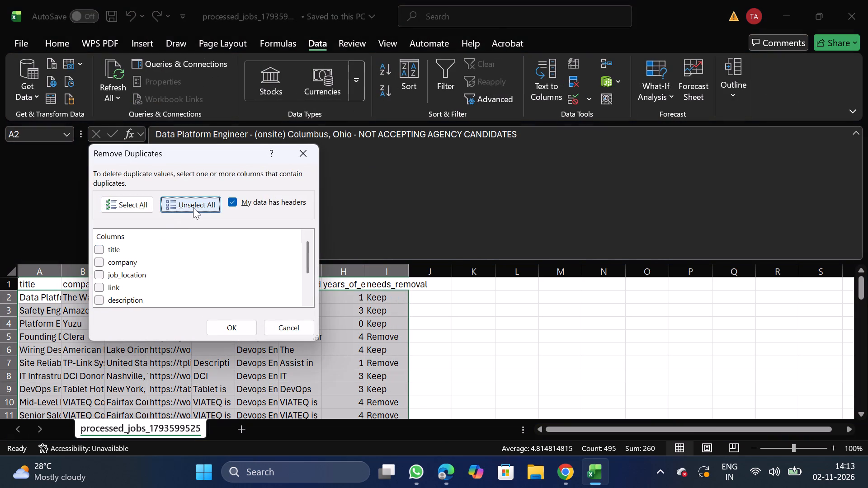
pyautogui.click(101, 258)
pyautogui.click(239, 326)
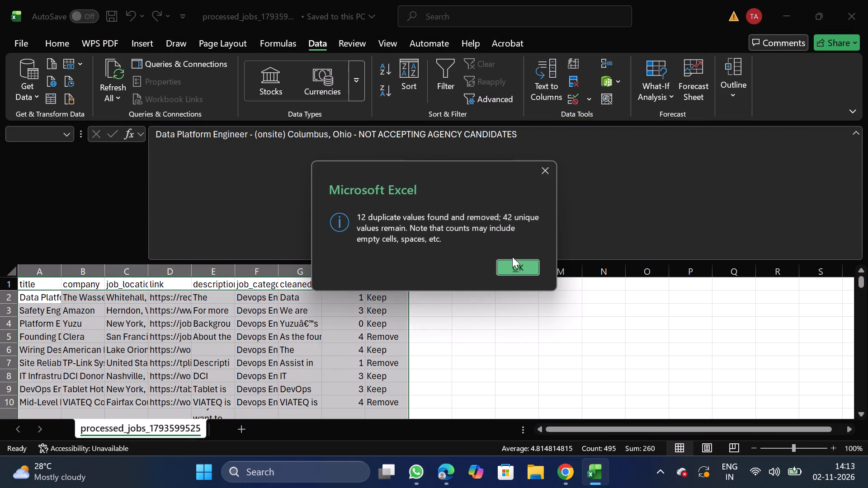
pyautogui.click(519, 266)
# Filter the needs_removal column to Remove, delete all the matching data rows, and turn the filter off.
pyautogui.click(402, 285)
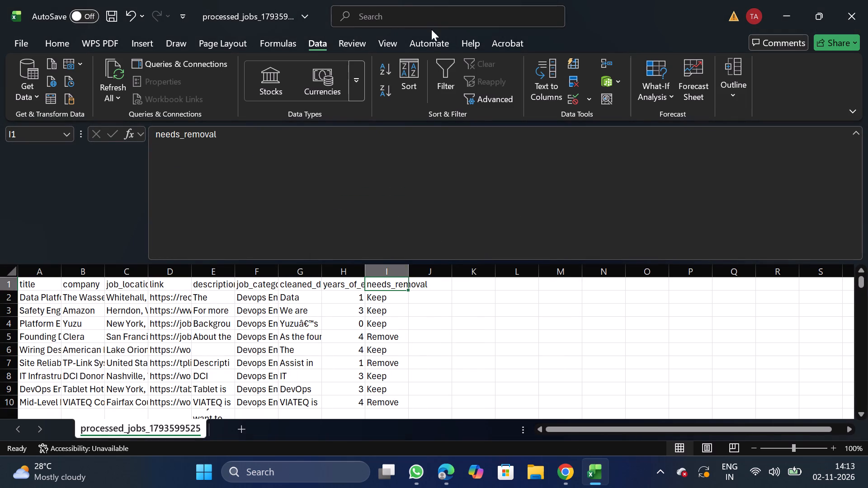
pyautogui.click(447, 81)
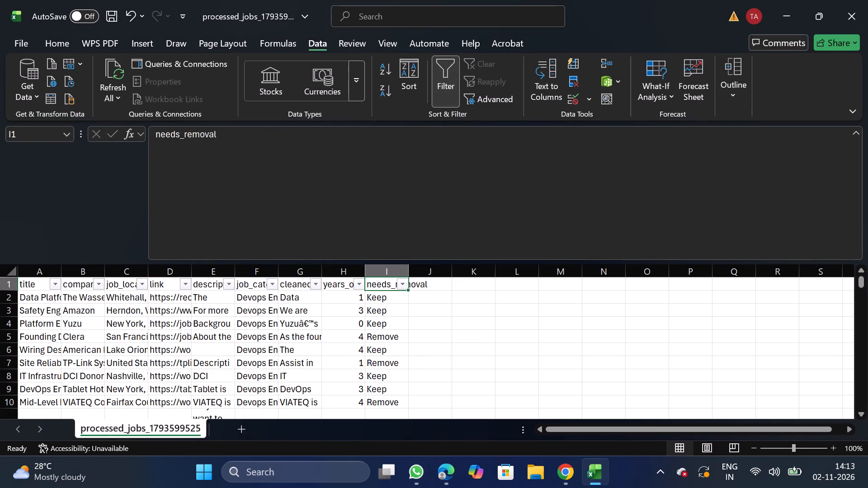
pyautogui.click(407, 280)
pyautogui.click(255, 323)
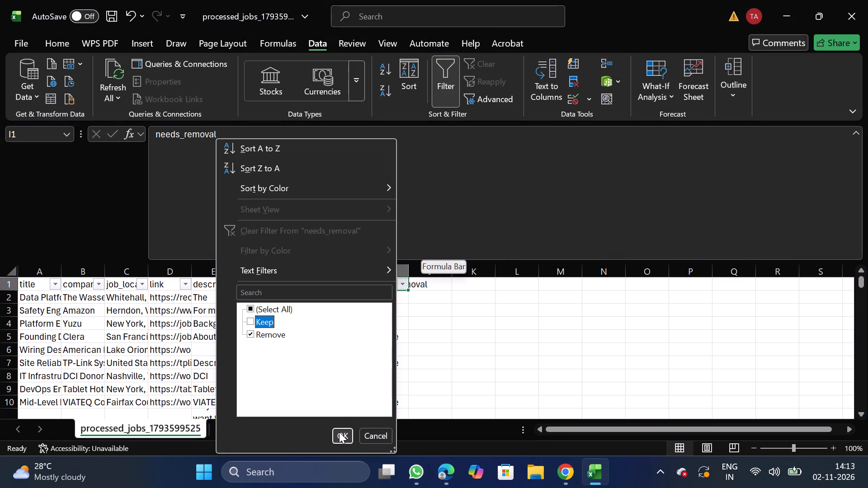
pyautogui.click(337, 435)
pyautogui.click(0, 293)
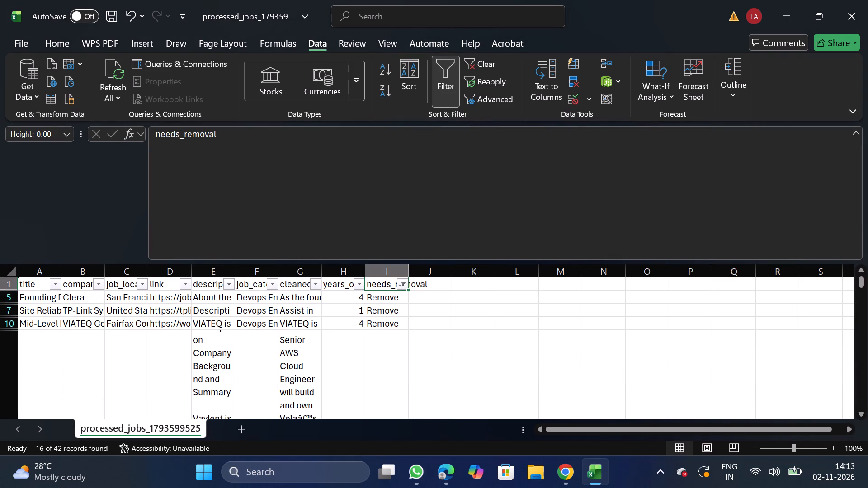
pyautogui.click(12, 297)
pyautogui.hotkey('ctrl', 'shift', 'Down')
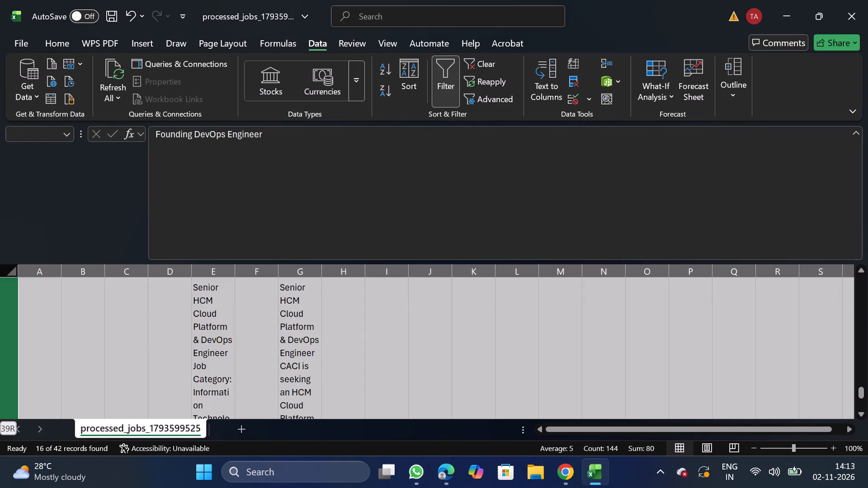
pyautogui.rightClick(154, 343)
pyautogui.click(221, 230)
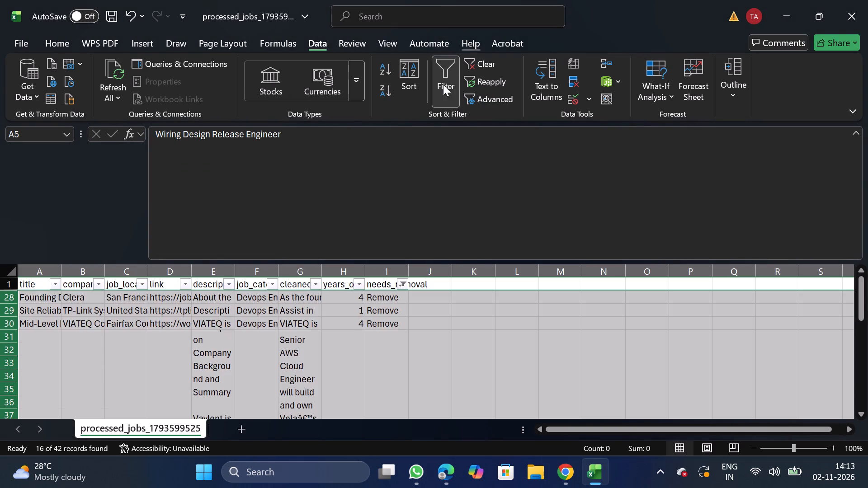
pyautogui.click(443, 84)
# Filter years_of_experience to 10 and 12, delete all the matching data rows, and turn the filter off.
pyautogui.click(339, 279)
pyautogui.click(440, 86)
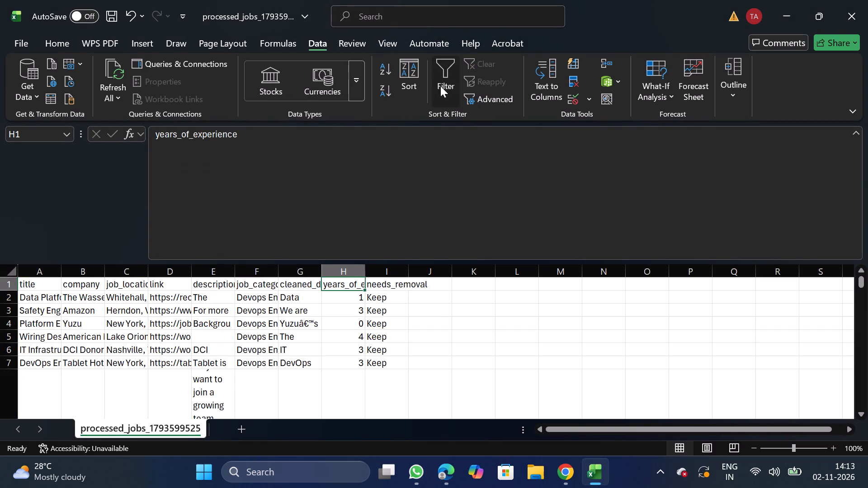
pyautogui.click(358, 284)
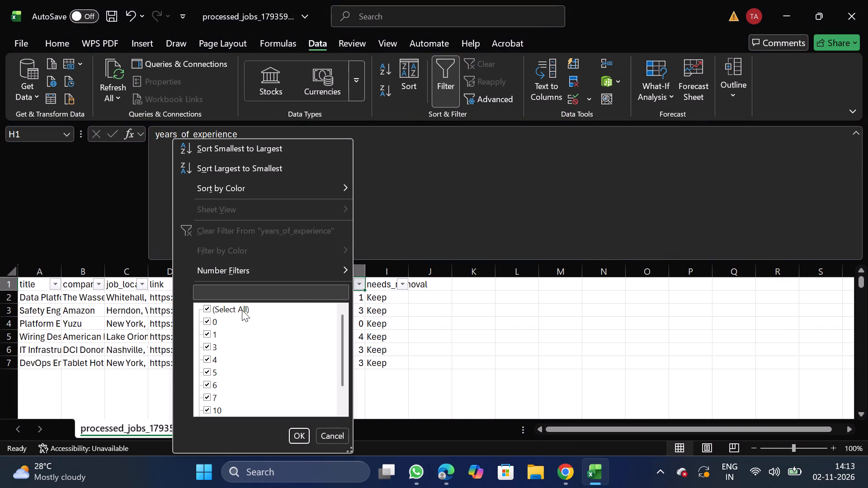
pyautogui.click(242, 310)
pyautogui.scroll(-1, 209, 383)
pyautogui.click(208, 384)
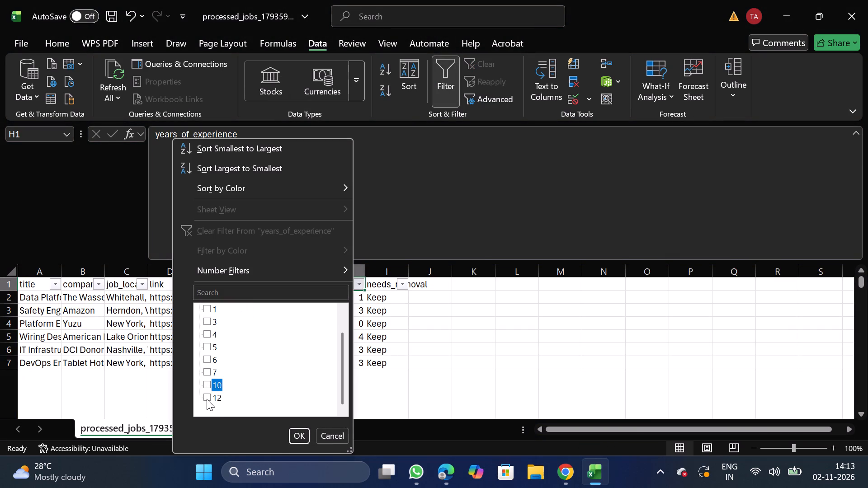
pyautogui.click(207, 399)
pyautogui.click(301, 438)
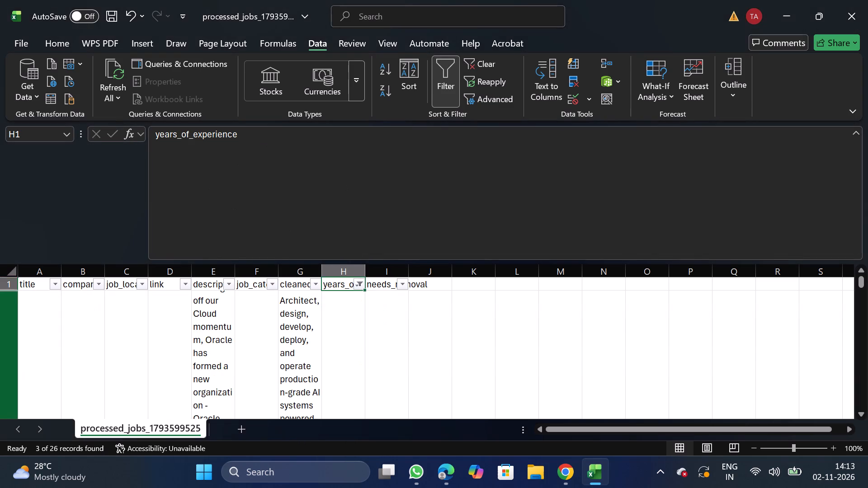
pyautogui.click(0, 310)
pyautogui.hotkey('ctrl', 'shift', 'Down')
pyautogui.rightClick(193, 417)
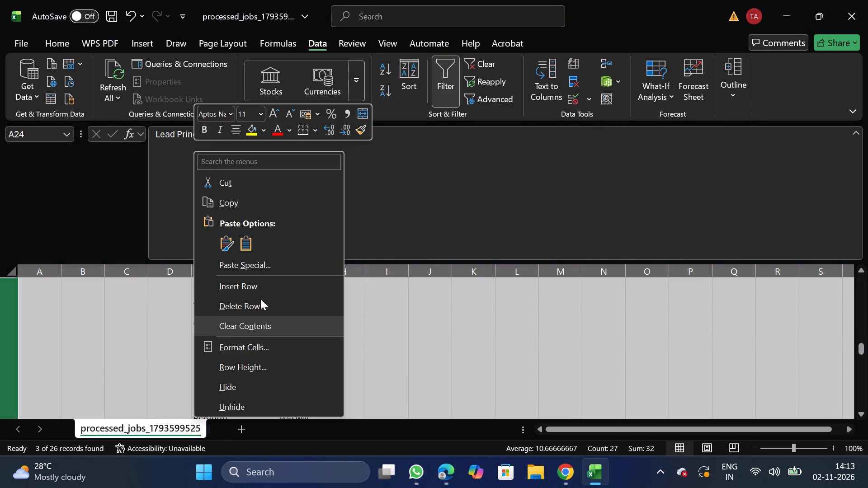
pyautogui.click(267, 302)
pyautogui.click(439, 88)
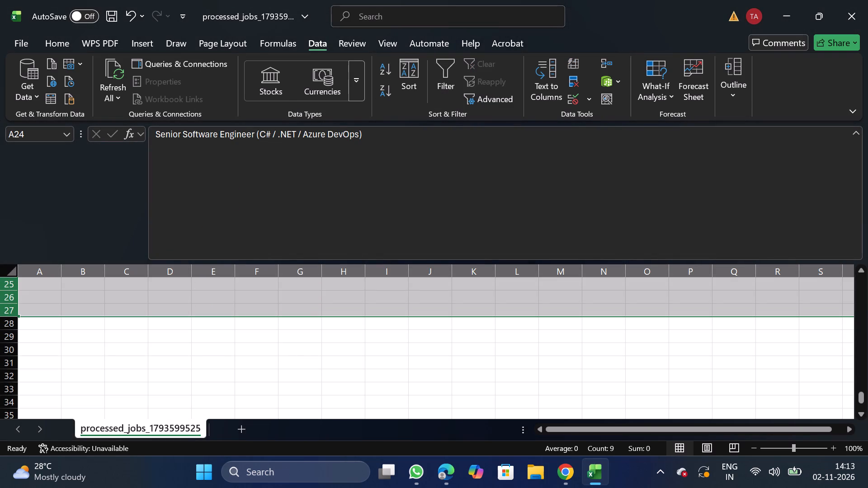
# Delete the needs_removal column from the sheet.
pyautogui.moveTo(862, 399); pyautogui.dragTo(867, 236)
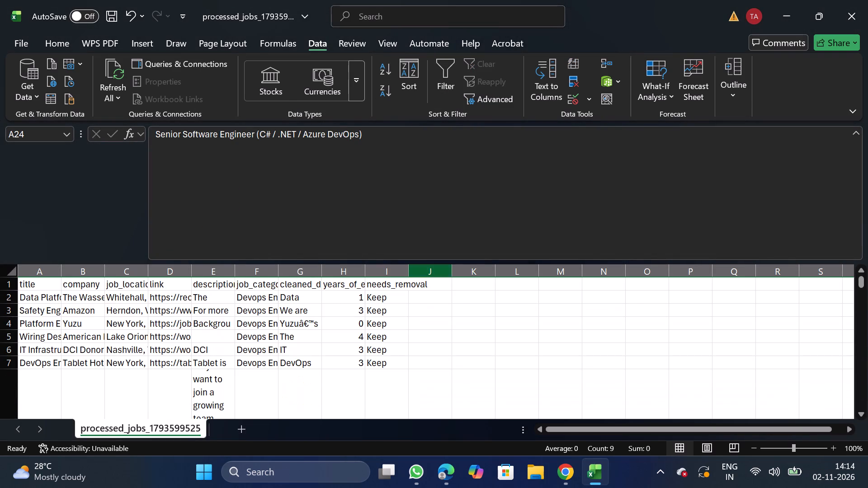
pyautogui.click(387, 269)
pyautogui.rightClick(384, 354)
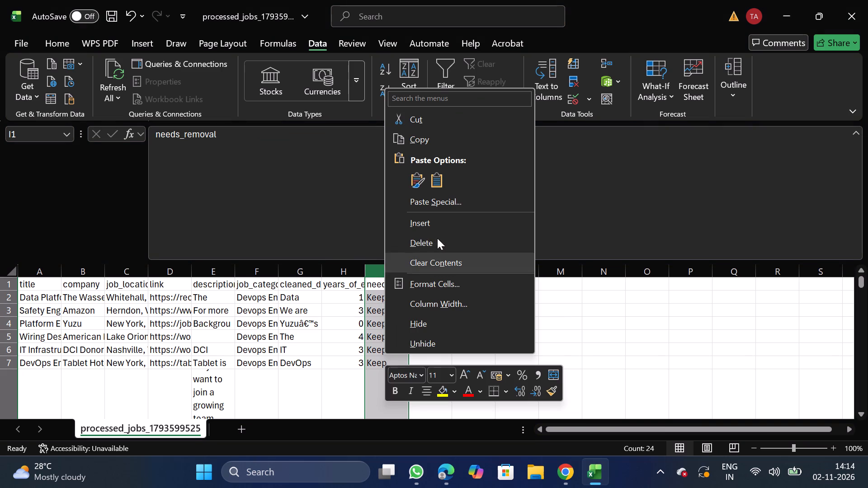
pyautogui.click(437, 238)
# Move the job_category column in front of title so it is the first column.
pyautogui.click(260, 272)
pyautogui.hotkey('ctrl', 'x')
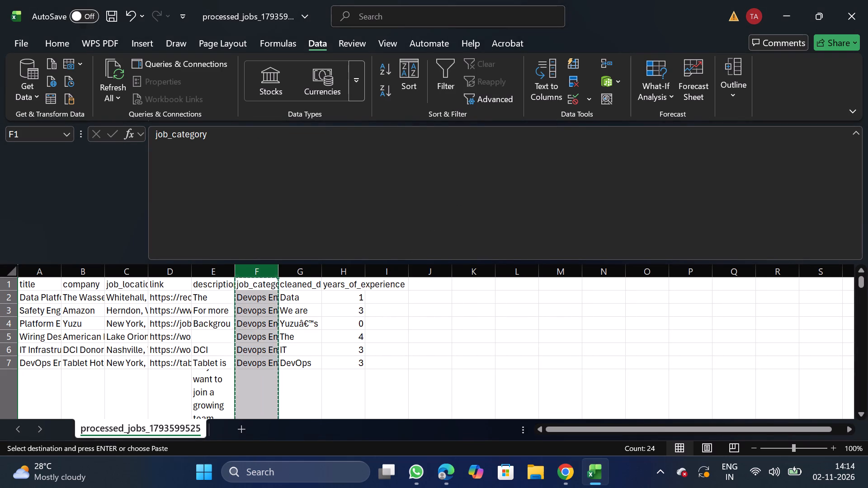
pyautogui.click(44, 271)
pyautogui.rightClick(39, 319)
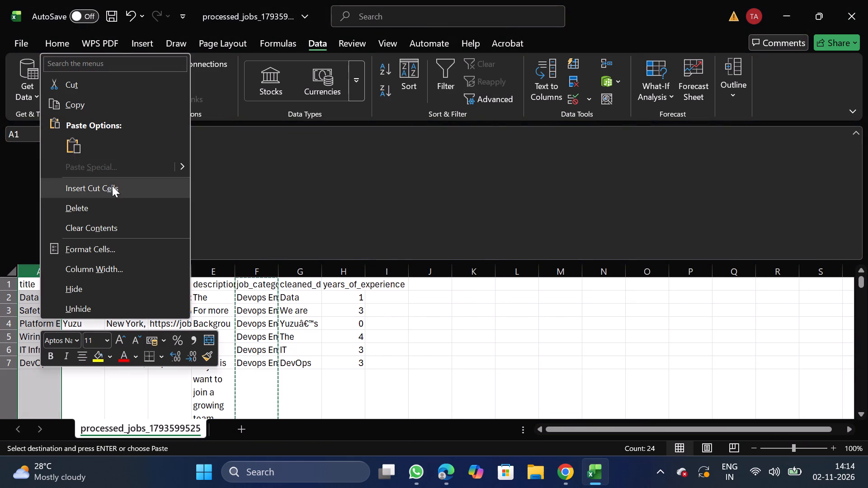
pyautogui.click(114, 187)
# Turn off text wrapping for the description and cleaned_description columns.
pyautogui.click(246, 272)
pyautogui.hotkey('shift', 'Right')
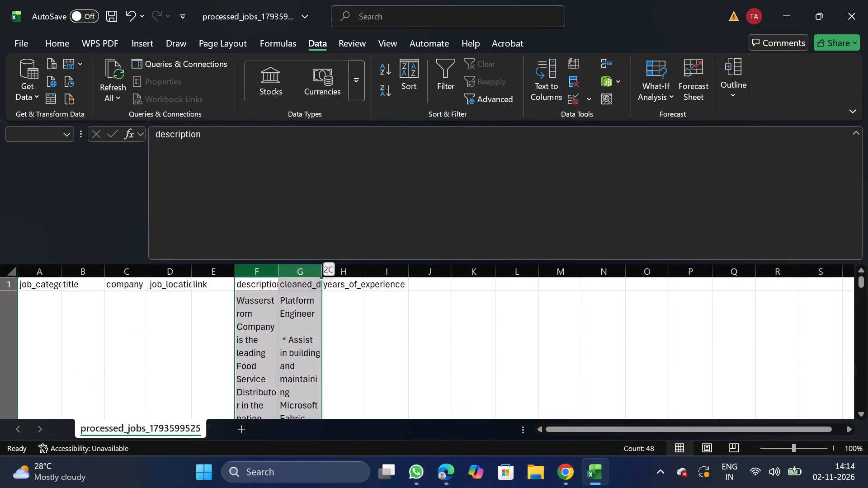
pyautogui.click(70, 39)
pyautogui.click(282, 115)
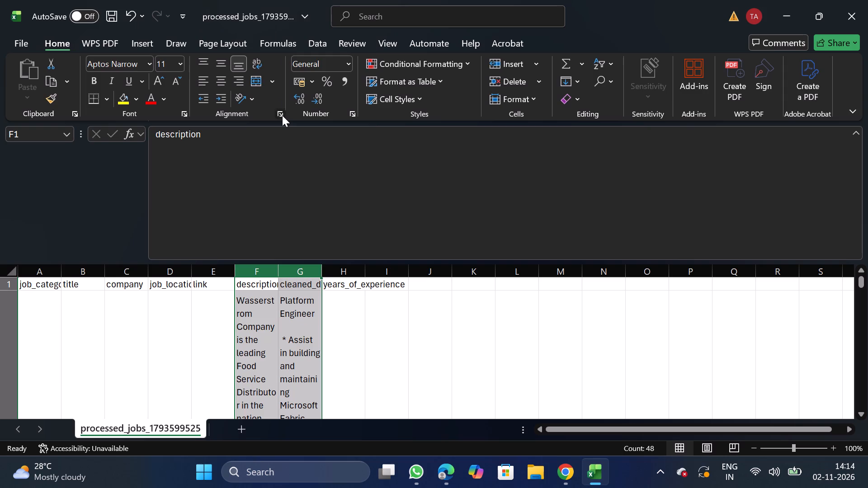
pyautogui.doubleClick(75, 221)
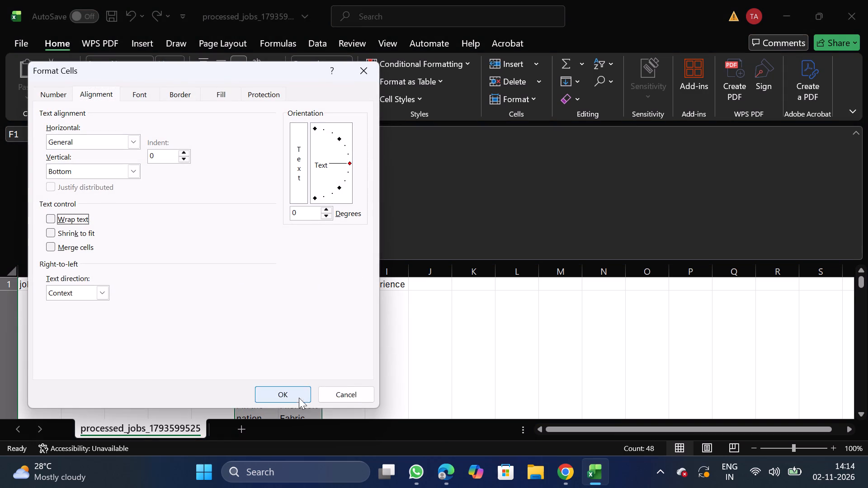
pyautogui.click(300, 393)
# Move the link column to the end, after years_of_experience.
pyautogui.click(221, 273)
pyautogui.hotkey('ctrl', 'x')
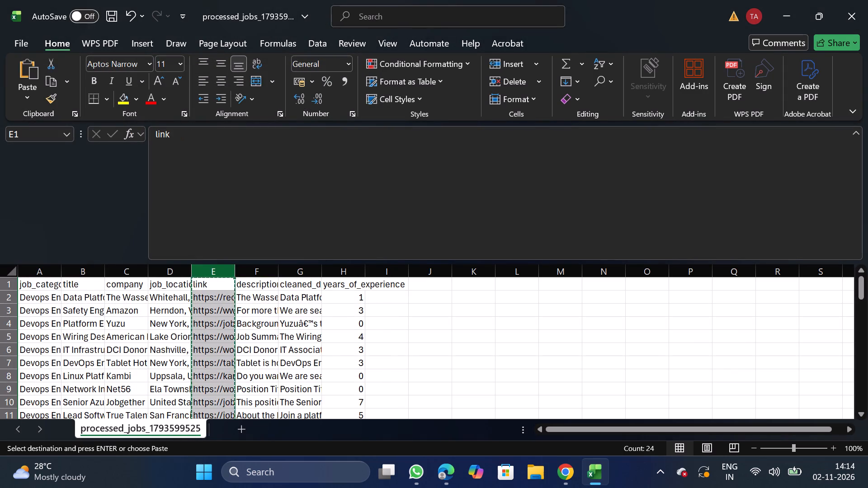
pyautogui.click(389, 265)
pyautogui.moveTo(390, 326); pyautogui.dragTo(390, 331, button='right')
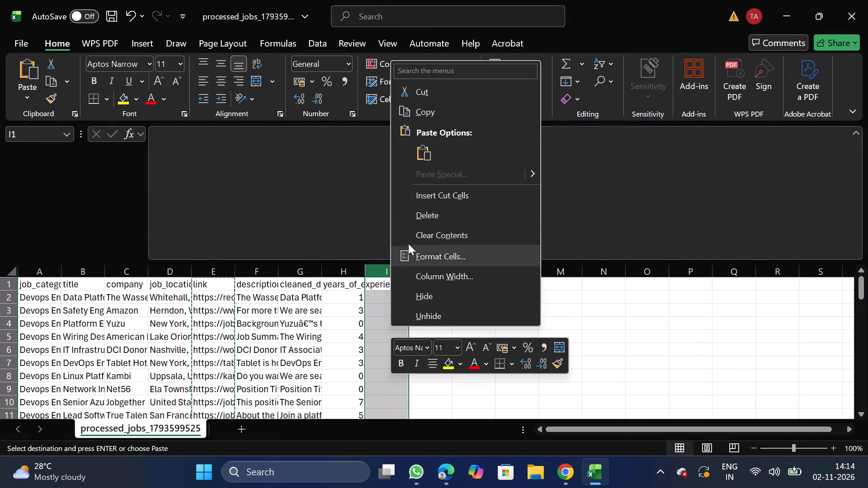
pyautogui.click(458, 198)
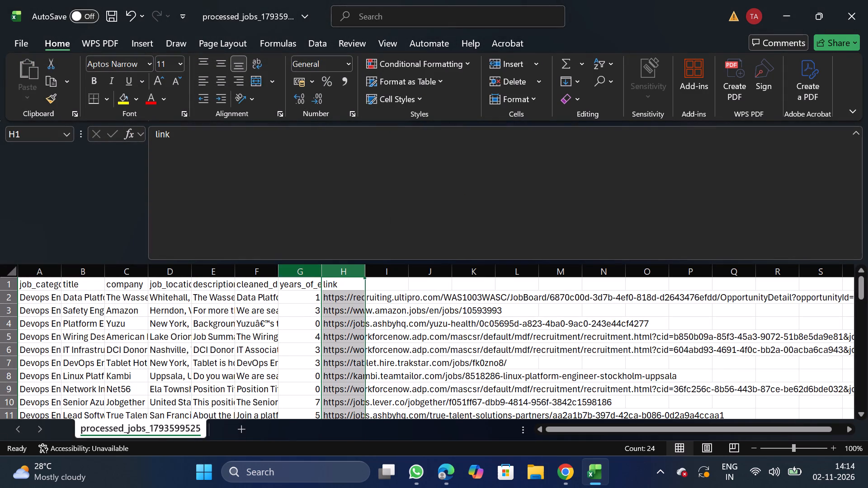
# Move the years_of_experience column in front of the description column.
pyautogui.click(301, 270)
pyautogui.hotkey('ctrl', 'x')
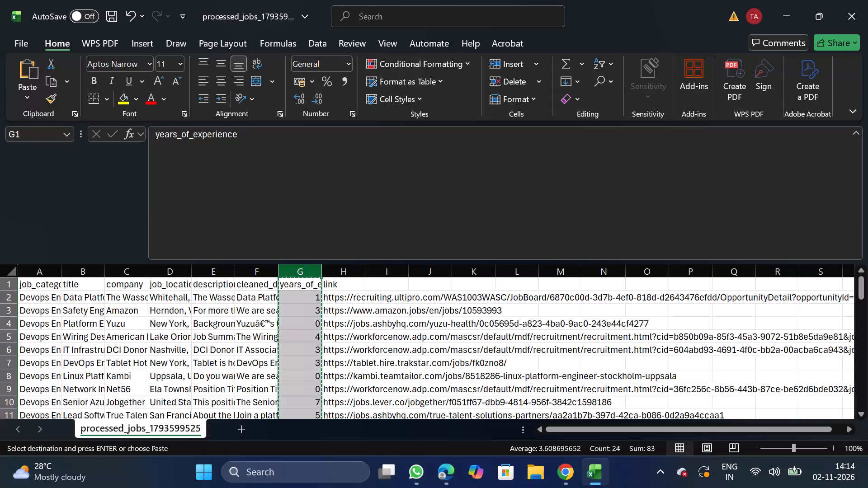
pyautogui.click(212, 273)
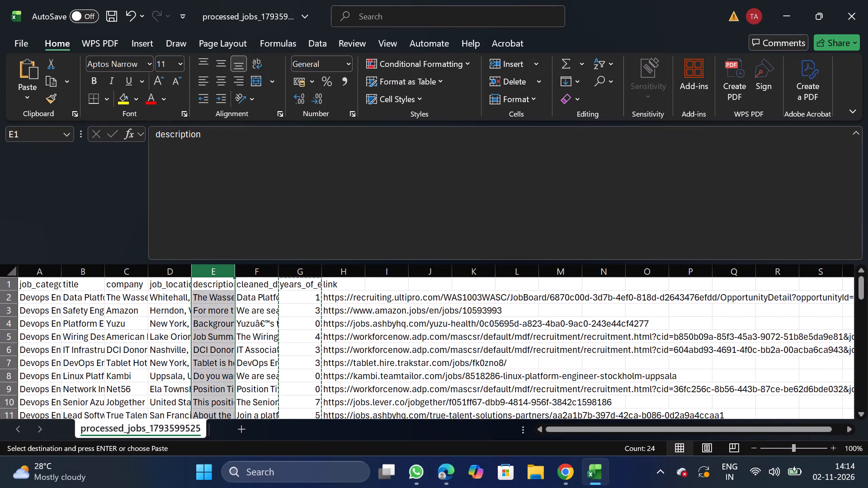
pyautogui.rightClick(208, 350)
pyautogui.click(274, 219)
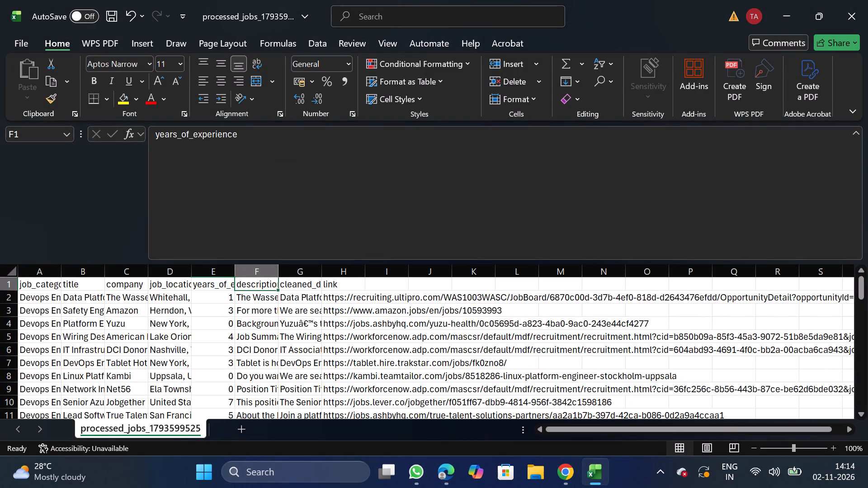
# Rename the cleaned_description header in G1 to description, reusing the text copied from the F1 header.
pyautogui.click(254, 290)
pyautogui.moveTo(156, 130); pyautogui.dragTo(234, 137)
pyautogui.hotkey('ctrl', 'c')
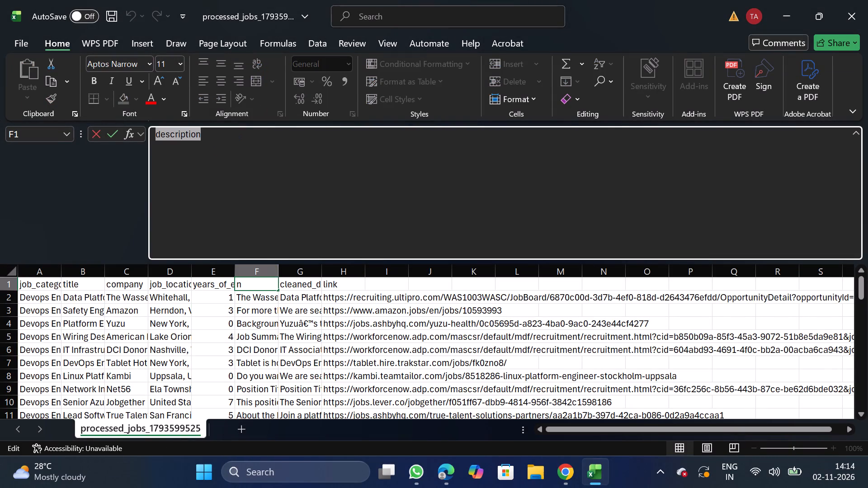
pyautogui.click(312, 286)
pyautogui.click(404, 211)
pyautogui.press('BackSpace')
pyautogui.press('BackSpace')
pyautogui.press('BackSpace')
pyautogui.press('BackSpace')
pyautogui.press('BackSpace')
pyautogui.press('BackSpace')
pyautogui.press('BackSpace')
pyautogui.press('BackSpace')
pyautogui.press('BackSpace')
pyautogui.press('BackSpace')
pyautogui.press('BackSpace')
pyautogui.press('BackSpace')
pyautogui.press('BackSpace')
pyautogui.press('BackSpace')
pyautogui.press('BackSpace')
pyautogui.press('BackSpace')
pyautogui.press('BackSpace')
pyautogui.press('BackSpace')
pyautogui.press('BackSpace')
pyautogui.press('BackSpace')
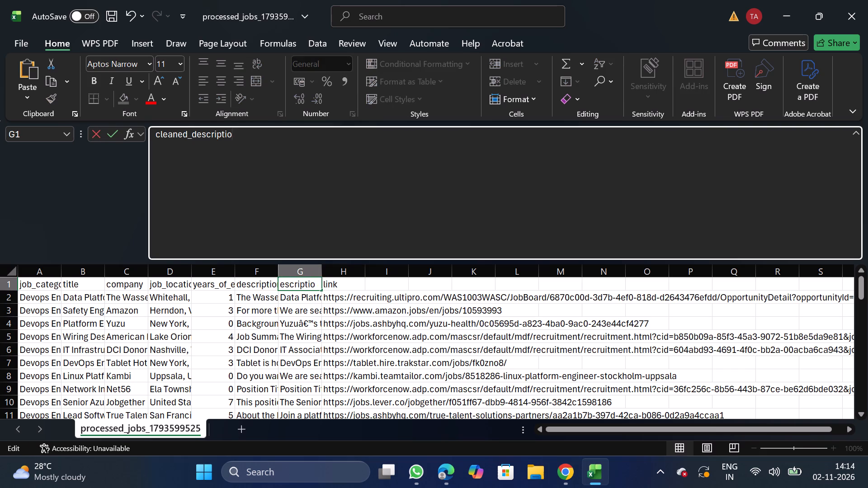
pyautogui.hotkey('ctrl', 'v')
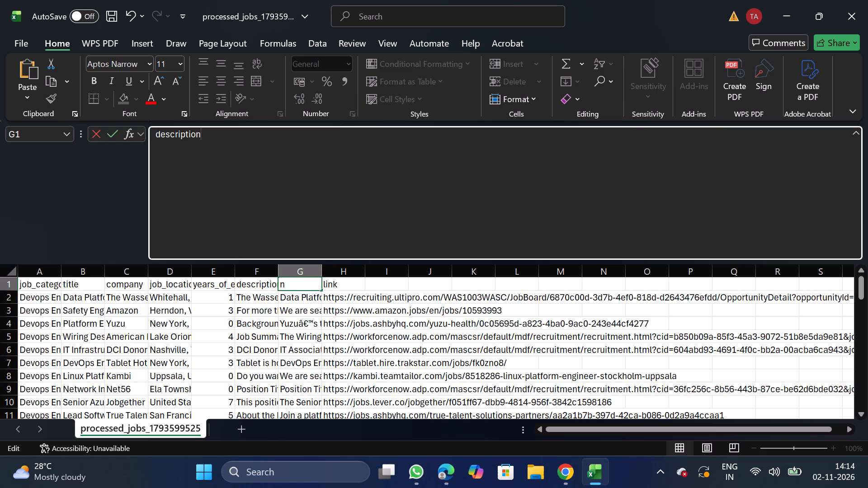
# Rename the F1 header to original_description, copying the name from the bulk upload CSV format requirements on NextGenApply in Chrome.
pyautogui.click(255, 286)
pyautogui.click(330, 211)
pyautogui.press('BackSpace')
pyautogui.press('BackSpace')
pyautogui.press('BackSpace')
pyautogui.press('BackSpace')
pyautogui.press('BackSpace')
pyautogui.press('BackSpace')
pyautogui.press('BackSpace')
pyautogui.press('BackSpace')
pyautogui.press('BackSpace')
pyautogui.press('BackSpace')
pyautogui.press('BackSpace')
pyautogui.press('BackSpace')
pyautogui.press('BackSpace')
pyautogui.press('BackSpace')
pyautogui.press('BackSpace')
pyautogui.press('BackSpace')
pyautogui.press('BackSpace')
pyautogui.press('BackSpace')
pyautogui.press('BackSpace')
pyautogui.press('BackSpace')
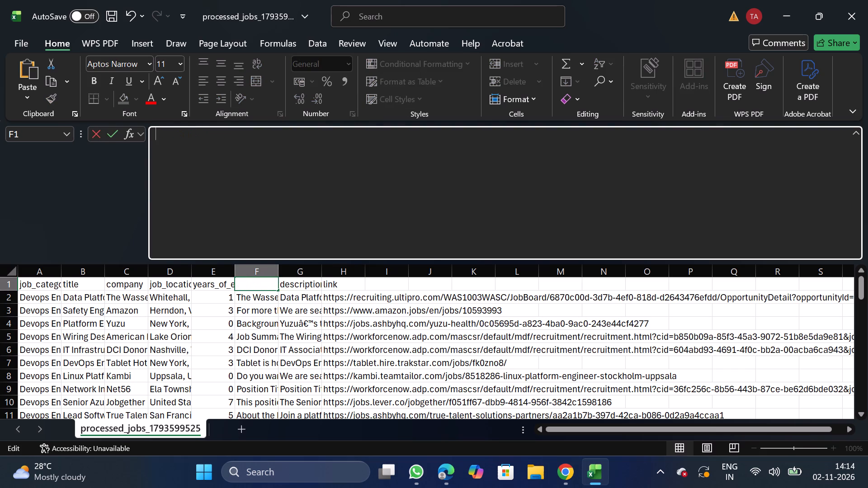
pyautogui.click(566, 474)
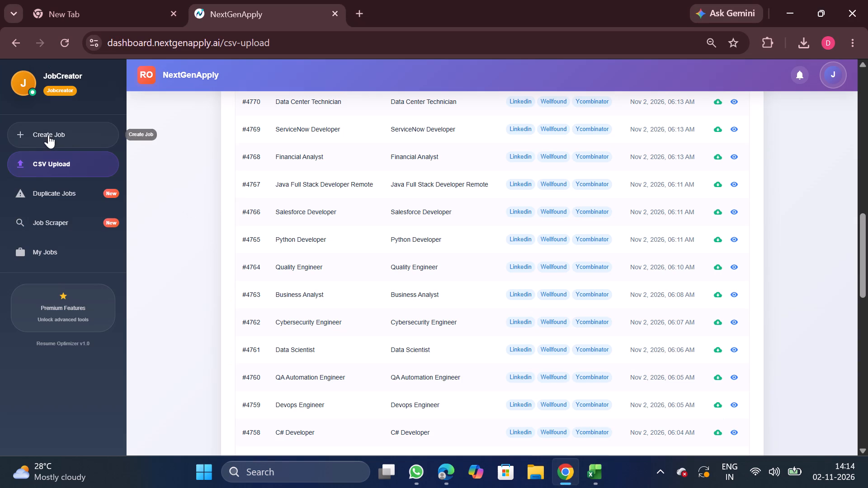
pyautogui.click(64, 135)
pyautogui.click(451, 126)
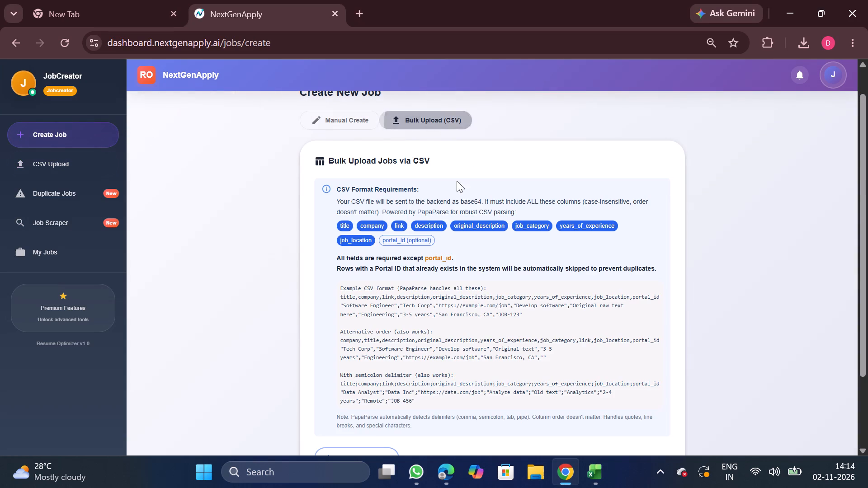
pyautogui.doubleClick(487, 224)
pyautogui.hotkey('ctrl', 'c')
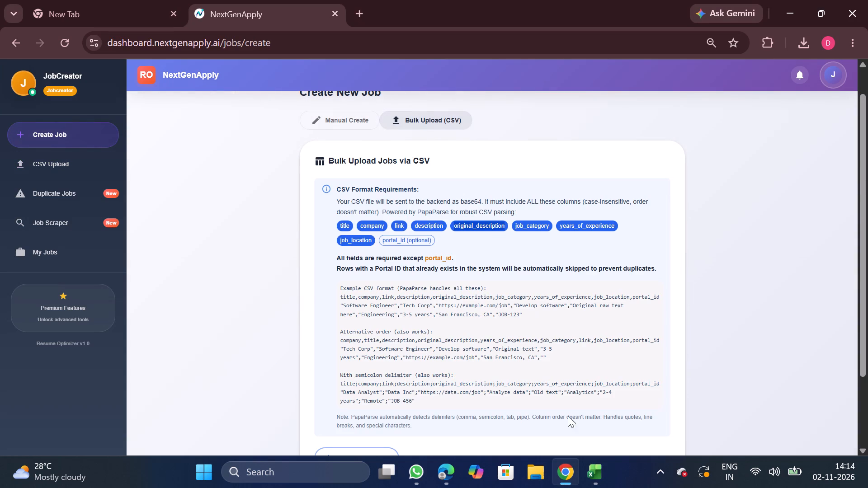
pyautogui.click(592, 469)
pyautogui.hotkey('ctrl', 'v')
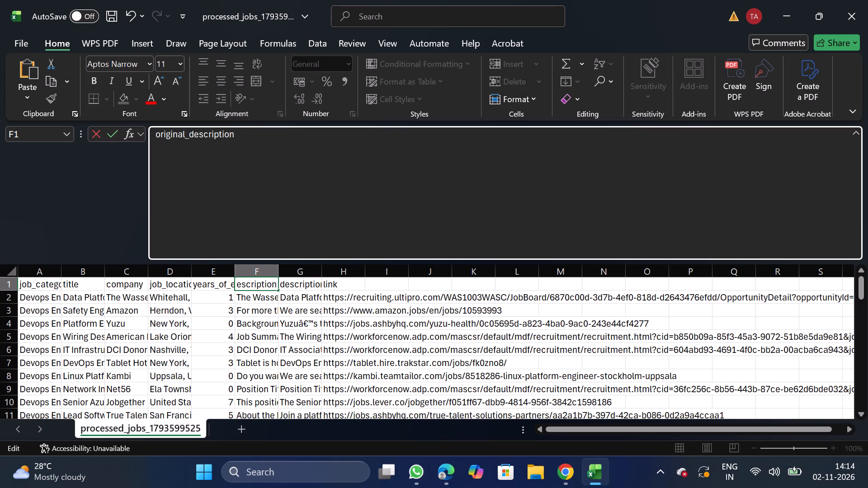
# Filter the title column to show only the Wiring Design Release Engineer and (Blanks) entries.
pyautogui.click(88, 265)
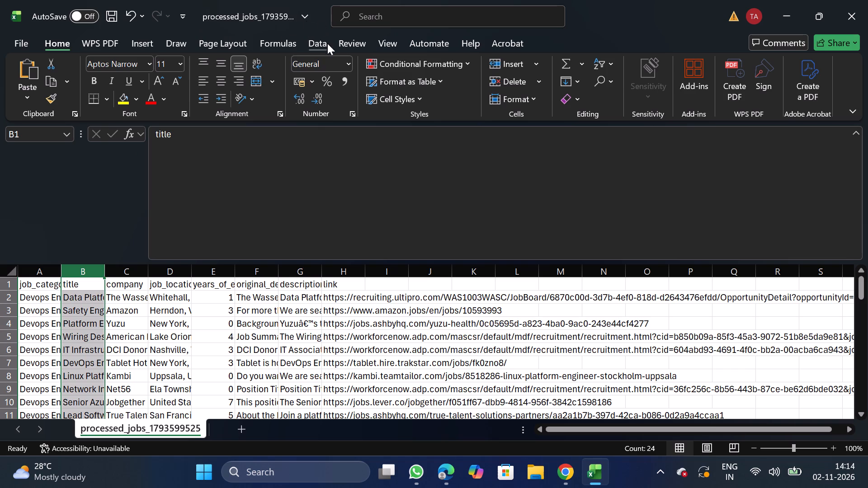
pyautogui.click(327, 43)
pyautogui.click(446, 93)
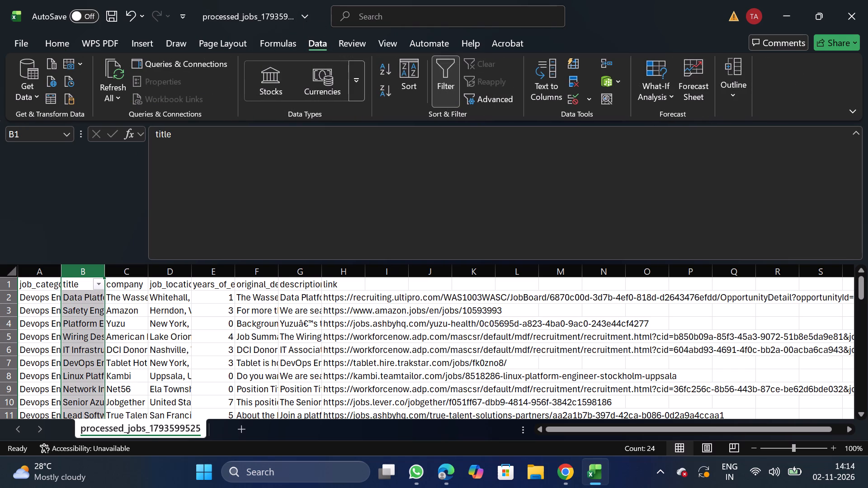
pyautogui.click(100, 284)
pyautogui.doubleClick(281, 453)
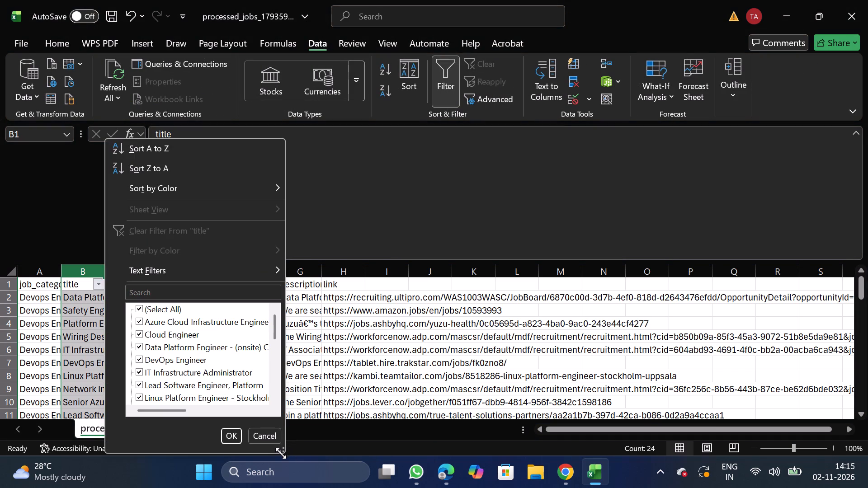
pyautogui.moveTo(281, 453); pyautogui.dragTo(747, 487)
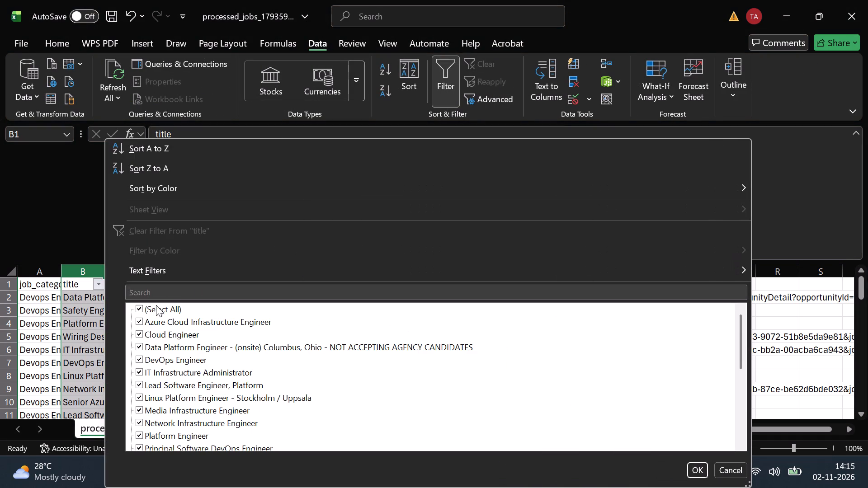
pyautogui.click(156, 309)
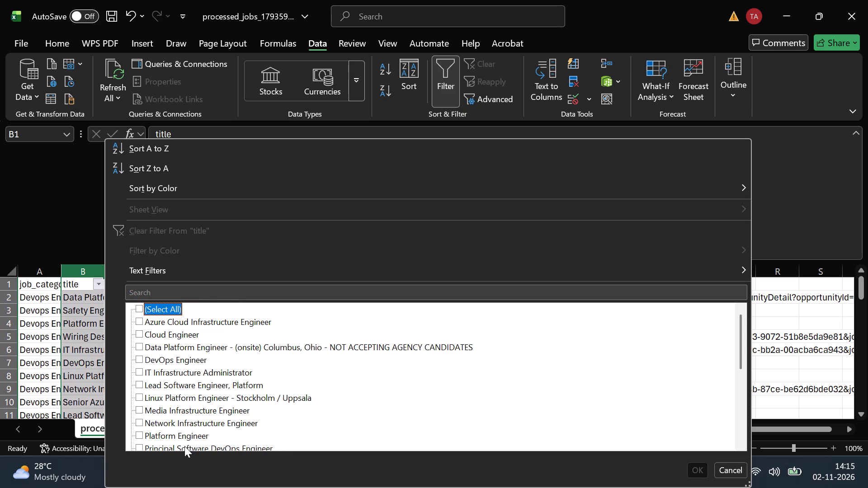
pyautogui.scroll(-1, 184, 446)
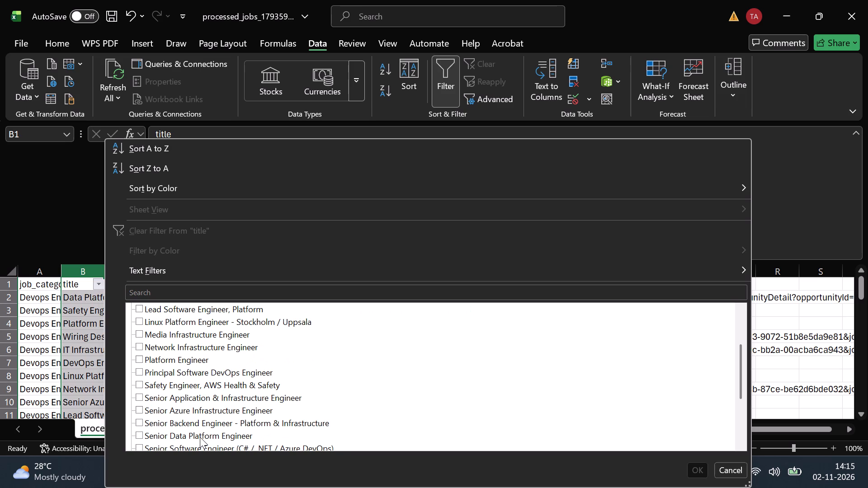
pyautogui.scroll(-1, 200, 437)
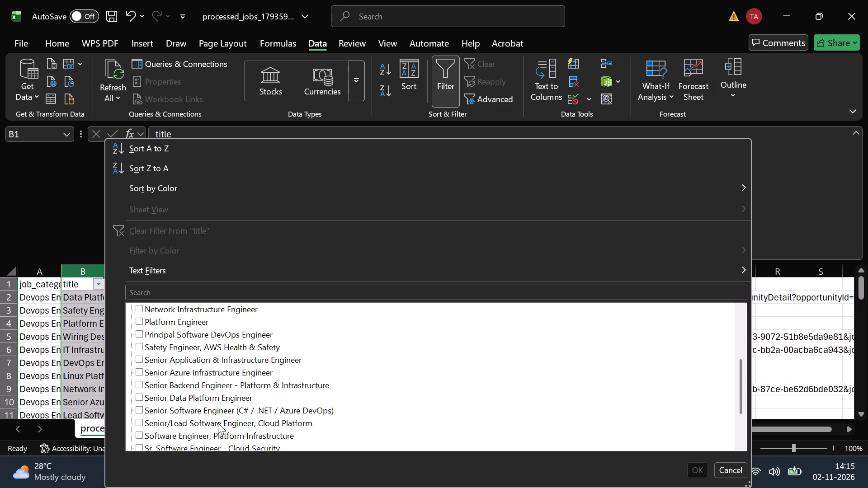
pyautogui.scroll(-1, 210, 429)
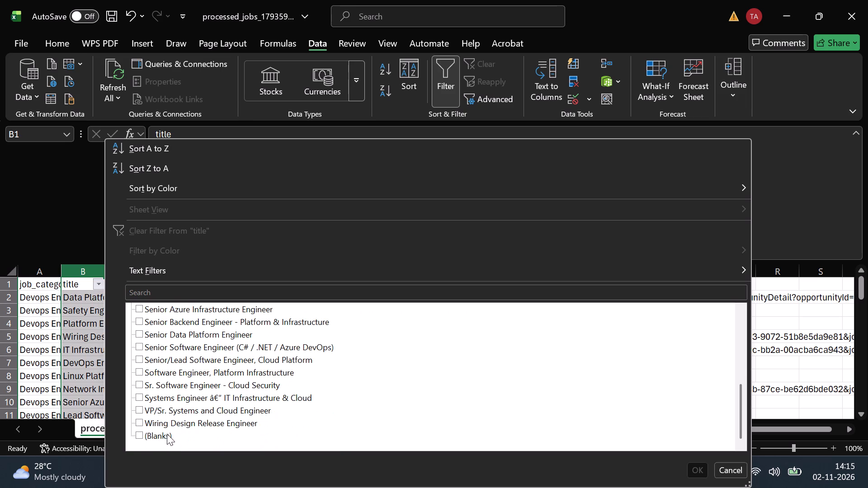
pyautogui.click(177, 426)
pyautogui.click(153, 439)
pyautogui.click(693, 474)
# Delete the filtered Wiring Design Release Engineer row and remove the filter from the sheet.
pyautogui.click(0, 294)
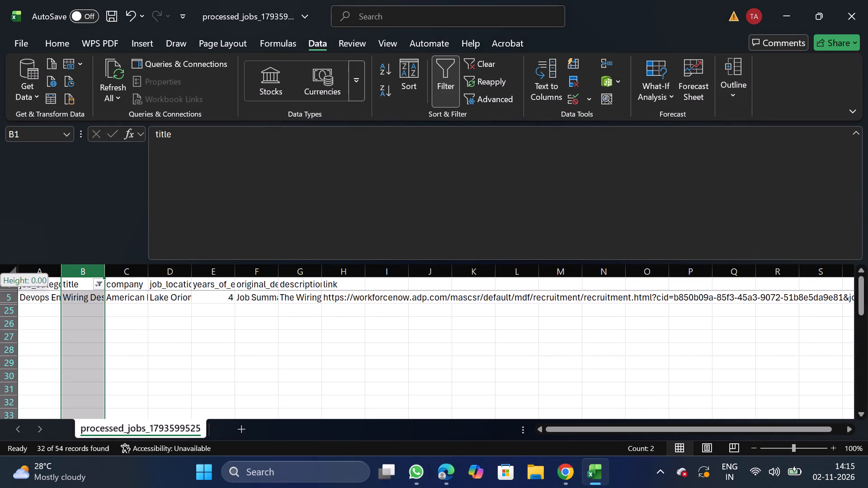
pyautogui.click(7, 299)
pyautogui.rightClick(47, 298)
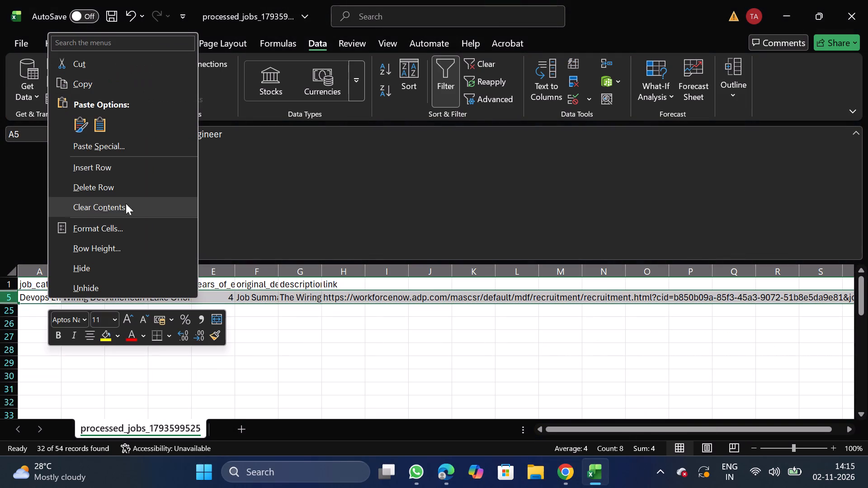
pyautogui.click(136, 190)
pyautogui.click(457, 76)
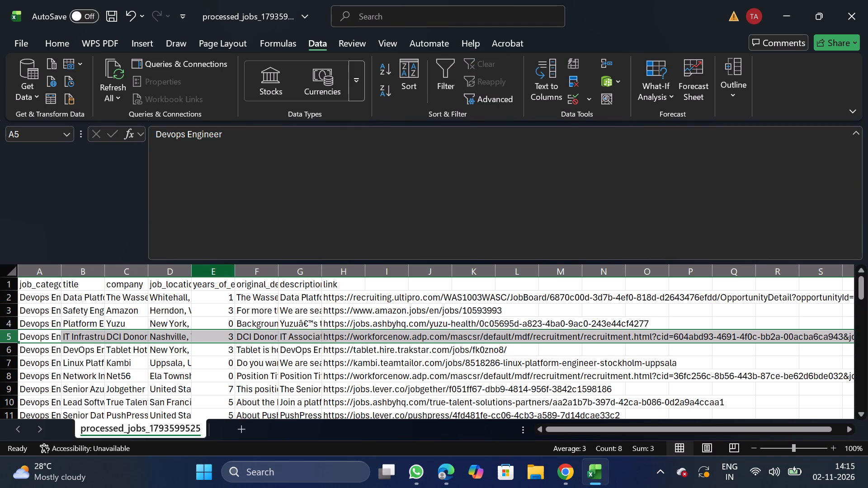
# Filter the title column by "lead" to check for lead roles, and remove the filter after viewing.
pyautogui.click(91, 281)
pyautogui.click(442, 76)
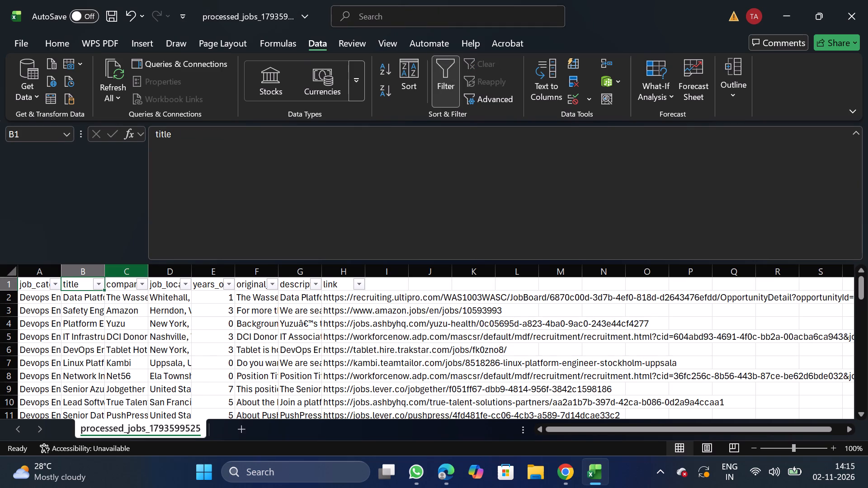
pyautogui.click(102, 281)
pyautogui.click(177, 288)
pyautogui.write('lead')
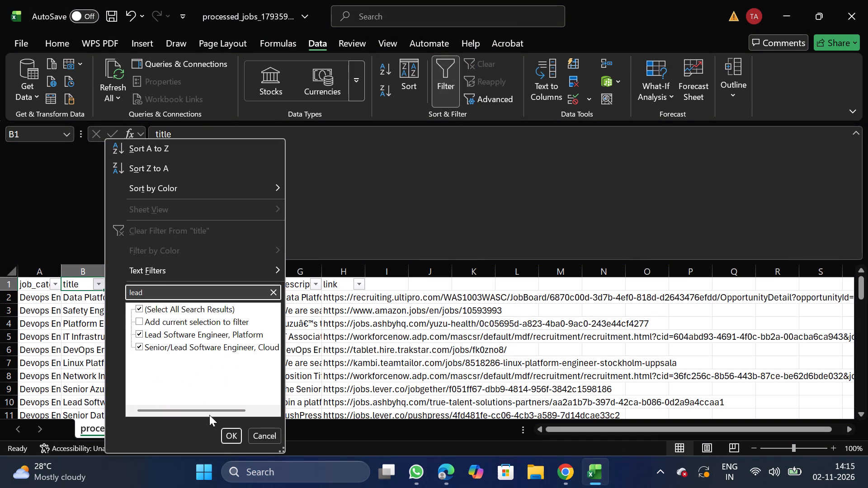
pyautogui.click(227, 436)
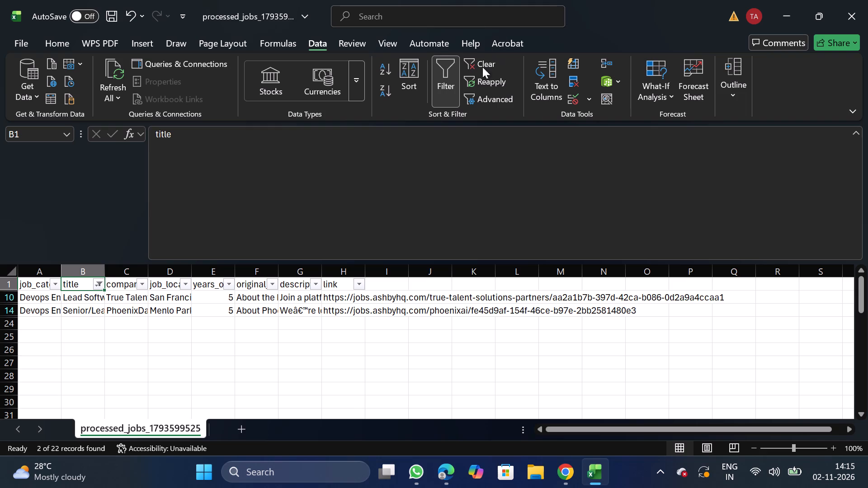
pyautogui.click(443, 80)
# Filter the title column by "principal" to check for principal roles, and remove the filter after viewing.
pyautogui.click(444, 74)
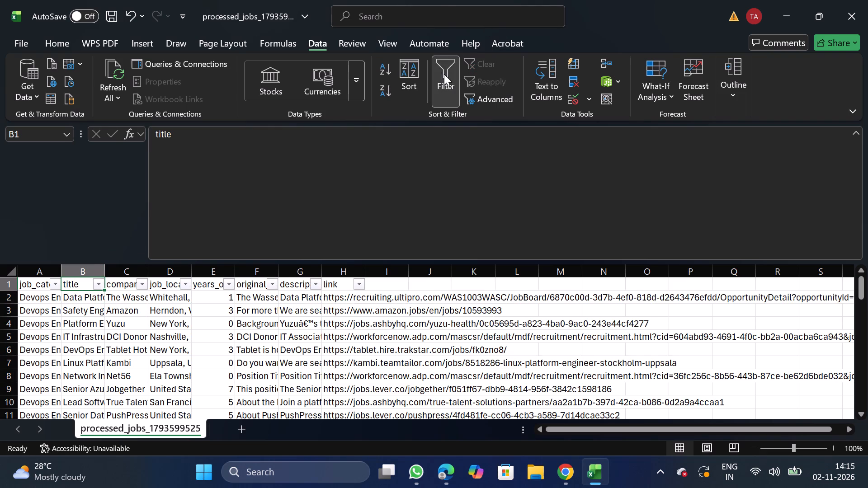
pyautogui.click(102, 285)
pyautogui.click(146, 287)
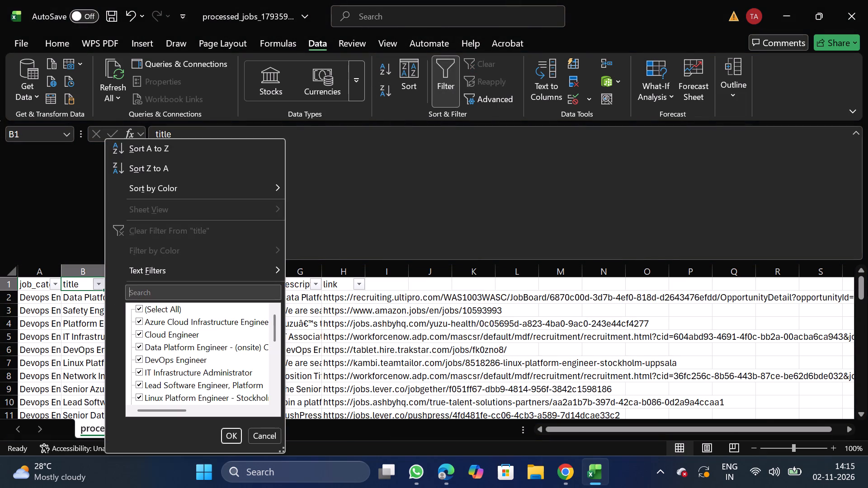
pyautogui.write('princi')
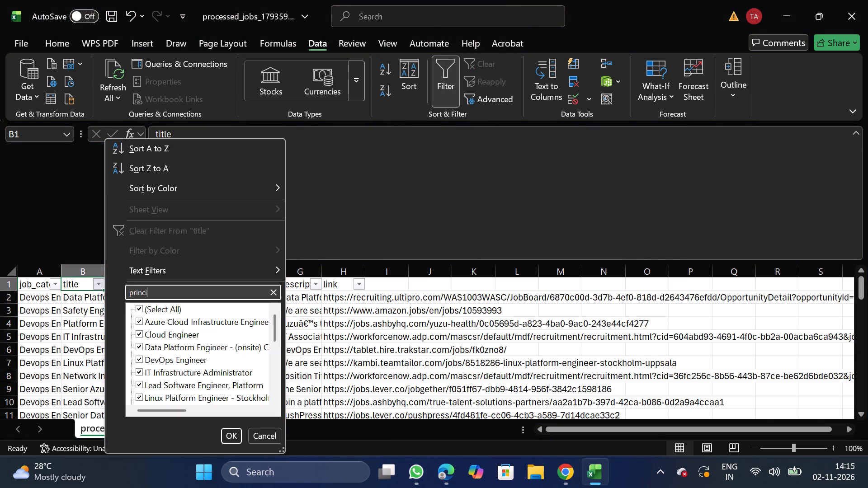
pyautogui.write('pal')
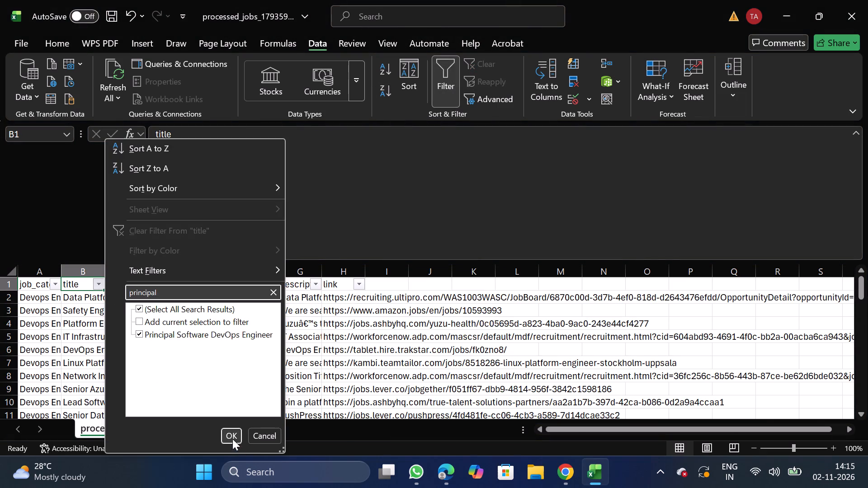
pyautogui.click(231, 437)
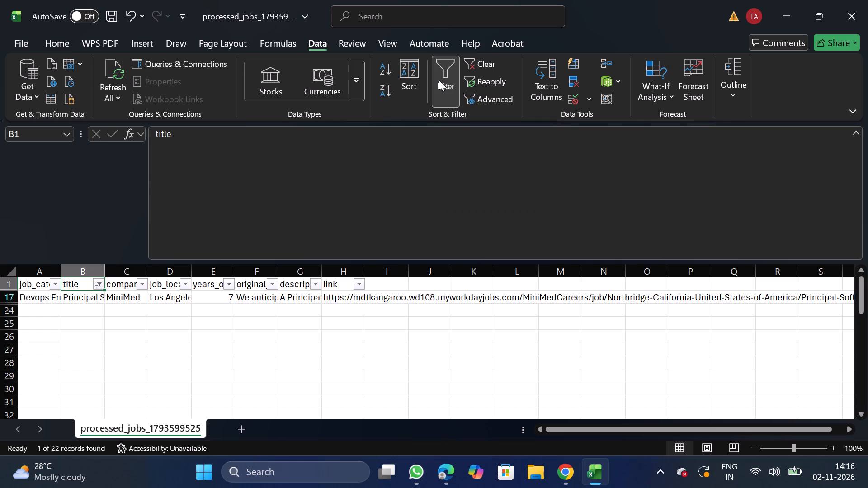
pyautogui.click(439, 80)
# Turn on a filter for the company column and search its values for "walmart".
pyautogui.click(129, 272)
pyautogui.click(443, 71)
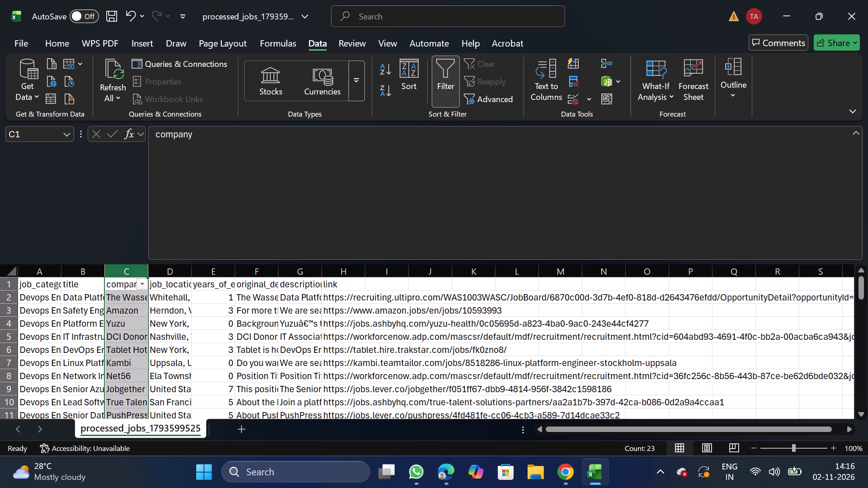
pyautogui.click(138, 283)
pyautogui.click(216, 285)
pyautogui.click(213, 289)
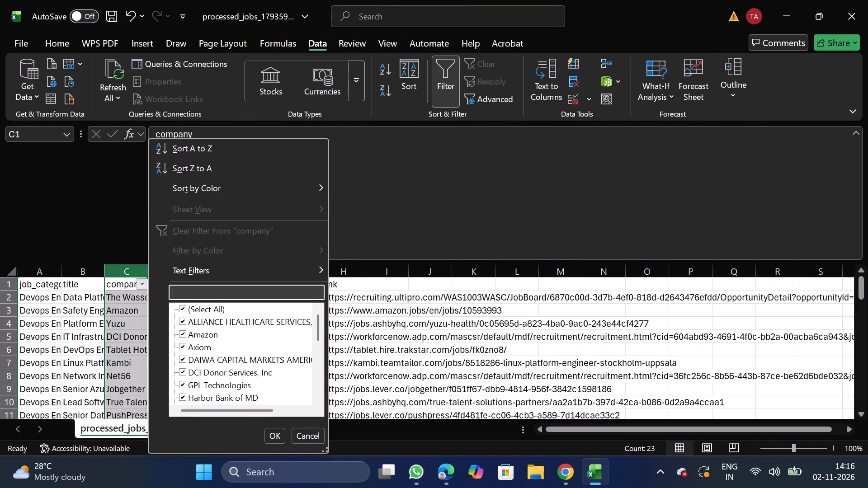
pyautogui.write('walmart')
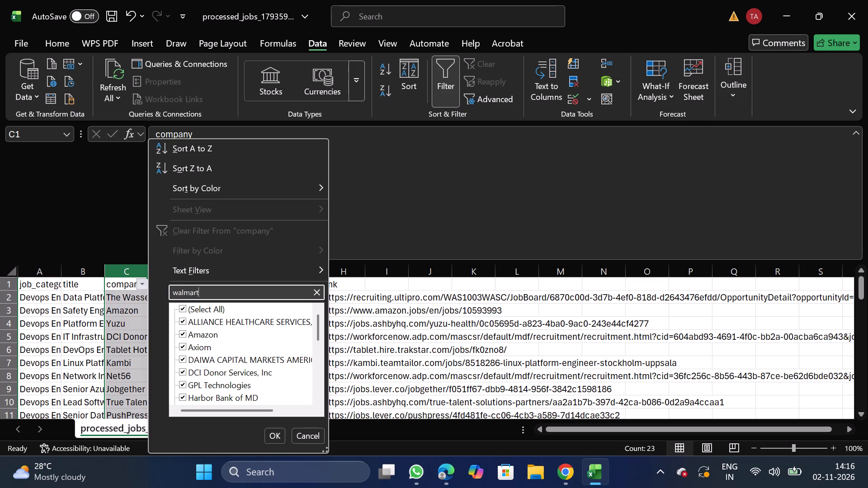
# Search the company filter's values for "dried" and "capital" in turn.
pyautogui.press('BackSpace')
pyautogui.press('BackSpace')
pyautogui.press('BackSpace')
pyautogui.press('BackSpace')
pyautogui.press('BackSpace')
pyautogui.press('BackSpace')
pyautogui.press('BackSpace')
pyautogui.press('BackSpace')
pyautogui.press('BackSpace')
pyautogui.press('BackSpace')
pyautogui.press('BackSpace')
pyautogui.press('BackSpace')
pyautogui.press('BackSpace')
pyautogui.press('BackSpace')
pyautogui.press('BackSpace')
pyautogui.press('BackSpace')
pyautogui.press('BackSpace')
pyautogui.press('BackSpace')
pyautogui.write('dried')
pyautogui.press('BackSpace')
pyautogui.press('BackSpace')
pyautogui.press('BackSpace')
pyautogui.press('BackSpace')
pyautogui.press('BackSpace')
pyautogui.press('BackSpace')
pyautogui.press('BackSpace')
pyautogui.press('BackSpace')
pyautogui.press('BackSpace')
pyautogui.press('BackSpace')
pyautogui.press('BackSpace')
pyautogui.press('BackSpace')
pyautogui.press('BackSpace')
pyautogui.write('capital')
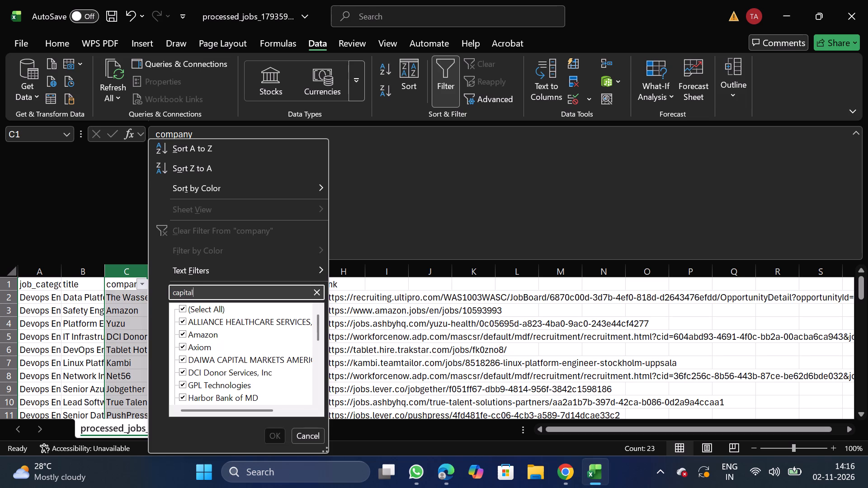
# Search the company filter's values for "under" and "hun" in turn.
pyautogui.press('BackSpace')
pyautogui.press('BackSpace')
pyautogui.press('BackSpace')
pyautogui.press('BackSpace')
pyautogui.press('BackSpace')
pyautogui.press('BackSpace')
pyautogui.press('BackSpace')
pyautogui.press('BackSpace')
pyautogui.press('BackSpace')
pyautogui.press('BackSpace')
pyautogui.write('under')
pyautogui.press('BackSpace')
pyautogui.press('BackSpace')
pyautogui.press('BackSpace')
pyautogui.press('BackSpace')
pyautogui.press('BackSpace')
pyautogui.press('BackSpace')
pyautogui.press('BackSpace')
pyautogui.press('BackSpace')
pyautogui.press('BackSpace')
pyautogui.press('BackSpace')
pyautogui.press('BackSpace')
pyautogui.press('BackSpace')
pyautogui.press('BackSpace')
pyautogui.press('BackSpace')
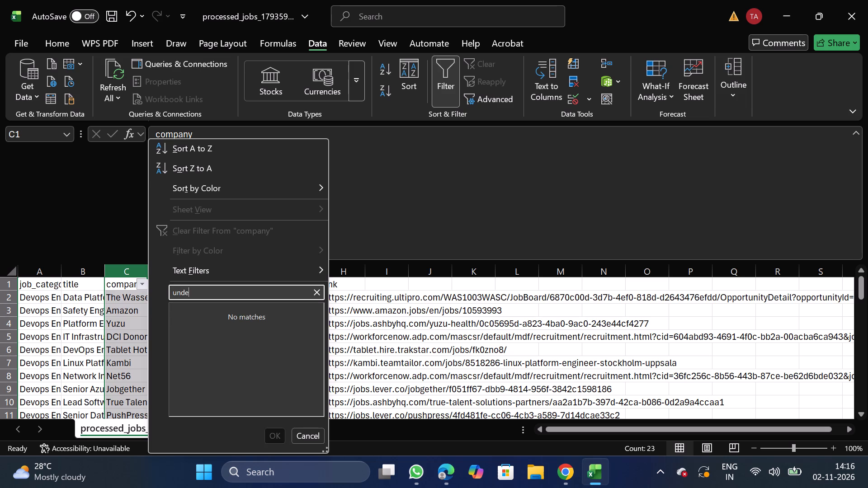
pyautogui.write('hun')
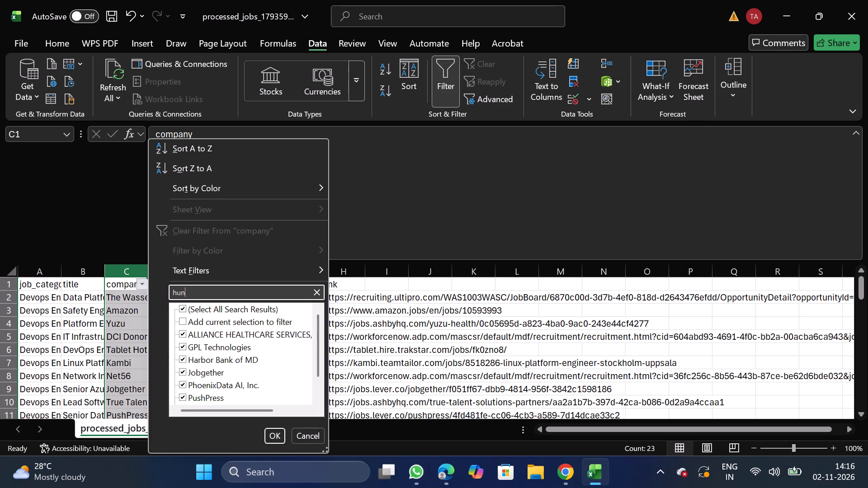
# Search the company filter's values for "skim" and "ape" in turn.
pyautogui.press('BackSpace')
pyautogui.press('BackSpace')
pyautogui.press('BackSpace')
pyautogui.press('BackSpace')
pyautogui.press('BackSpace')
pyautogui.press('BackSpace')
pyautogui.press('BackSpace')
pyautogui.press('BackSpace')
pyautogui.press('BackSpace')
pyautogui.press('BackSpace')
pyautogui.press('BackSpace')
pyautogui.press('BackSpace')
pyautogui.press('BackSpace')
pyautogui.write('skim')
pyautogui.press('BackSpace')
pyautogui.press('BackSpace')
pyautogui.press('BackSpace')
pyautogui.press('BackSpace')
pyautogui.press('BackSpace')
pyautogui.press('BackSpace')
pyautogui.press('BackSpace')
pyautogui.press('BackSpace')
pyautogui.press('BackSpace')
pyautogui.press('BackSpace')
pyautogui.press('BackSpace')
pyautogui.press('BackSpace')
pyautogui.press('BackSpace')
pyautogui.press('BackSpace')
pyautogui.press('BackSpace')
pyautogui.press('BackSpace')
pyautogui.press('BackSpace')
pyautogui.press('BackSpace')
pyautogui.write('ape')
# Search the company filter's values for "in landem", dismiss the search and remove the filter.
pyautogui.press('BackSpace')
pyautogui.press('BackSpace')
pyautogui.press('BackSpace')
pyautogui.press('BackSpace')
pyautogui.press('BackSpace')
pyautogui.press('BackSpace')
pyautogui.press('BackSpace')
pyautogui.press('BackSpace')
pyautogui.press('BackSpace')
pyautogui.press('BackSpace')
pyautogui.press('BackSpace')
pyautogui.press('BackSpace')
pyautogui.press('BackSpace')
pyautogui.press('BackSpace')
pyautogui.write('i')
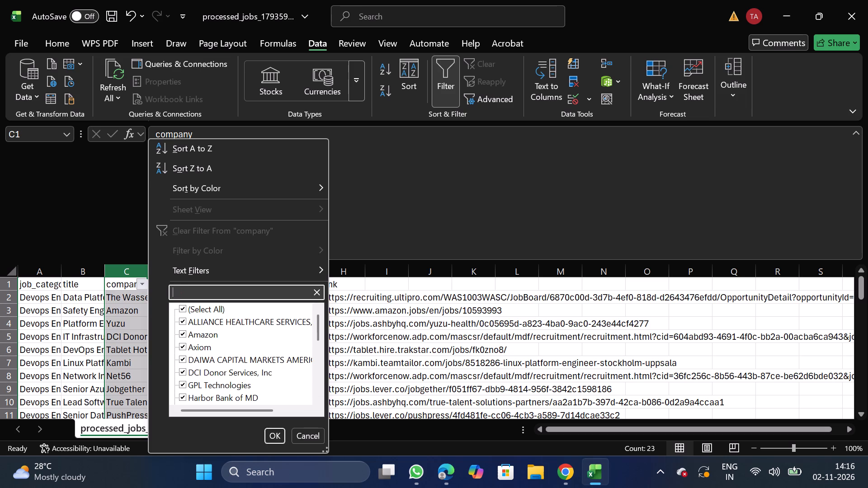
pyautogui.press('space')
pyautogui.press('BackSpace')
pyautogui.write('n landem')
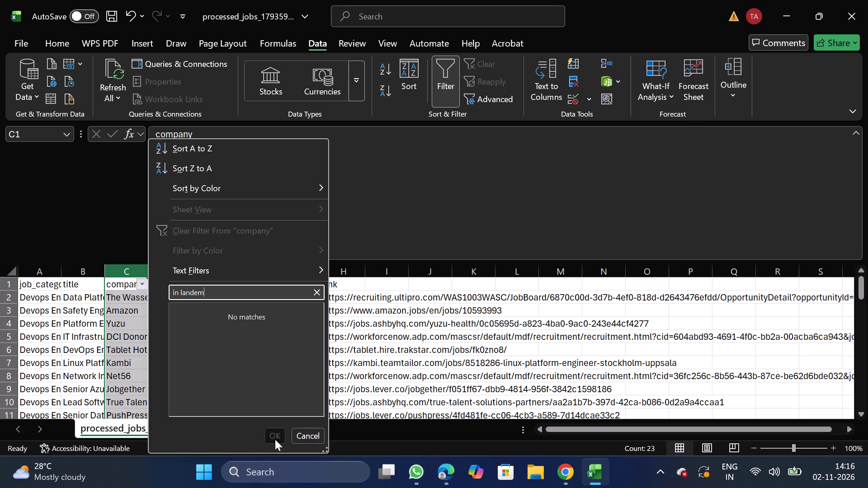
pyautogui.click(275, 439)
pyautogui.click(299, 436)
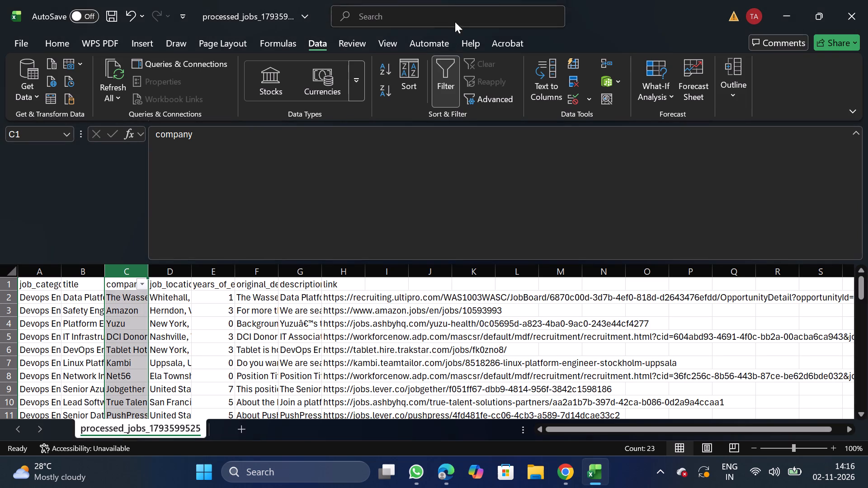
pyautogui.click(453, 75)
# Save the cleaned jobs file as Devops_11_02 in CSV format in the Daily Scraping jobs folder under Documents.
pyautogui.click(19, 47)
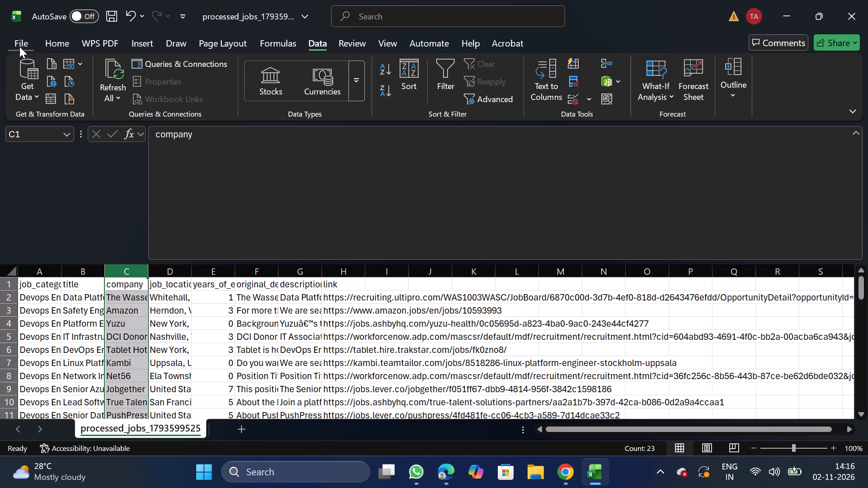
pyautogui.doubleClick(48, 230)
pyautogui.tripleClick(197, 391)
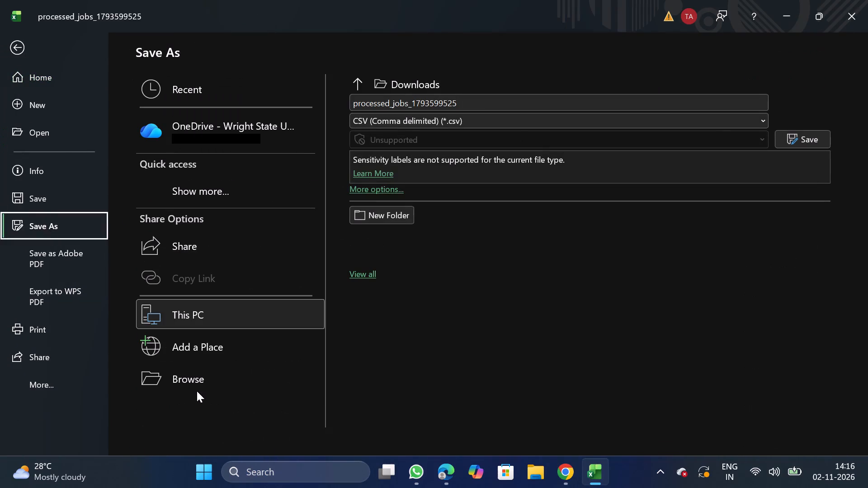
pyautogui.doubleClick(197, 391)
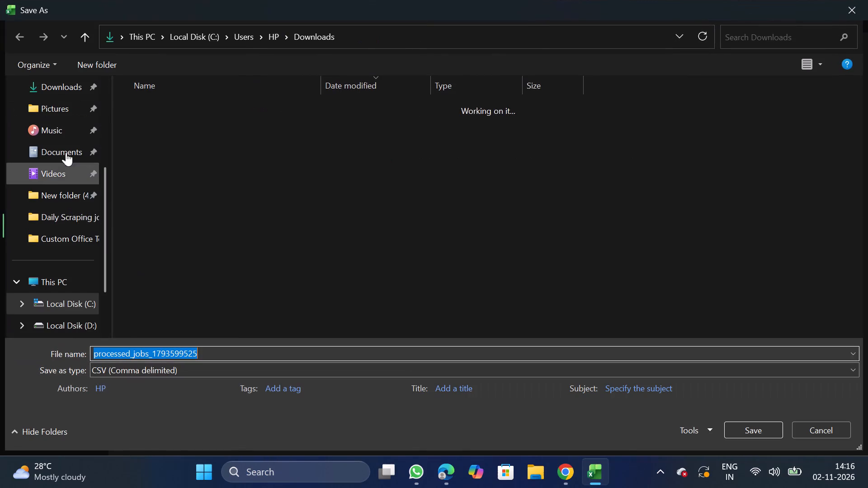
pyautogui.doubleClick(70, 146)
pyautogui.doubleClick(187, 147)
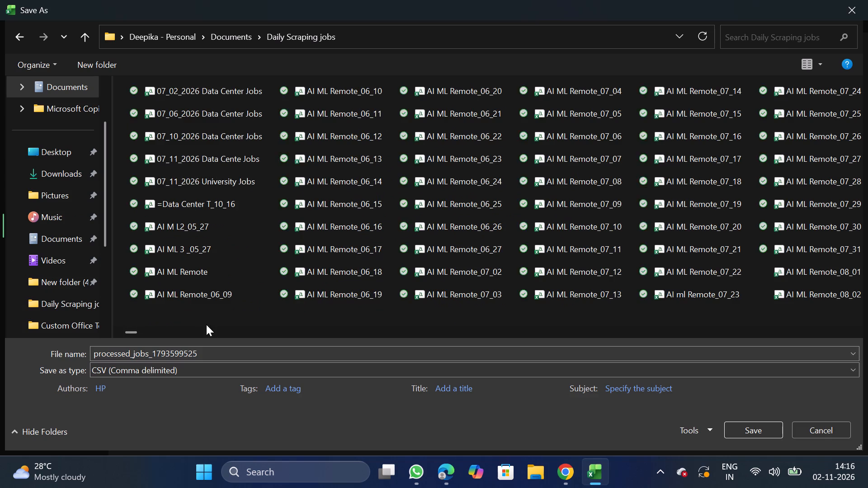
pyautogui.click(224, 356)
pyautogui.press('BackSpace')
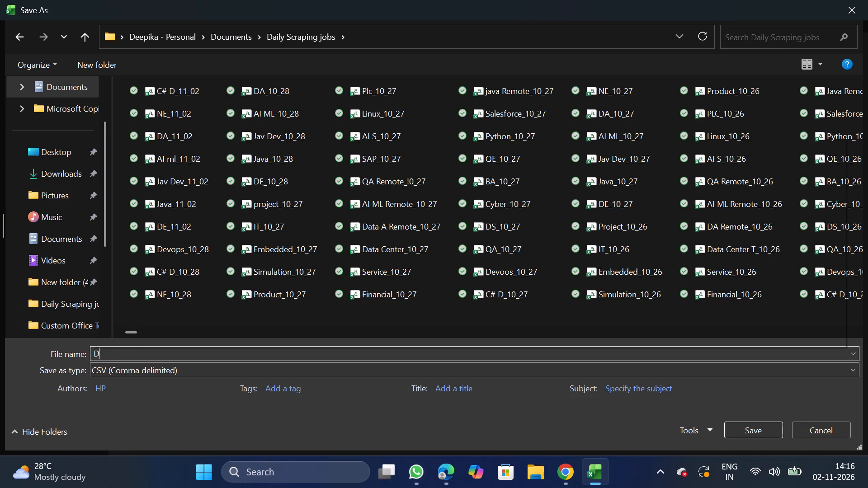
pyautogui.write('evops_11_02')
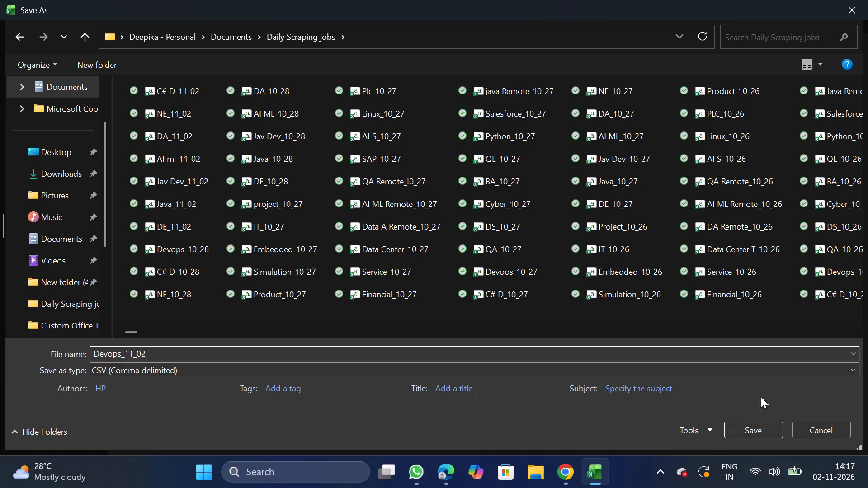
pyautogui.click(748, 427)
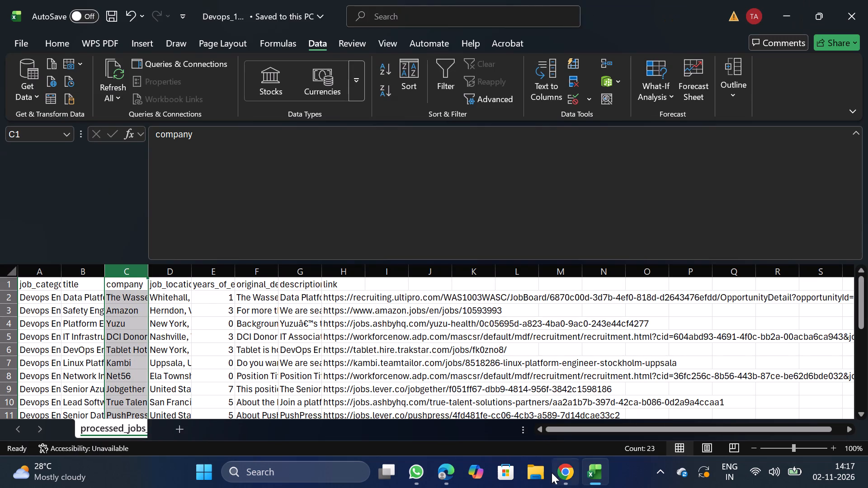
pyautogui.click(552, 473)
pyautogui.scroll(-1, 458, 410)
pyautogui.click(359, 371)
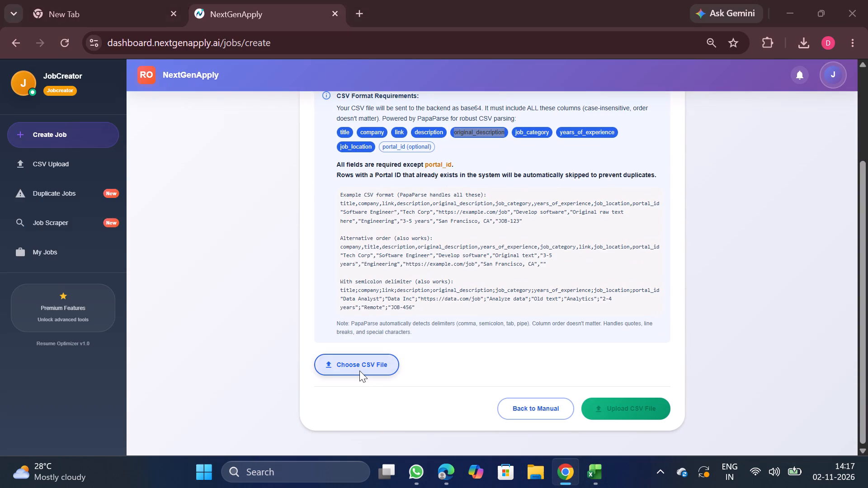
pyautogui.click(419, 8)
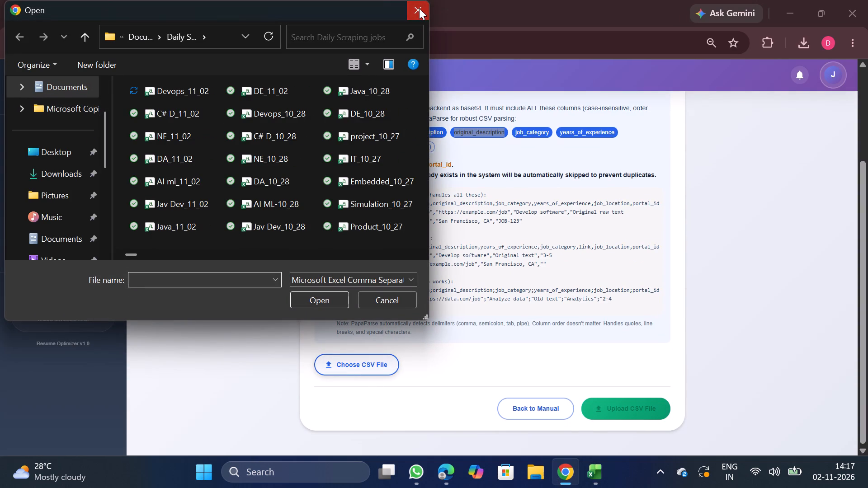
# In Excel, remove duplicate rows across the Devops_11_02 sheet based only on the company column, and save the file.
pyautogui.click(599, 475)
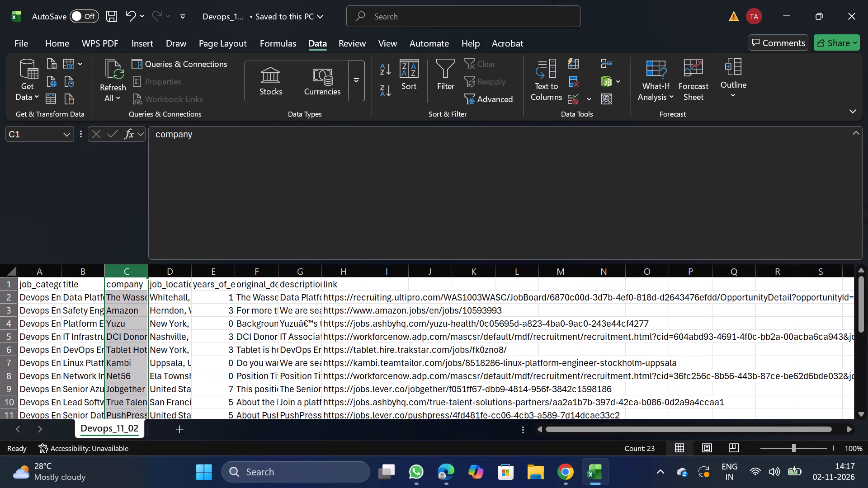
pyautogui.hotkey('ctrl', 'a')
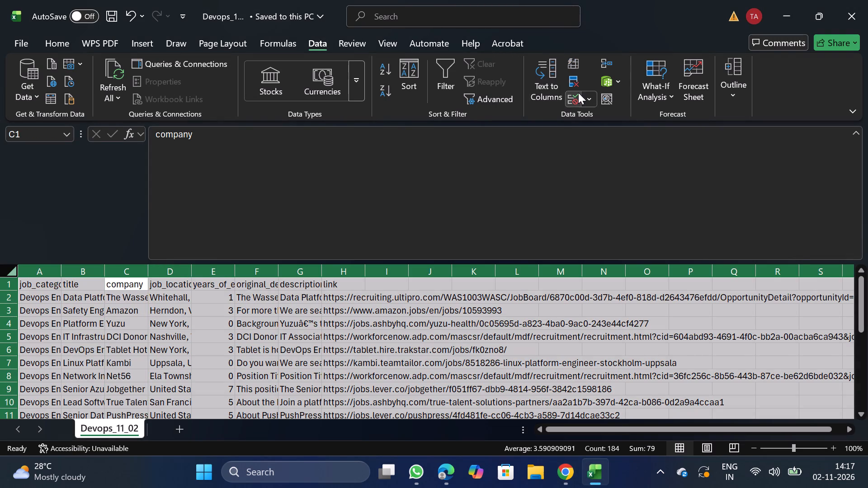
pyautogui.click(577, 80)
pyautogui.moveTo(188, 220); pyautogui.dragTo(192, 211)
pyautogui.click(192, 211)
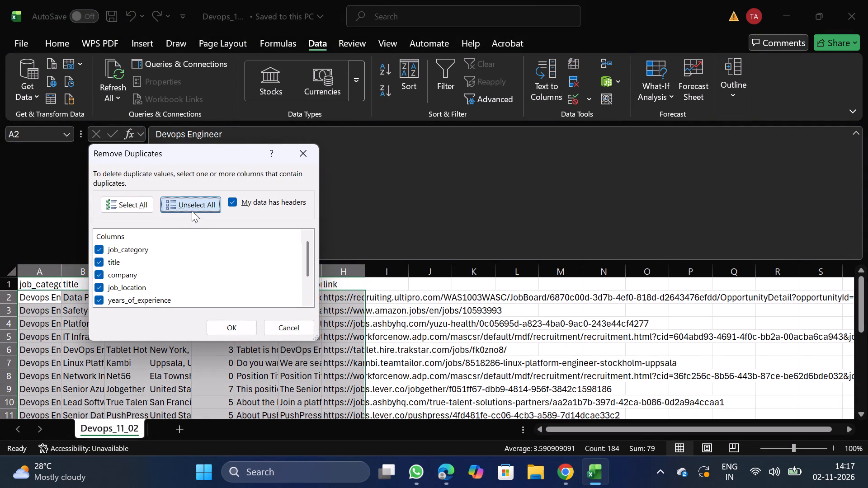
pyautogui.click(98, 273)
pyautogui.click(232, 327)
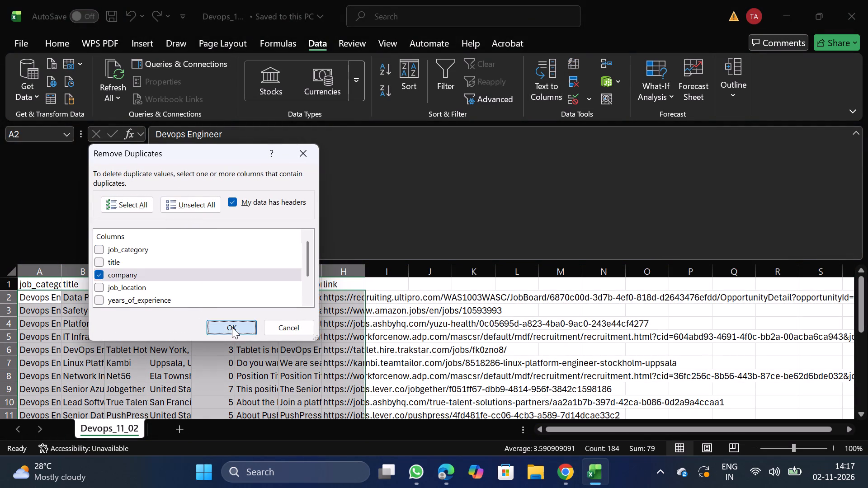
pyautogui.click(514, 261)
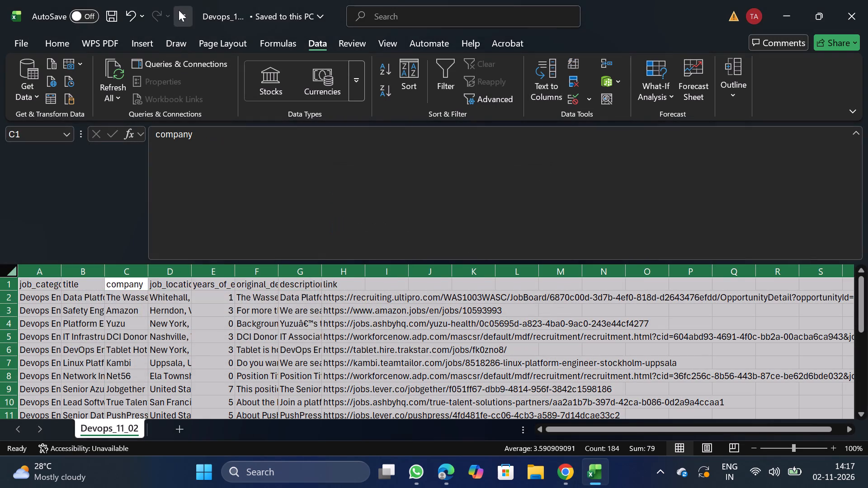
pyautogui.click(105, 14)
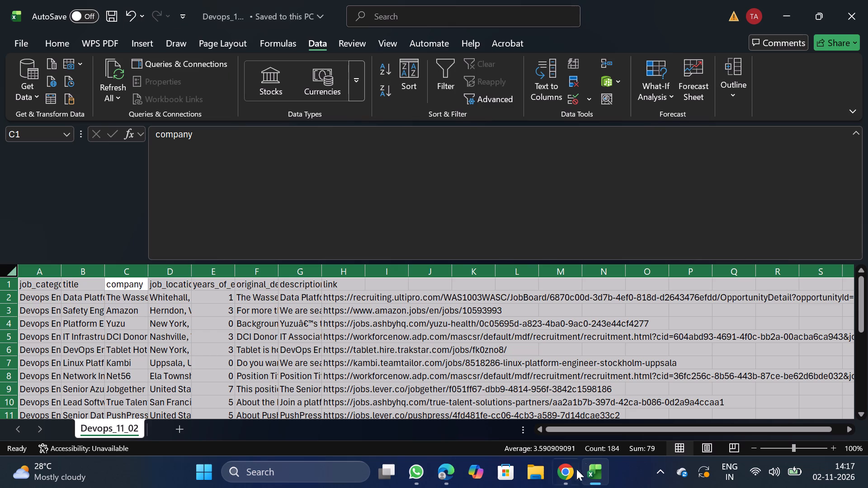
# Switch to NextGenApply in Chrome, choose Devops_11_02 as the bulk upload CSV, review its data preview and upload it.
pyautogui.click(575, 474)
pyautogui.click(359, 362)
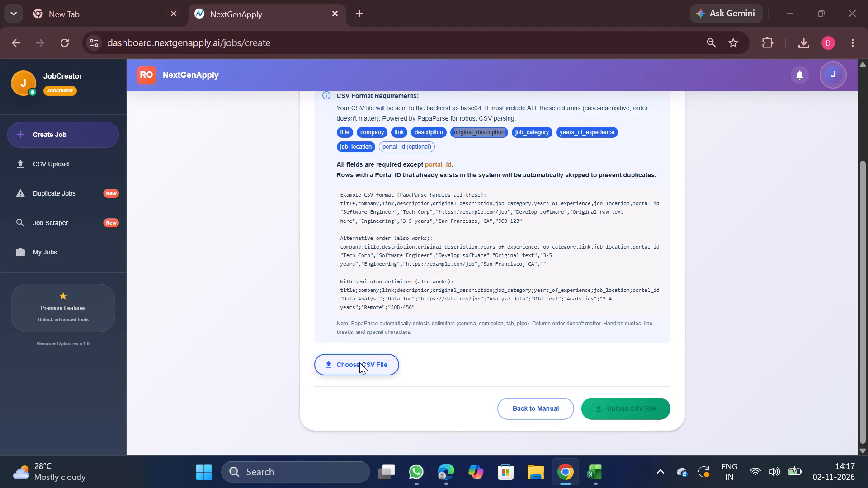
pyautogui.doubleClick(191, 91)
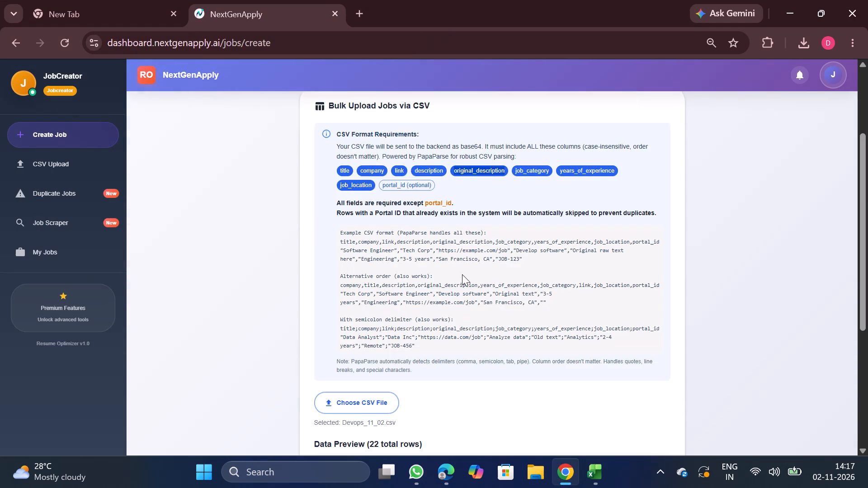
pyautogui.scroll(-2, 462, 274)
pyautogui.scroll(-1, 554, 282)
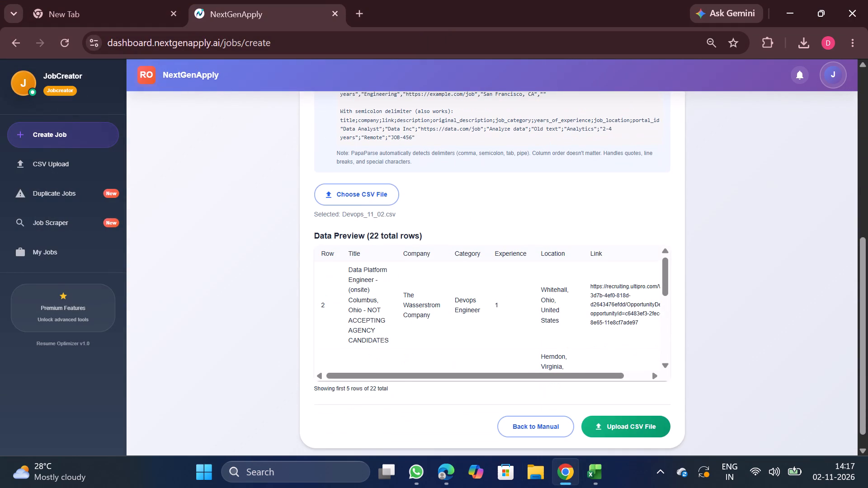
pyautogui.scroll(-2, 440, 298)
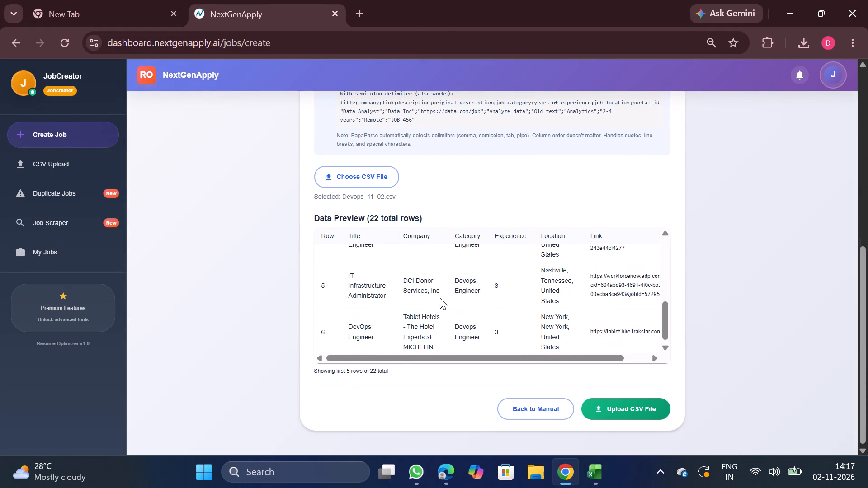
pyautogui.click(613, 403)
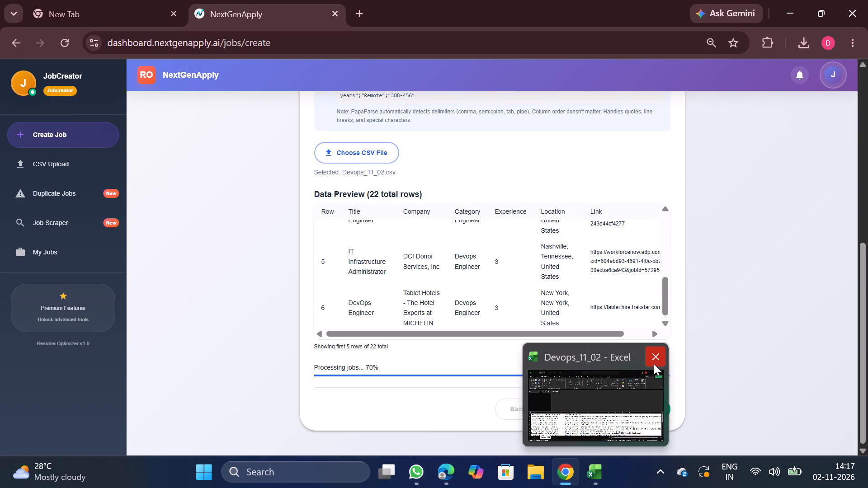
# Close the Devops_11_02 workbook in Excel.
pyautogui.click(654, 364)
# Open the CSV Upload page and go through the upload history to the entries around Devops Engineer.
pyautogui.scroll(5, 593, 315)
pyautogui.click(62, 164)
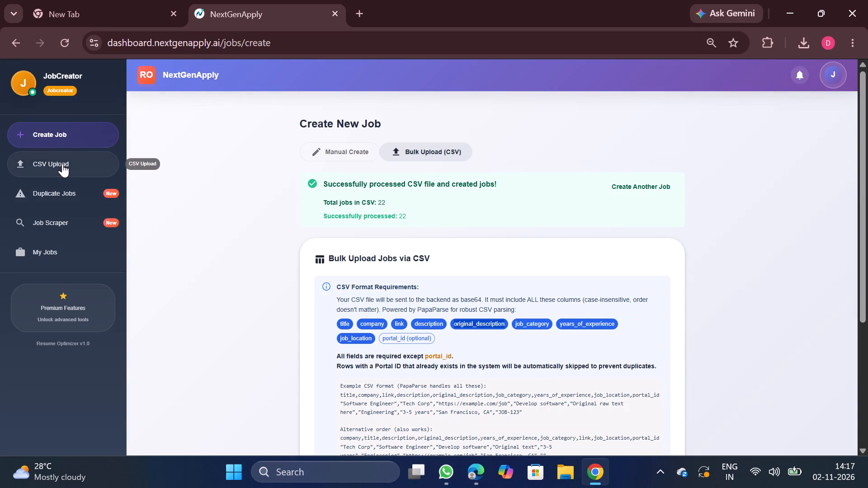
pyautogui.scroll(6, 389, 252)
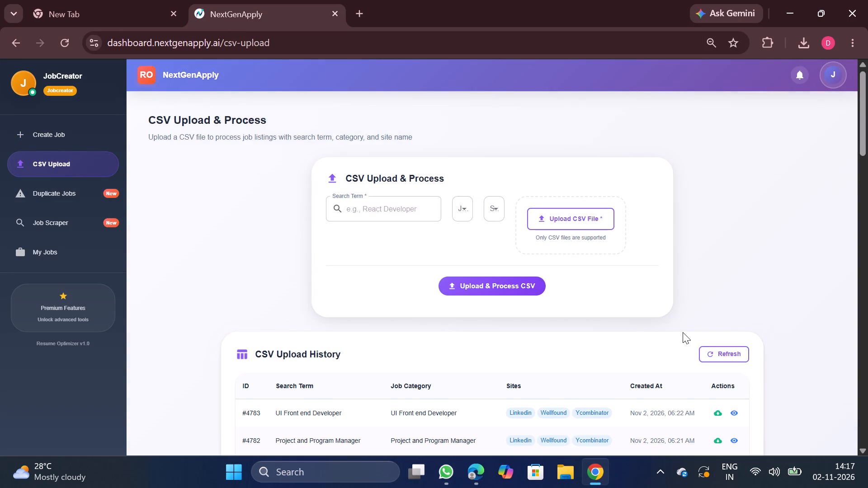
pyautogui.scroll(-5, 683, 332)
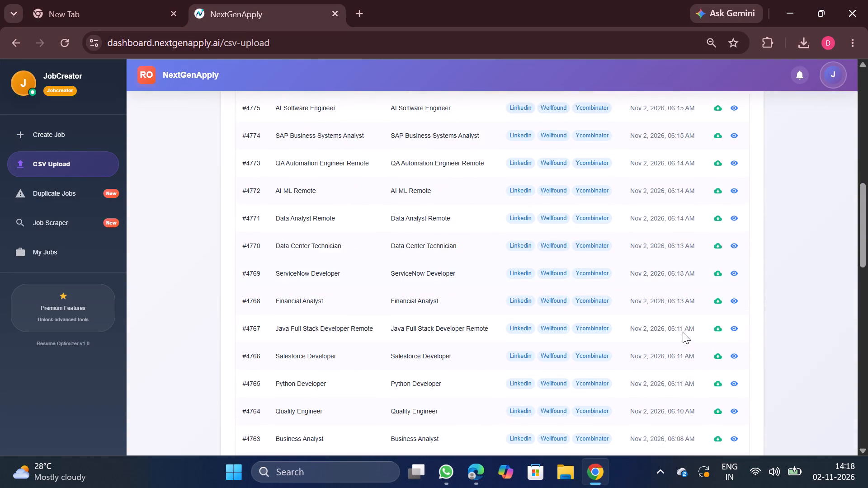
pyautogui.scroll(-2, 683, 332)
pyautogui.rightClick(683, 332)
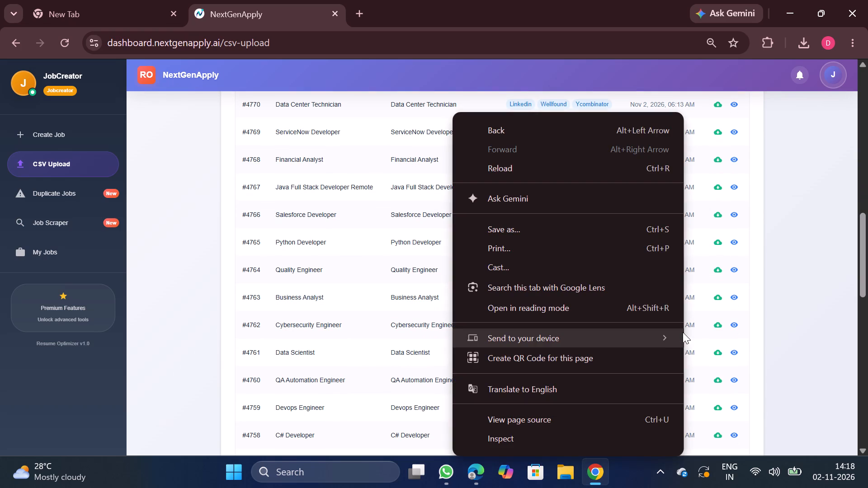
pyautogui.click(801, 175)
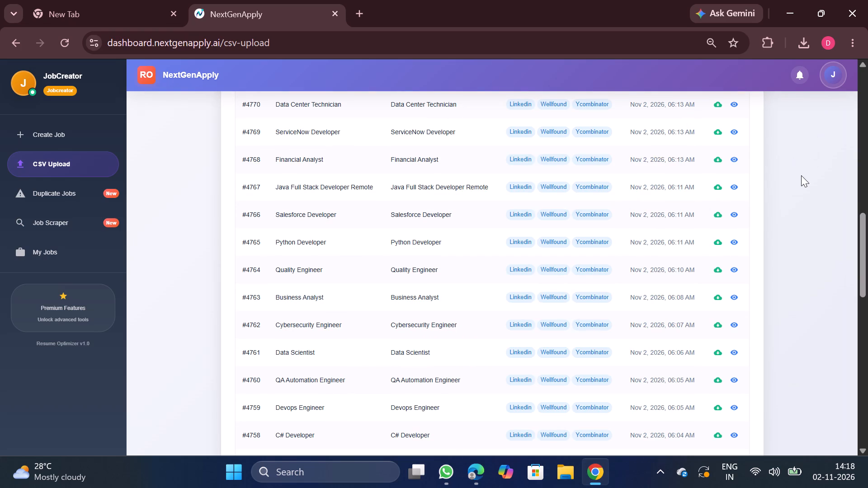
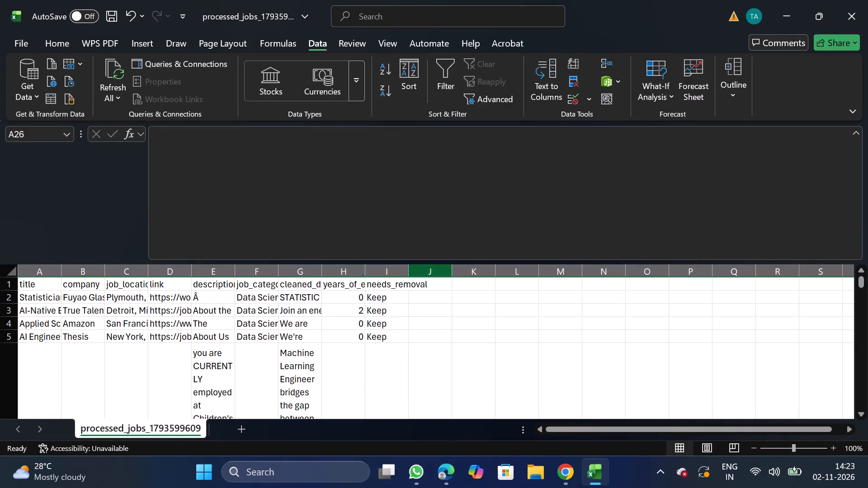
pyautogui.click(339, 275)
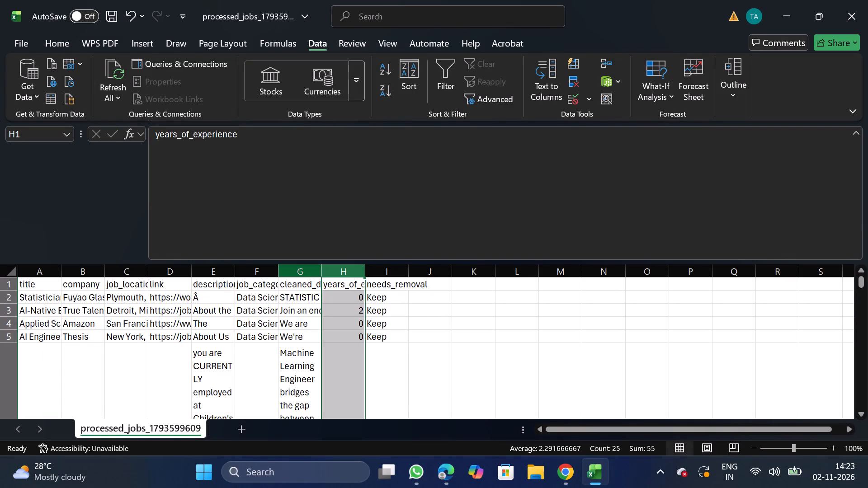
pyautogui.click(253, 276)
pyautogui.hotkey('ctrl', 'x')
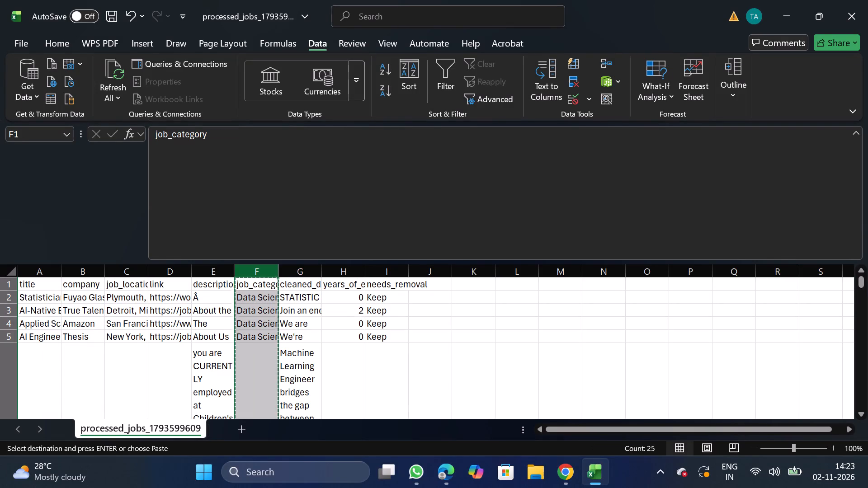
pyautogui.moveTo(36, 281); pyautogui.dragTo(44, 272)
pyautogui.click(44, 272)
pyautogui.rightClick(40, 343)
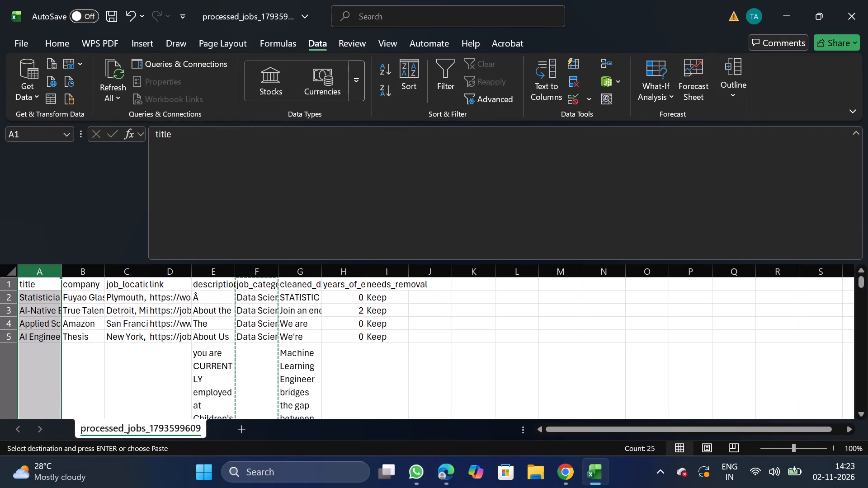
pyautogui.click(121, 211)
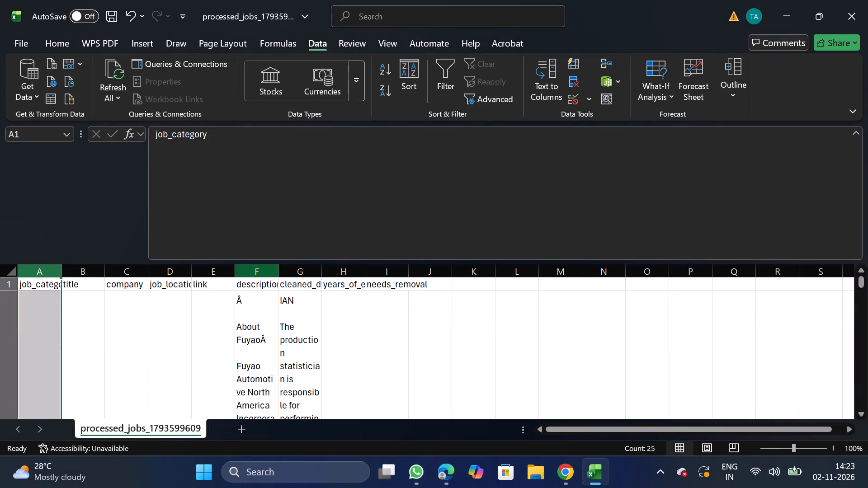
# Turn off text wrapping for the description and cleaned_description columns.
pyautogui.click(260, 274)
pyautogui.hotkey('shift', 'Right')
pyautogui.click(68, 41)
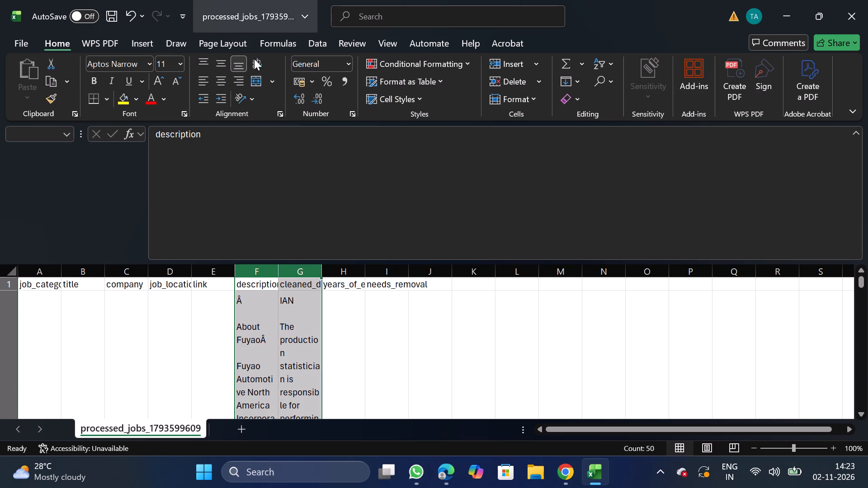
pyautogui.click(279, 113)
pyautogui.doubleClick(72, 219)
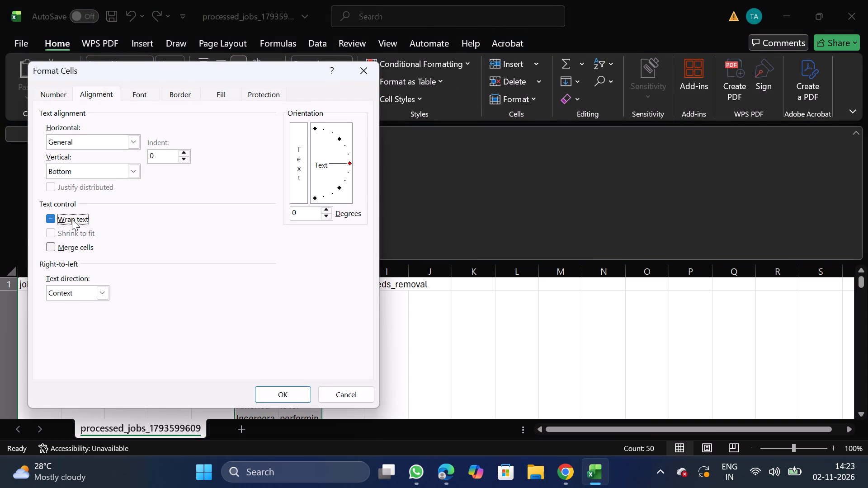
pyautogui.click(297, 402)
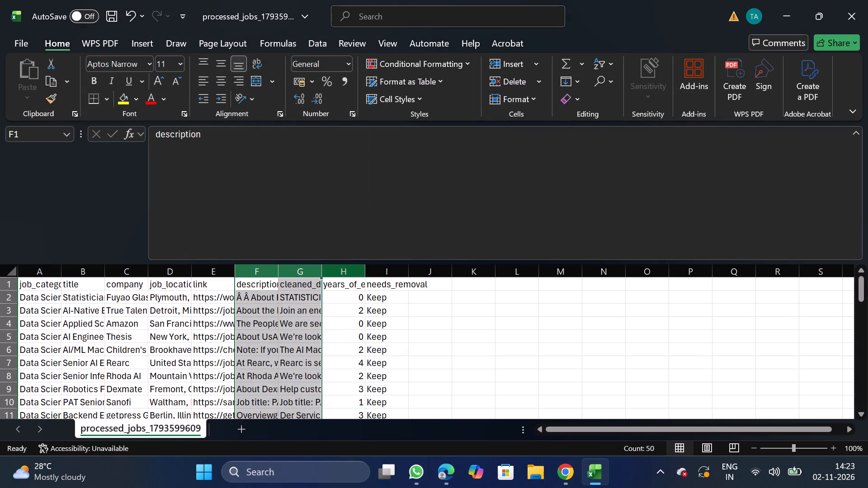
# Delete the needs_removal column.
pyautogui.click(351, 269)
pyautogui.click(395, 263)
pyautogui.moveTo(389, 271); pyautogui.dragTo(384, 312)
pyautogui.rightClick(384, 312)
pyautogui.click(448, 210)
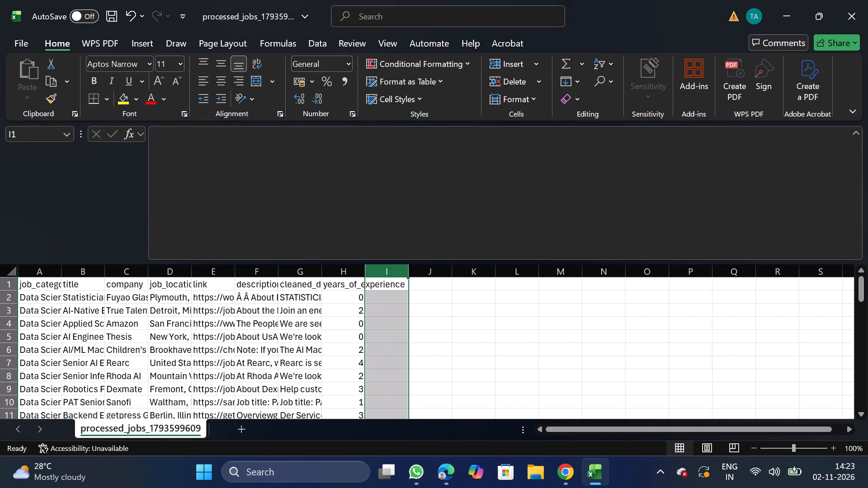
# Move the link column to the end of the table, after years_of_experience.
pyautogui.click(217, 269)
pyautogui.hotkey('ctrl', 'x')
pyautogui.click(382, 272)
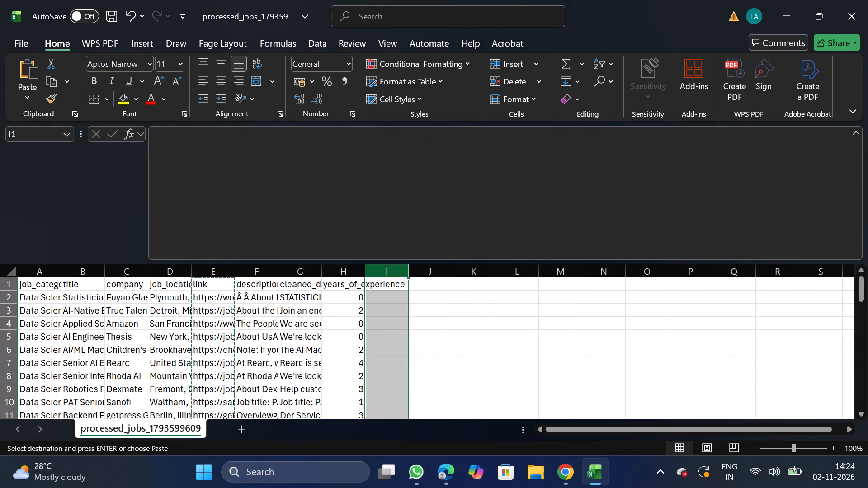
pyautogui.rightClick(378, 332)
pyautogui.click(440, 211)
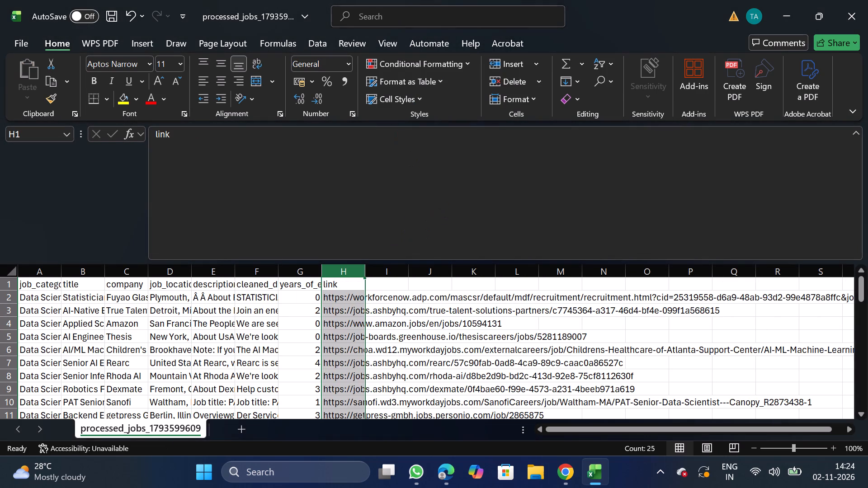
# Move the years_of_experience column between job_location and description.
pyautogui.click(293, 265)
pyautogui.hotkey('ctrl', 'x')
pyautogui.click(216, 270)
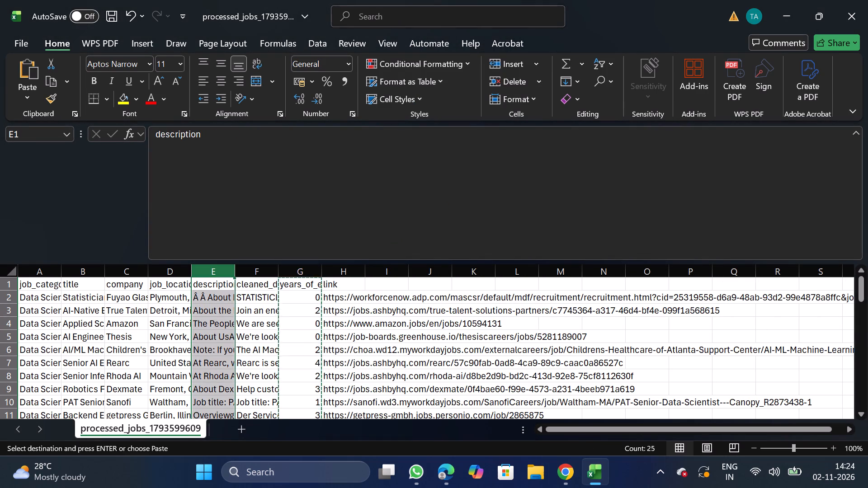
pyautogui.rightClick(210, 326)
pyautogui.click(273, 196)
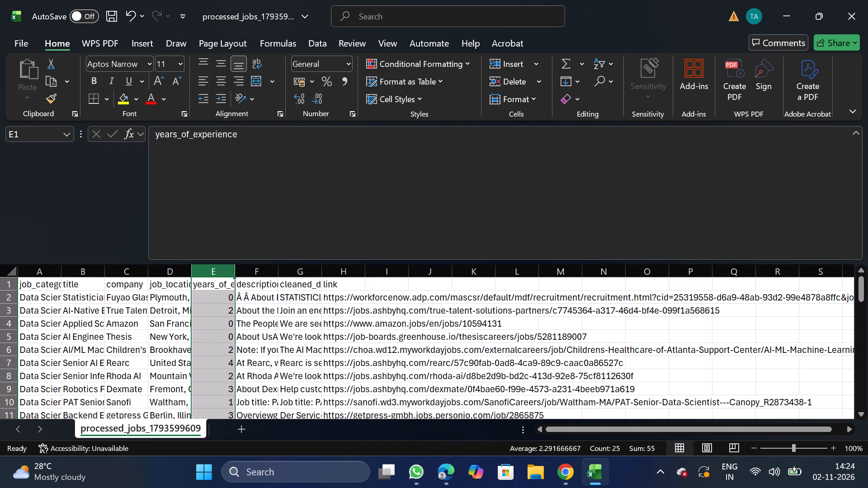
# Copy the header text from the description column and use it to rename the cleaned_description header as description.
pyautogui.click(270, 282)
pyautogui.moveTo(151, 135); pyautogui.dragTo(226, 136)
pyautogui.hotkey('ctrl', 'c')
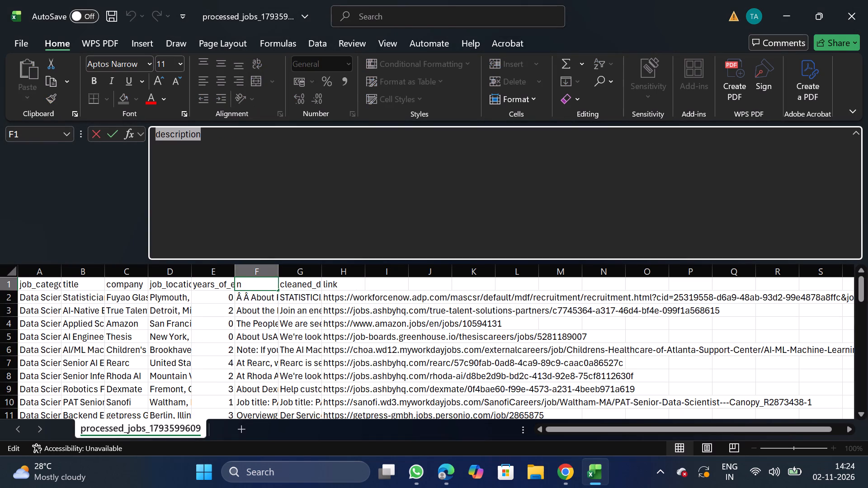
pyautogui.click(304, 277)
pyautogui.click(373, 230)
pyautogui.press('BackSpace')
pyautogui.press('BackSpace')
pyautogui.press('BackSpace')
pyautogui.press('BackSpace')
pyautogui.press('BackSpace')
pyautogui.press('BackSpace')
pyautogui.press('BackSpace')
pyautogui.press('BackSpace')
pyautogui.press('BackSpace')
pyautogui.press('BackSpace')
pyautogui.press('BackSpace')
pyautogui.press('BackSpace')
pyautogui.press('BackSpace')
pyautogui.press('BackSpace')
pyautogui.press('BackSpace')
pyautogui.press('BackSpace')
pyautogui.press('BackSpace')
pyautogui.press('BackSpace')
pyautogui.press('BackSpace')
pyautogui.press('BackSpace')
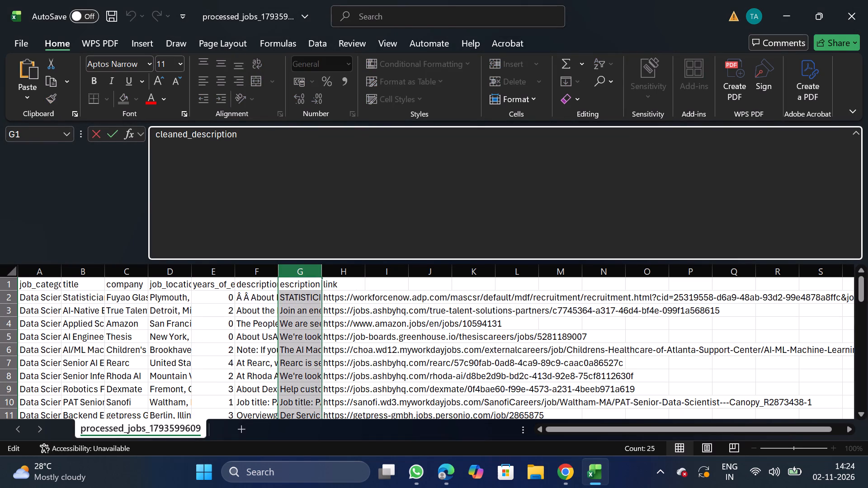
pyautogui.hotkey('ctrl', 'v')
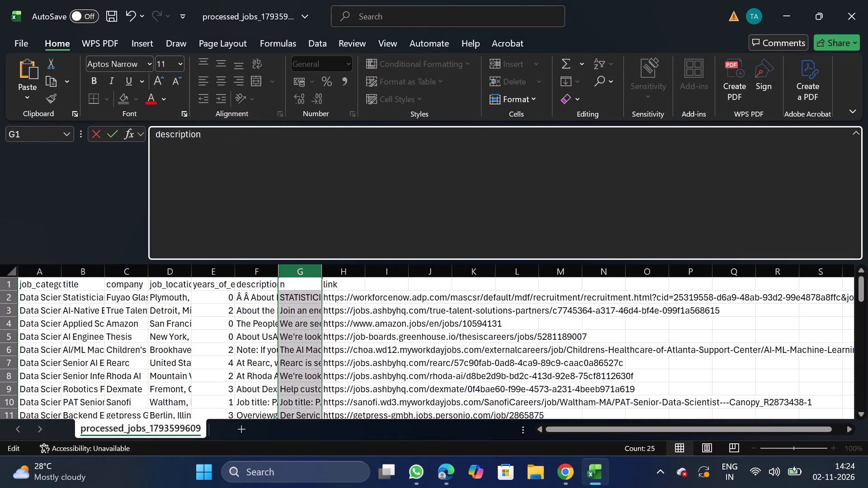
# Rename the column F header as original_description, copying the name from the bulk upload CSV format requirements in NextGenApply in Chrome.
pyautogui.click(265, 284)
pyautogui.click(332, 240)
pyautogui.press('BackSpace')
pyautogui.press('BackSpace')
pyautogui.press('BackSpace')
pyautogui.press('BackSpace')
pyautogui.press('BackSpace')
pyautogui.press('BackSpace')
pyautogui.press('BackSpace')
pyautogui.press('BackSpace')
pyautogui.press('BackSpace')
pyautogui.press('BackSpace')
pyautogui.press('BackSpace')
pyautogui.press('BackSpace')
pyautogui.press('BackSpace')
pyautogui.press('BackSpace')
pyautogui.press('BackSpace')
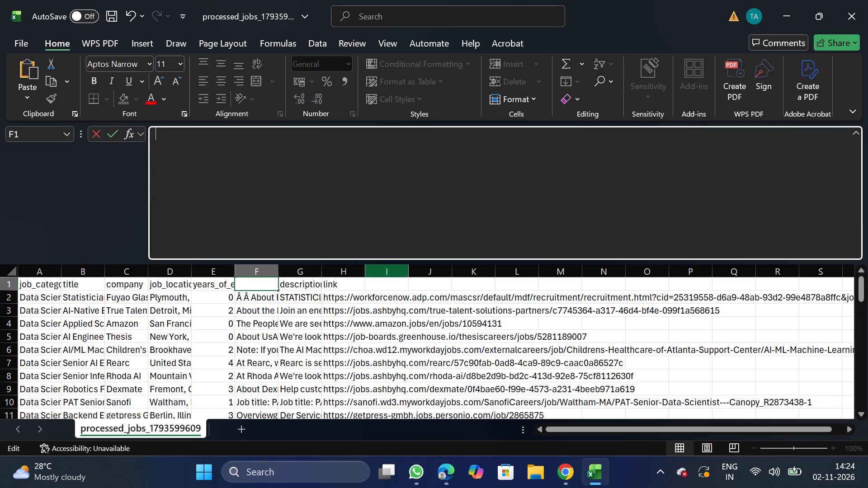
pyautogui.click(558, 478)
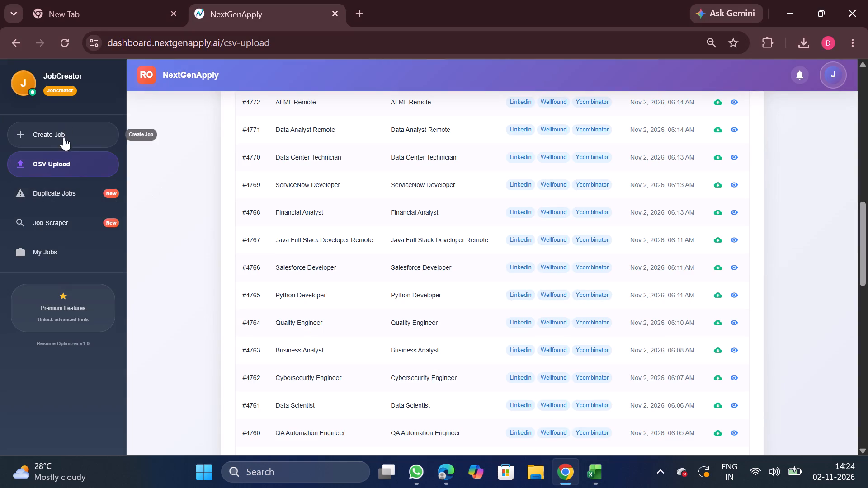
pyautogui.click(66, 247)
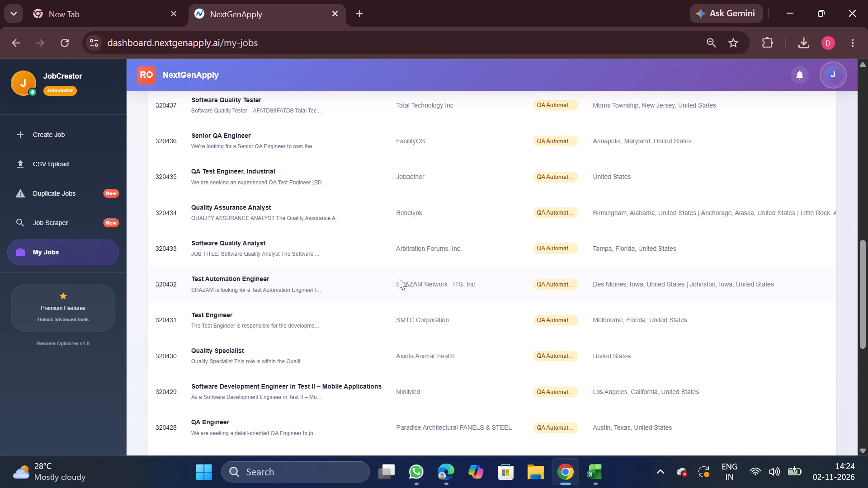
pyautogui.click(84, 130)
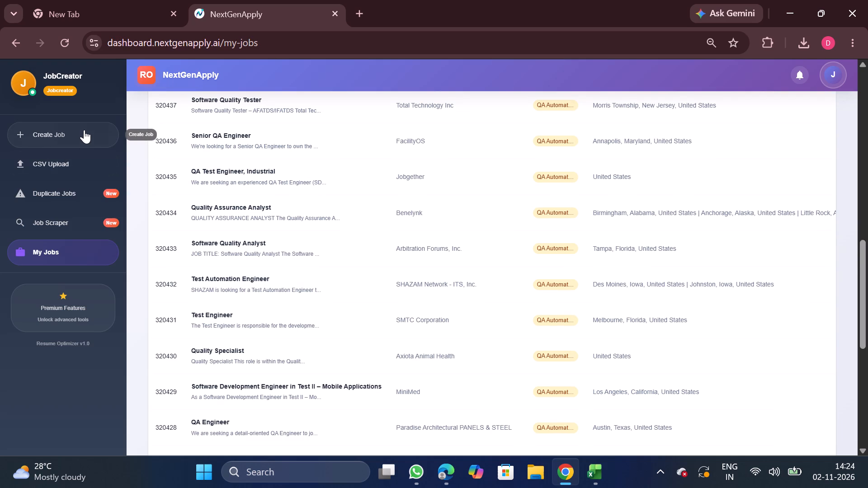
pyautogui.click(444, 122)
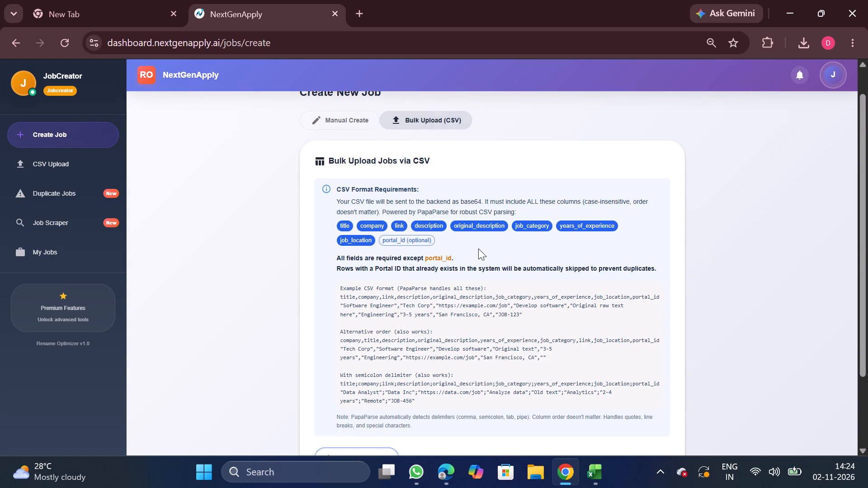
pyautogui.doubleClick(481, 225)
pyautogui.hotkey('ctrl', 'c')
pyautogui.click(601, 478)
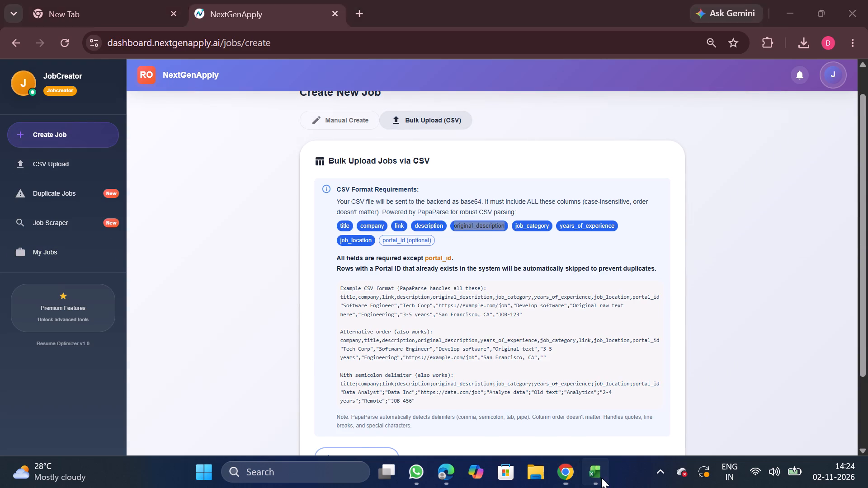
pyautogui.hotkey('ctrl', 'c')
pyautogui.hotkey('ctrl', 'v')
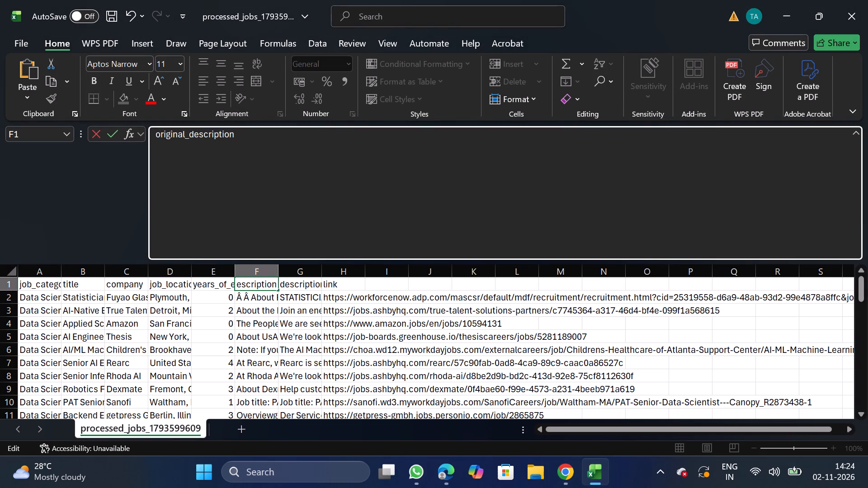
# Filter the title column to show only AI-Native Electrical Engineer, Statistician and blank entries.
pyautogui.click(88, 272)
pyautogui.click(315, 38)
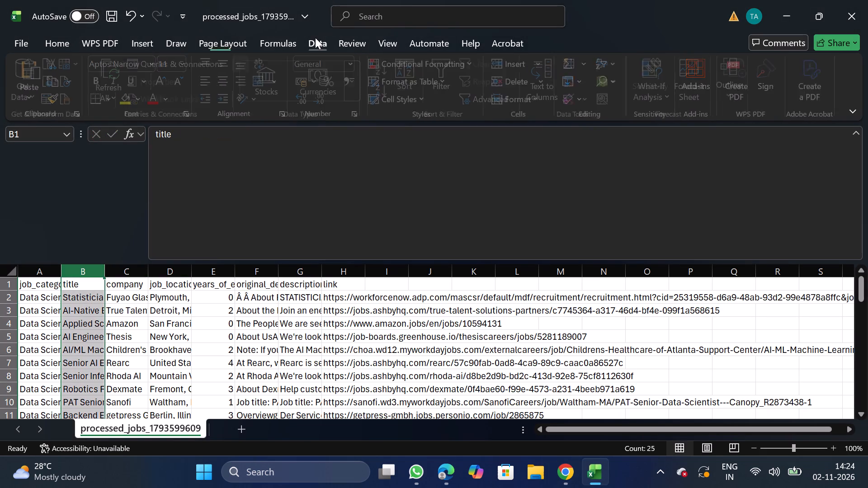
pyautogui.click(443, 81)
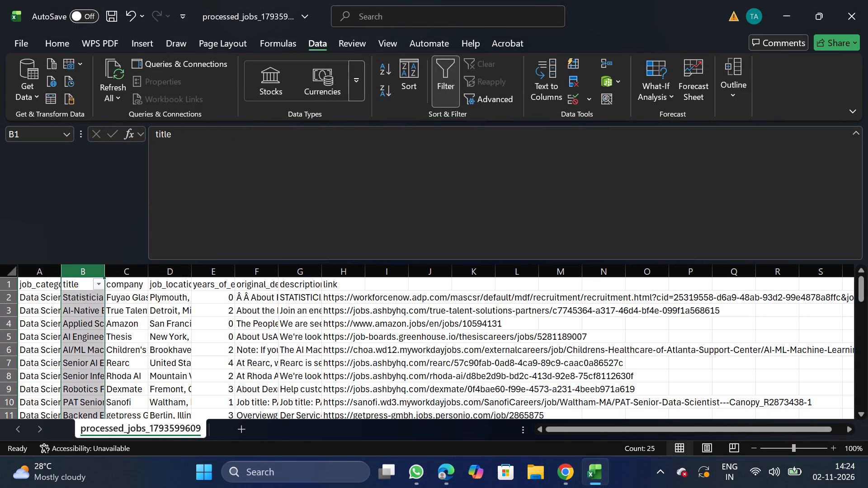
pyautogui.click(99, 284)
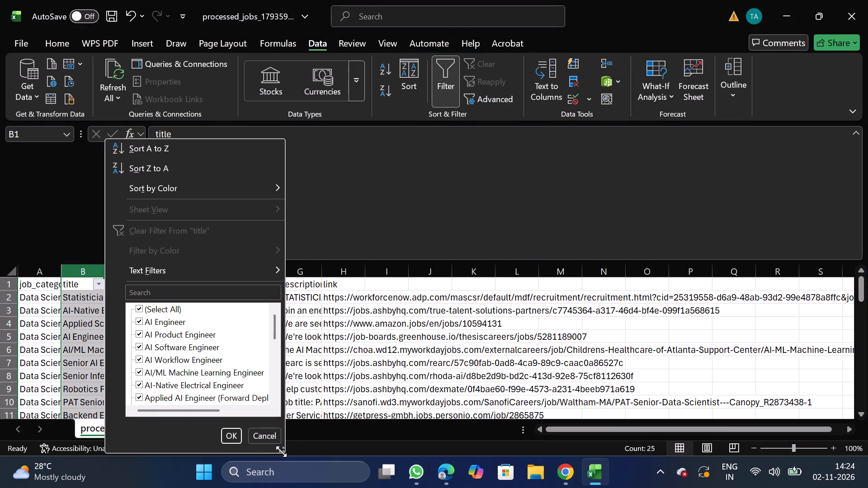
pyautogui.doubleClick(281, 451)
pyautogui.moveTo(281, 451); pyautogui.dragTo(709, 487)
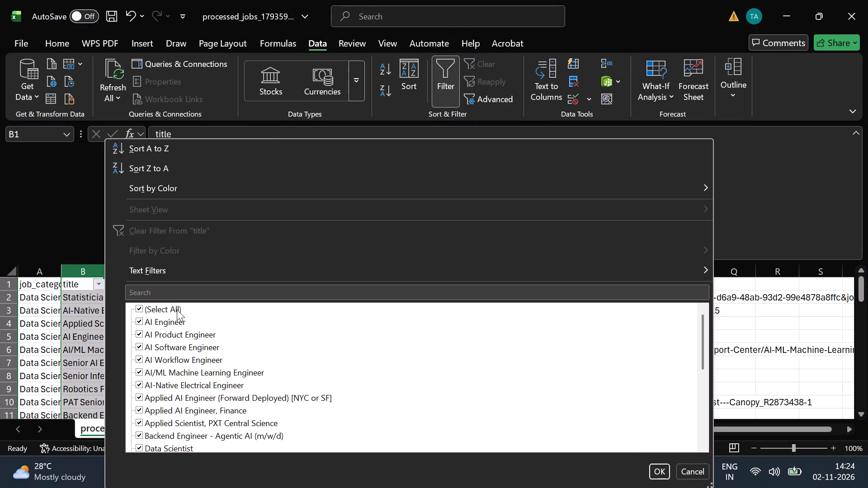
pyautogui.click(176, 309)
pyautogui.click(220, 386)
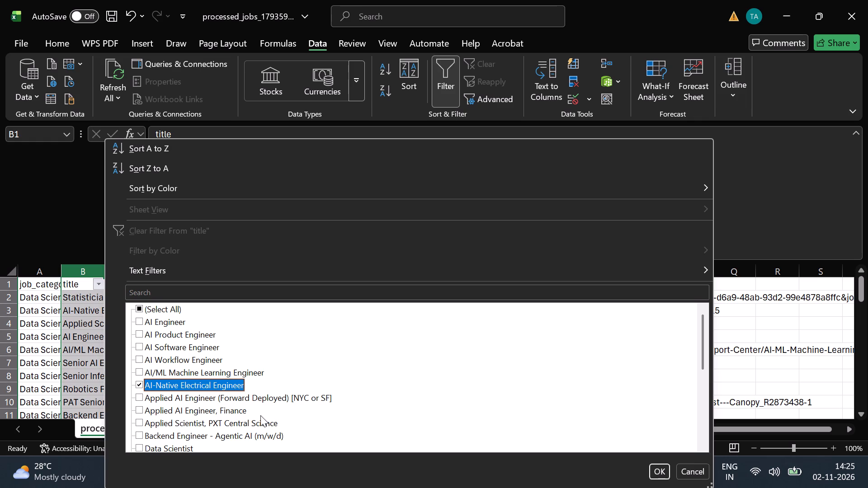
pyautogui.scroll(-1, 260, 415)
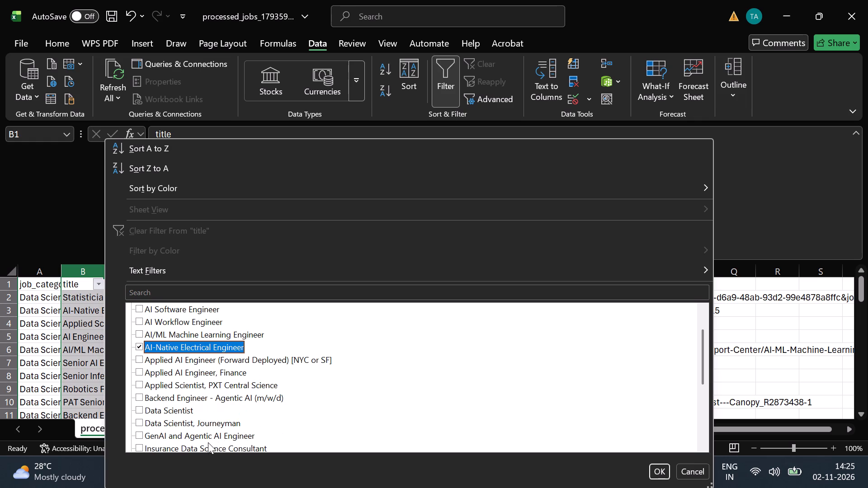
pyautogui.scroll(-1, 221, 447)
pyautogui.click(238, 418)
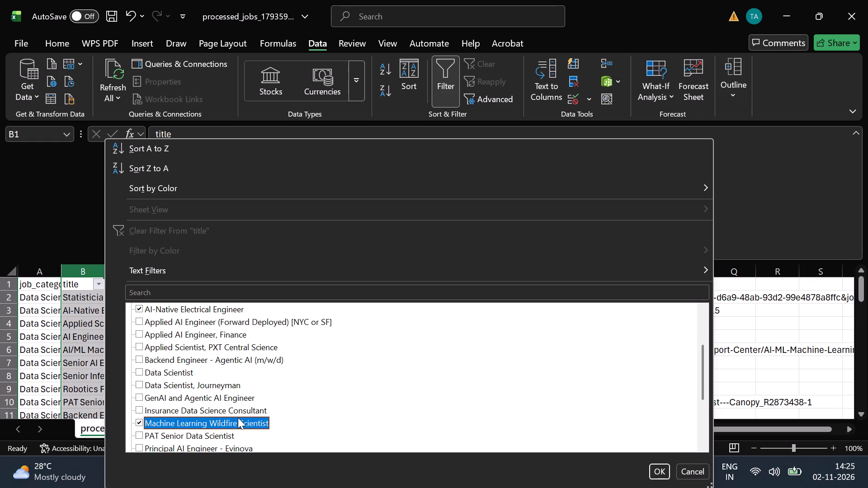
pyautogui.click(231, 417)
pyautogui.scroll(-1, 243, 419)
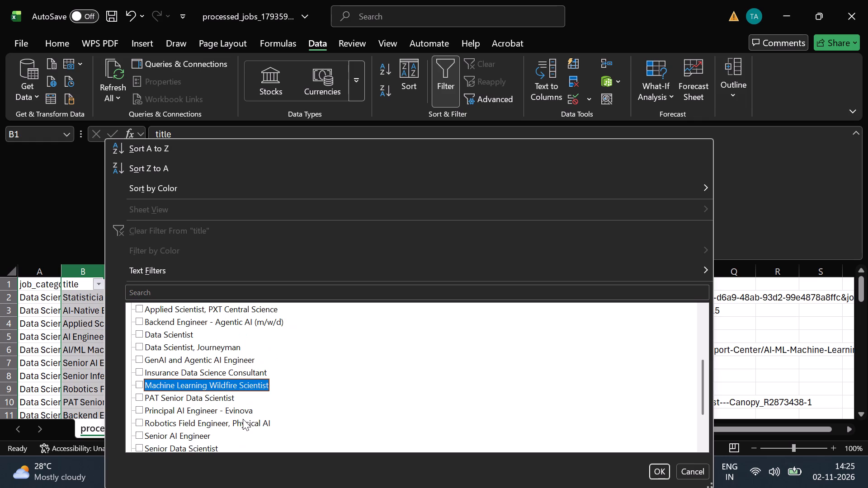
pyautogui.scroll(-1, 243, 419)
pyautogui.scroll(-1, 199, 436)
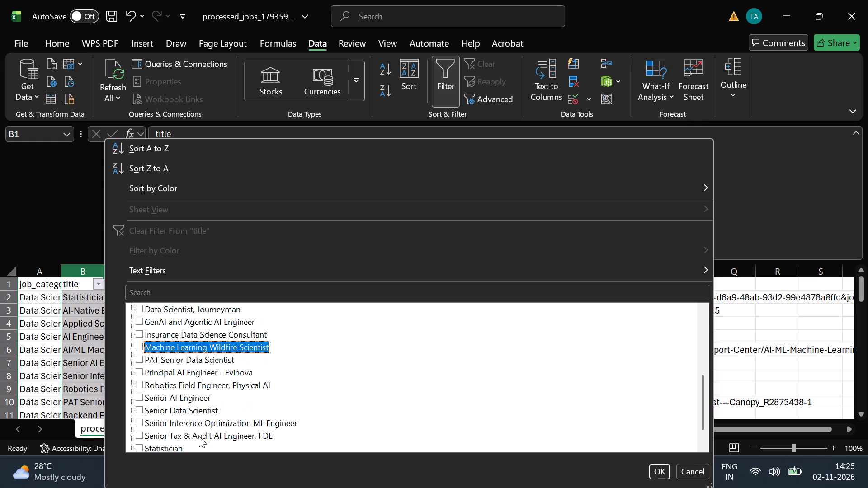
pyautogui.click(163, 424)
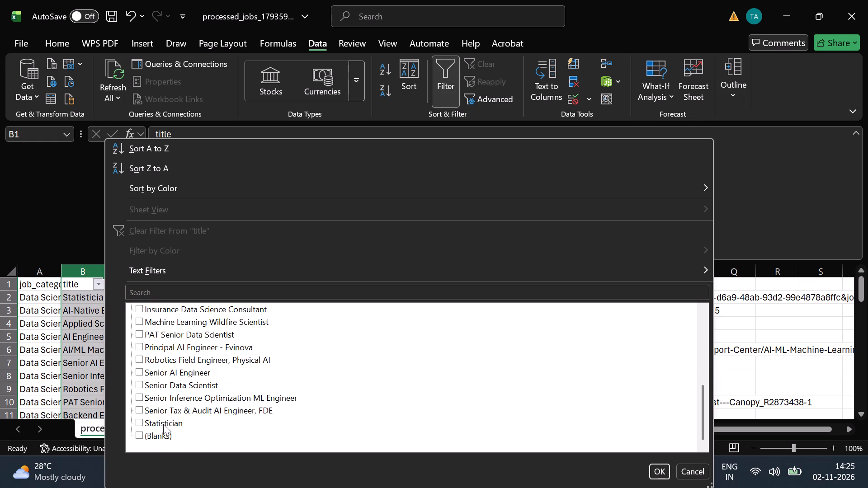
pyautogui.click(162, 435)
pyautogui.click(655, 466)
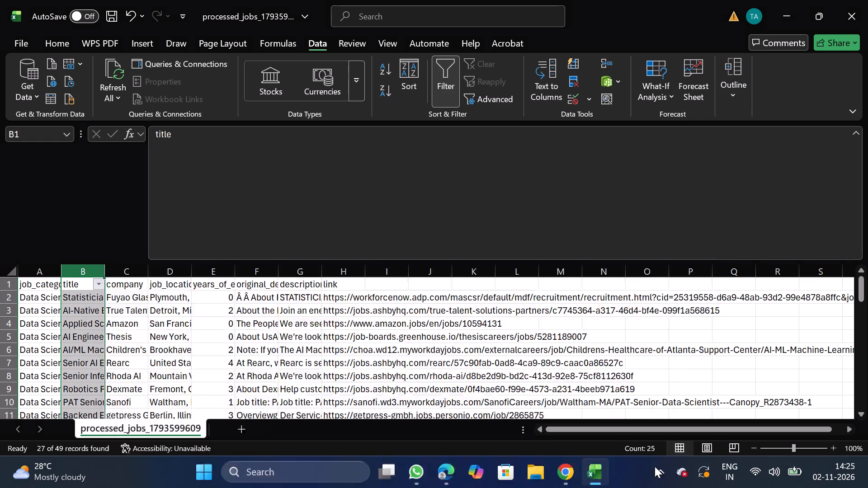
# Delete all the filtered rows below the header, including the Statistician and AI-Native Electrical Engineer jobs, and remove the title filter.
pyautogui.click(0, 296)
pyautogui.hotkey('ctrl', 'shift', 'Down')
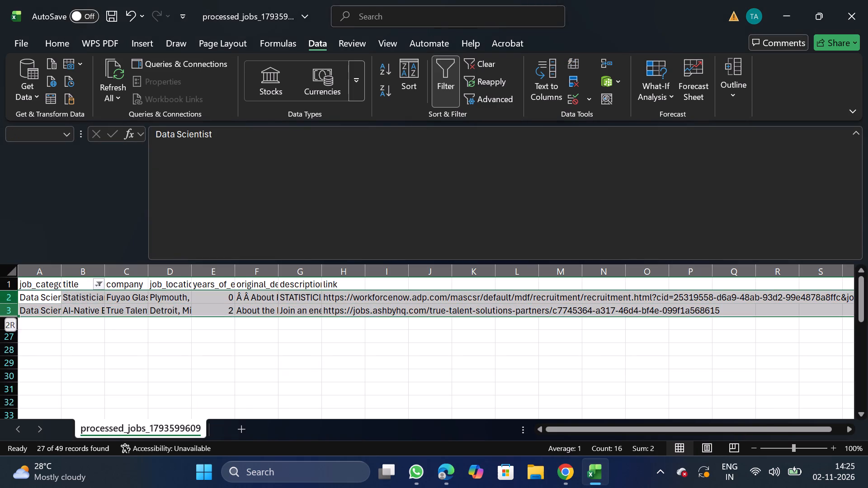
pyautogui.rightClick(30, 305)
pyautogui.click(95, 199)
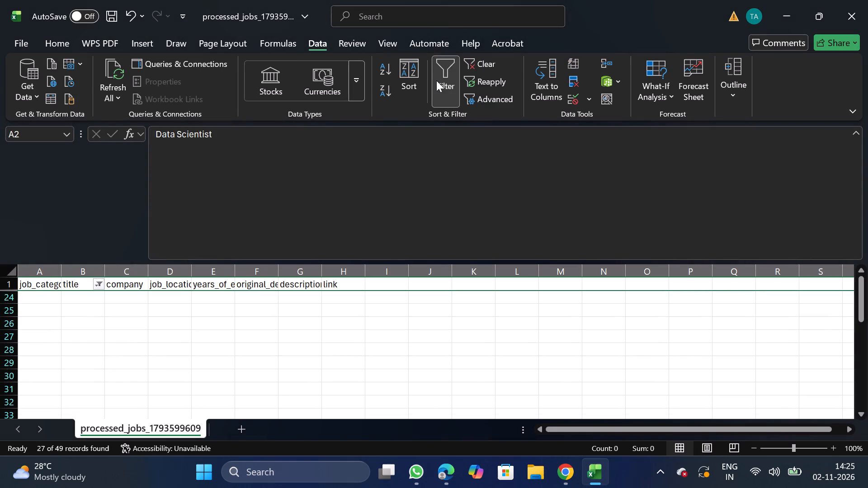
pyautogui.click(436, 80)
# Turn filtering back on from the title header and search the title filter values for lead.
pyautogui.click(87, 285)
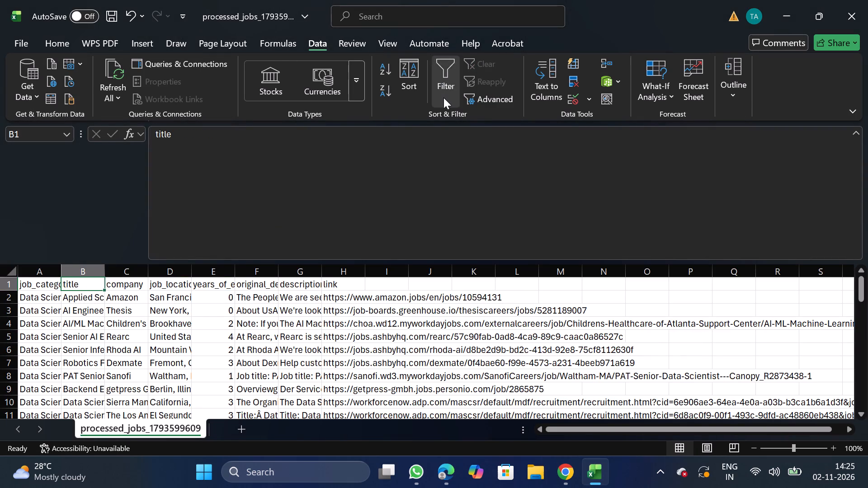
pyautogui.click(443, 98)
pyautogui.click(98, 287)
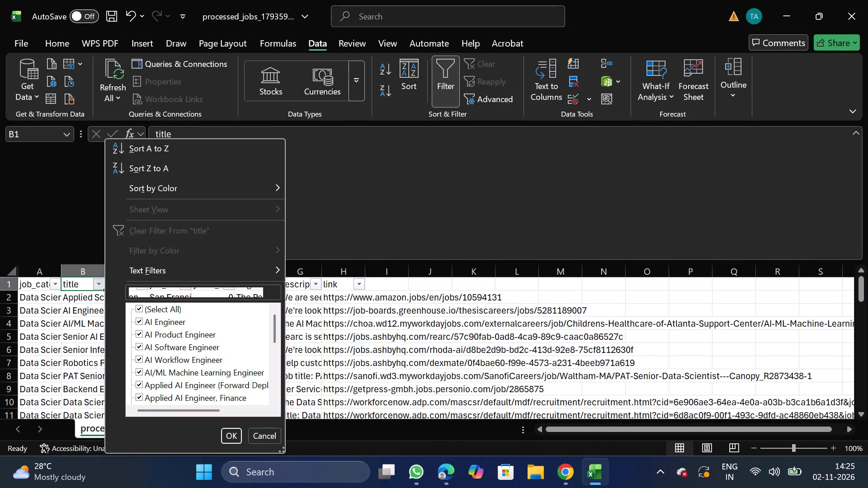
pyautogui.click(160, 288)
pyautogui.write('lead')
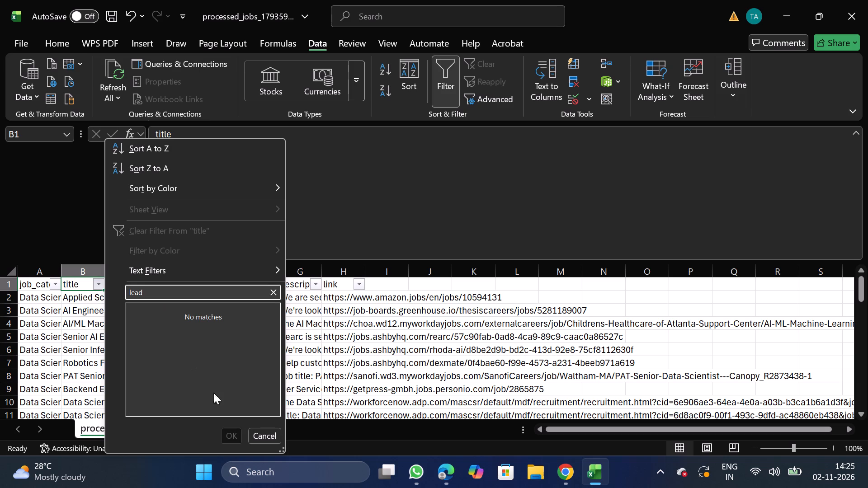
# Filter the title column to entries matching principal, check them, and reset the filter to show all rows.
pyautogui.press('BackSpace')
pyautogui.press('BackSpace')
pyautogui.press('BackSpace')
pyautogui.press('BackSpace')
pyautogui.press('BackSpace')
pyautogui.press('BackSpace')
pyautogui.press('BackSpace')
pyautogui.press('BackSpace')
pyautogui.press('BackSpace')
pyautogui.press('BackSpace')
pyautogui.press('BackSpace')
pyautogui.press('BackSpace')
pyautogui.press('BackSpace')
pyautogui.press('BackSpace')
pyautogui.press('BackSpace')
pyautogui.write('principal')
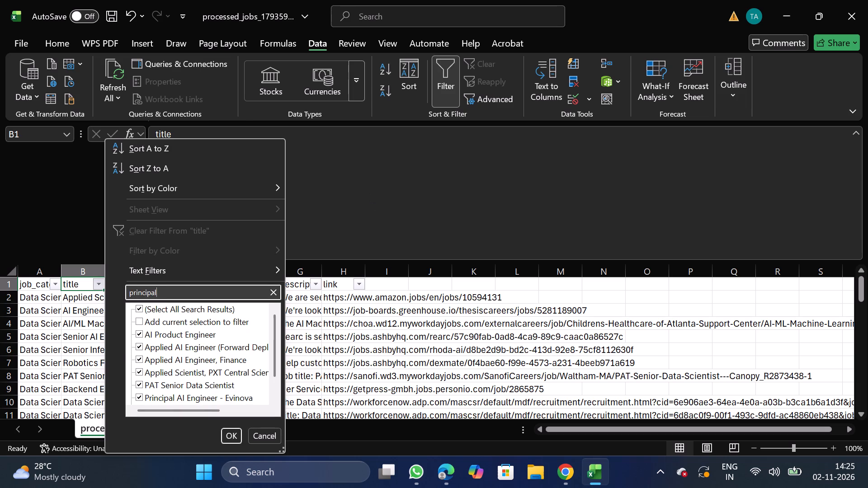
pyautogui.click(227, 426)
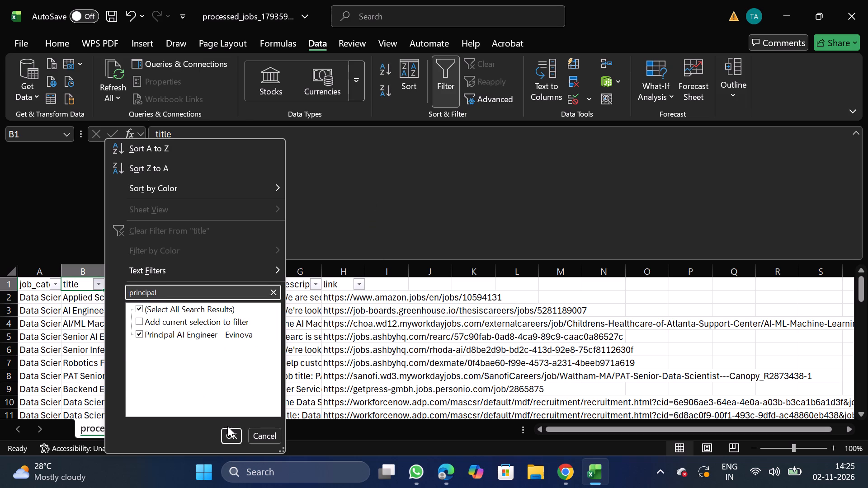
pyautogui.click(231, 432)
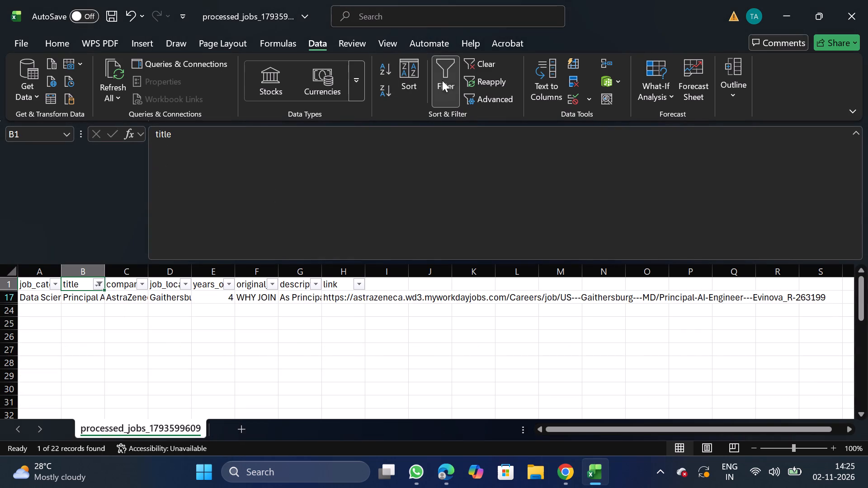
pyautogui.click(449, 84)
pyautogui.click(450, 75)
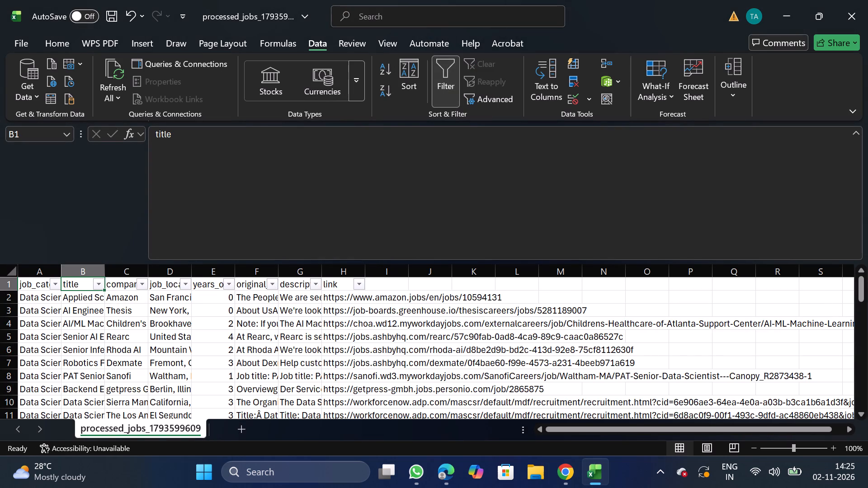
# Filter the title column by con, delete the Insurance Data Science Consultant row, and remove the filter.
pyautogui.click(103, 284)
pyautogui.click(159, 290)
pyautogui.write('con')
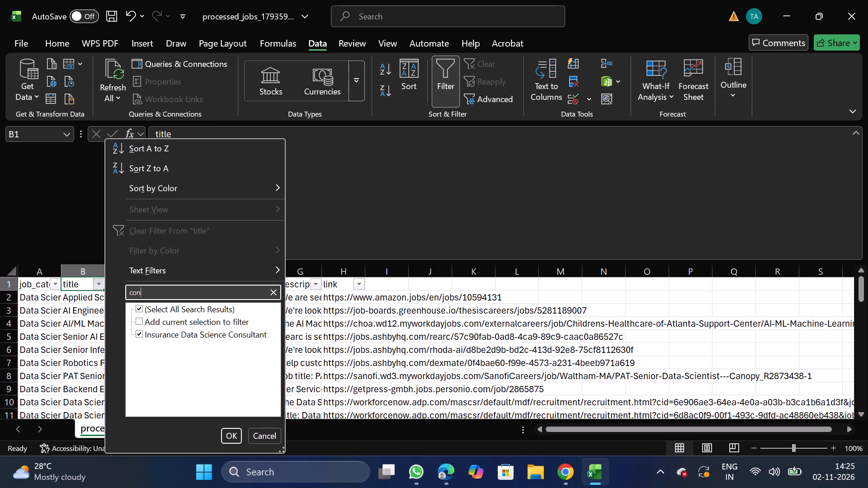
pyautogui.click(231, 439)
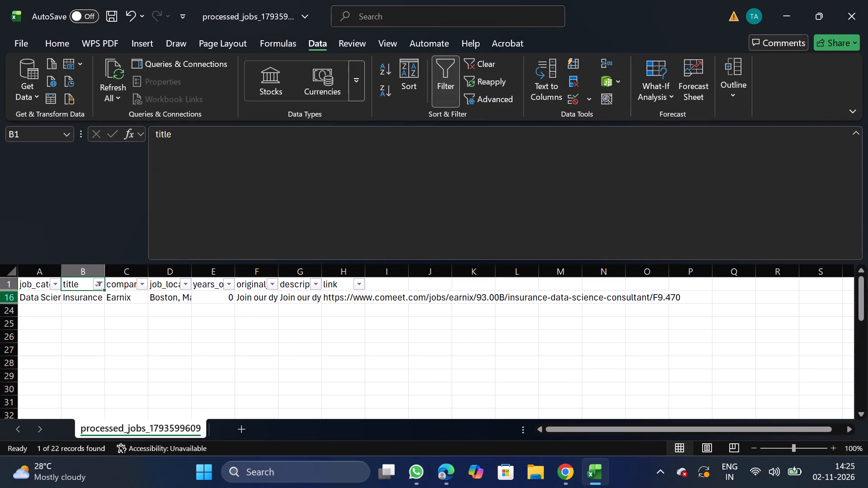
pyautogui.moveTo(1, 297); pyautogui.dragTo(28, 297)
pyautogui.rightClick(28, 297)
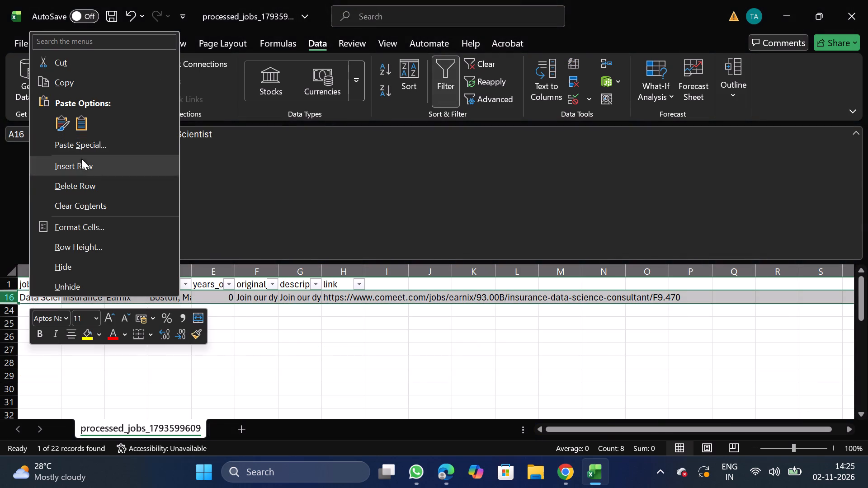
pyautogui.click(99, 180)
pyautogui.click(450, 74)
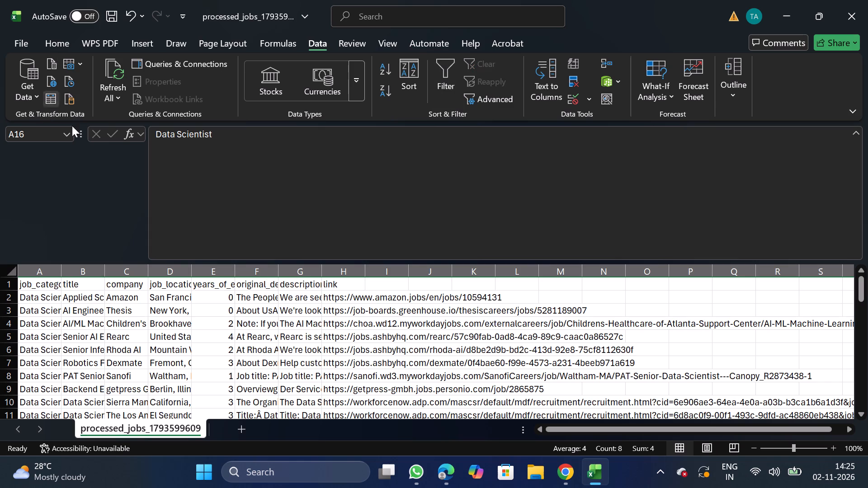
# Search the company column's filter values for walmart, dried, capital, under, hunt, skim, ape and in landem, leaving the column unfiltered.
pyautogui.click(133, 275)
pyautogui.click(462, 70)
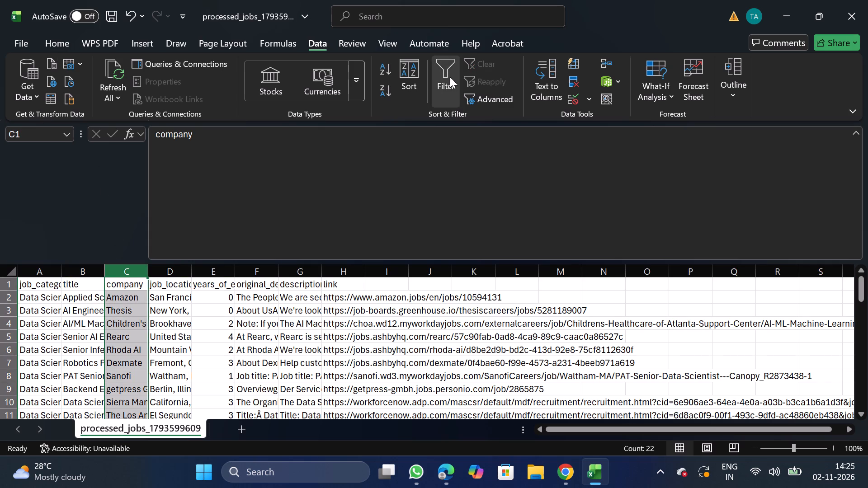
pyautogui.click(450, 77)
pyautogui.click(140, 284)
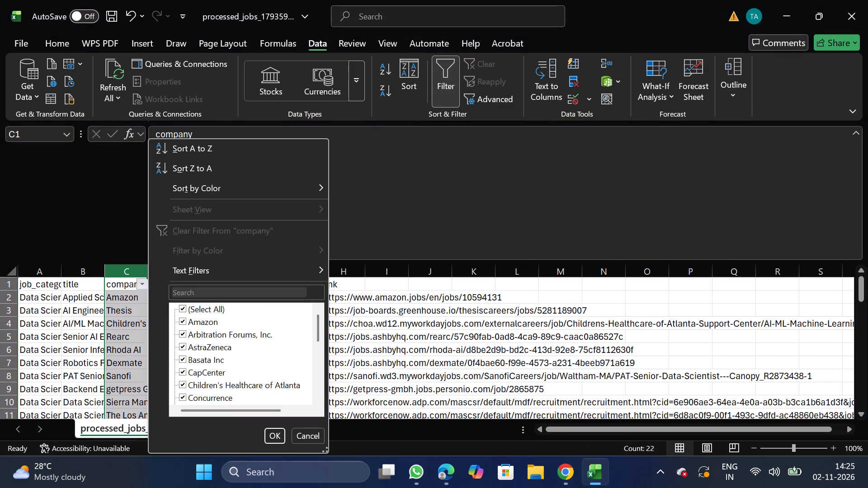
pyautogui.click(192, 294)
pyautogui.write('walmart')
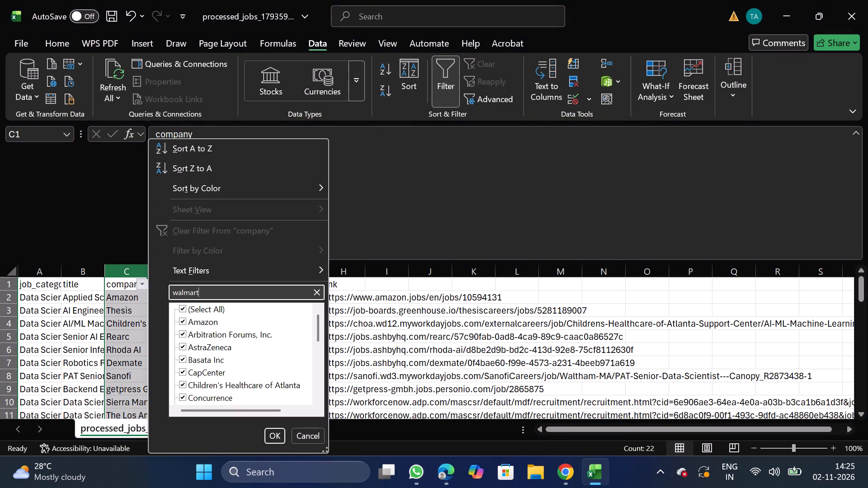
pyautogui.press('BackSpace')
pyautogui.press('BackSpace')
pyautogui.press('BackSpace')
pyautogui.press('BackSpace')
pyautogui.press('BackSpace')
pyautogui.press('BackSpace')
pyautogui.press('BackSpace')
pyautogui.press('BackSpace')
pyautogui.press('BackSpace')
pyautogui.press('BackSpace')
pyautogui.press('BackSpace')
pyautogui.press('BackSpace')
pyautogui.press('BackSpace')
pyautogui.press('BackSpace')
pyautogui.press('BackSpace')
pyautogui.press('BackSpace')
pyautogui.press('BackSpace')
pyautogui.press('BackSpace')
pyautogui.write('dried')
pyautogui.press('BackSpace')
pyautogui.press('BackSpace')
pyautogui.press('BackSpace')
pyautogui.press('BackSpace')
pyautogui.press('BackSpace')
pyautogui.press('BackSpace')
pyautogui.press('BackSpace')
pyautogui.press('BackSpace')
pyautogui.press('BackSpace')
pyautogui.press('BackSpace')
pyautogui.press('BackSpace')
pyautogui.write('capital')
pyautogui.press('BackSpace')
pyautogui.press('BackSpace')
pyautogui.press('BackSpace')
pyautogui.press('BackSpace')
pyautogui.press('BackSpace')
pyautogui.press('BackSpace')
pyautogui.press('BackSpace')
pyautogui.press('BackSpace')
pyautogui.press('BackSpace')
pyautogui.press('BackSpace')
pyautogui.press('BackSpace')
pyautogui.press('BackSpace')
pyautogui.press('BackSpace')
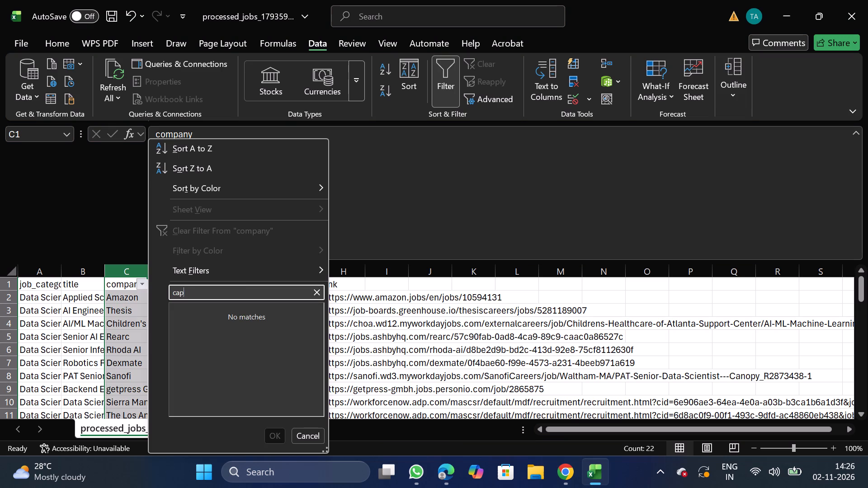
pyautogui.write('under')
pyautogui.press('BackSpace')
pyautogui.press('BackSpace')
pyautogui.press('BackSpace')
pyautogui.press('BackSpace')
pyautogui.press('BackSpace')
pyautogui.press('BackSpace')
pyautogui.press('BackSpace')
pyautogui.press('BackSpace')
pyautogui.press('BackSpace')
pyautogui.press('BackSpace')
pyautogui.press('BackSpace')
pyautogui.write('hunt')
pyautogui.press('BackSpace')
pyautogui.press('BackSpace')
pyautogui.press('BackSpace')
pyautogui.press('BackSpace')
pyautogui.press('BackSpace')
pyautogui.press('BackSpace')
pyautogui.press('BackSpace')
pyautogui.press('BackSpace')
pyautogui.press('BackSpace')
pyautogui.press('BackSpace')
pyautogui.press('BackSpace')
pyautogui.press('BackSpace')
pyautogui.press('BackSpace')
pyautogui.press('BackSpace')
pyautogui.press('BackSpace')
pyautogui.write('skim')
pyautogui.press('BackSpace')
pyautogui.press('BackSpace')
pyautogui.press('BackSpace')
pyautogui.press('BackSpace')
pyautogui.press('BackSpace')
pyautogui.press('BackSpace')
pyautogui.press('BackSpace')
pyautogui.press('BackSpace')
pyautogui.press('BackSpace')
pyautogui.press('BackSpace')
pyautogui.press('BackSpace')
pyautogui.press('BackSpace')
pyautogui.press('BackSpace')
pyautogui.press('BackSpace')
pyautogui.write('ape')
pyautogui.press('BackSpace')
pyautogui.press('BackSpace')
pyautogui.press('BackSpace')
pyautogui.press('BackSpace')
pyautogui.press('BackSpace')
pyautogui.press('BackSpace')
pyautogui.press('BackSpace')
pyautogui.press('BackSpace')
pyautogui.press('BackSpace')
pyautogui.press('BackSpace')
pyautogui.press('BackSpace')
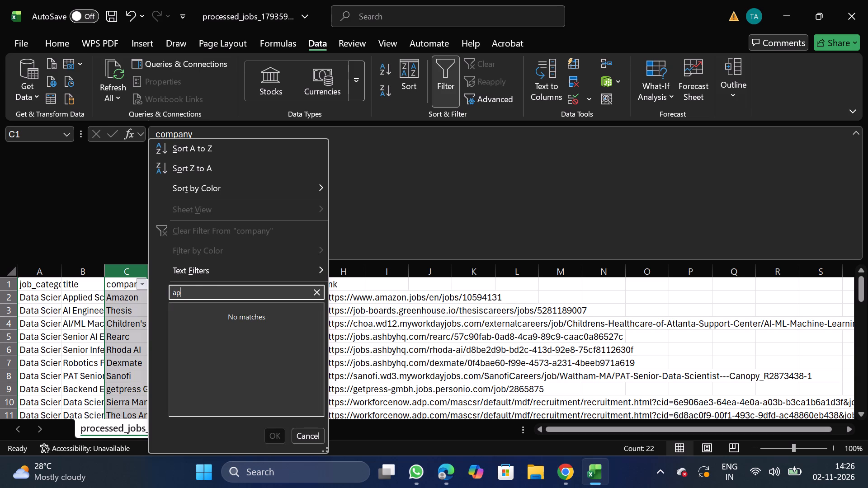
pyautogui.write('in landem')
pyautogui.click(304, 427)
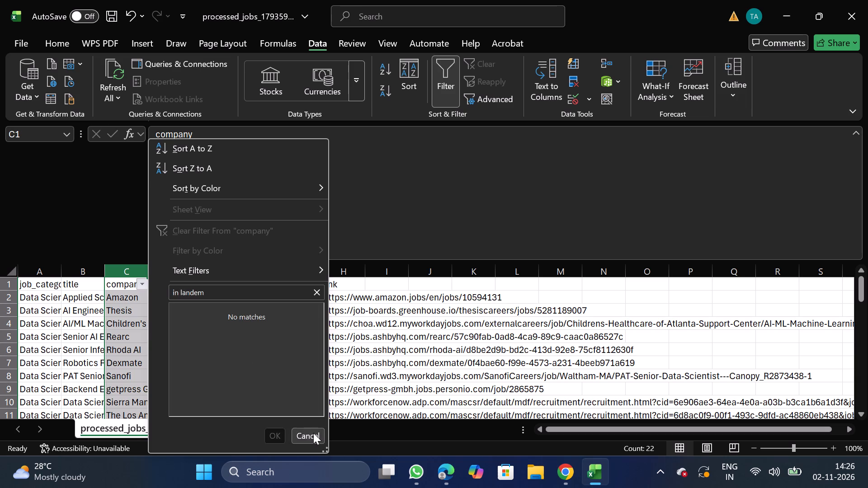
pyautogui.click(313, 433)
pyautogui.click(450, 79)
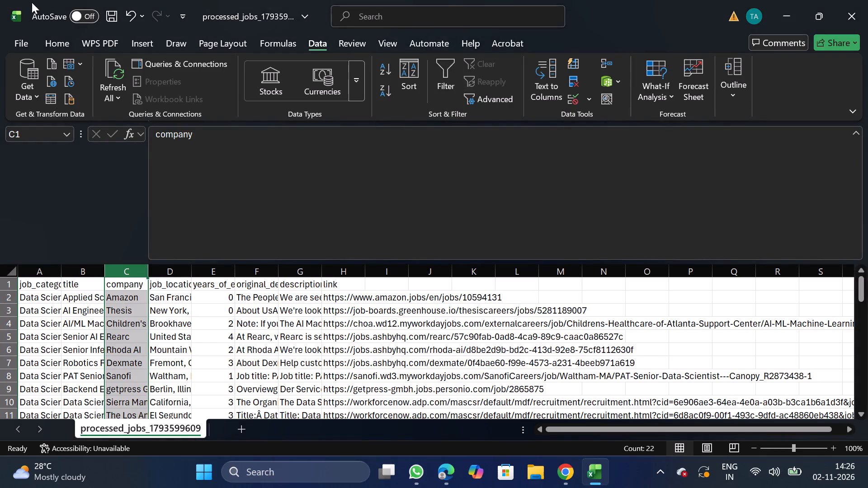
# Save the cleaned Data Scientist sheet as the CSV file DS_11_02 in the Daily Scraping jobs folder under Documents.
pyautogui.click(20, 40)
pyautogui.doubleClick(50, 223)
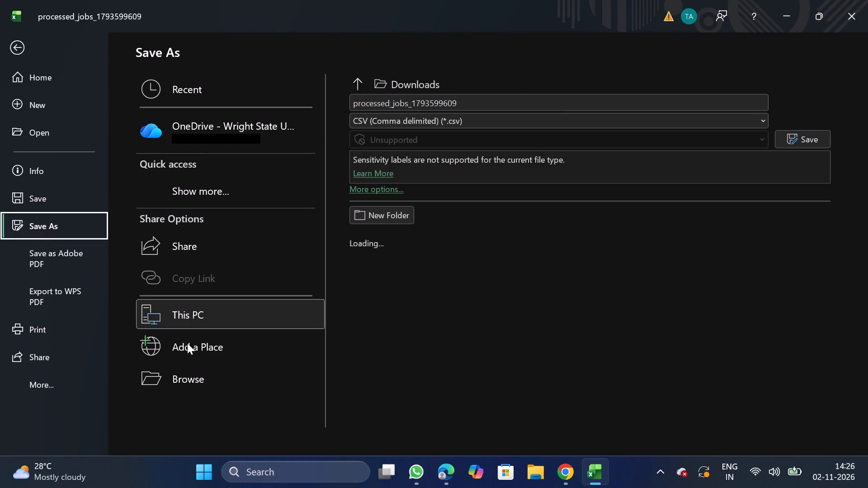
pyautogui.tripleClick(220, 394)
pyautogui.tripleClick(196, 382)
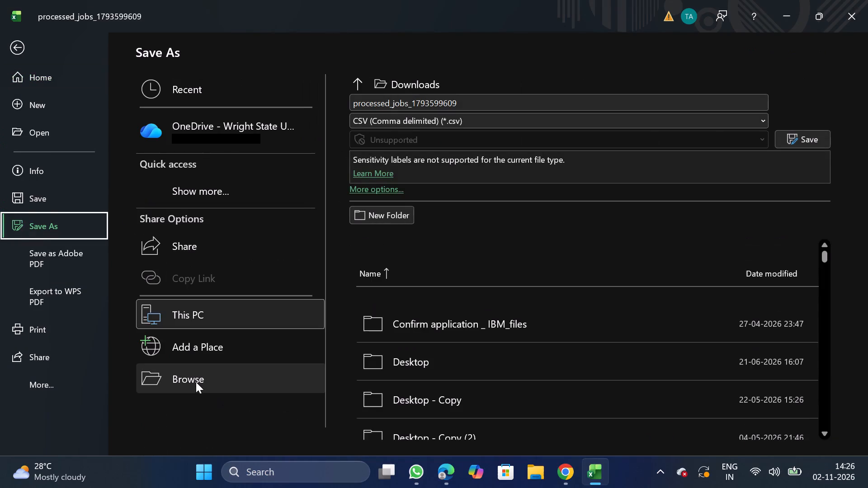
pyautogui.tripleClick(196, 382)
pyautogui.click(196, 382)
pyautogui.click(64, 169)
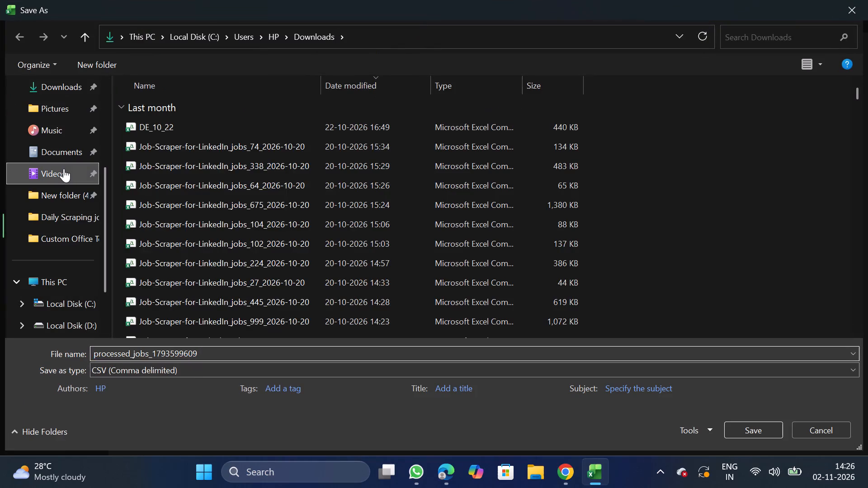
pyautogui.doubleClick(64, 152)
pyautogui.doubleClick(191, 143)
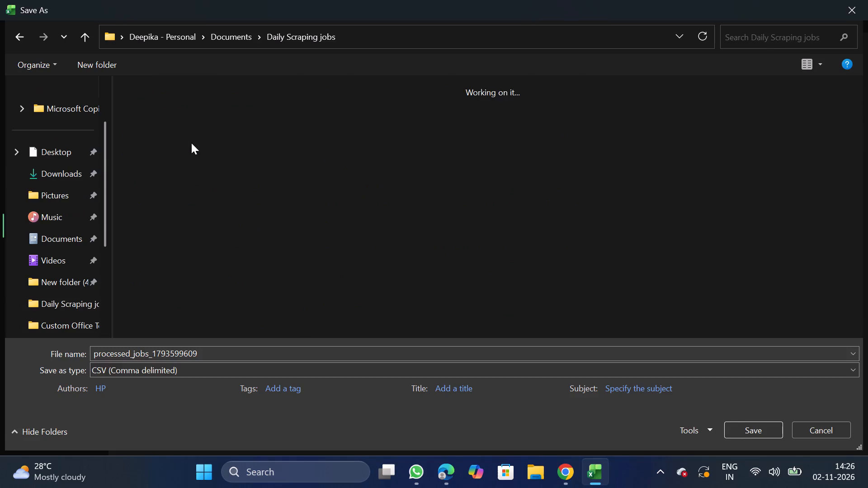
pyautogui.click(226, 351)
pyautogui.press('BackSpace')
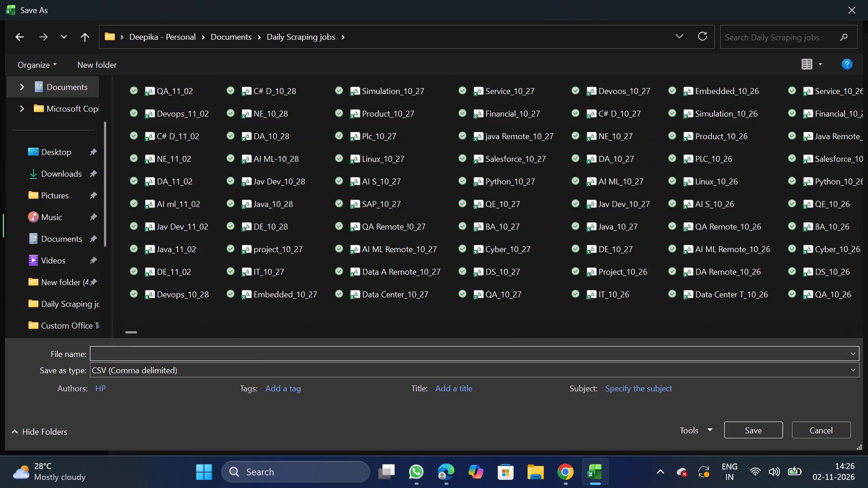
pyautogui.write('DS_11_02')
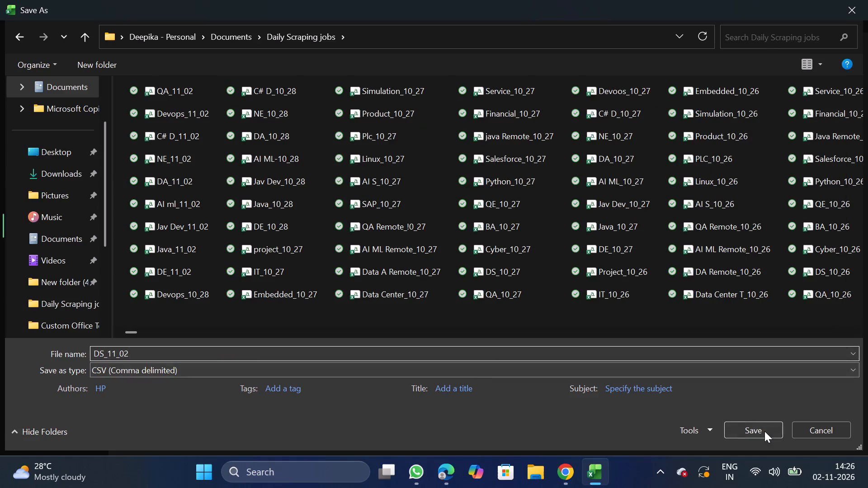
pyautogui.click(763, 431)
# Switch to NextGenApply in Chrome and bulk upload DS_11_02.csv after checking its preview, closing the DS_11_02 workbook in Excel.
pyautogui.click(569, 483)
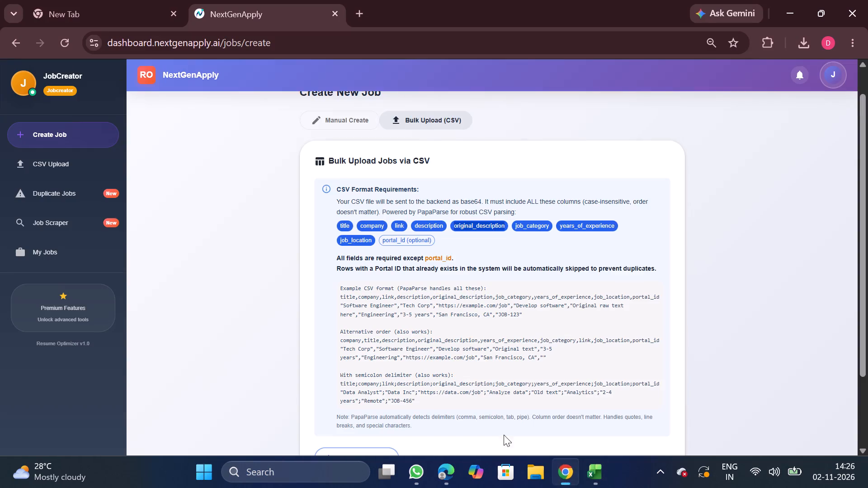
pyautogui.scroll(-1, 474, 383)
pyautogui.click(356, 358)
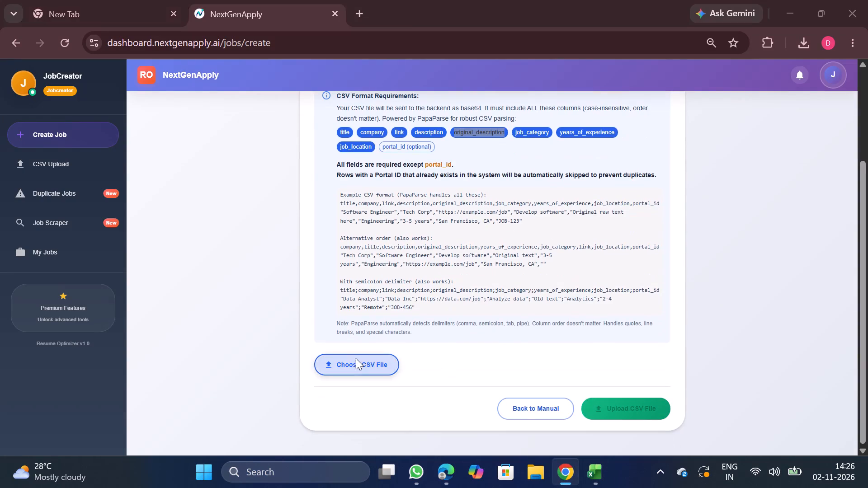
pyautogui.doubleClick(175, 87)
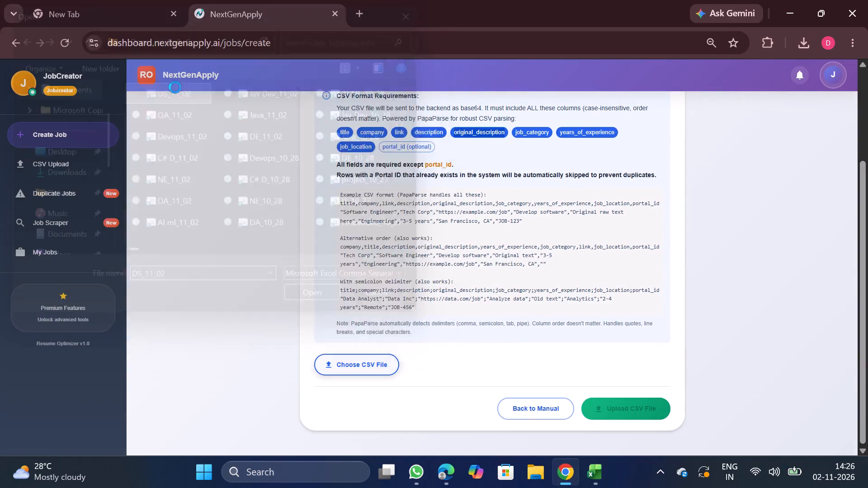
pyautogui.scroll(-2, 411, 306)
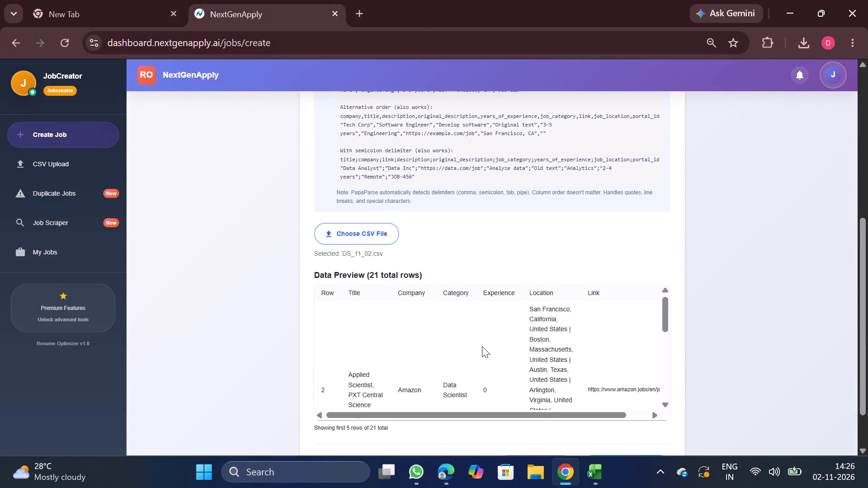
pyautogui.scroll(-1, 482, 346)
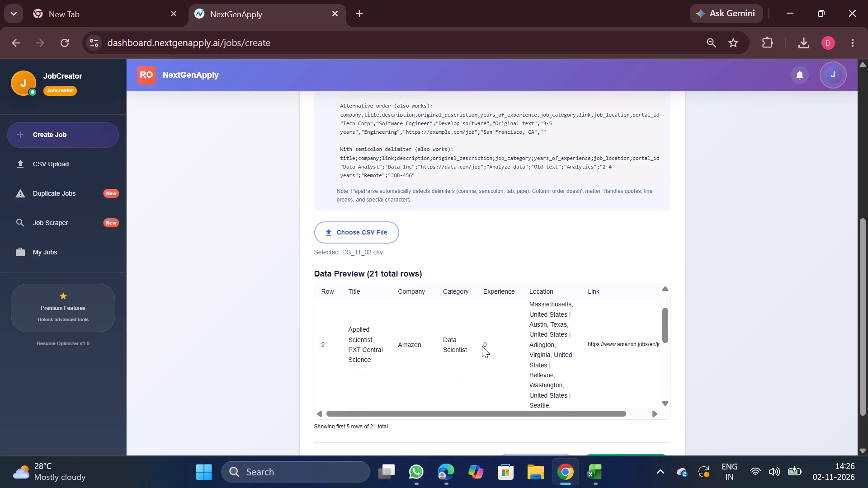
pyautogui.scroll(-3, 482, 346)
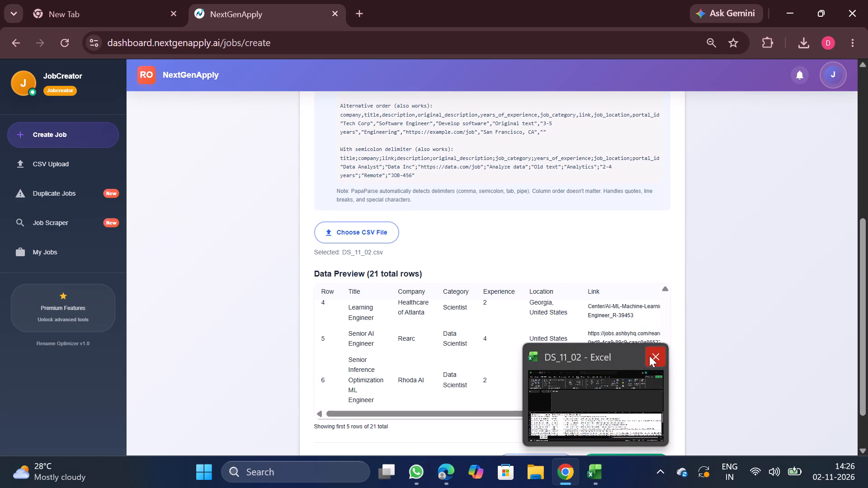
pyautogui.click(649, 356)
pyautogui.scroll(-2, 576, 394)
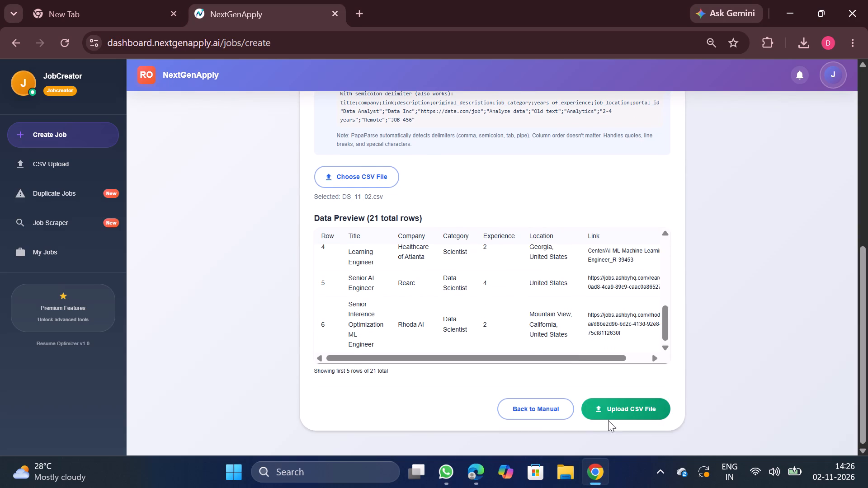
pyautogui.click(614, 415)
pyautogui.scroll(3, 531, 385)
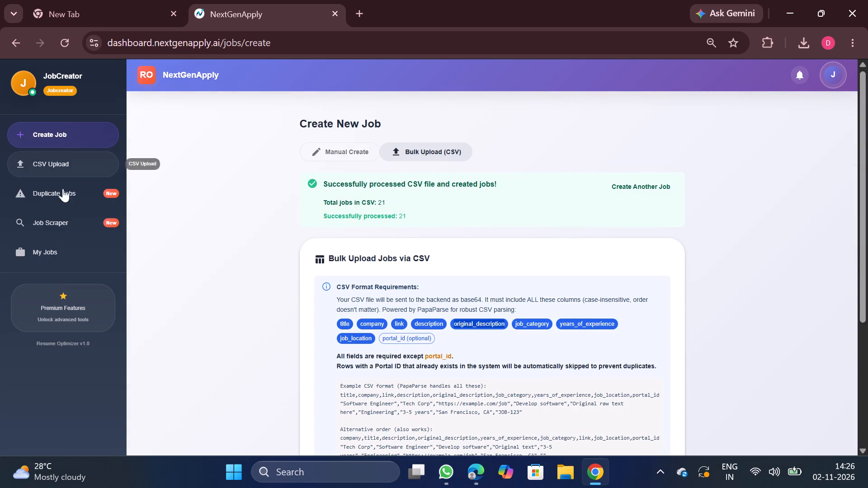
# Download the processed Cybersecurity Engineer CSV (#4762) from the CSV Upload History and open it in Excel.
pyautogui.click(51, 149)
pyautogui.click(68, 159)
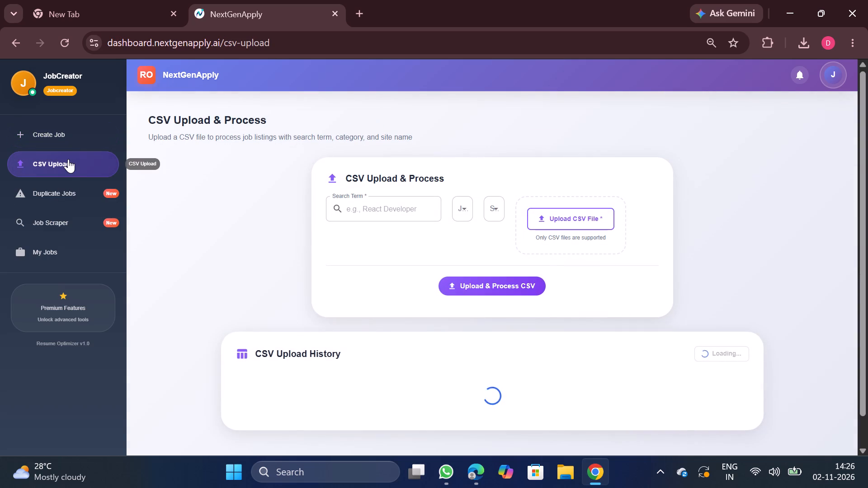
pyautogui.scroll(-1, 365, 332)
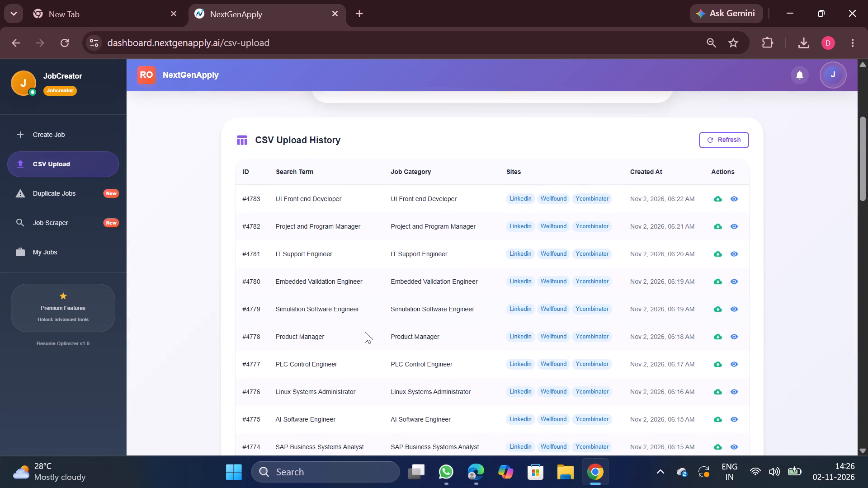
pyautogui.scroll(-3, 365, 332)
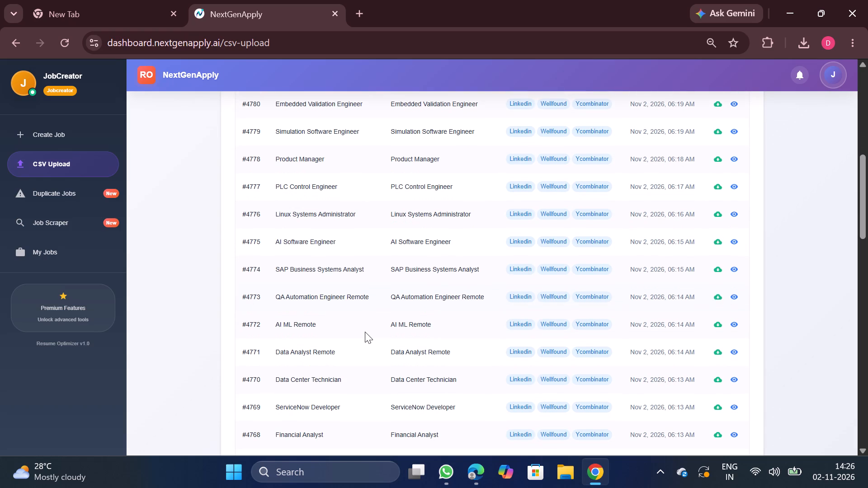
pyautogui.scroll(-1, 365, 332)
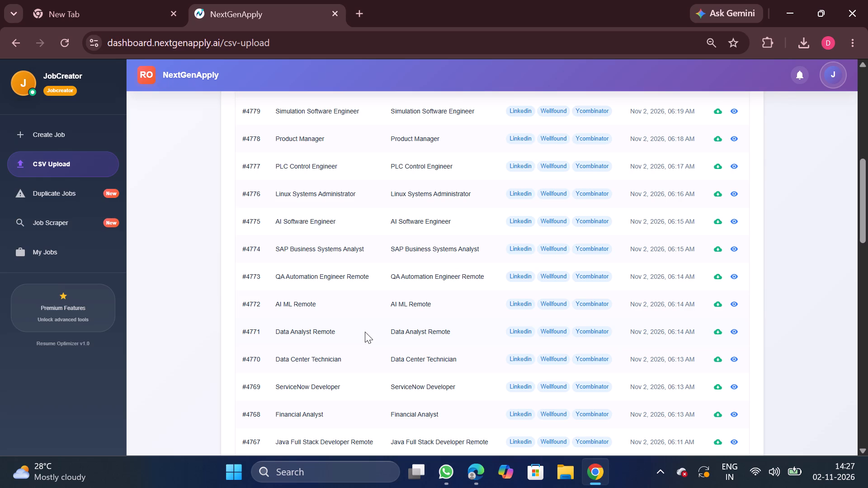
pyautogui.scroll(-1, 422, 363)
pyautogui.scroll(-1, 464, 371)
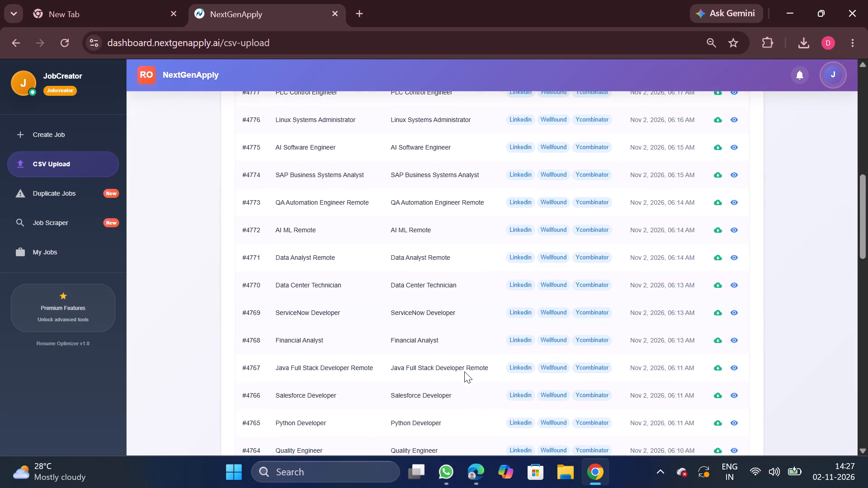
pyautogui.scroll(-1, 464, 371)
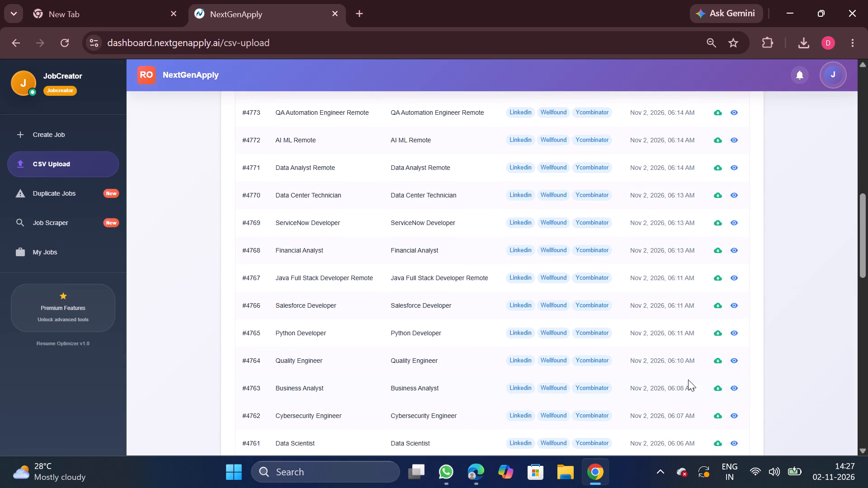
pyautogui.click(721, 413)
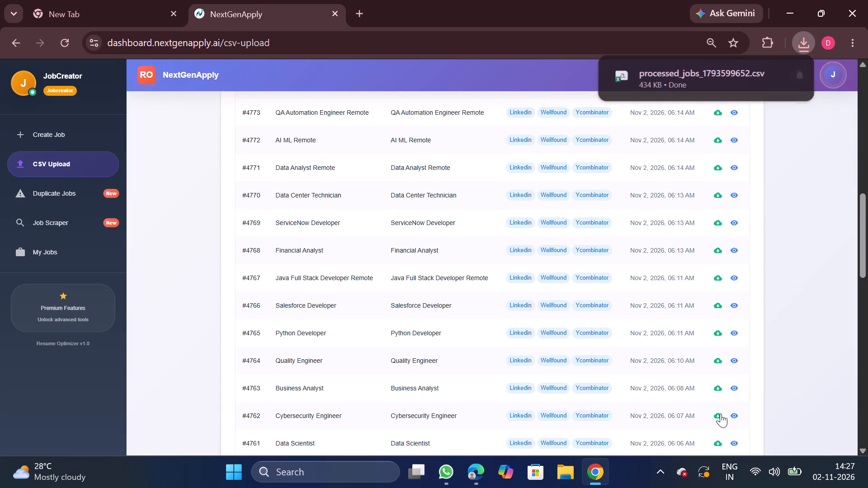
pyautogui.click(654, 75)
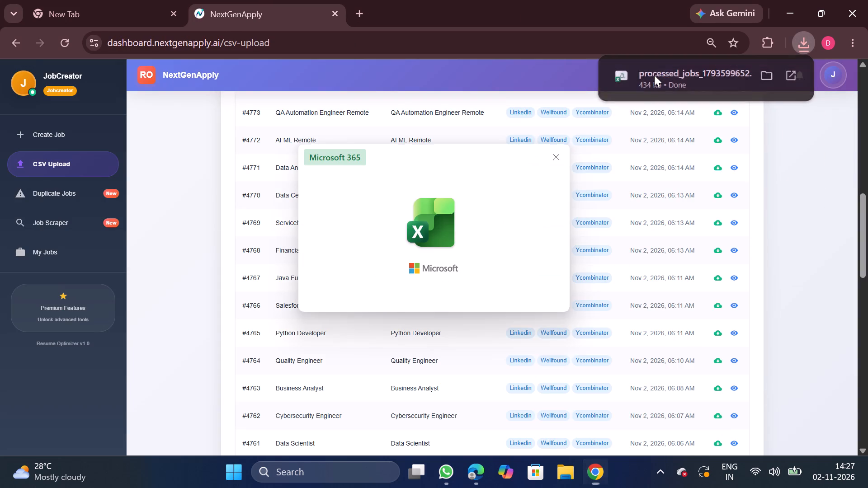
# Remove duplicate rows from the whole data range, comparing only the company column.
pyautogui.click(222, 324)
pyautogui.hotkey('ctrl', 'a')
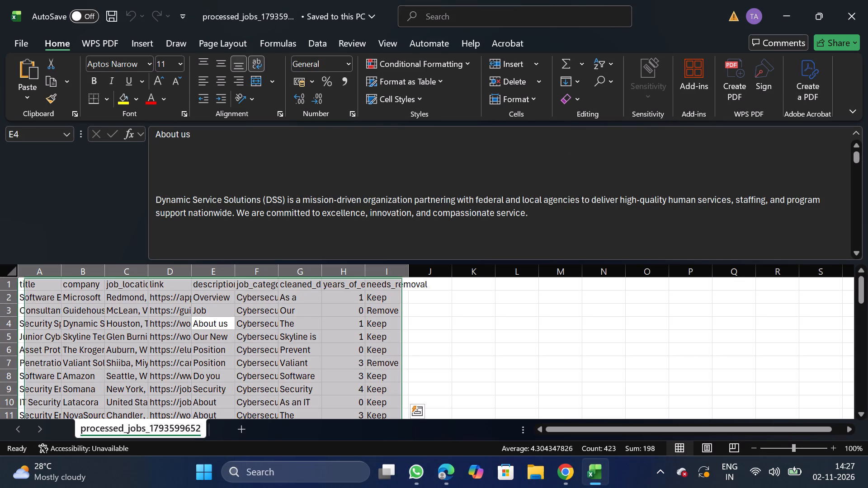
pyautogui.click(316, 48)
pyautogui.click(580, 79)
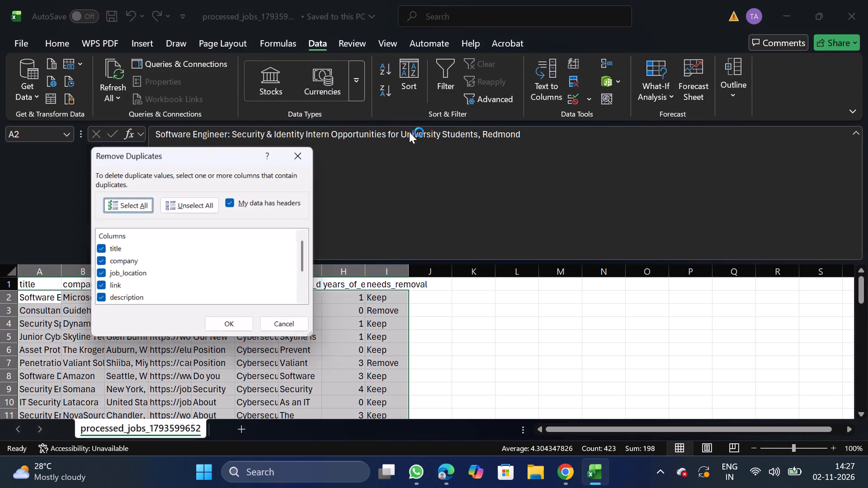
pyautogui.click(185, 205)
pyautogui.click(98, 260)
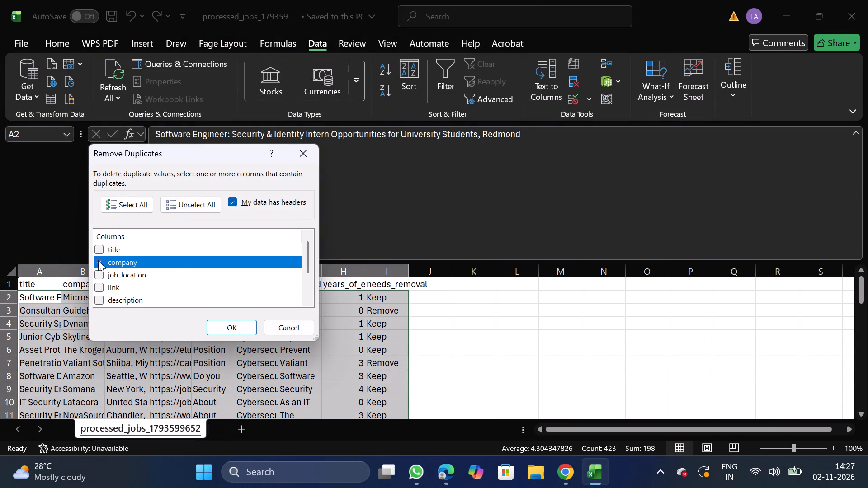
pyautogui.doubleClick(235, 327)
pyautogui.click(513, 266)
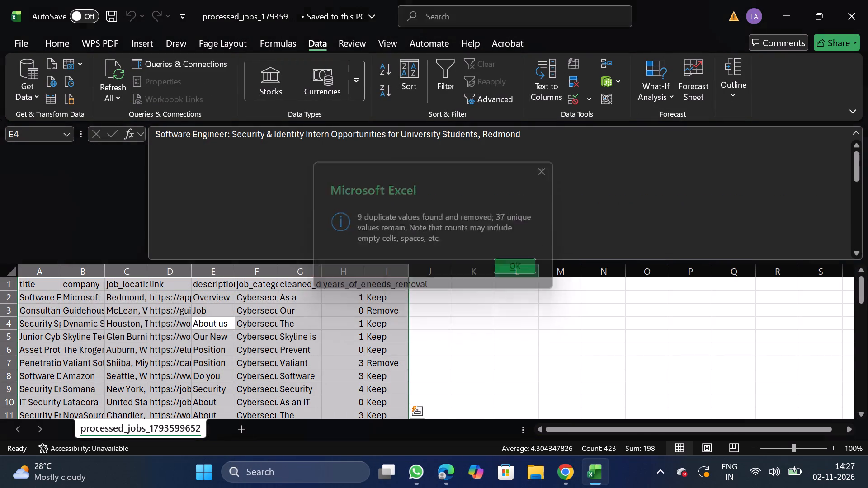
# Filter the needs_removal column to Remove, delete all the matching rows, and turn filtering off.
pyautogui.click(382, 286)
pyautogui.click(444, 76)
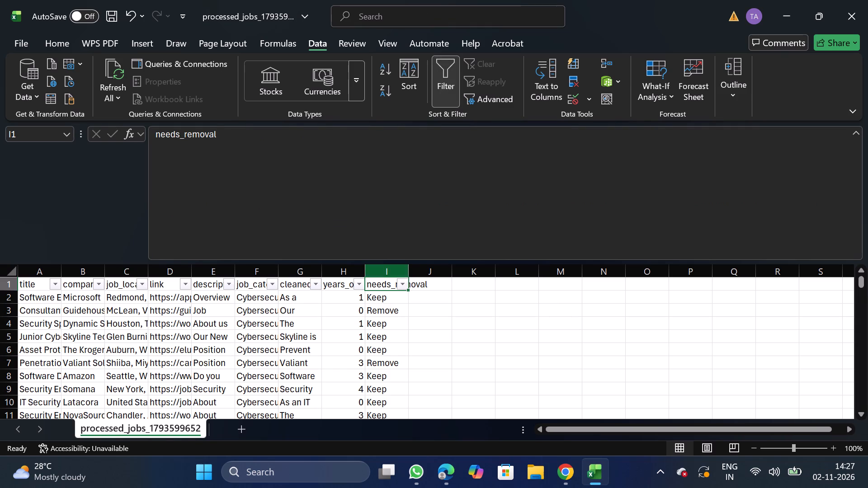
pyautogui.click(400, 282)
pyautogui.click(267, 323)
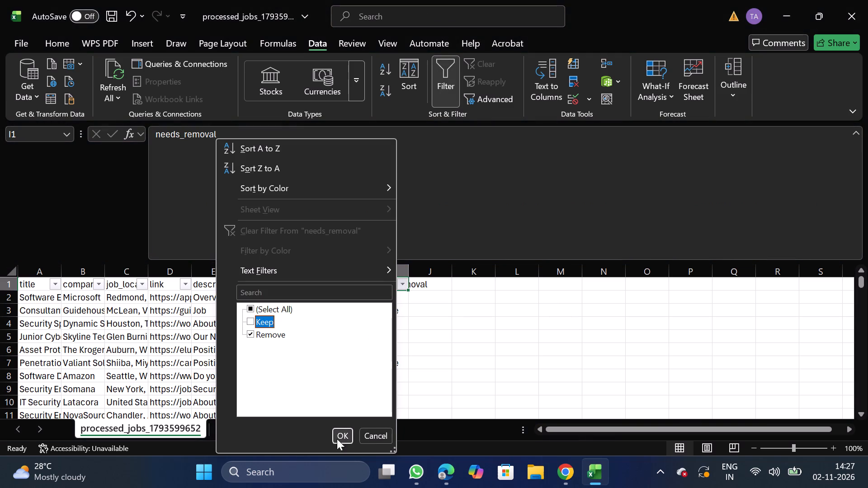
pyautogui.click(344, 440)
pyautogui.click(5, 298)
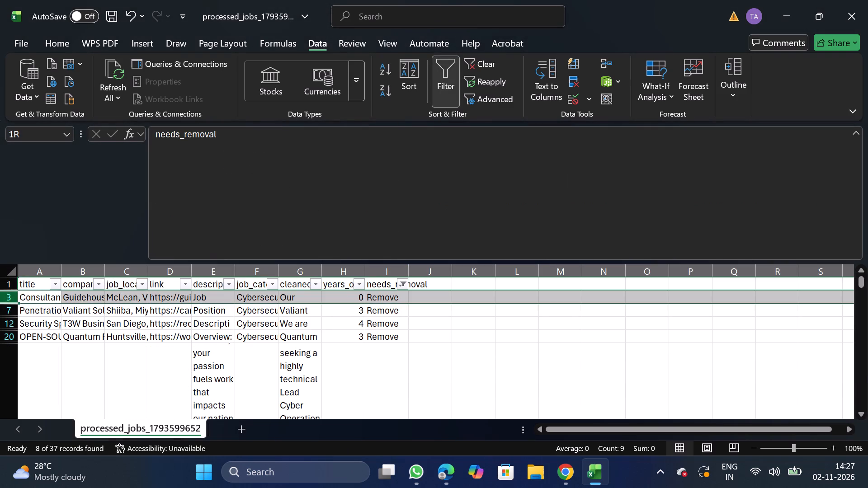
pyautogui.hotkey('ctrl', 'shift', 'Down')
pyautogui.rightClick(69, 314)
pyautogui.click(132, 202)
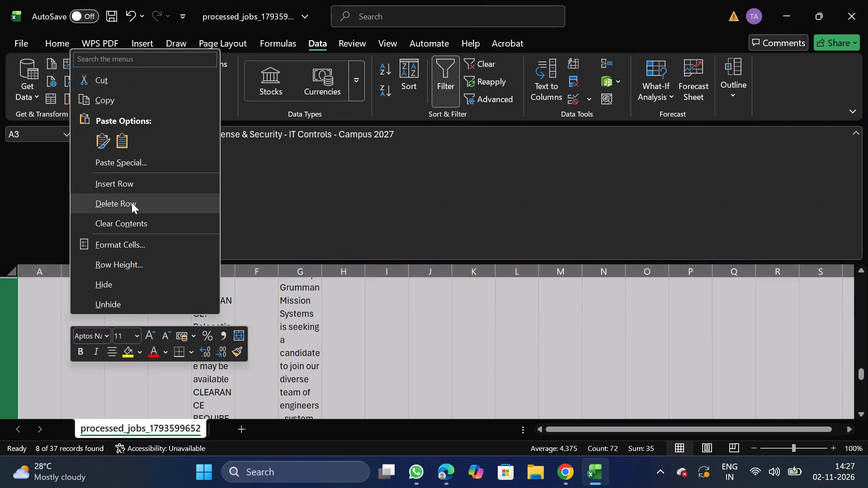
pyautogui.click(465, 86)
pyautogui.click(442, 91)
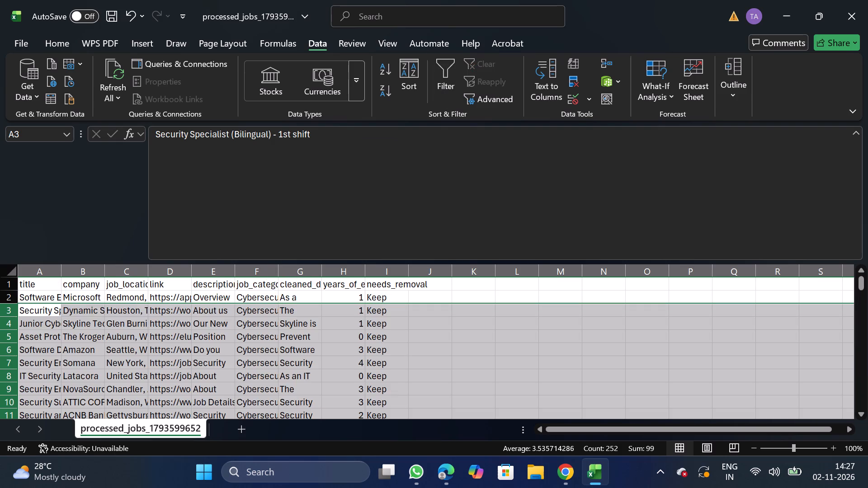
# Filter the years_of_experience column to 10 and blanks, delete all the matching rows, and turn filtering off.
pyautogui.click(344, 273)
pyautogui.click(445, 66)
pyautogui.click(361, 287)
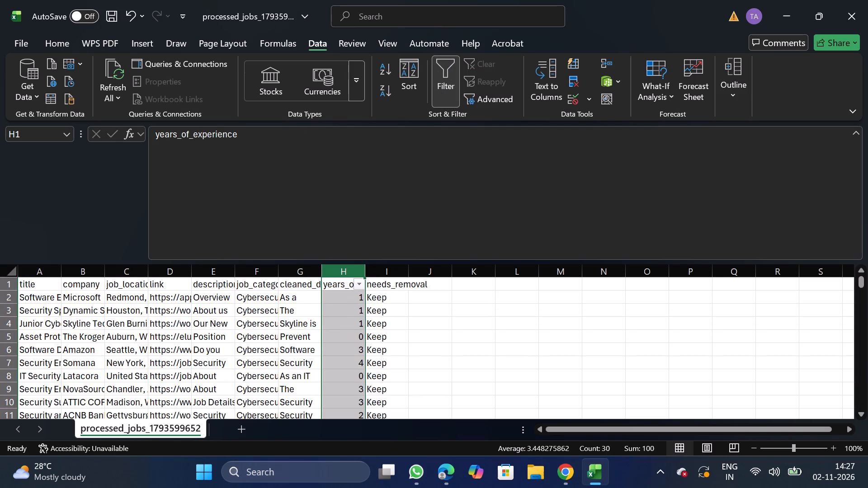
pyautogui.click(235, 314)
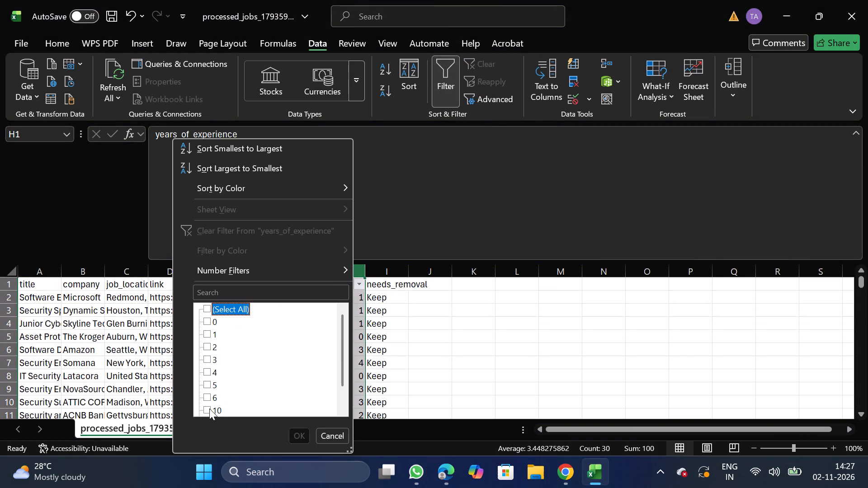
pyautogui.click(209, 408)
pyautogui.scroll(-1, 209, 408)
pyautogui.click(222, 393)
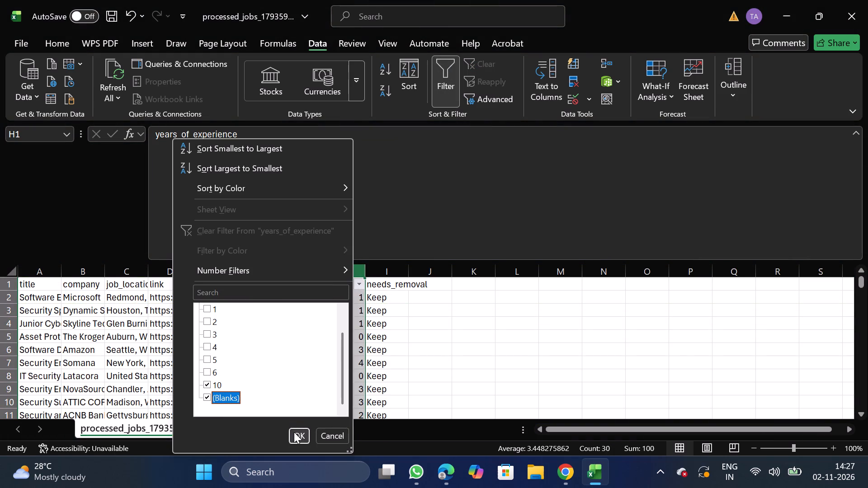
pyautogui.click(294, 432)
pyautogui.click(0, 290)
pyautogui.click(2, 308)
pyautogui.hotkey('ctrl', 'shift', 'Down')
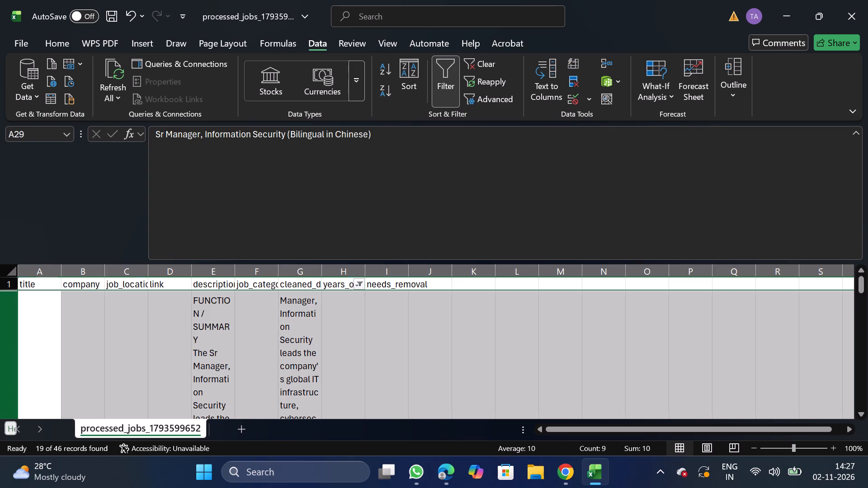
pyautogui.rightClick(124, 383)
pyautogui.click(205, 276)
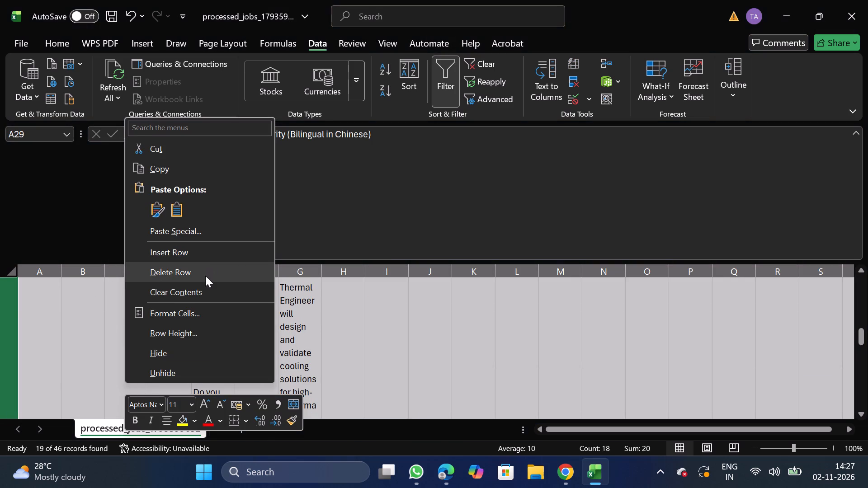
pyautogui.click(444, 90)
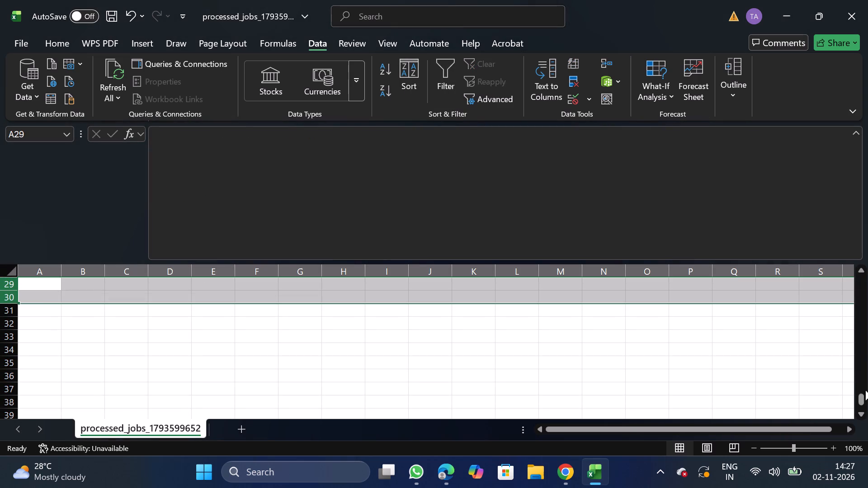
# Delete the needs_removal column from the sheet.
pyautogui.moveTo(860, 399); pyautogui.dragTo(859, 228)
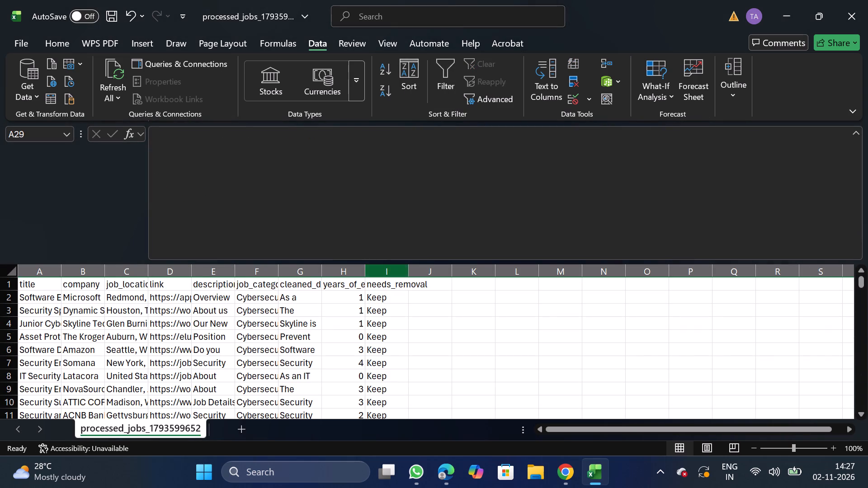
pyautogui.click(390, 272)
pyautogui.rightClick(389, 324)
pyautogui.click(435, 216)
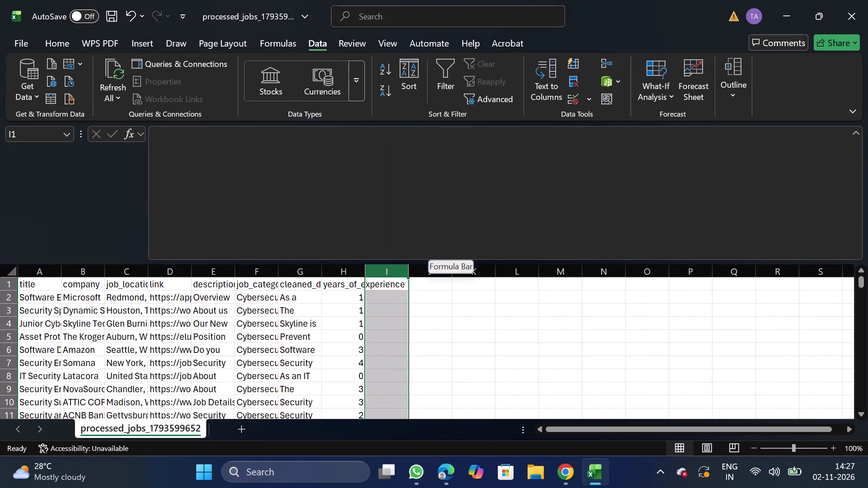
pyautogui.press('Right')
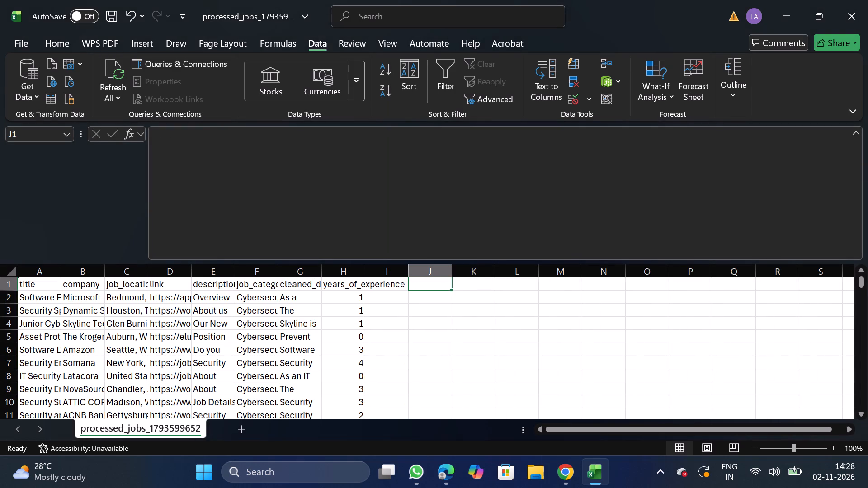
# Move the link column to the end of the data, after years_of_experience.
pyautogui.moveTo(167, 278); pyautogui.dragTo(183, 266)
pyautogui.click(183, 266)
pyautogui.hotkey('ctrl', 'x')
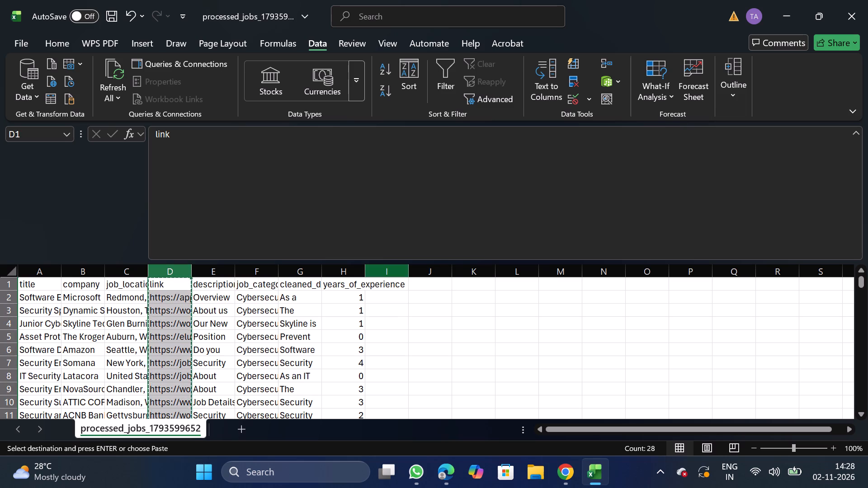
pyautogui.moveTo(374, 275); pyautogui.dragTo(387, 321)
pyautogui.rightClick(387, 321)
pyautogui.click(446, 176)
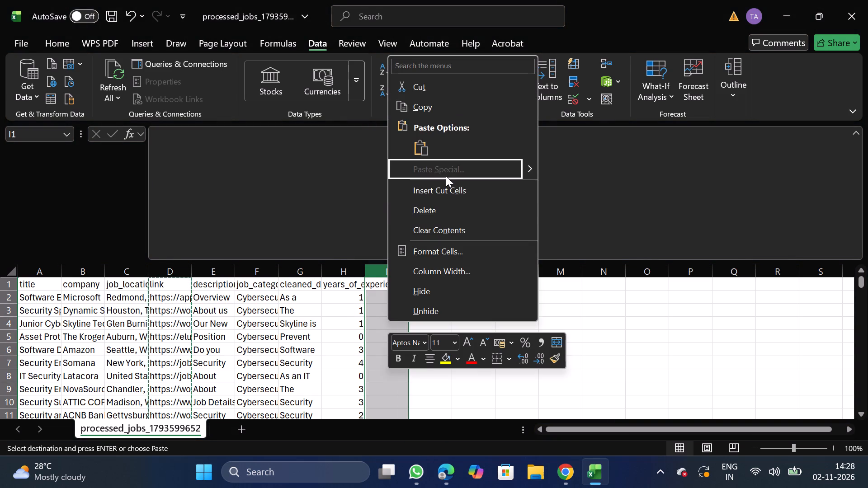
pyautogui.click(446, 187)
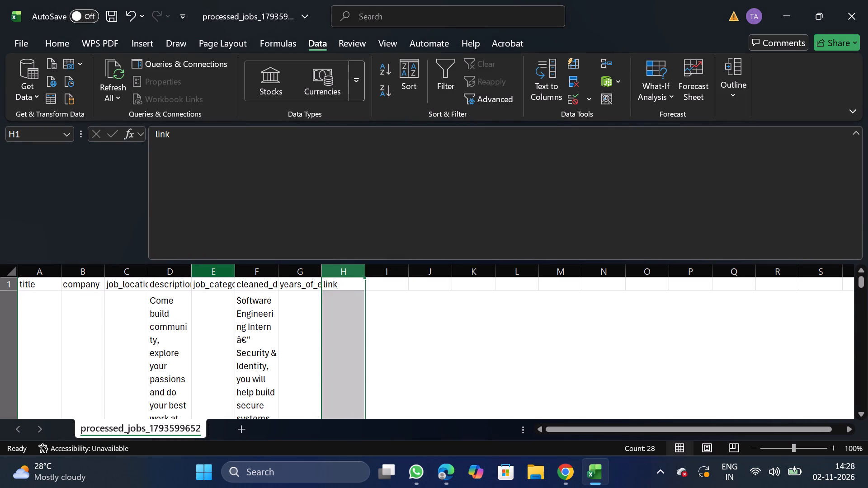
# Move the job_category column to the front, before the title column.
pyautogui.click(211, 269)
pyautogui.hotkey('ctrl', 'x')
pyautogui.moveTo(34, 274); pyautogui.dragTo(26, 340)
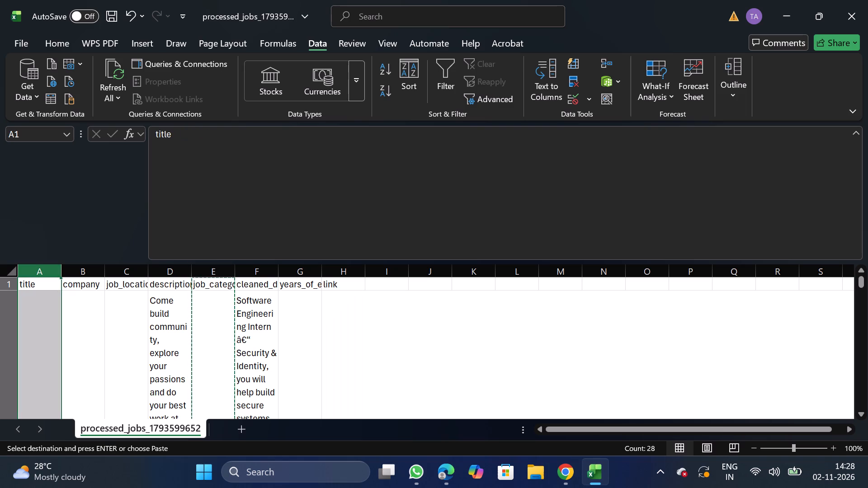
pyautogui.rightClick(26, 340)
pyautogui.click(94, 214)
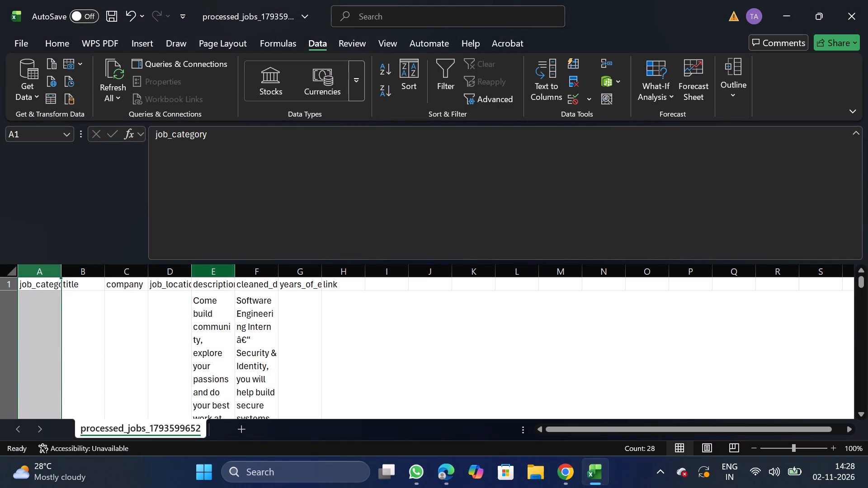
# Turn off text wrapping for the description and cleaned_description columns.
pyautogui.click(217, 273)
pyautogui.hotkey('shift', 'Right')
pyautogui.click(67, 40)
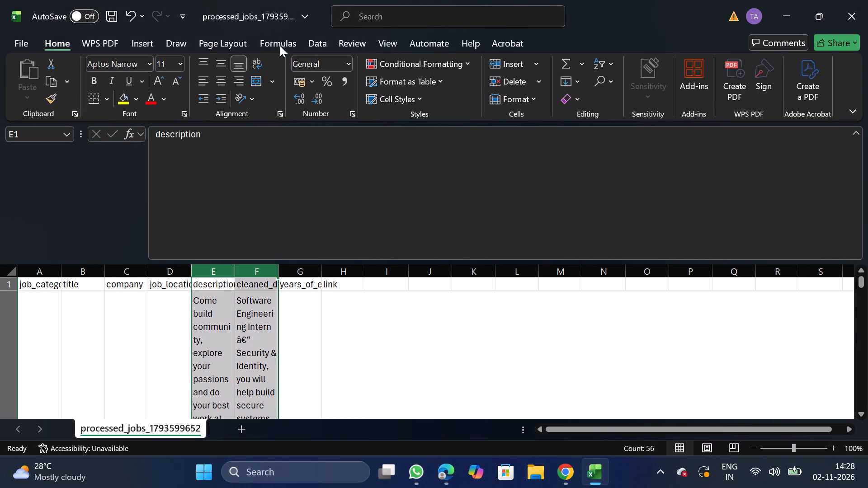
pyautogui.click(284, 117)
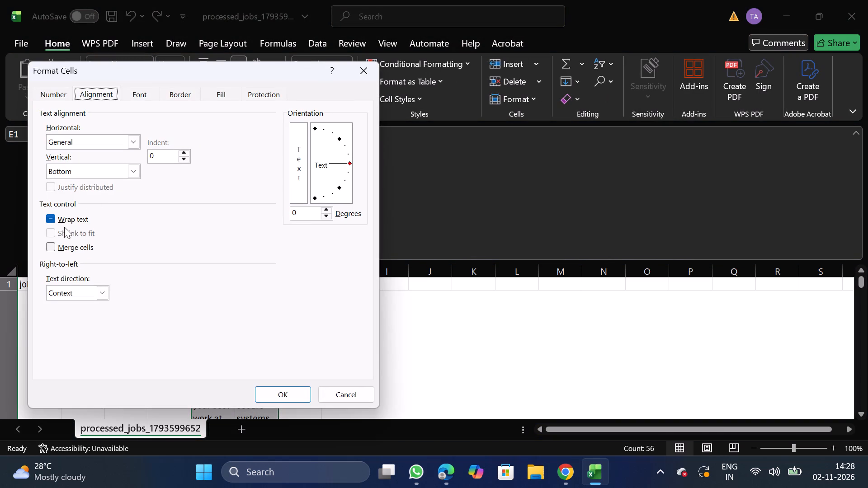
pyautogui.doubleClick(64, 227)
pyautogui.doubleClick(75, 223)
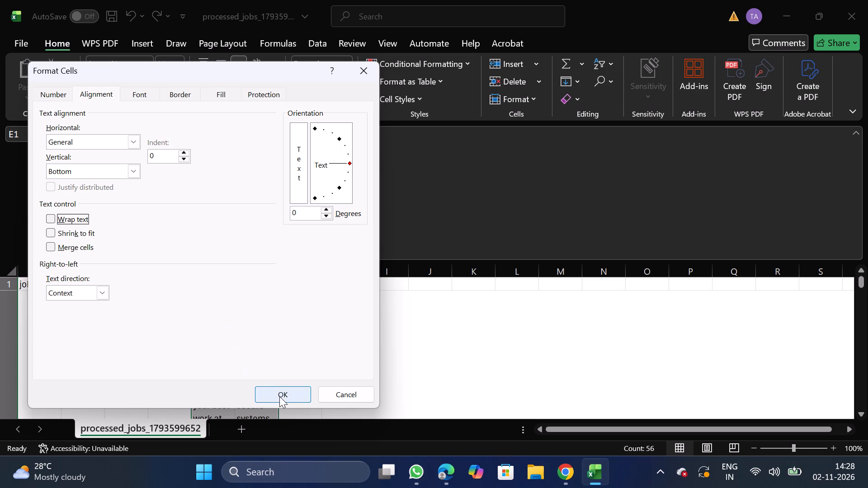
pyautogui.click(279, 396)
# Move the years_of_experience column between job_location and description.
pyautogui.click(299, 272)
pyautogui.hotkey('ctrl', 'x')
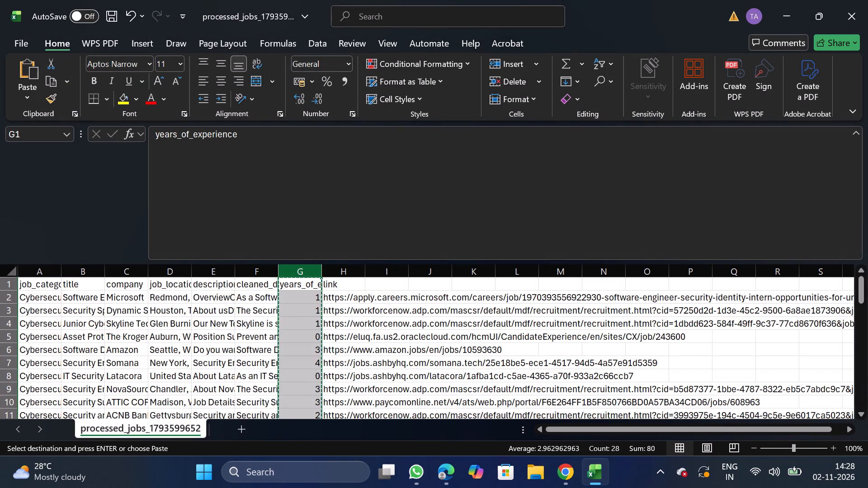
pyautogui.click(202, 273)
pyautogui.rightClick(208, 361)
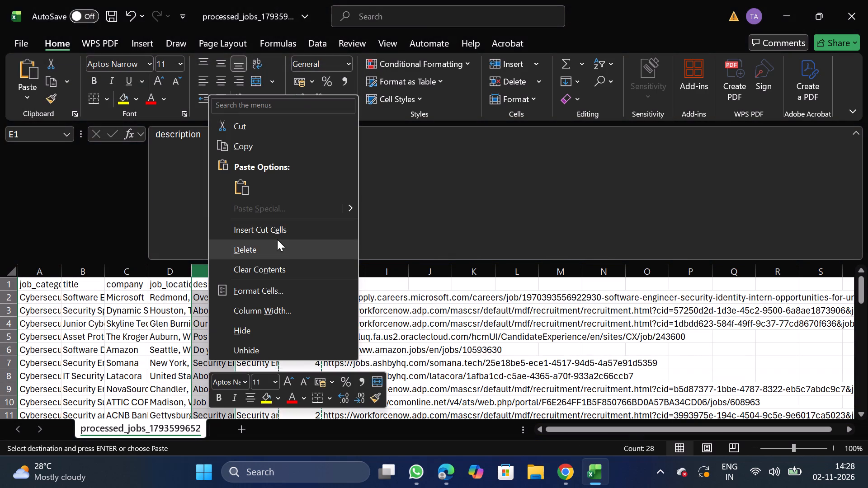
pyautogui.click(277, 239)
pyautogui.hotkey('ctrl', 'z')
pyautogui.rightClick(221, 299)
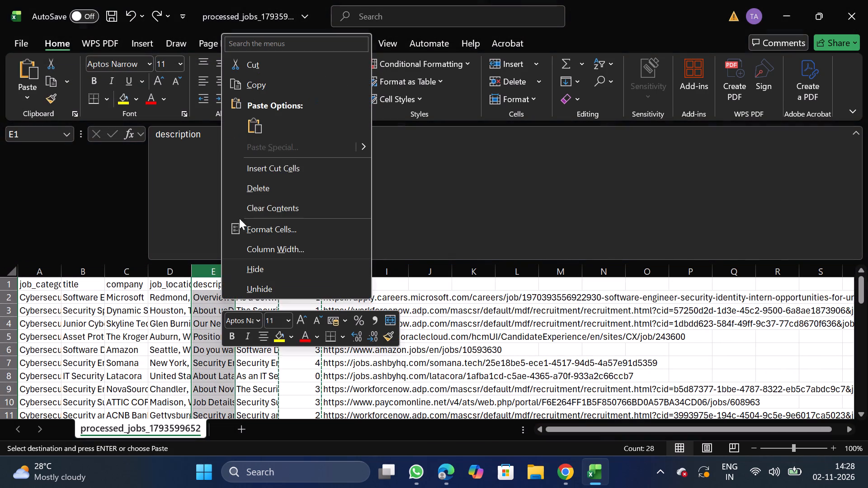
pyautogui.click(297, 167)
# Rename the cleaned_description header in G1 as description, reusing the text of the F1 header.
pyautogui.click(258, 282)
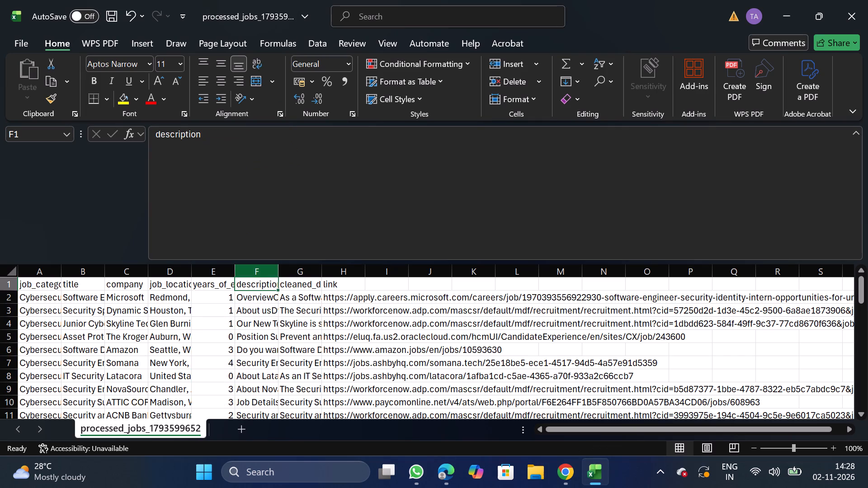
pyautogui.moveTo(154, 135); pyautogui.dragTo(217, 143)
pyautogui.hotkey('ctrl', 'c')
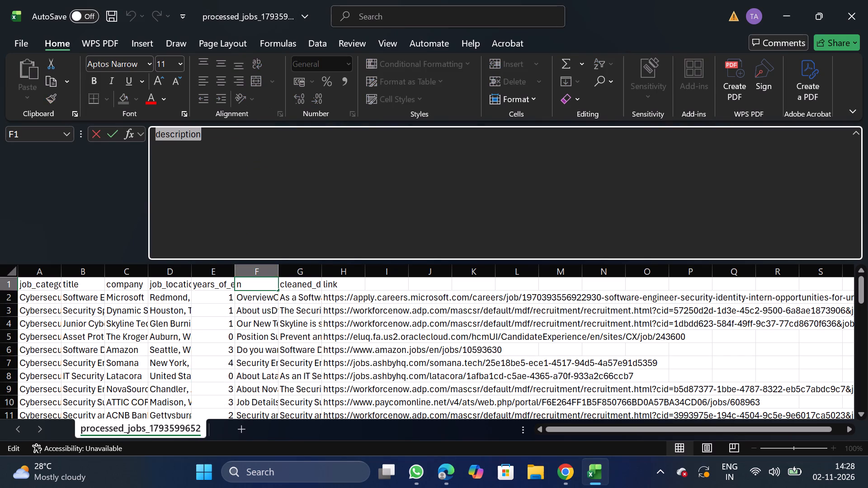
pyautogui.click(358, 243)
pyautogui.press('BackSpace')
pyautogui.press('BackSpace')
pyautogui.press('BackSpace')
pyautogui.press('BackSpace')
pyautogui.press('BackSpace')
pyautogui.press('BackSpace')
pyautogui.press('BackSpace')
pyautogui.press('BackSpace')
pyautogui.press('BackSpace')
pyautogui.press('BackSpace')
pyautogui.press('BackSpace')
pyautogui.press('BackSpace')
pyautogui.press('BackSpace')
pyautogui.press('BackSpace')
pyautogui.press('BackSpace')
pyautogui.press('BackSpace')
pyautogui.press('BackSpace')
pyautogui.press('BackSpace')
pyautogui.press('BackSpace')
pyautogui.press('BackSpace')
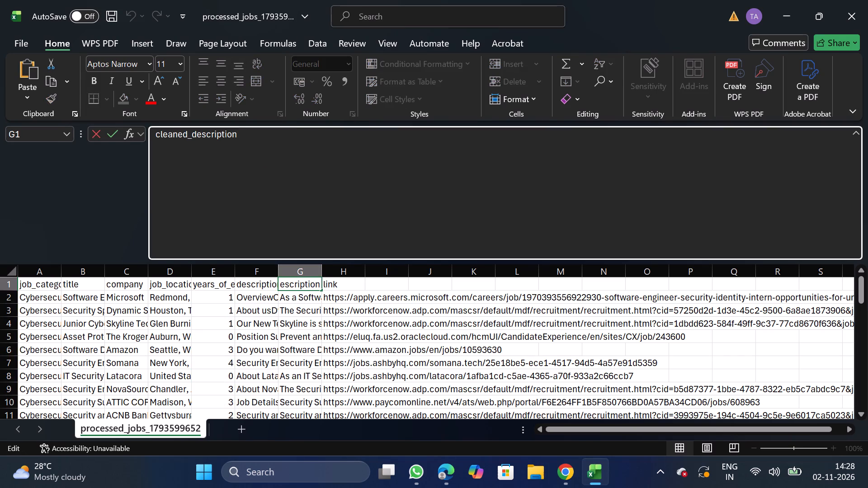
pyautogui.hotkey('ctrl', 'v')
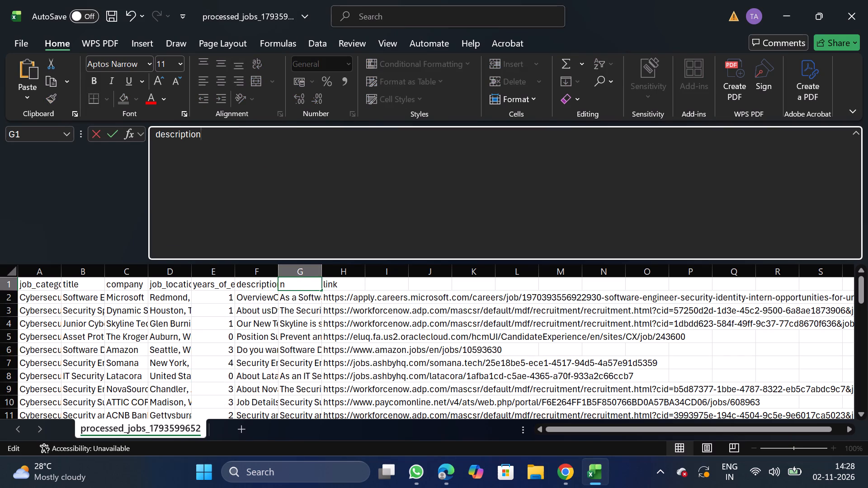
# Rename the header in F1 as original_description, copying the name from the bulk upload CSV requirements in NextGenApply in Chrome.
pyautogui.click(273, 286)
pyautogui.click(326, 230)
pyautogui.press('BackSpace')
pyautogui.press('BackSpace')
pyautogui.press('BackSpace')
pyautogui.press('BackSpace')
pyautogui.press('BackSpace')
pyautogui.press('BackSpace')
pyautogui.press('BackSpace')
pyautogui.press('BackSpace')
pyautogui.press('BackSpace')
pyautogui.press('BackSpace')
pyautogui.press('BackSpace')
pyautogui.press('BackSpace')
pyautogui.press('BackSpace')
pyautogui.press('BackSpace')
pyautogui.press('BackSpace')
pyautogui.press('BackSpace')
pyautogui.press('BackSpace')
pyautogui.press('BackSpace')
pyautogui.press('BackSpace')
pyautogui.press('BackSpace')
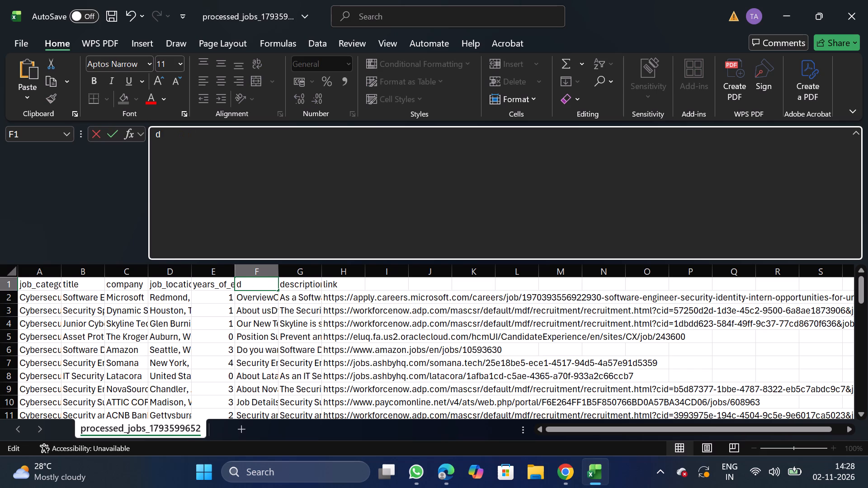
pyautogui.click(556, 465)
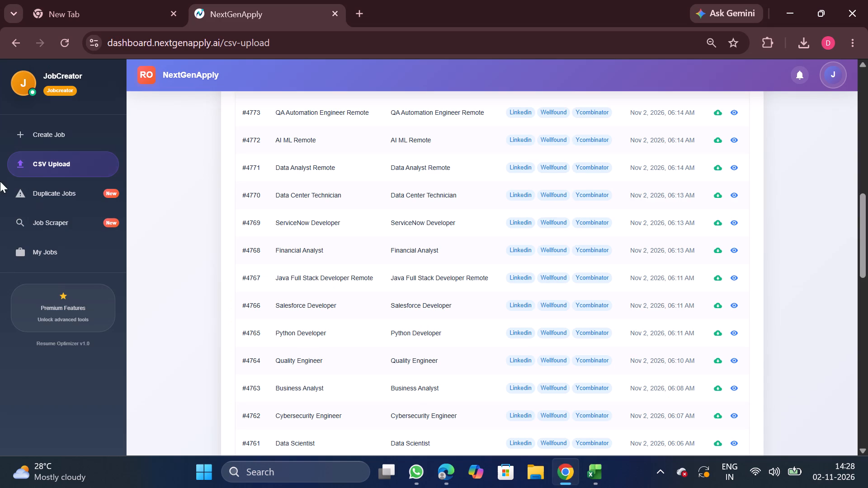
pyautogui.click(57, 147)
pyautogui.click(412, 104)
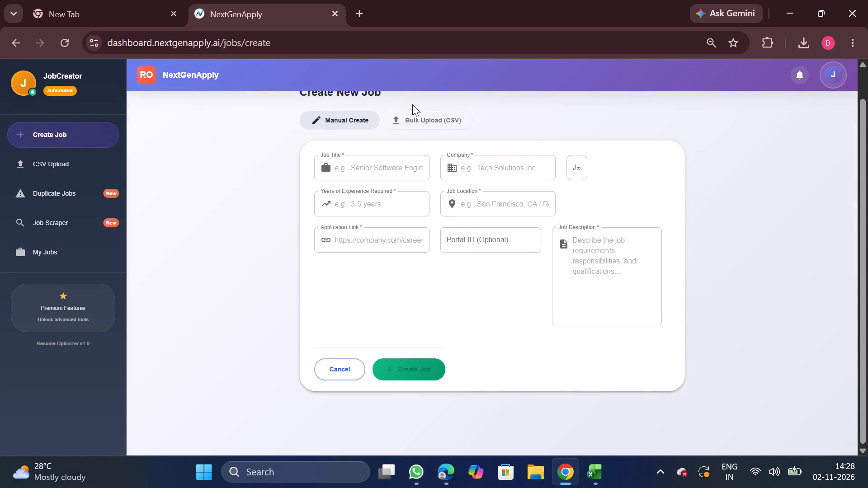
pyautogui.click(434, 116)
pyautogui.doubleClick(489, 231)
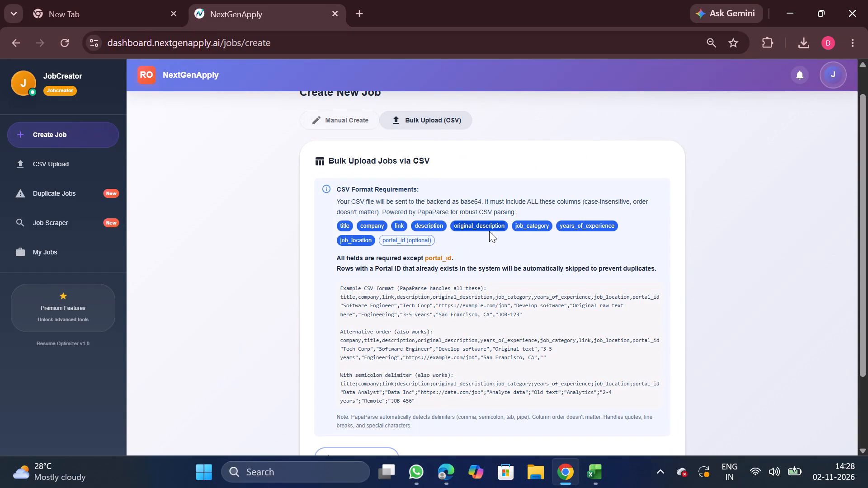
pyautogui.hotkey('ctrl', 'c')
pyautogui.click(596, 475)
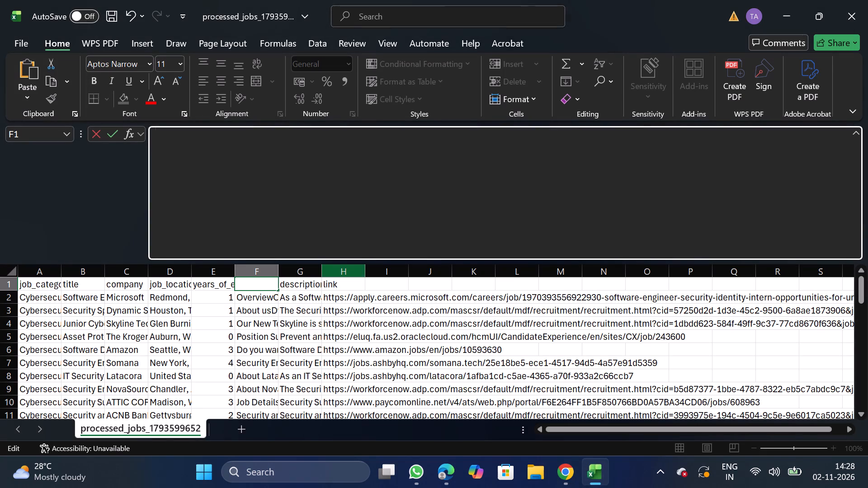
pyautogui.hotkey('ctrl', 'c')
pyautogui.hotkey('ctrl', 'v')
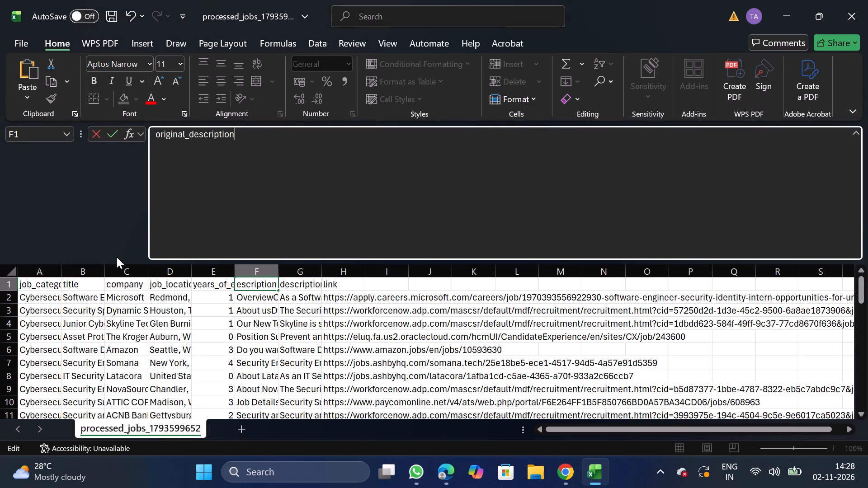
# Filter the title column to Security Specialist (Bilingual) - 1st shift, Senior Alliance Manager, Cybersecurity, and the Software Engineer: Security & Identity Intern title.
pyautogui.click(80, 266)
pyautogui.click(319, 38)
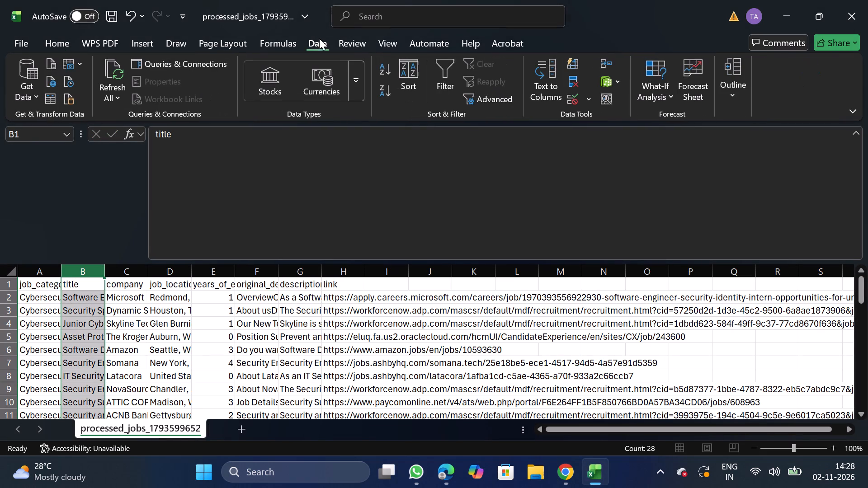
pyautogui.click(450, 80)
pyautogui.click(101, 282)
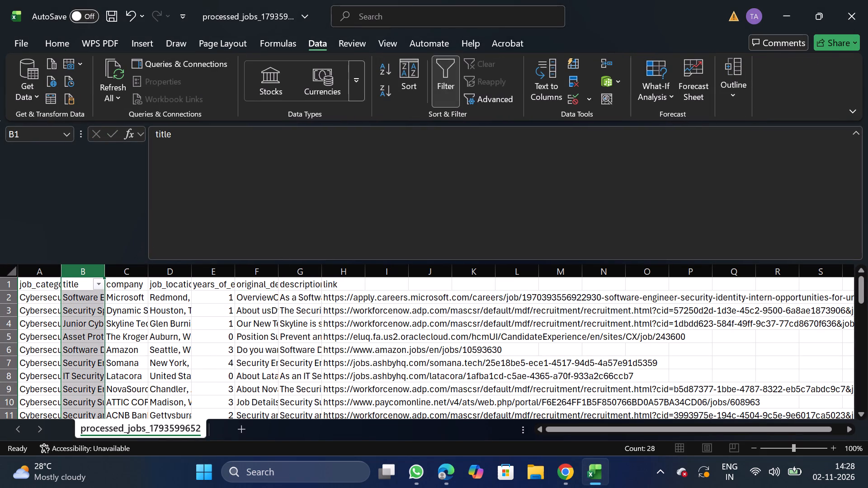
pyautogui.doubleClick(283, 453)
pyautogui.moveTo(283, 453); pyautogui.dragTo(627, 487)
pyautogui.click(156, 308)
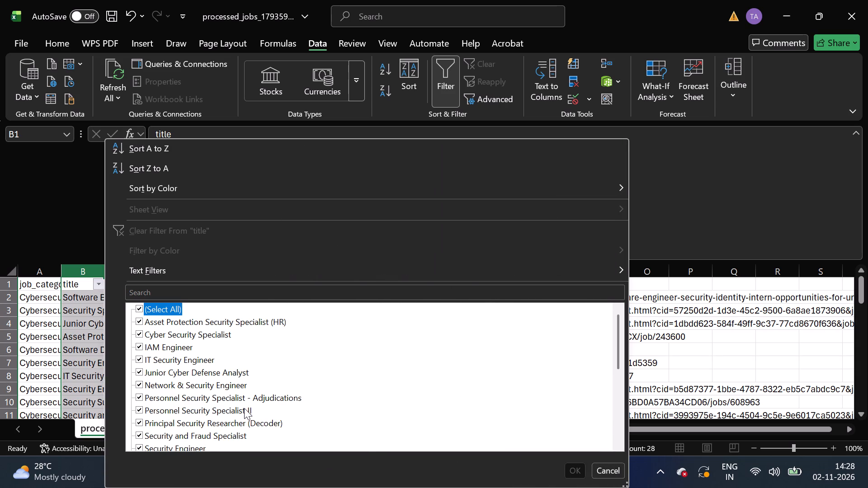
pyautogui.scroll(-2, 193, 439)
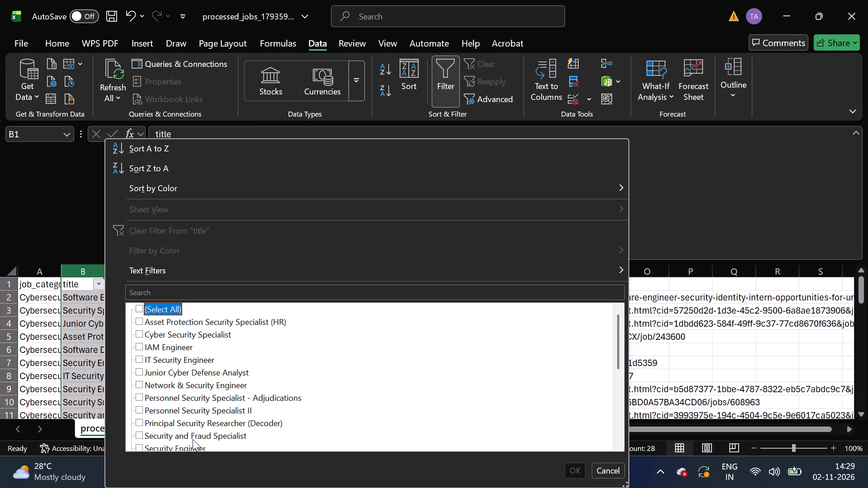
pyautogui.scroll(-1, 193, 439)
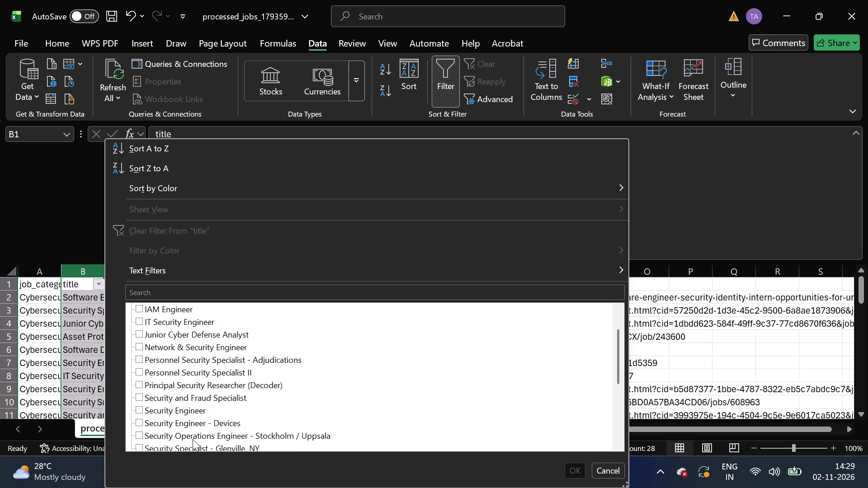
pyautogui.scroll(-1, 209, 426)
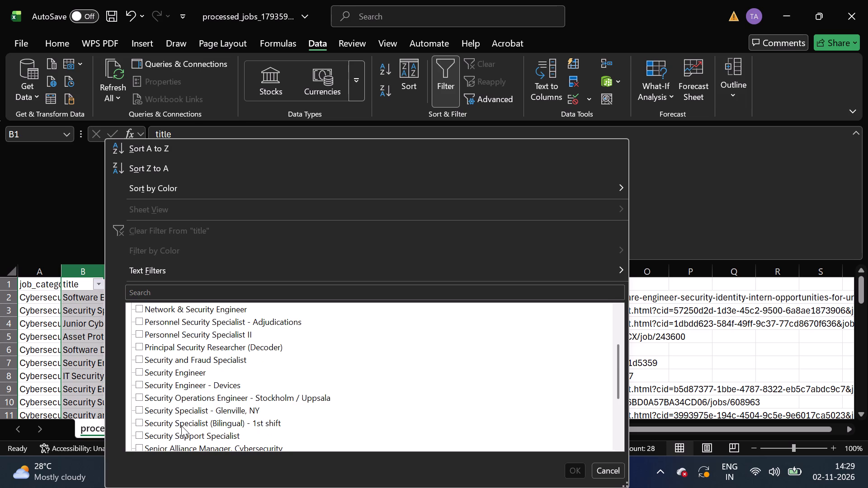
pyautogui.click(182, 425)
pyautogui.scroll(-1, 180, 442)
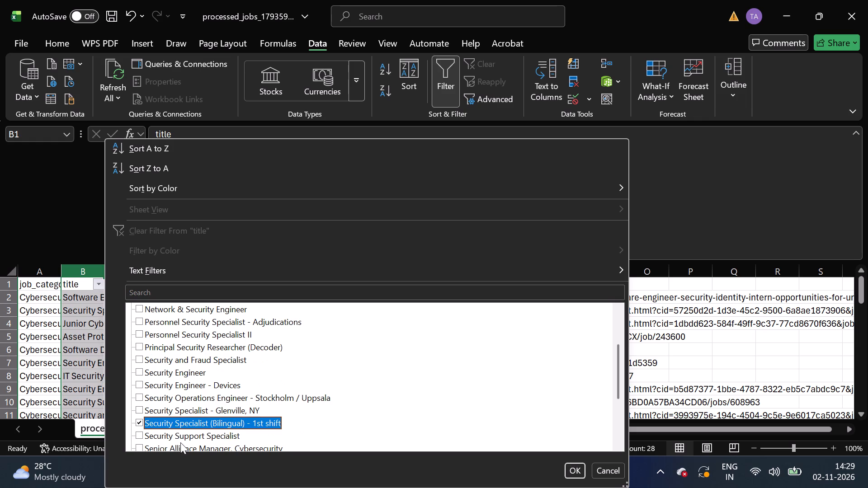
pyautogui.click(201, 444)
pyautogui.scroll(-1, 201, 444)
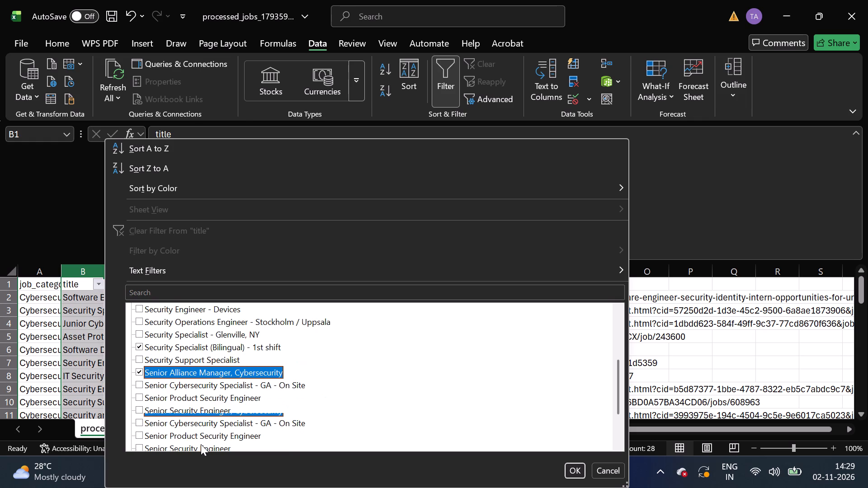
pyautogui.click(227, 435)
pyautogui.scroll(-1, 227, 435)
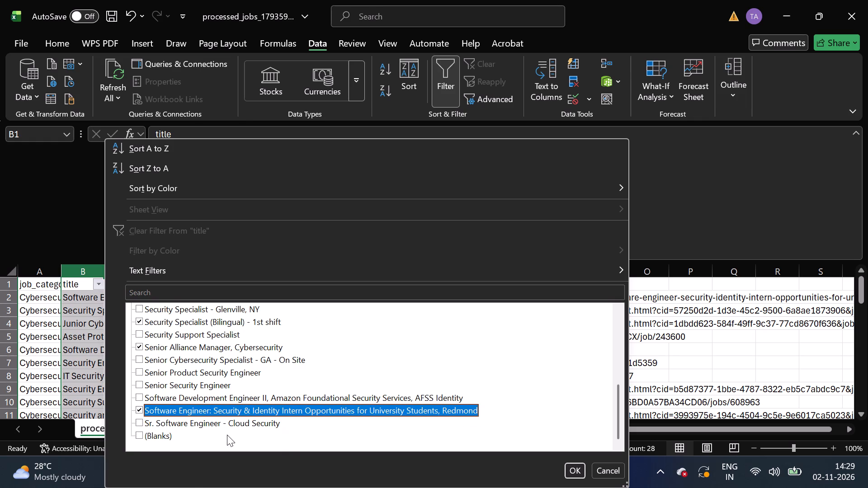
pyautogui.click(165, 428)
pyautogui.click(165, 428)
pyautogui.click(156, 439)
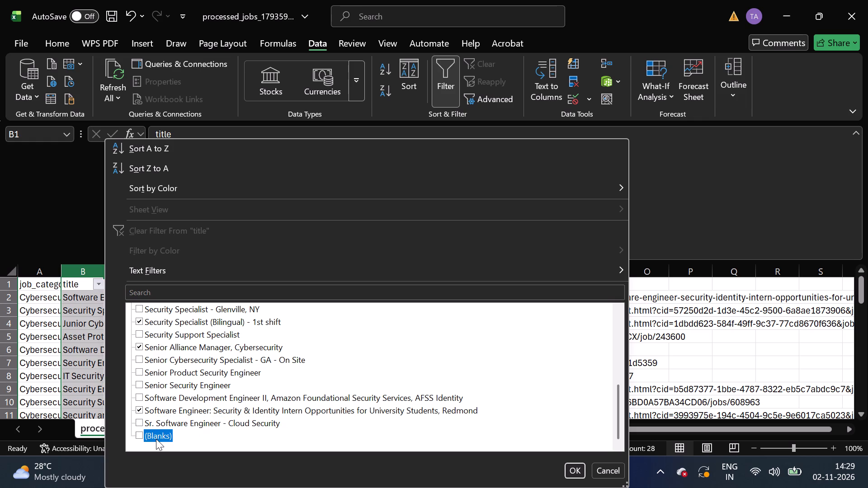
pyautogui.click(572, 474)
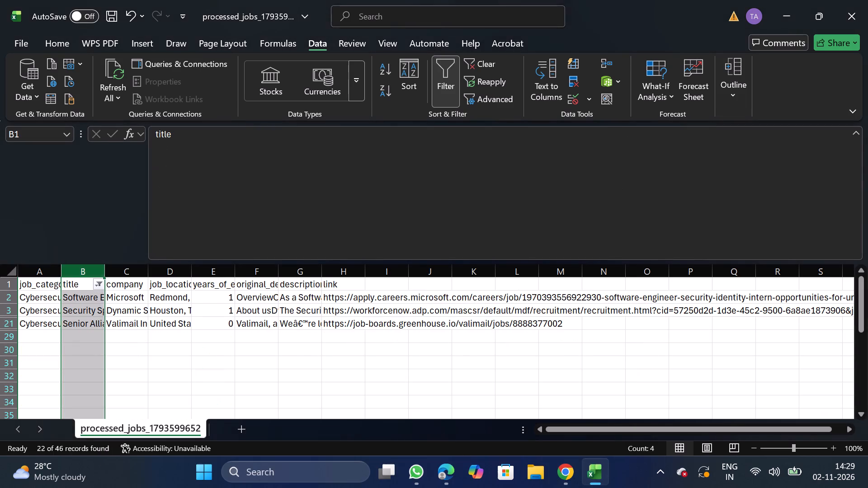
# Delete all the filtered job rows below the header and remove the filter from the title column.
pyautogui.click(4, 296)
pyautogui.hotkey('ctrl', 'shift', 'Down')
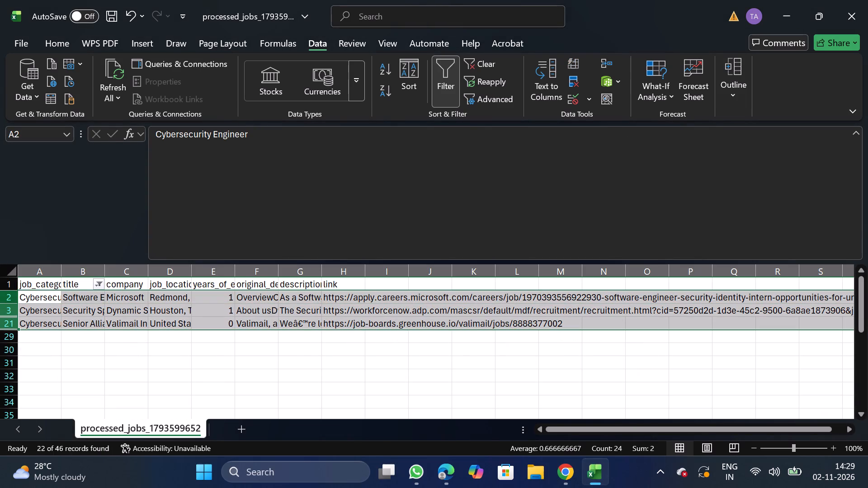
pyautogui.rightClick(61, 297)
pyautogui.click(107, 182)
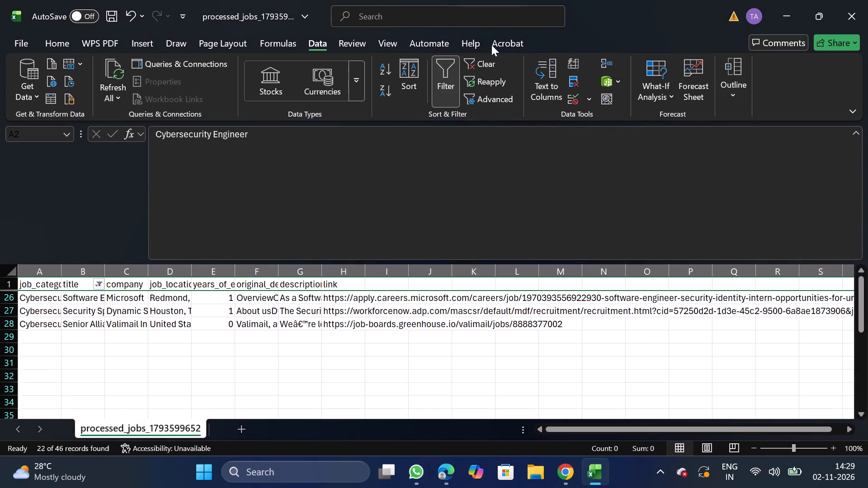
pyautogui.click(448, 80)
# Turn on filtering from the company header and search the company values for walmart, dried and dri.
pyautogui.click(115, 282)
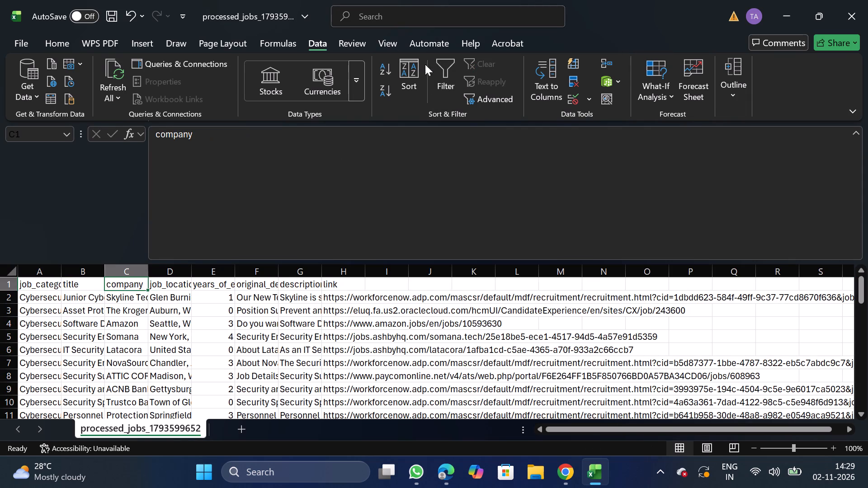
pyautogui.click(439, 77)
pyautogui.click(146, 285)
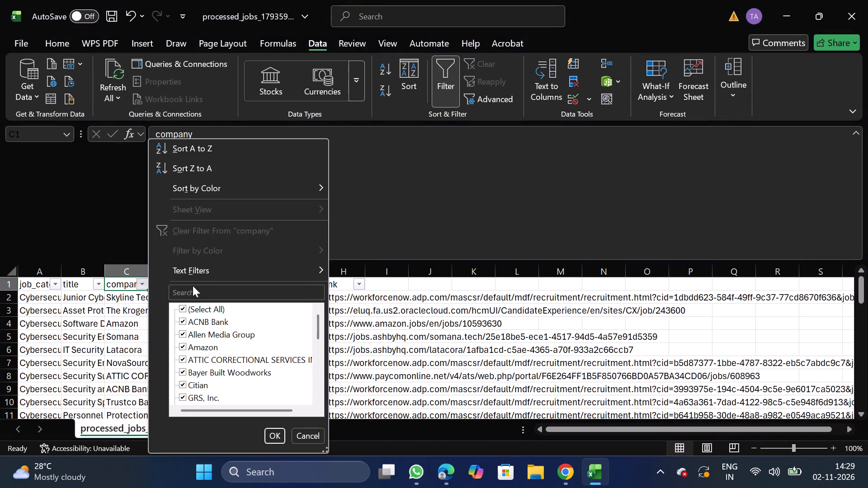
pyautogui.doubleClick(198, 290)
pyautogui.write('walmart')
pyautogui.press('BackSpace')
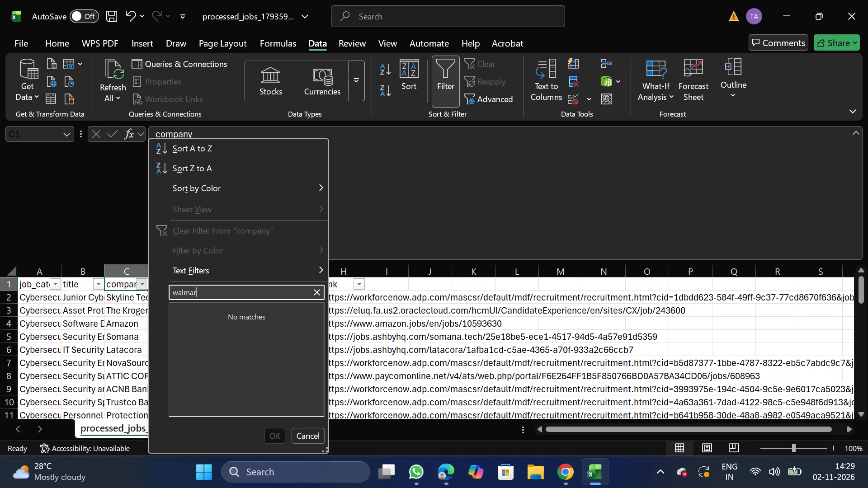
pyautogui.press('BackSpace')
pyautogui.press('BackSpace')
pyautogui.write('dried')
pyautogui.press('BackSpace')
pyautogui.press('BackSpace')
pyautogui.press('BackSpace')
pyautogui.press('BackSpace')
pyautogui.press('BackSpace')
pyautogui.press('BackSpace')
pyautogui.press('BackSpace')
pyautogui.press('BackSpace')
pyautogui.press('BackSpace')
pyautogui.press('BackSpace')
pyautogui.press('BackSpace')
pyautogui.press('BackSpace')
pyautogui.press('BackSpace')
pyautogui.press('BackSpace')
pyautogui.press('BackSpace')
pyautogui.press('BackSpace')
pyautogui.press('BackSpace')
pyautogui.press('BackSpace')
pyautogui.press('BackSpace')
pyautogui.press('BackSpace')
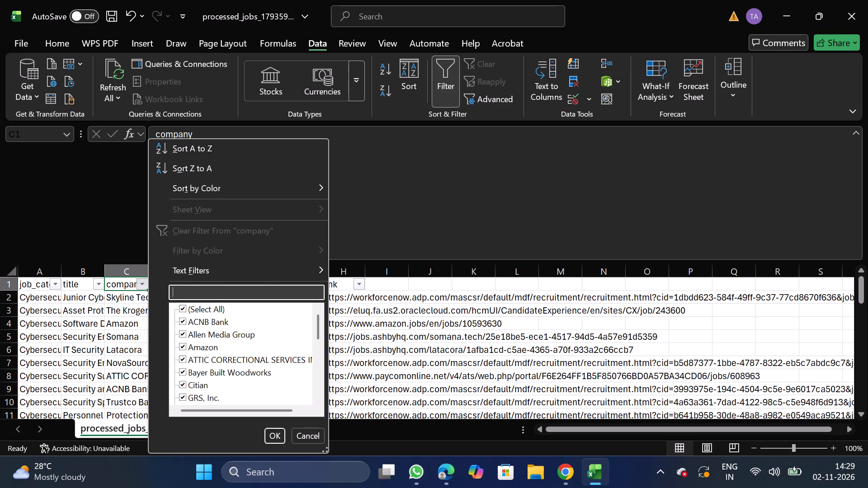
pyautogui.write('dri')
pyautogui.press('BackSpace')
pyautogui.press('BackSpace')
pyautogui.press('BackSpace')
pyautogui.press('BackSpace')
pyautogui.press('BackSpace')
pyautogui.press('BackSpace')
pyautogui.press('BackSpace')
pyautogui.press('BackSpace')
pyautogui.press('BackSpace')
pyautogui.press('BackSpace')
pyautogui.press('BackSpace')
pyautogui.press('BackSpace')
# Search the company filter values for capit, under and hunt, clearing the search text after each one.
pyautogui.write('capit')
pyautogui.press('BackSpace')
pyautogui.press('BackSpace')
pyautogui.press('BackSpace')
pyautogui.press('BackSpace')
pyautogui.press('BackSpace')
pyautogui.press('BackSpace')
pyautogui.press('BackSpace')
pyautogui.press('BackSpace')
pyautogui.press('BackSpace')
pyautogui.press('BackSpace')
pyautogui.press('BackSpace')
pyautogui.press('BackSpace')
pyautogui.press('BackSpace')
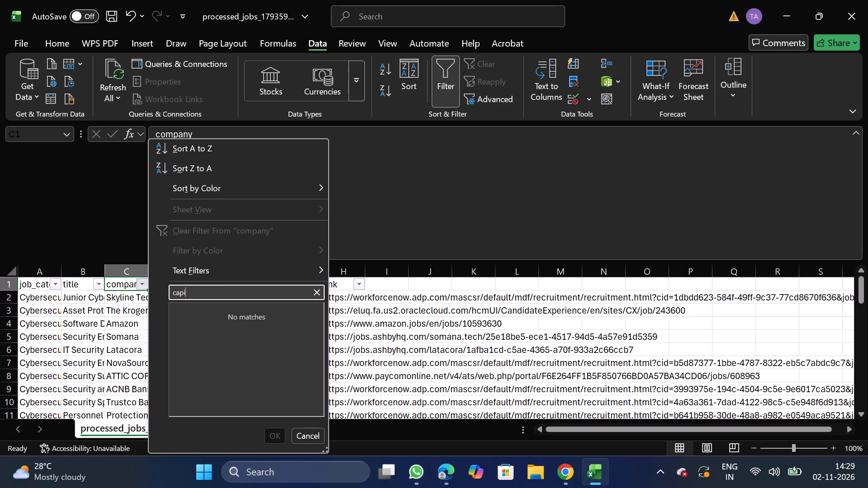
pyautogui.write('under')
pyautogui.press('BackSpace')
pyautogui.press('BackSpace')
pyautogui.press('BackSpace')
pyautogui.press('BackSpace')
pyautogui.press('BackSpace')
pyautogui.press('BackSpace')
pyautogui.press('BackSpace')
pyautogui.press('BackSpace')
pyautogui.press('BackSpace')
pyautogui.press('BackSpace')
pyautogui.press('BackSpace')
pyautogui.press('BackSpace')
pyautogui.press('BackSpace')
pyautogui.write('hunt')
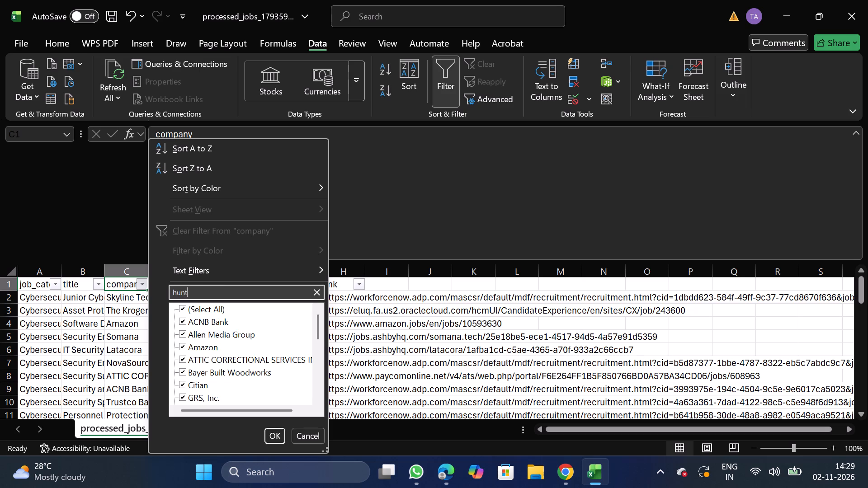
pyautogui.press('BackSpace')
pyautogui.press('BackSpace')
pyautogui.press('BackSpace')
pyautogui.press('BackSpace')
pyautogui.press('BackSpace')
pyautogui.press('BackSpace')
pyautogui.press('BackSpace')
pyautogui.press('BackSpace')
pyautogui.press('BackSpace')
pyautogui.press('BackSpace')
pyautogui.press('BackSpace')
pyautogui.press('BackSpace')
pyautogui.press('BackSpace')
pyautogui.press('BackSpace')
pyautogui.press('BackSpace')
# Search the company filter values for skim, ape and in landem, and turn filtering off without applying a company filter.
pyautogui.write('skim')
pyautogui.press('BackSpace')
pyautogui.press('BackSpace')
pyautogui.press('BackSpace')
pyautogui.press('BackSpace')
pyautogui.press('BackSpace')
pyautogui.press('BackSpace')
pyautogui.press('BackSpace')
pyautogui.press('BackSpace')
pyautogui.press('BackSpace')
pyautogui.press('BackSpace')
pyautogui.press('BackSpace')
pyautogui.press('BackSpace')
pyautogui.press('BackSpace')
pyautogui.press('BackSpace')
pyautogui.press('BackSpace')
pyautogui.press('BackSpace')
pyautogui.press('BackSpace')
pyautogui.press('BackSpace')
pyautogui.press('BackSpace')
pyautogui.press('BackSpace')
pyautogui.write('ape')
pyautogui.press('BackSpace')
pyautogui.press('BackSpace')
pyautogui.press('BackSpace')
pyautogui.press('BackSpace')
pyautogui.press('BackSpace')
pyautogui.press('BackSpace')
pyautogui.press('BackSpace')
pyautogui.press('BackSpace')
pyautogui.press('BackSpace')
pyautogui.press('BackSpace')
pyautogui.press('BackSpace')
pyautogui.write('i')
pyautogui.press('space')
pyautogui.press('BackSpace')
pyautogui.write('n landem')
pyautogui.click(306, 429)
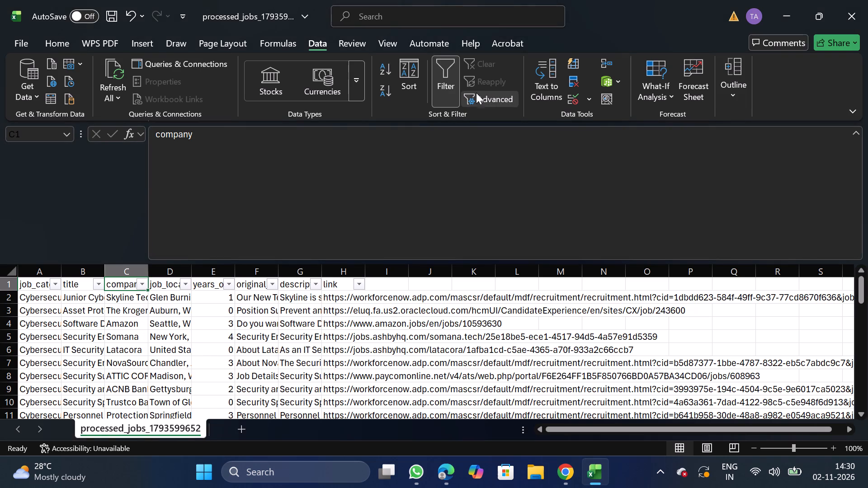
pyautogui.click(434, 74)
# Save the cleaned Cybersecurity Engineer file as the comma-delimited CSV Cyber_11_02 in the Daily Scraping jobs folder.
pyautogui.moveTo(174, 269); pyautogui.dragTo(154, 30)
pyautogui.click(26, 41)
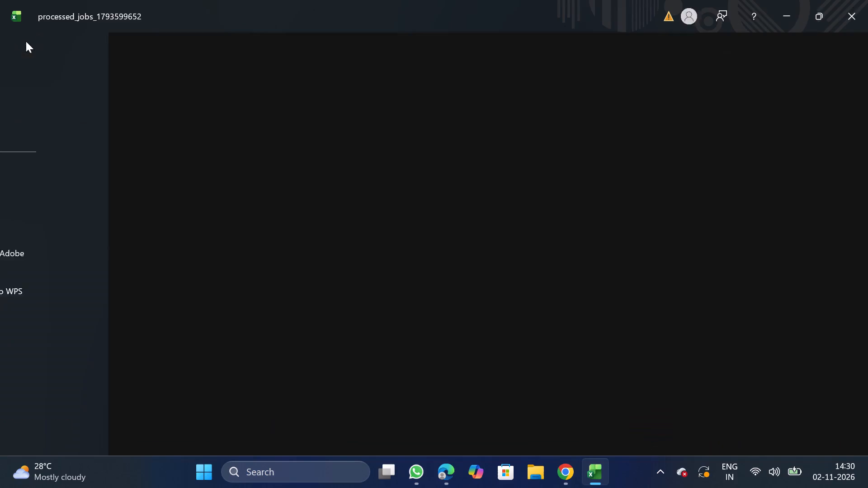
pyautogui.doubleClick(54, 222)
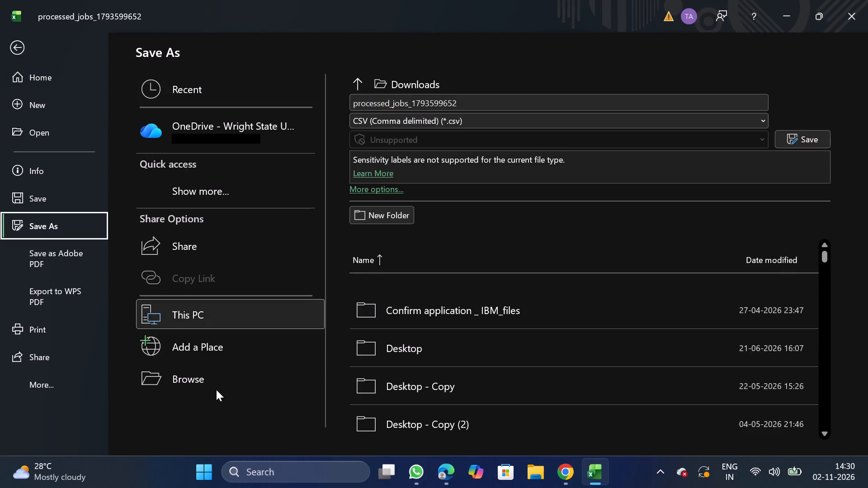
pyautogui.tripleClick(216, 389)
pyautogui.doubleClick(216, 389)
pyautogui.click(60, 140)
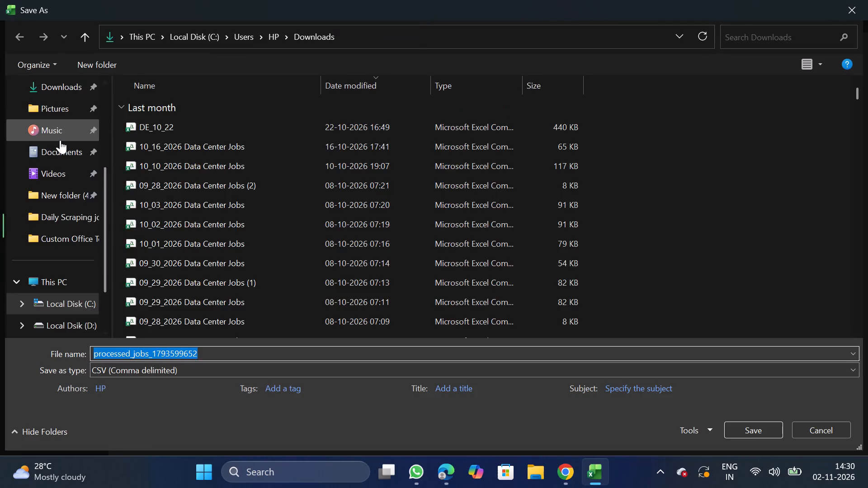
pyautogui.doubleClick(68, 154)
pyautogui.doubleClick(238, 152)
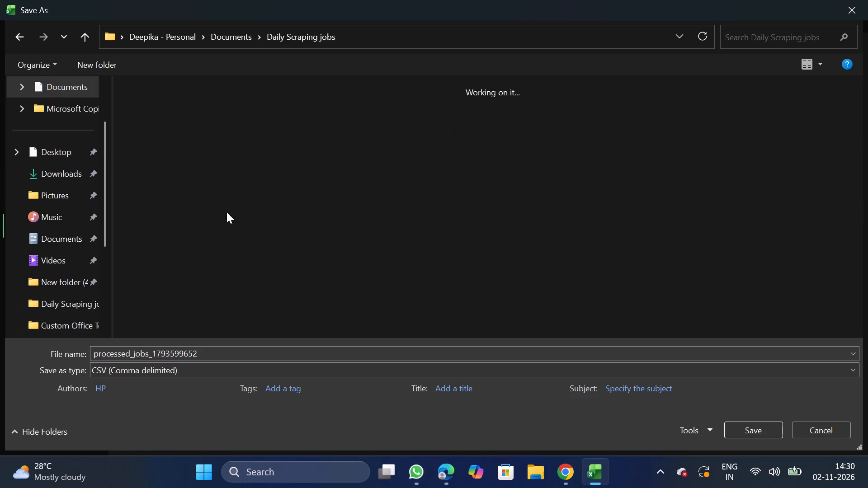
pyautogui.click(257, 361)
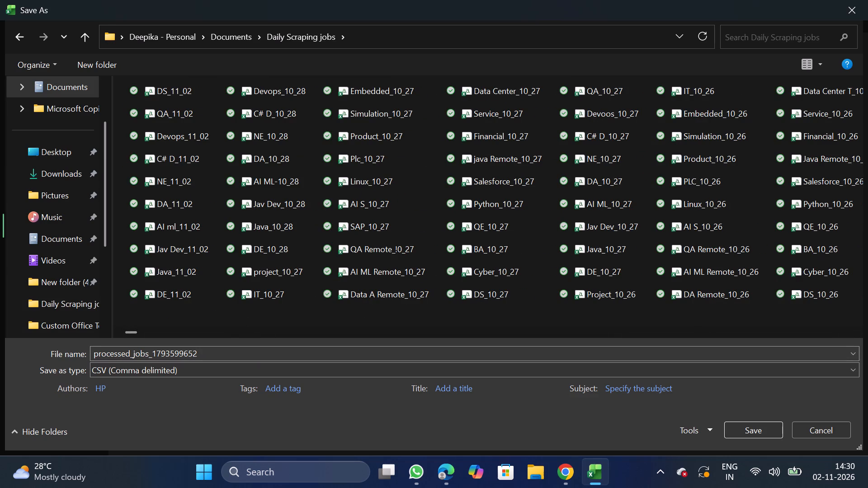
pyautogui.click(239, 355)
pyautogui.press('BackSpace')
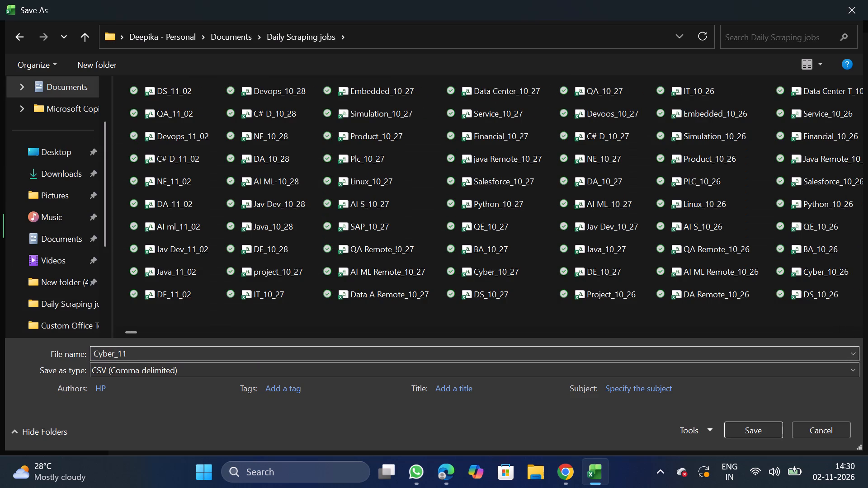
pyautogui.press('BackSpace')
pyautogui.write('_02')
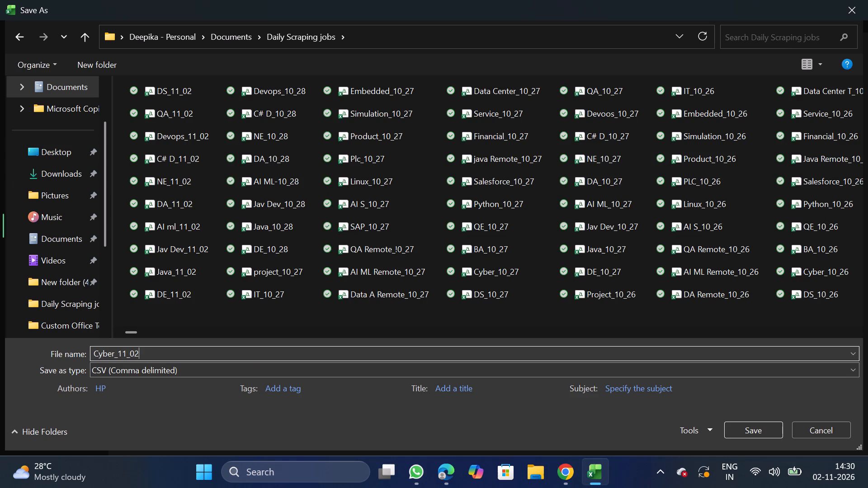
pyautogui.click(767, 439)
pyautogui.click(738, 429)
# Switch to Chrome, bulk upload Cyber_11_02.csv to NextGenApply, and close its Excel workbook.
pyautogui.click(566, 474)
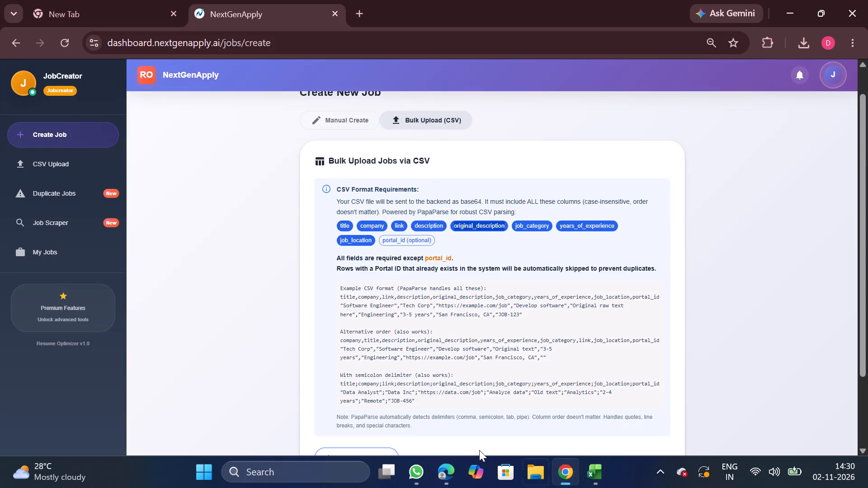
pyautogui.scroll(-2, 404, 431)
pyautogui.click(365, 396)
pyautogui.click(380, 365)
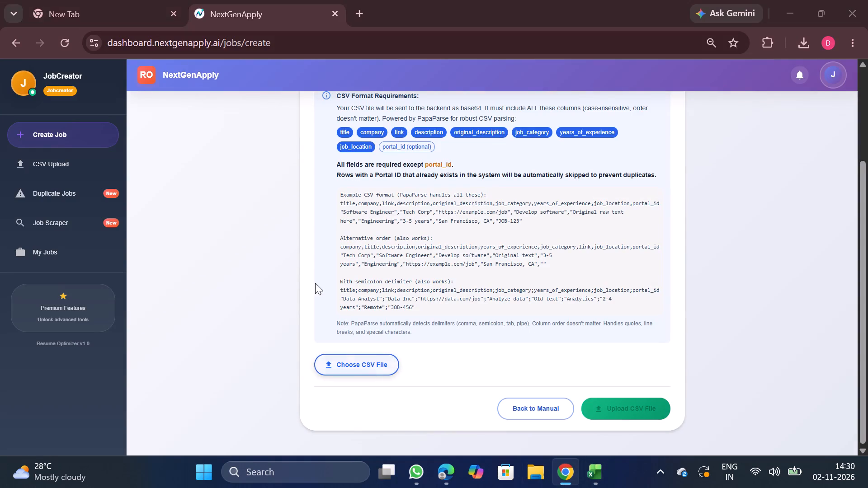
pyautogui.doubleClick(210, 94)
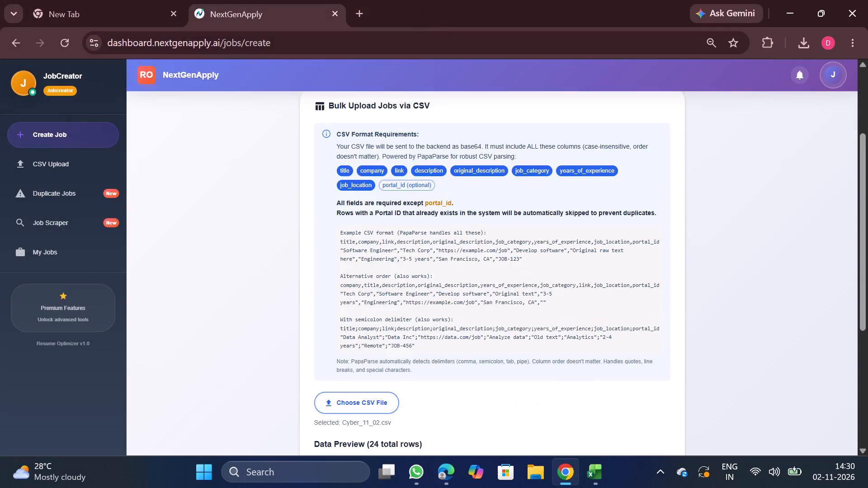
pyautogui.scroll(-2, 427, 324)
pyautogui.scroll(-1, 539, 338)
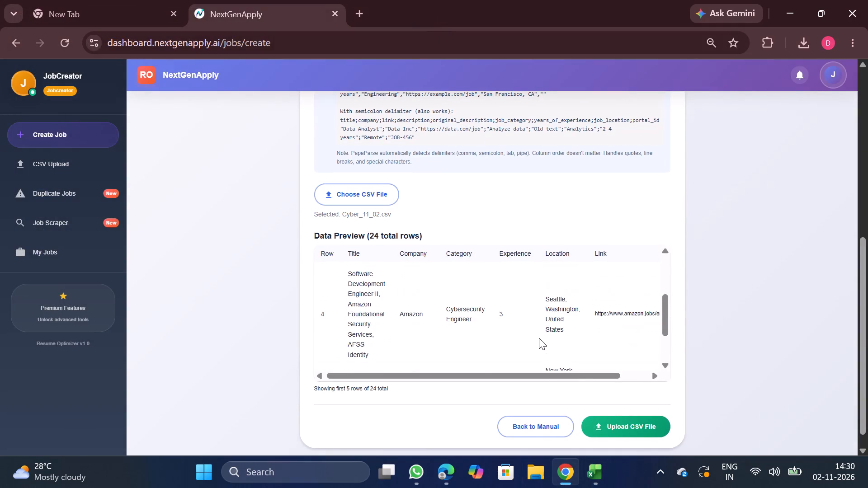
pyautogui.scroll(-2, 539, 338)
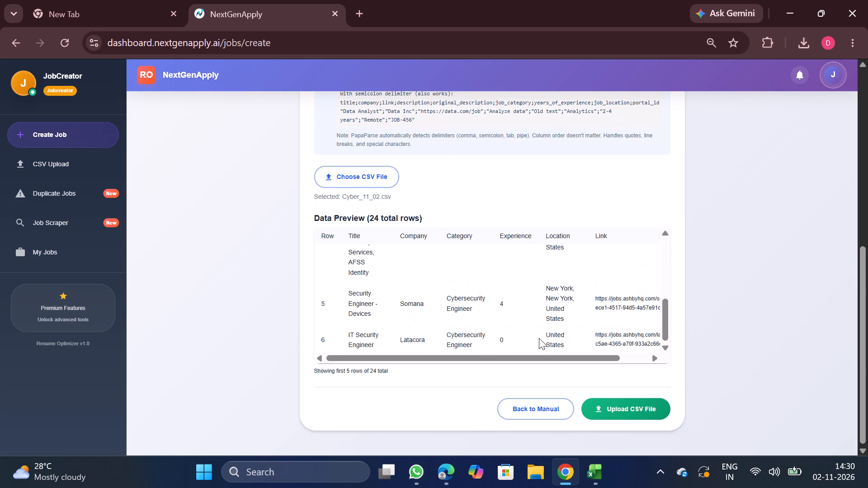
pyautogui.click(611, 412)
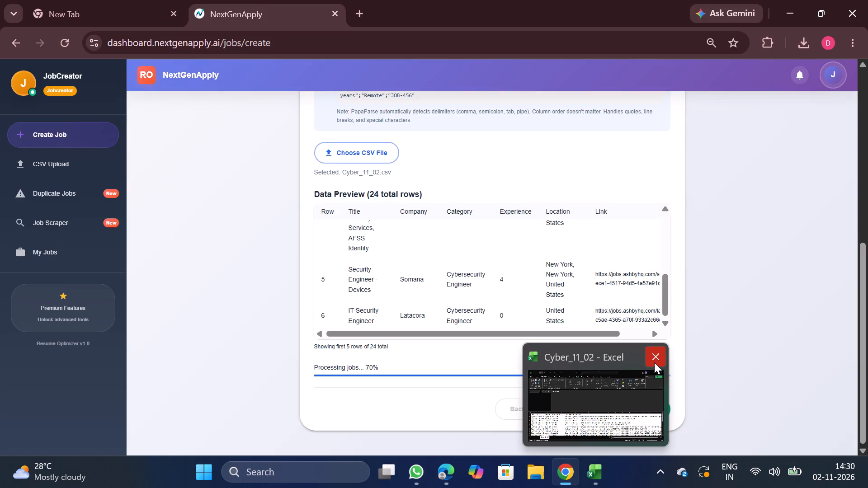
pyautogui.click(654, 362)
pyautogui.scroll(5, 495, 319)
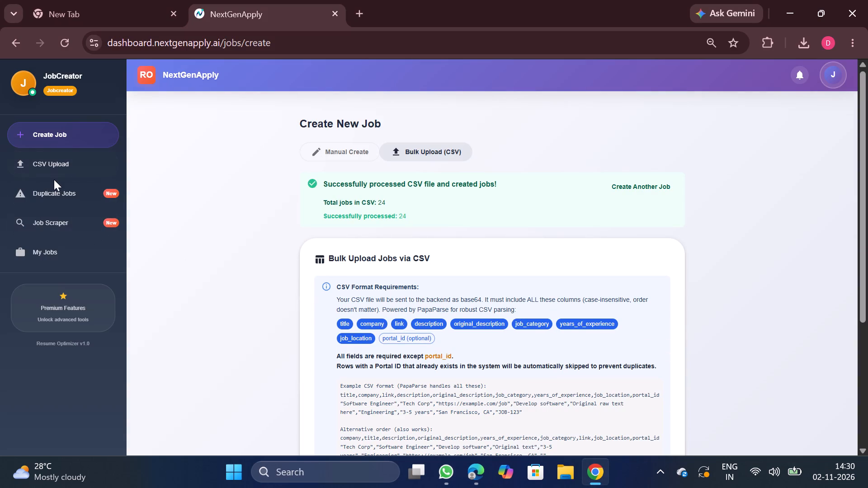
# Examine the CSV upload history and the My Jobs category figures to check which category is due for processing.
pyautogui.click(54, 179)
pyautogui.click(65, 176)
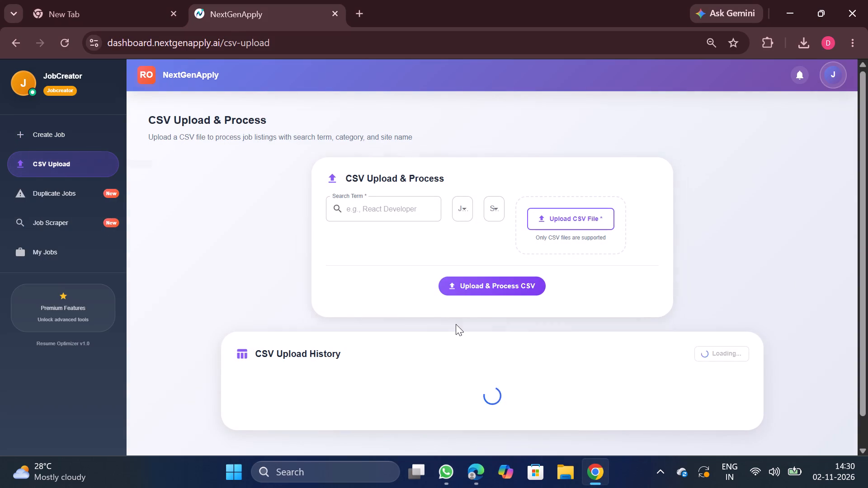
pyautogui.scroll(-2, 553, 376)
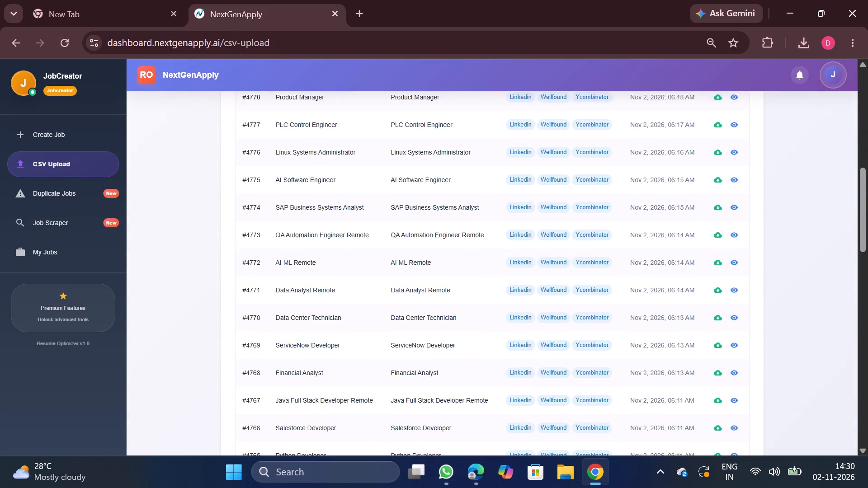
pyautogui.scroll(-1, 553, 376)
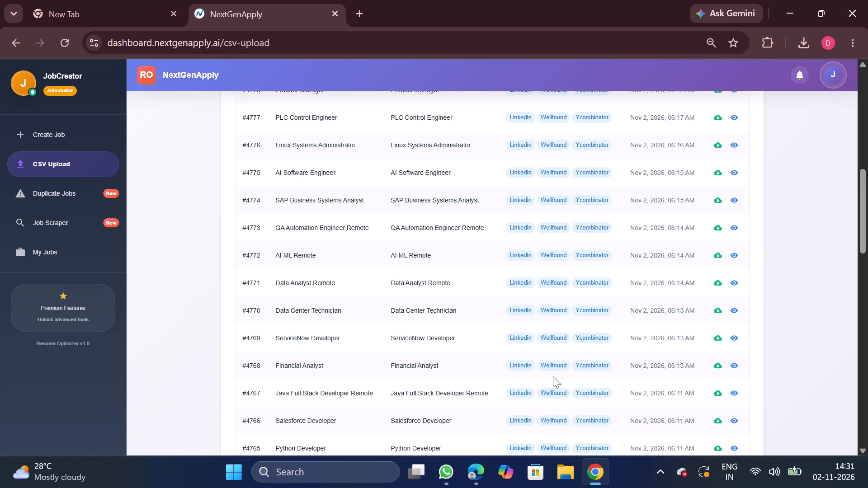
pyautogui.scroll(-2, 553, 376)
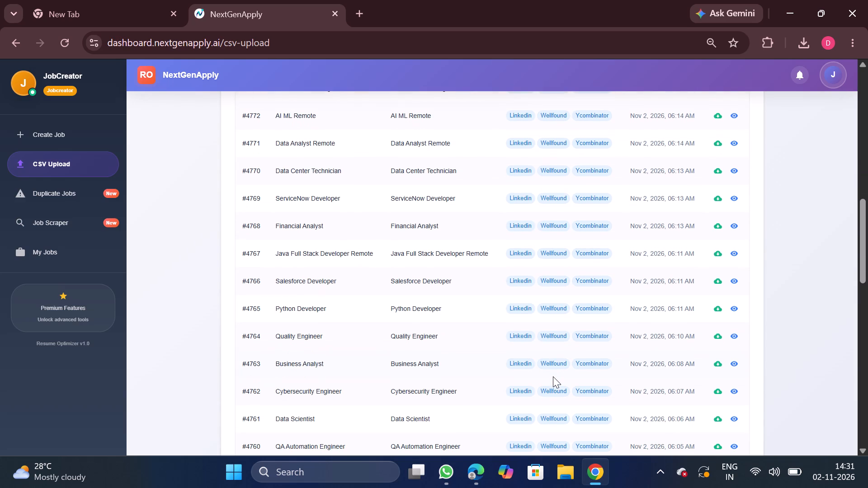
pyautogui.click(60, 263)
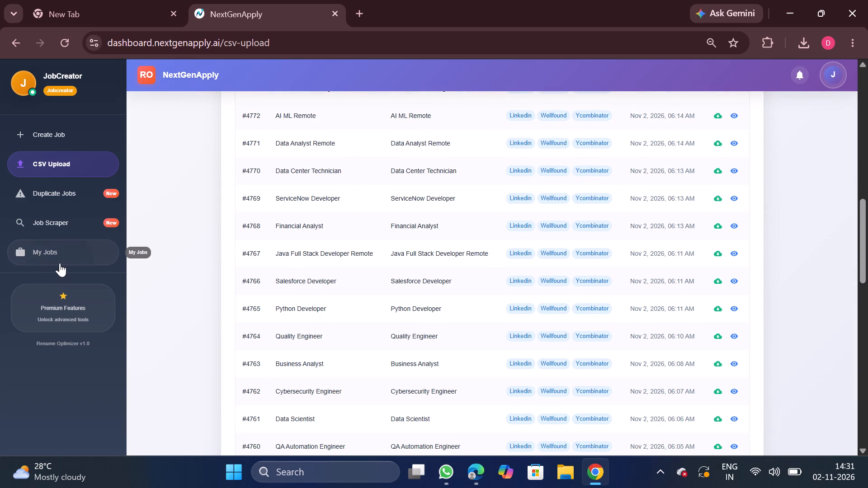
pyautogui.scroll(2, 424, 337)
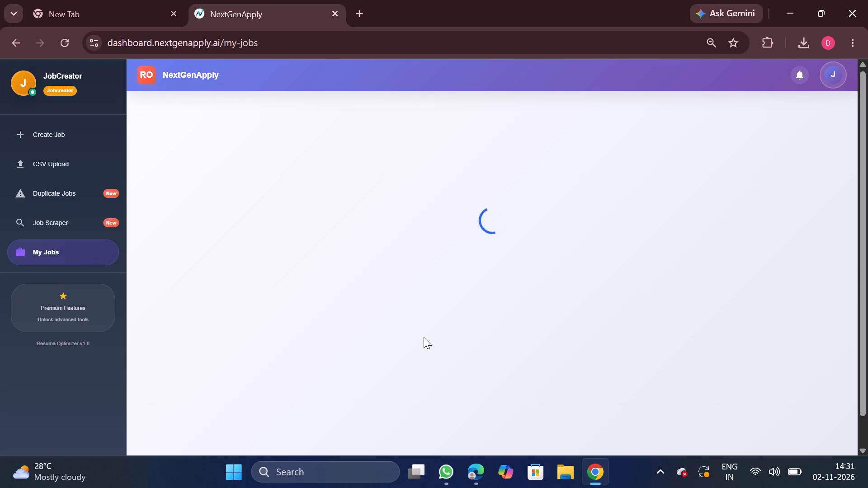
pyautogui.scroll(-3, 424, 337)
pyautogui.scroll(1, 424, 337)
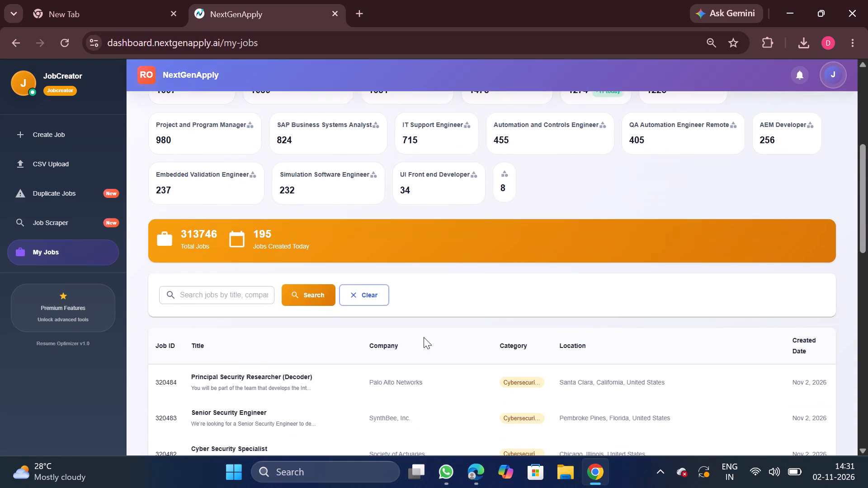
pyautogui.scroll(1, 424, 337)
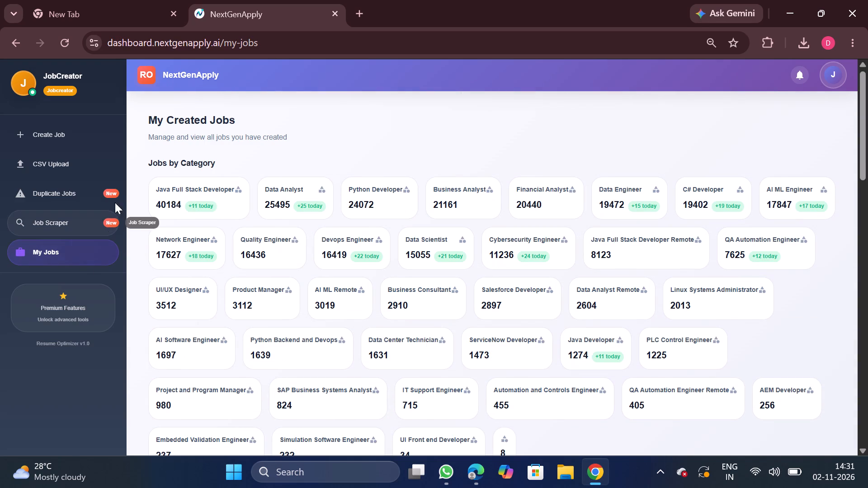
# Download the processed CSV for Business Analyst (#4763) from the CSV upload history and open it in Excel.
pyautogui.click(75, 163)
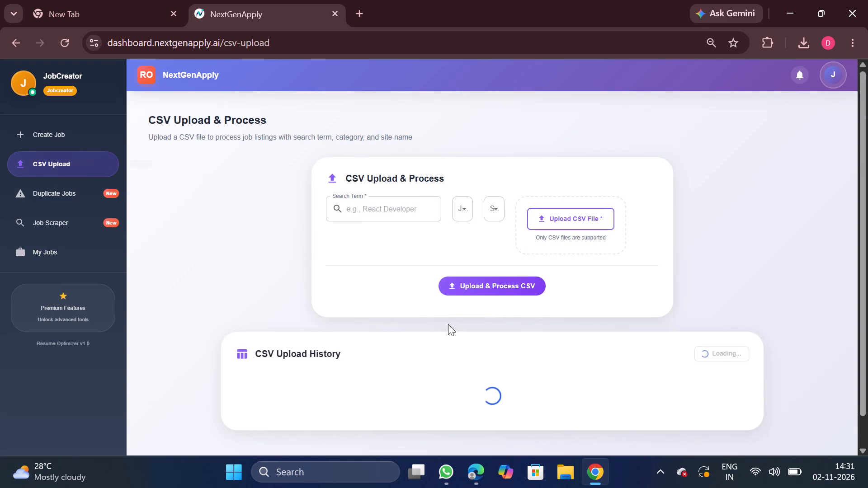
pyautogui.scroll(-5, 448, 340)
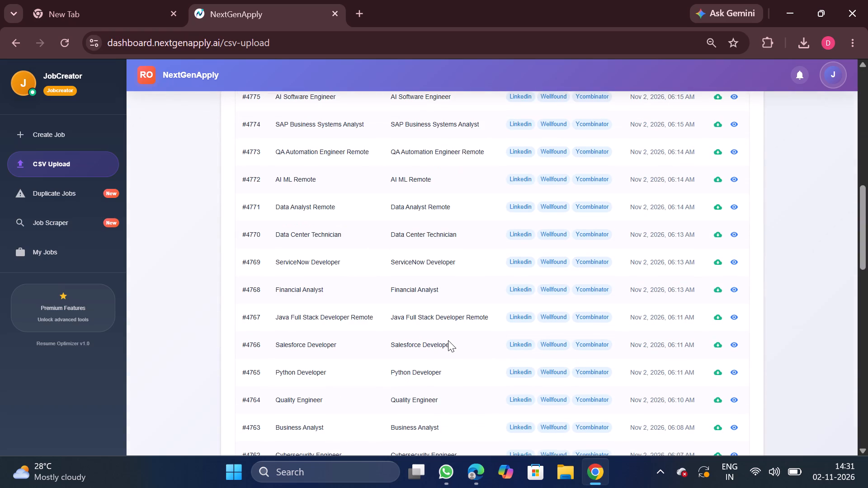
pyautogui.scroll(-1, 448, 340)
pyautogui.scroll(1, 593, 352)
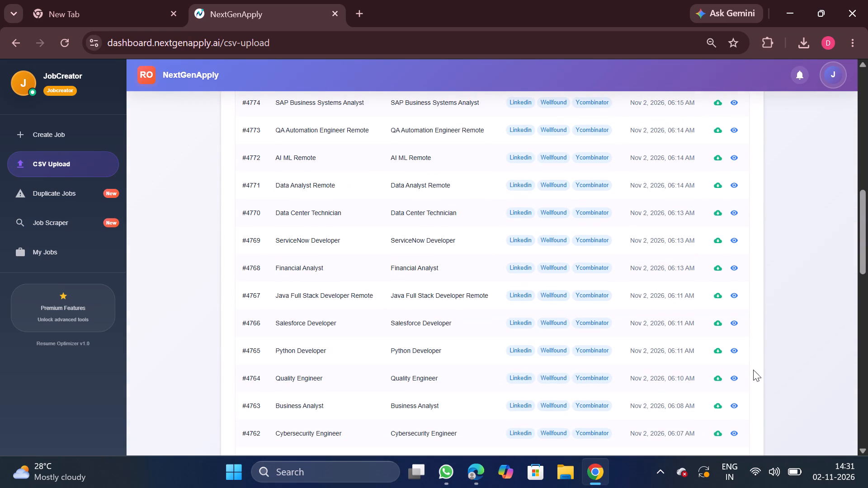
pyautogui.click(720, 405)
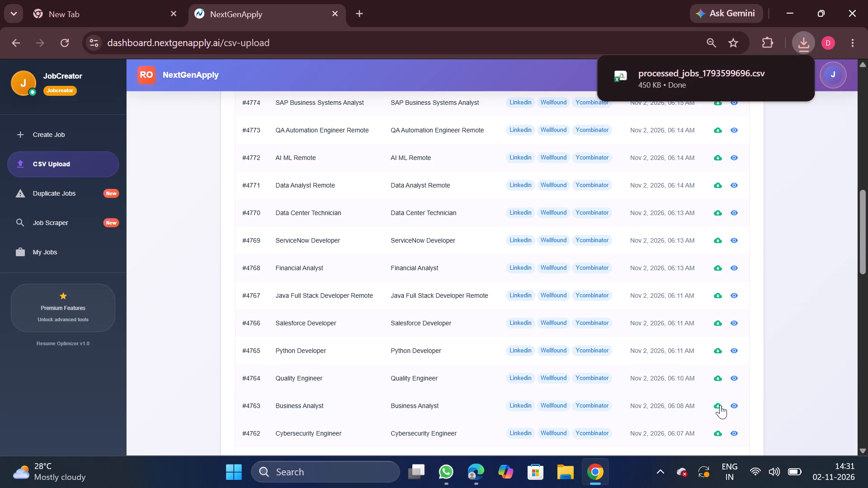
pyautogui.click(695, 75)
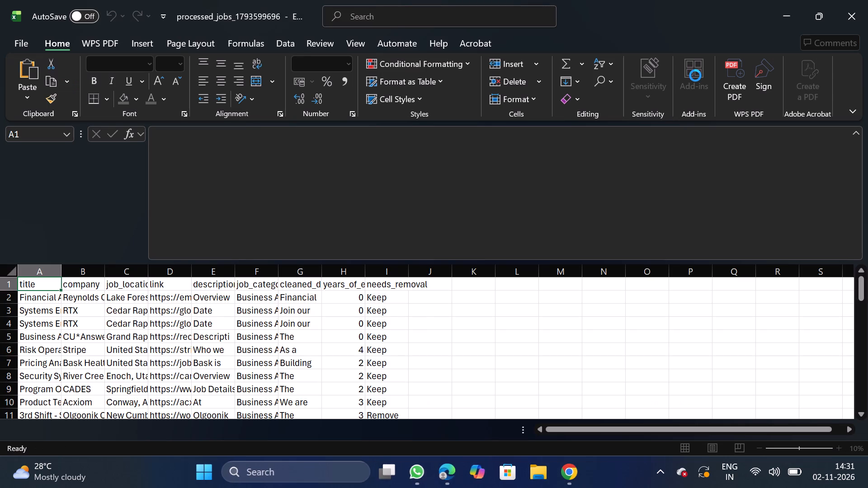
# Remove duplicate rows from the whole Business Analyst dataset, comparing only the company column.
pyautogui.click(245, 320)
pyautogui.hotkey('ctrl', 'a')
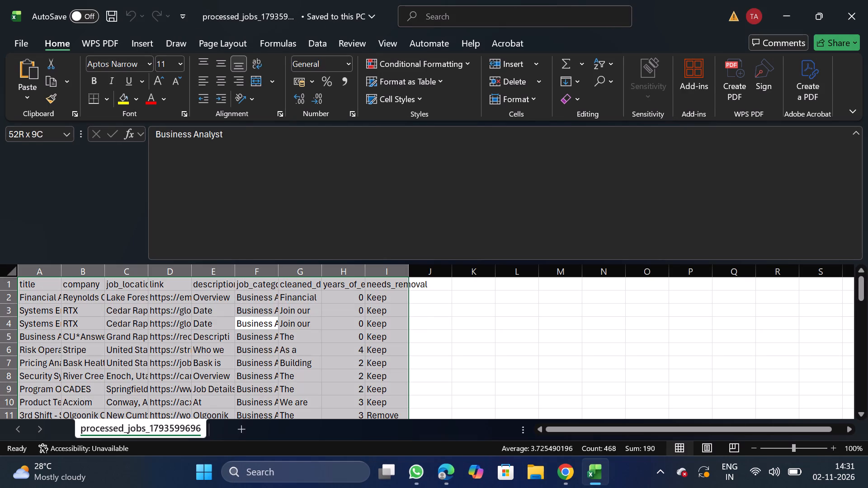
pyautogui.click(318, 37)
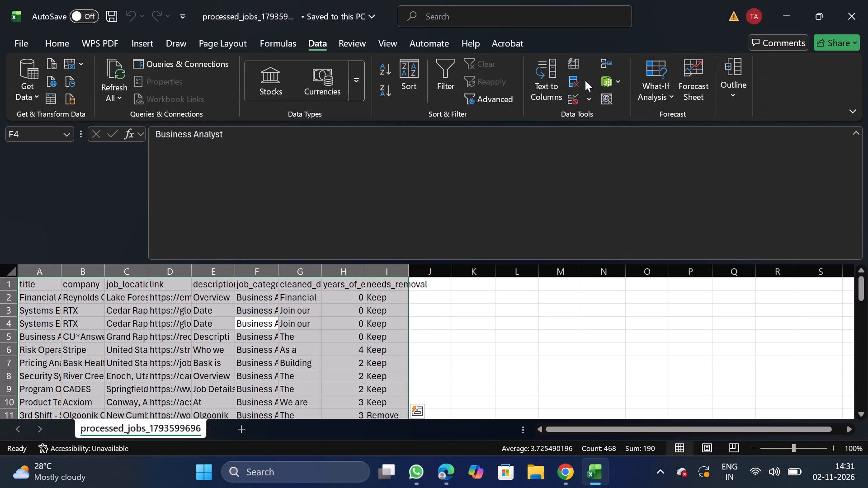
pyautogui.click(585, 80)
pyautogui.click(573, 80)
pyautogui.click(189, 202)
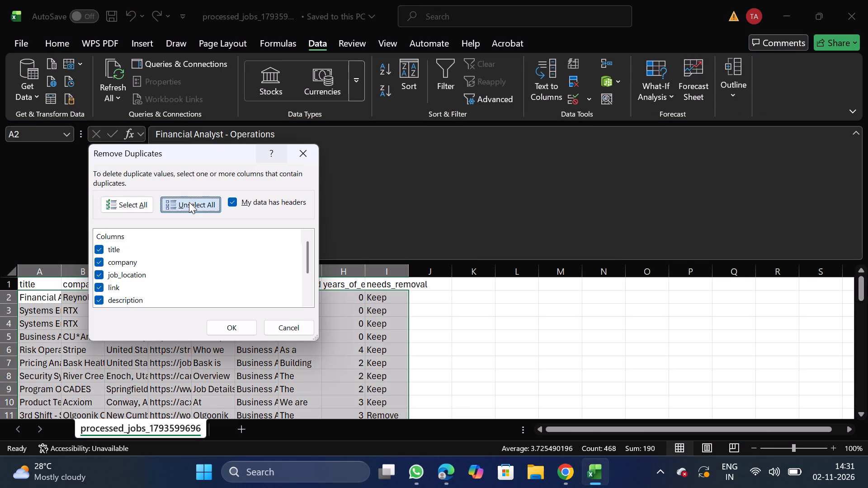
pyautogui.click(98, 260)
pyautogui.click(224, 325)
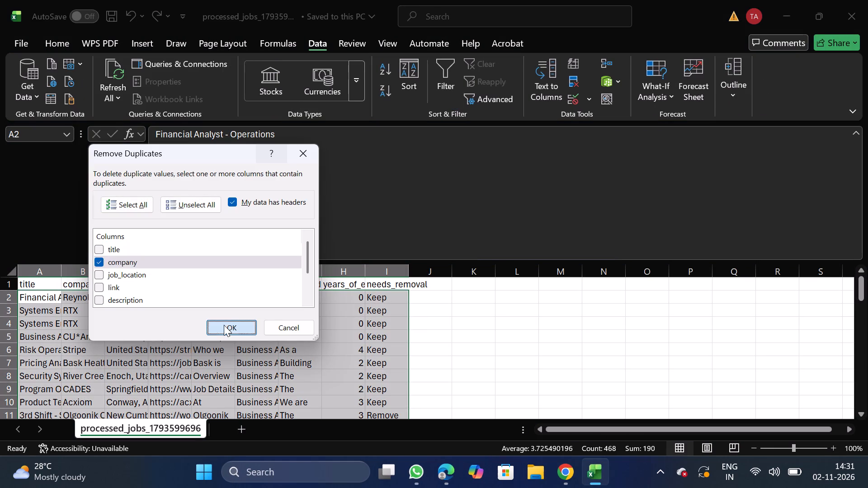
pyautogui.click(518, 266)
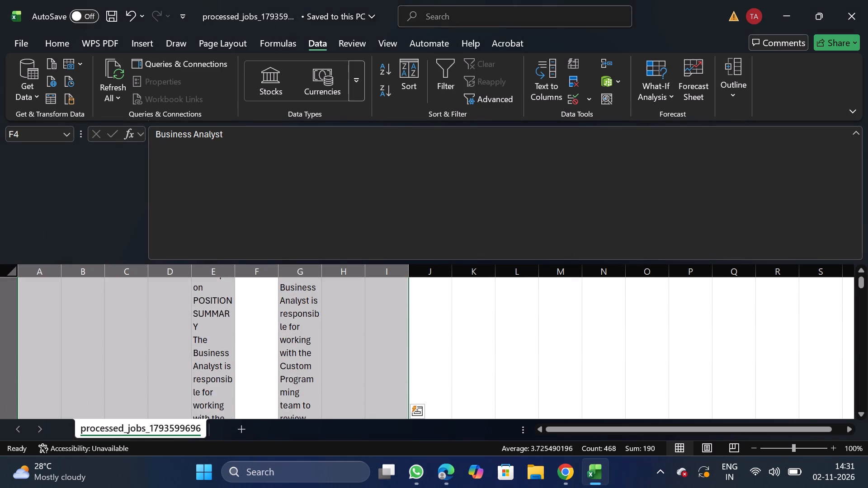
# Filter the needs_removal column to Remove, delete all the filtered rows below the header, and turn the filter off.
pyautogui.click(377, 283)
pyautogui.moveTo(861, 287); pyautogui.dragTo(843, 183)
pyautogui.click(386, 277)
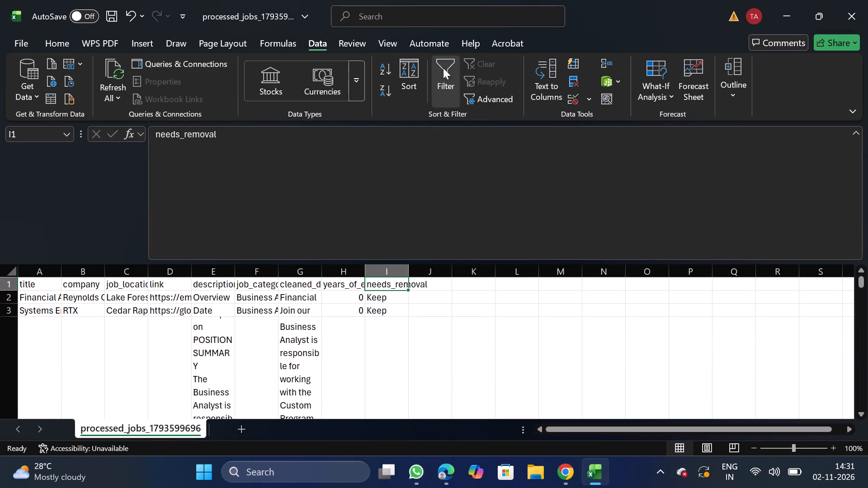
pyautogui.click(443, 68)
pyautogui.click(403, 290)
pyautogui.click(402, 284)
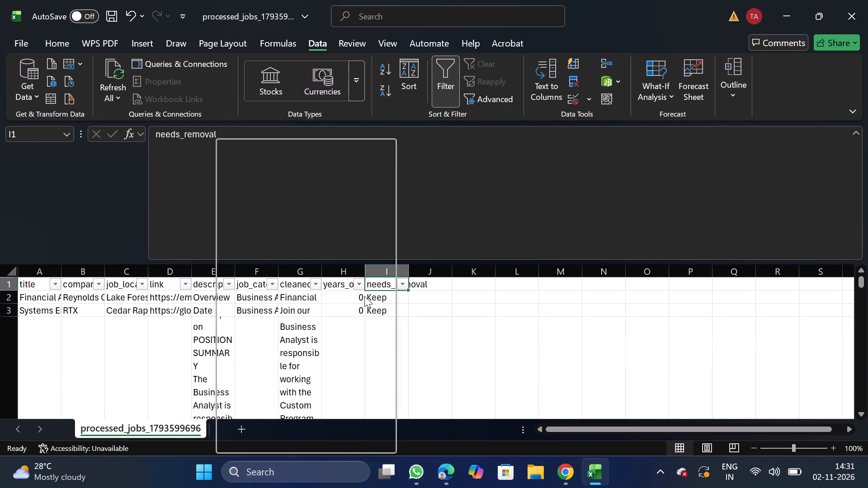
pyautogui.click(265, 326)
pyautogui.click(342, 434)
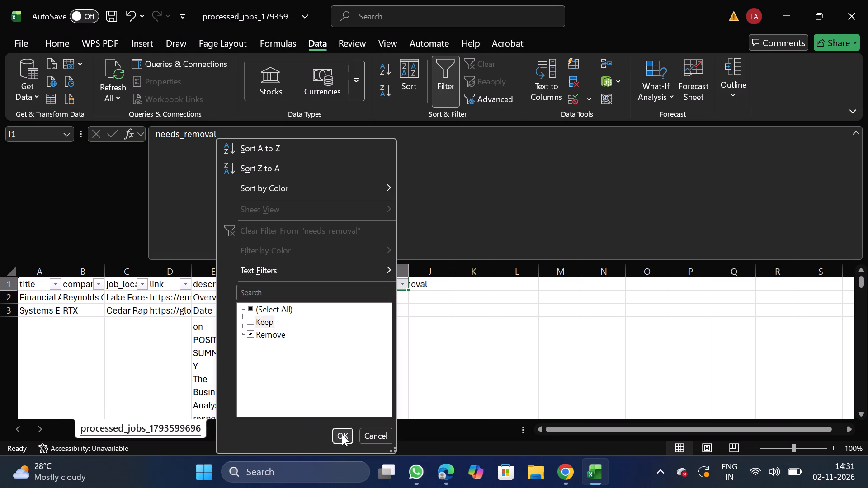
pyautogui.click(2, 318)
pyautogui.hotkey('ctrl', 'shift', 'Down')
pyautogui.rightClick(105, 349)
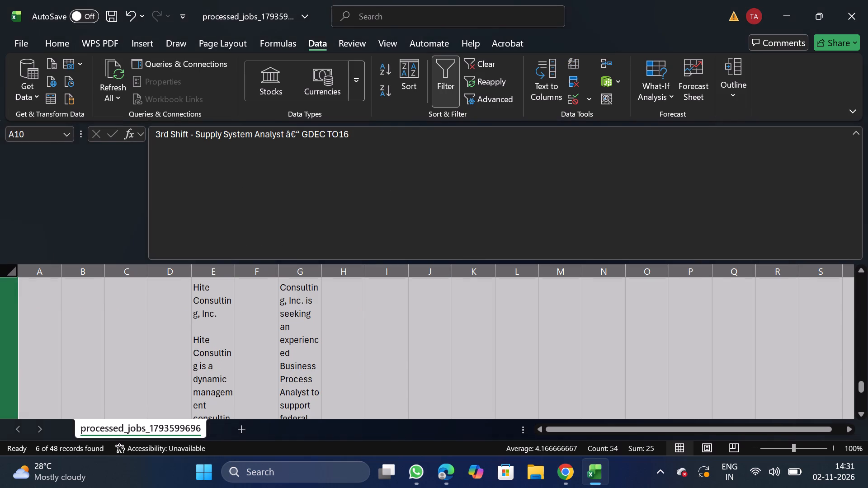
pyautogui.click(163, 245)
pyautogui.click(451, 92)
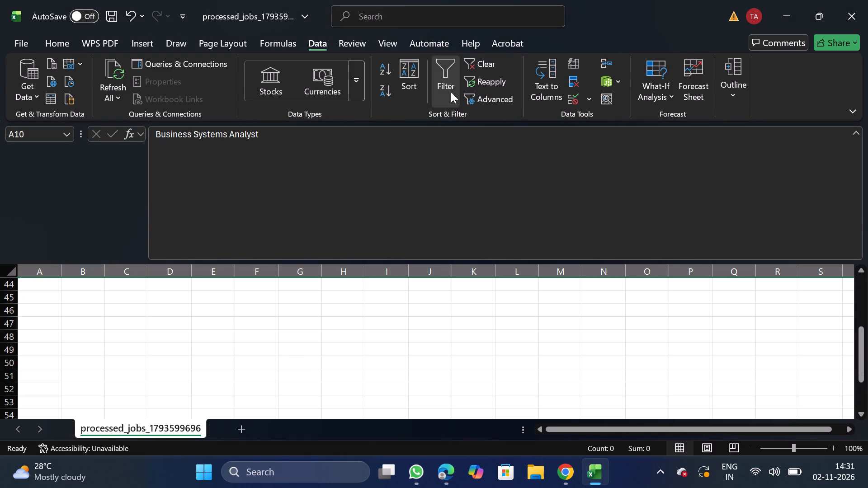
# Filter years_of_experience to 8 and 10, delete all the filtered rows below the header, and turn the filter off.
pyautogui.moveTo(863, 402); pyautogui.dragTo(840, 140)
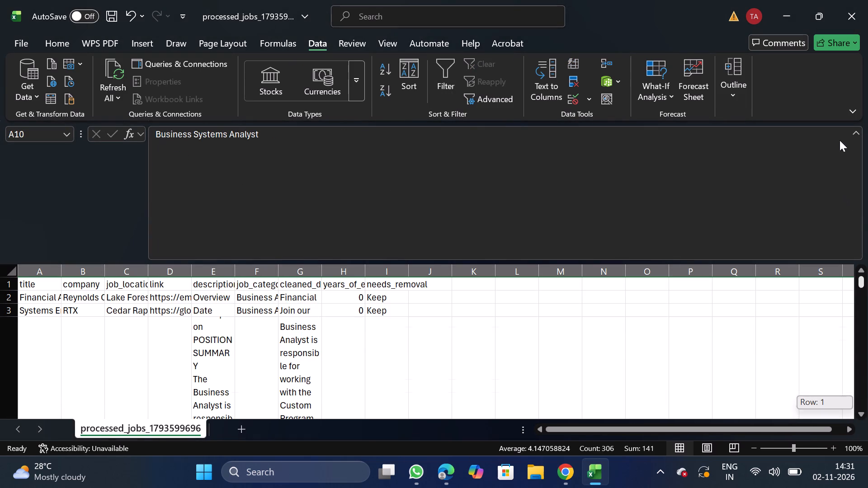
pyautogui.moveTo(840, 140); pyautogui.dragTo(840, 138)
pyautogui.moveTo(337, 279); pyautogui.dragTo(447, 80)
pyautogui.click(447, 80)
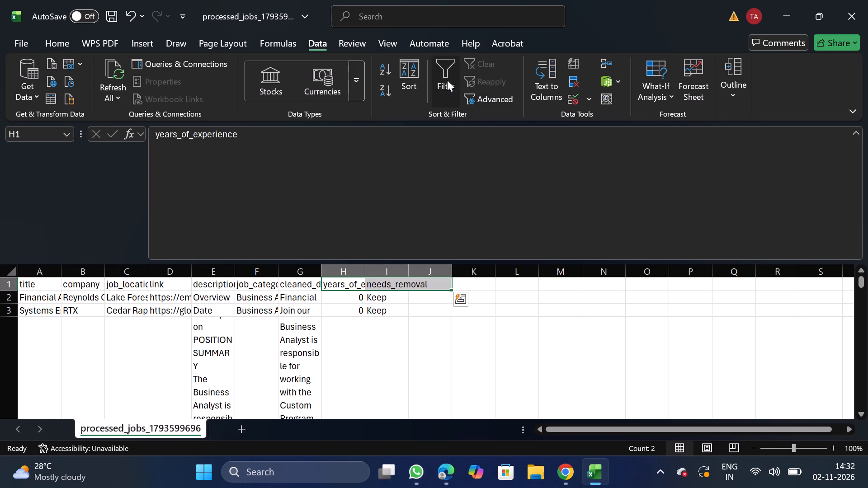
pyautogui.click(354, 285)
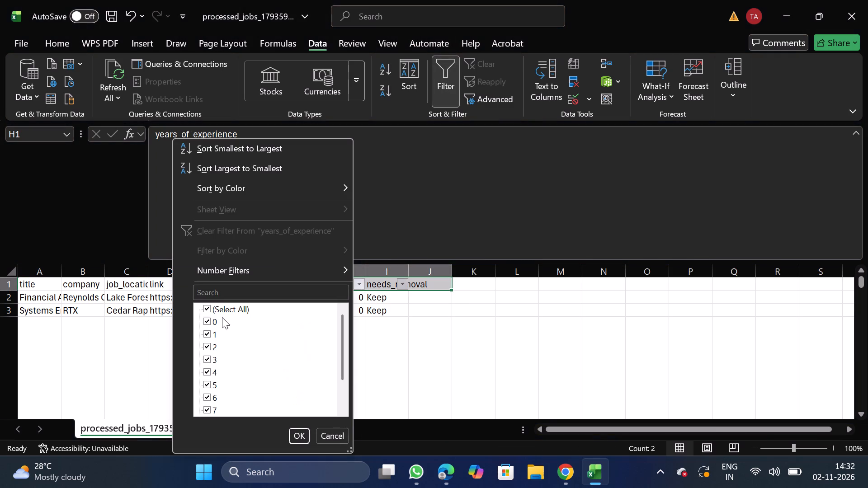
pyautogui.click(222, 317)
pyautogui.click(237, 310)
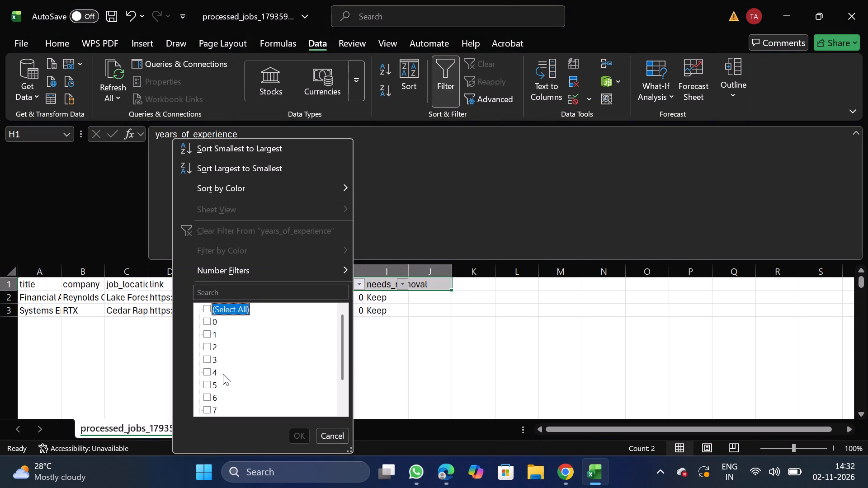
pyautogui.scroll(-1, 223, 374)
pyautogui.click(203, 387)
pyautogui.click(206, 399)
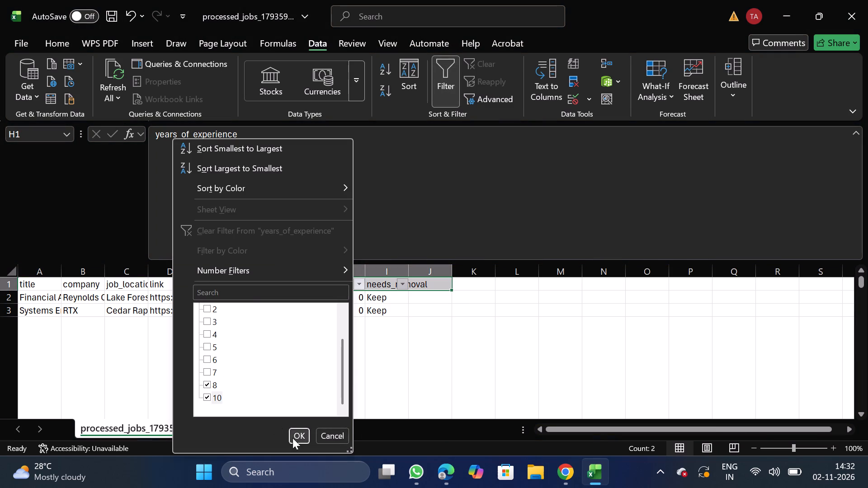
pyautogui.click(302, 442)
pyautogui.click(1, 337)
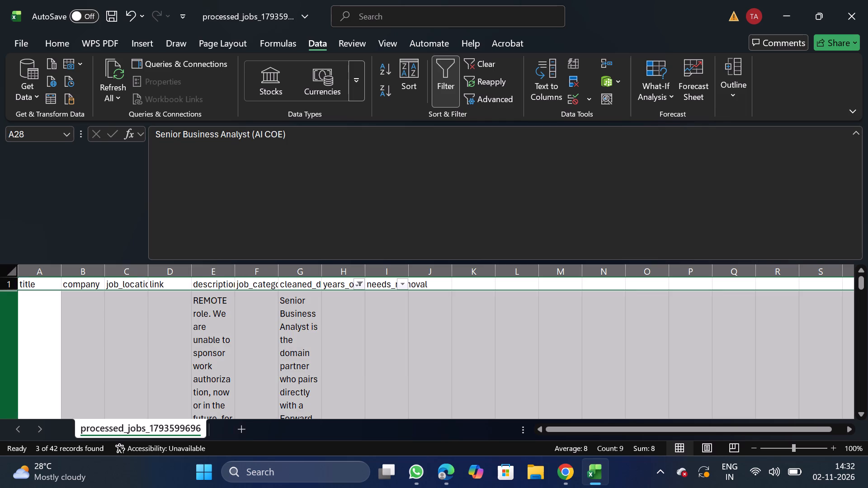
pyautogui.hotkey('ctrl', 'shift', 'Down')
pyautogui.rightClick(133, 379)
pyautogui.click(190, 263)
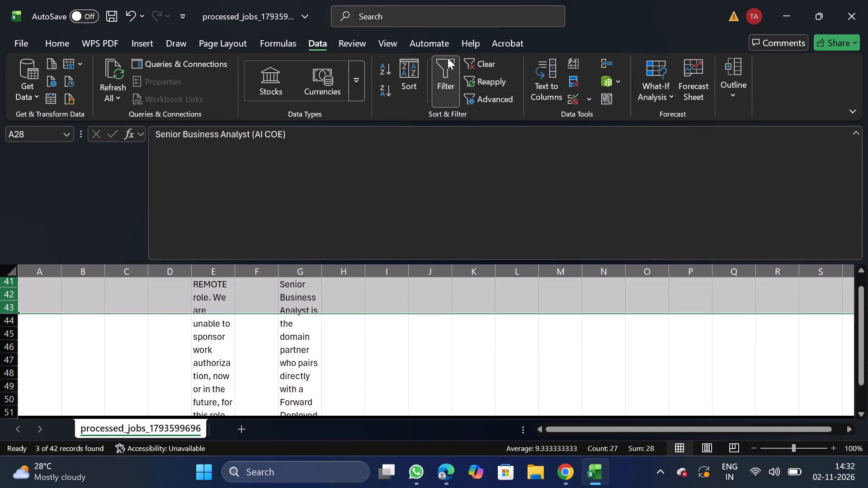
pyautogui.click(442, 84)
# Delete the whole needs_removal column.
pyautogui.moveTo(863, 405); pyautogui.dragTo(856, 174)
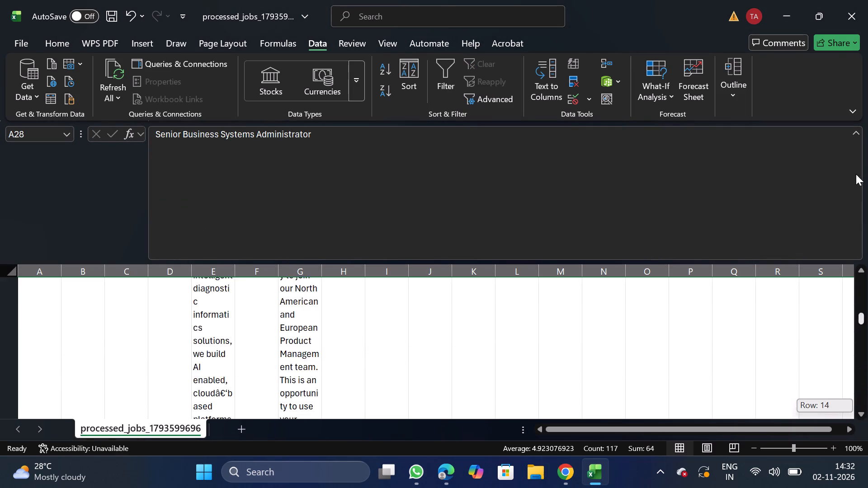
pyautogui.moveTo(856, 174); pyautogui.dragTo(856, 164)
pyautogui.moveTo(400, 273); pyautogui.dragTo(395, 314)
pyautogui.rightClick(395, 314)
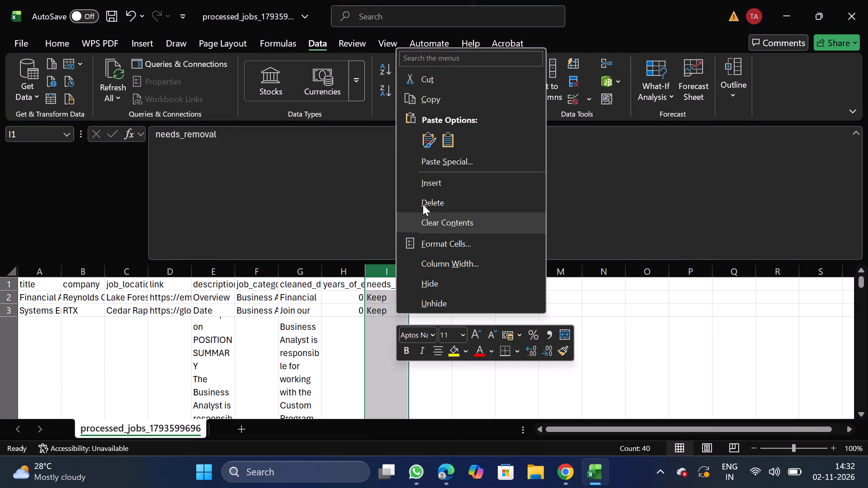
pyautogui.click(458, 202)
# Move the job_category column in front of the title column so it becomes column A.
pyautogui.click(254, 272)
pyautogui.hotkey('ctrl', 'x')
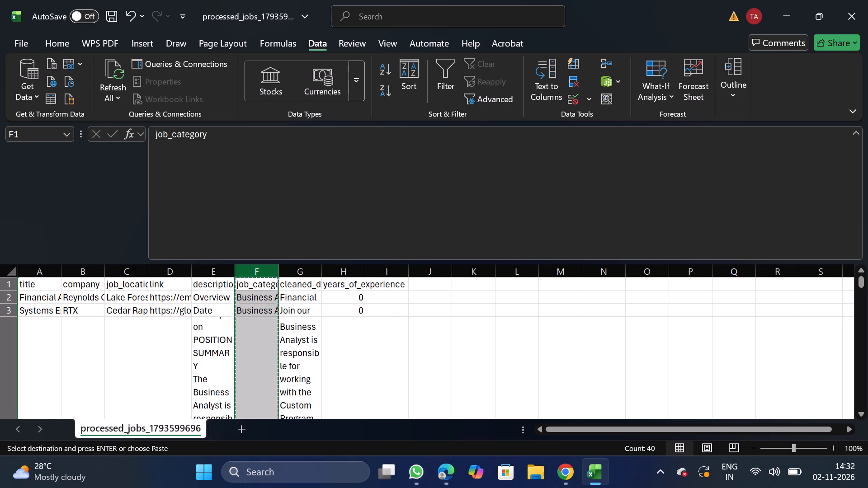
pyautogui.click(46, 273)
pyautogui.rightClick(43, 344)
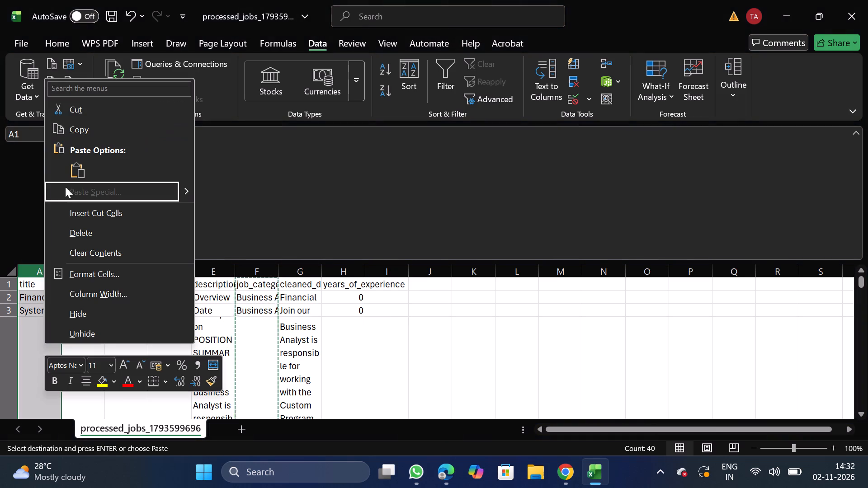
pyautogui.click(98, 204)
# Turn off text wrapping for the description column and the cleaned description column beside it.
pyautogui.click(258, 268)
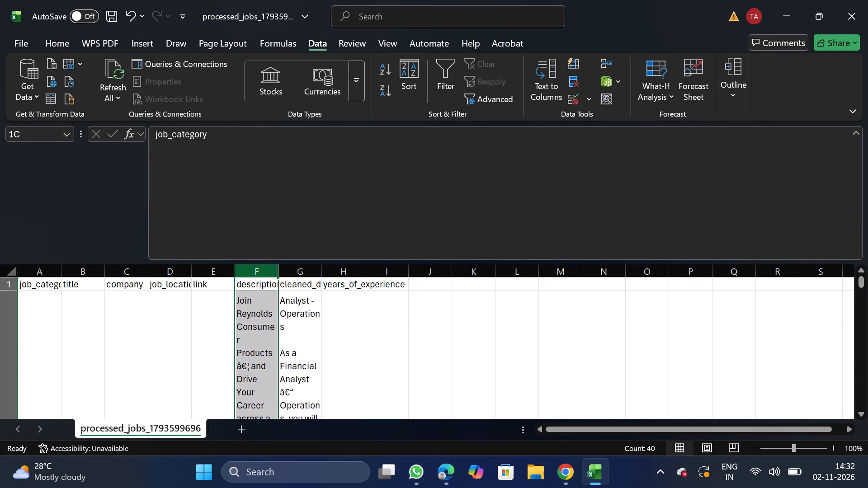
pyautogui.hotkey('shift', 'Right')
pyautogui.click(59, 40)
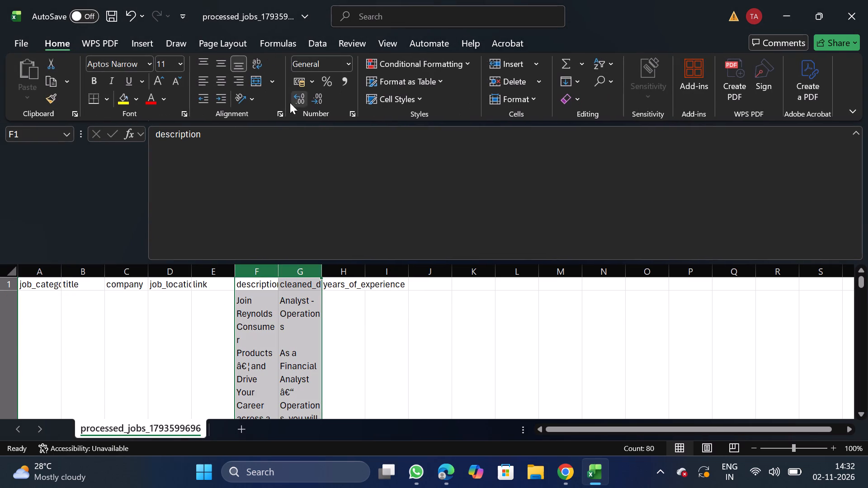
pyautogui.click(280, 113)
pyautogui.doubleClick(73, 222)
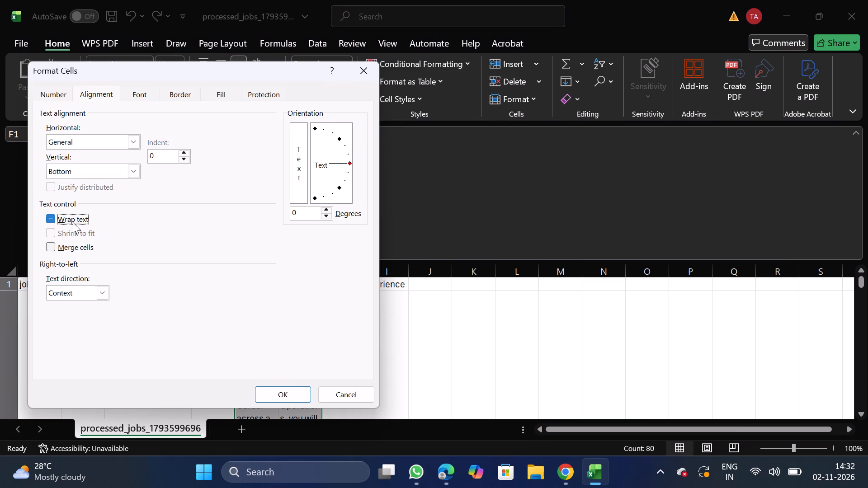
pyautogui.click(299, 392)
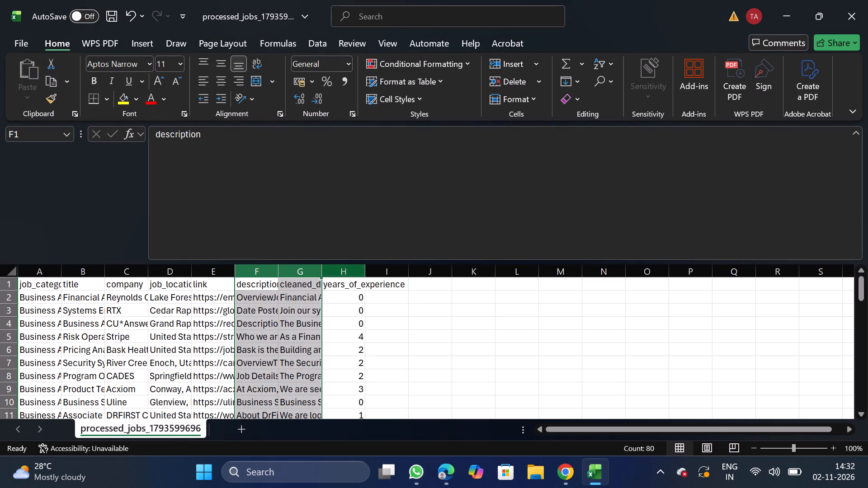
# Move the link column to the end of the dataset, after years_of_experience.
pyautogui.click(344, 272)
pyautogui.click(223, 269)
pyautogui.hotkey('ctrl', 'x')
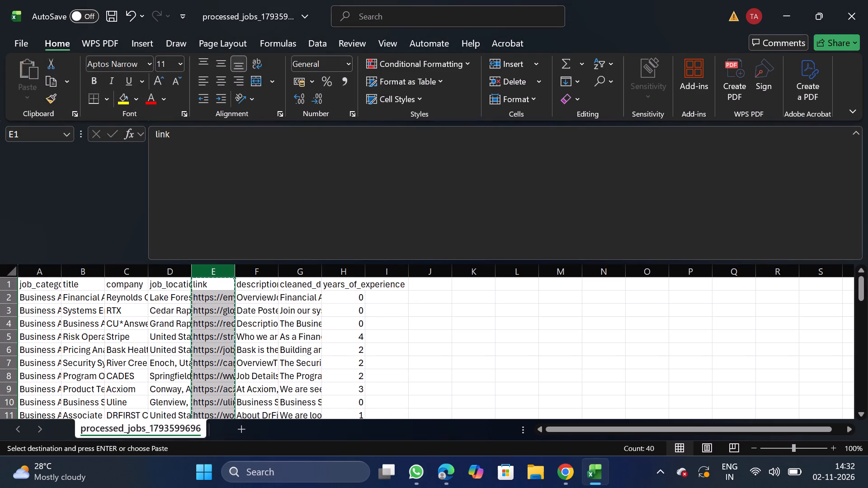
pyautogui.moveTo(384, 267); pyautogui.dragTo(370, 332)
pyautogui.rightClick(370, 332)
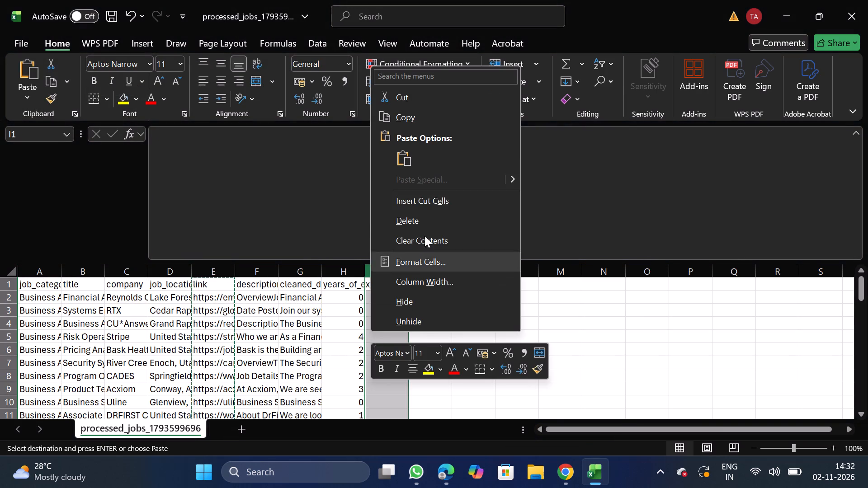
pyautogui.click(452, 200)
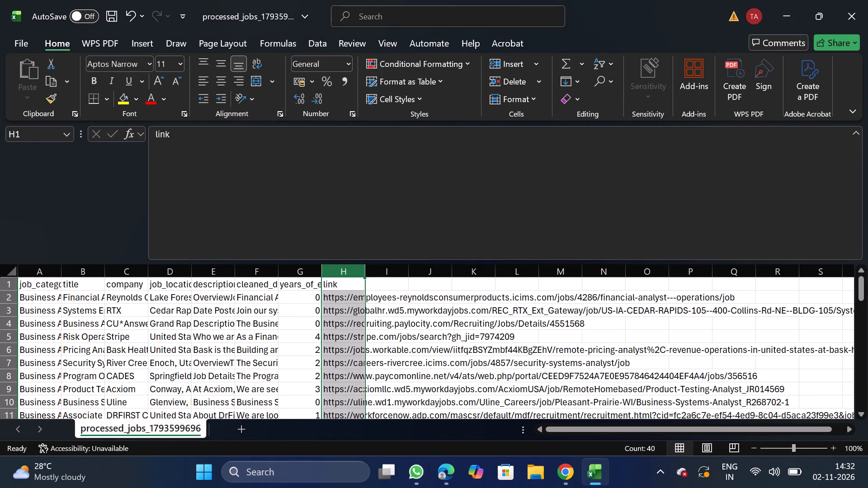
# Move the years_of_experience column in front of the description column, directly after the job location column.
pyautogui.hotkey('ctrl', 'x')
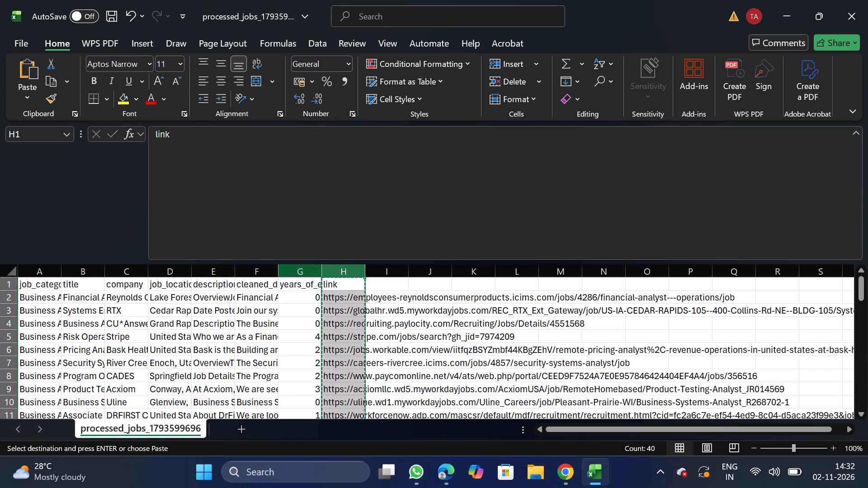
pyautogui.click(302, 267)
pyautogui.hotkey('ctrl', 'x')
pyautogui.moveTo(202, 272); pyautogui.dragTo(214, 344)
pyautogui.rightClick(214, 344)
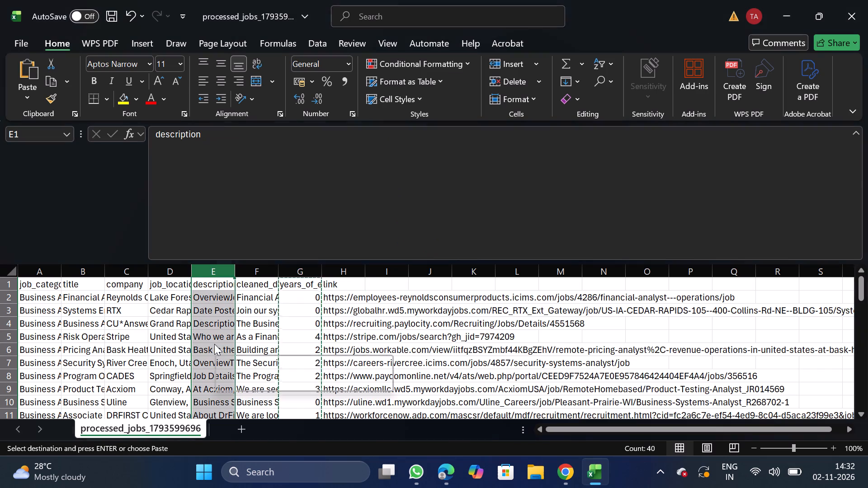
pyautogui.click(279, 215)
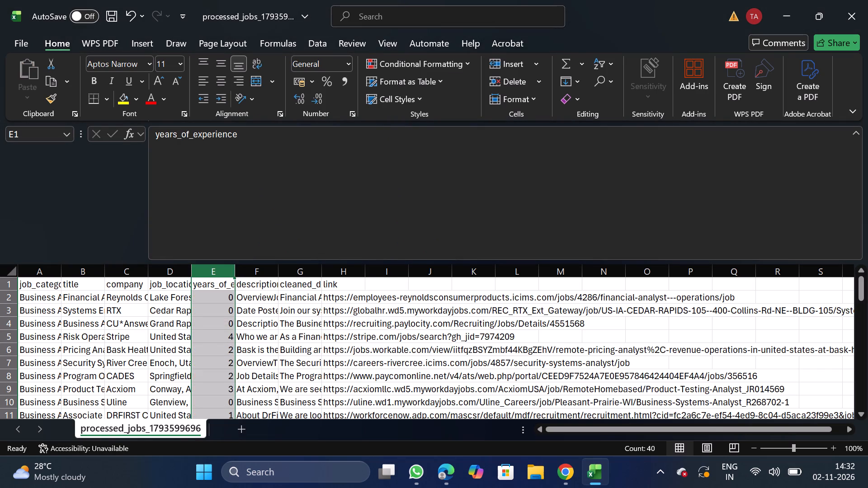
# Replace the cleaned description header in G1 with description, copied from the header in F1.
pyautogui.click(282, 279)
pyautogui.moveTo(257, 271); pyautogui.dragTo(164, 144)
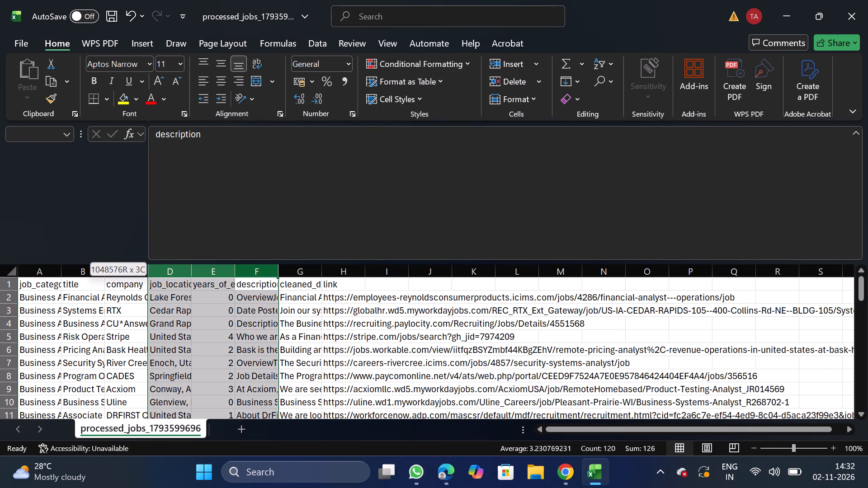
pyautogui.moveTo(164, 144); pyautogui.dragTo(154, 139)
pyautogui.moveTo(154, 139); pyautogui.dragTo(223, 134)
pyautogui.hotkey('ctrl', 'c')
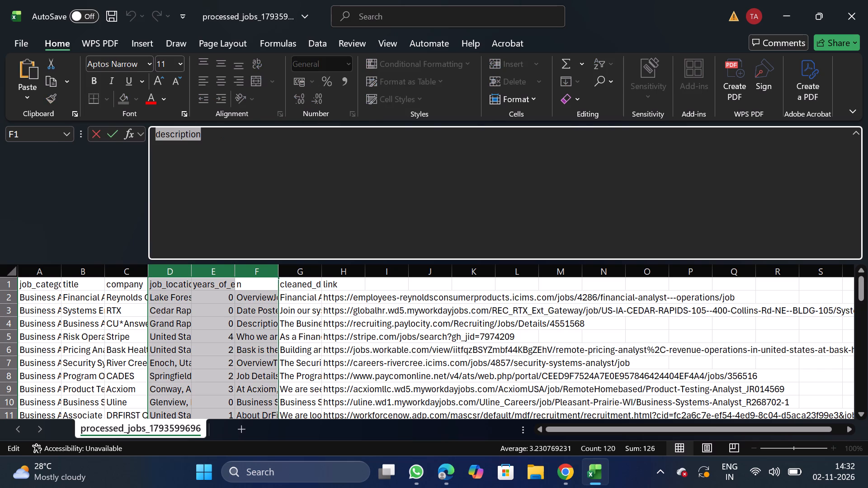
pyautogui.click(307, 286)
pyautogui.click(385, 237)
pyautogui.press('BackSpace')
pyautogui.press('BackSpace')
pyautogui.press('BackSpace')
pyautogui.press('BackSpace')
pyautogui.press('BackSpace')
pyautogui.press('BackSpace')
pyautogui.press('BackSpace')
pyautogui.press('BackSpace')
pyautogui.press('BackSpace')
pyautogui.press('BackSpace')
pyautogui.press('BackSpace')
pyautogui.press('BackSpace')
pyautogui.press('BackSpace')
pyautogui.press('BackSpace')
pyautogui.press('BackSpace')
pyautogui.press('BackSpace')
pyautogui.press('BackSpace')
pyautogui.press('BackSpace')
pyautogui.press('BackSpace')
pyautogui.press('BackSpace')
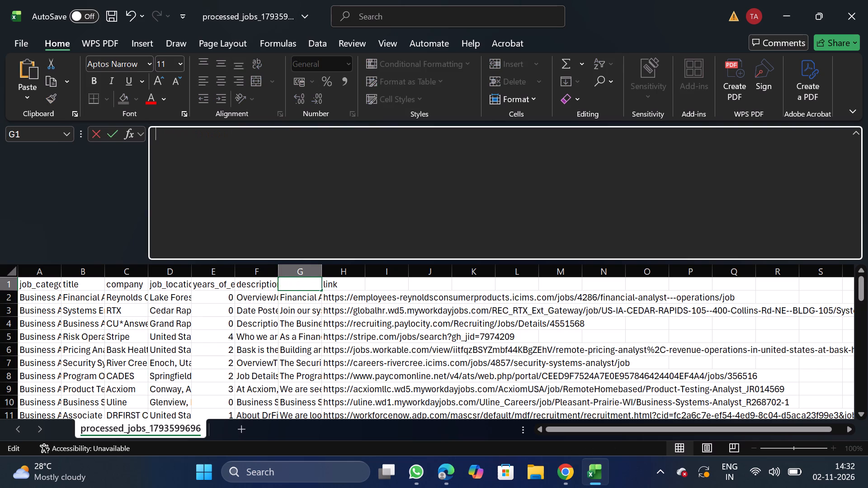
pyautogui.press('BackSpace')
pyautogui.press('BackSpace')
pyautogui.hotkey('ctrl', 'v')
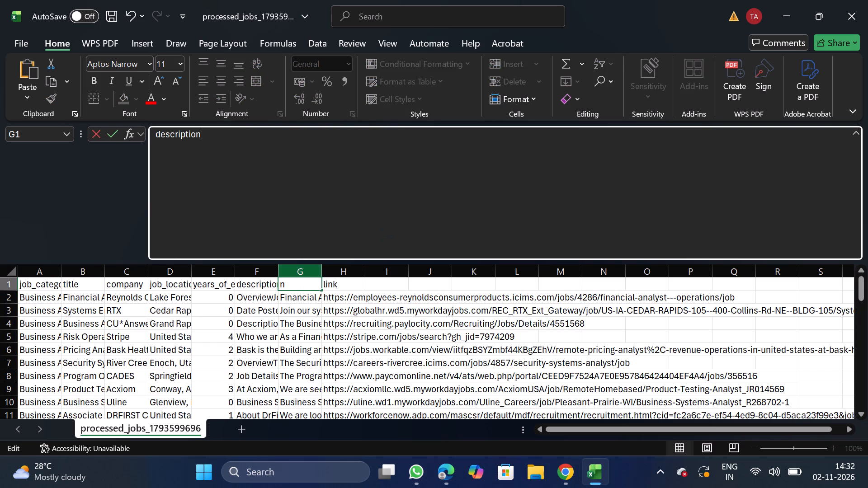
# Replace the header in F1 with original_description, copied from the CSV format requirements on NextGenApply's bulk upload page in Chrome.
pyautogui.click(245, 290)
pyautogui.click(319, 229)
pyautogui.press('BackSpace')
pyautogui.press('BackSpace')
pyautogui.press('BackSpace')
pyautogui.press('BackSpace')
pyautogui.press('BackSpace')
pyautogui.press('BackSpace')
pyautogui.press('BackSpace')
pyautogui.press('BackSpace')
pyautogui.press('BackSpace')
pyautogui.press('BackSpace')
pyautogui.press('BackSpace')
pyautogui.press('BackSpace')
pyautogui.press('BackSpace')
pyautogui.press('BackSpace')
pyautogui.press('BackSpace')
pyautogui.press('BackSpace')
pyautogui.press('BackSpace')
pyautogui.press('BackSpace')
pyautogui.press('BackSpace')
pyautogui.press('BackSpace')
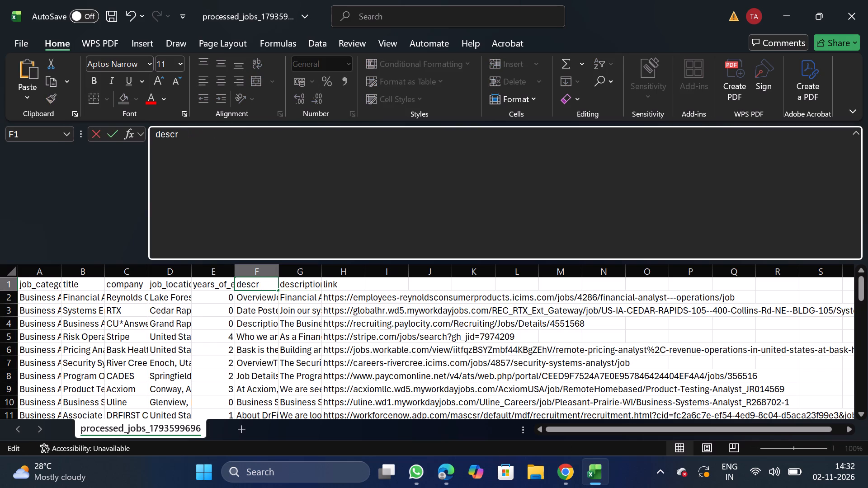
pyautogui.click(573, 471)
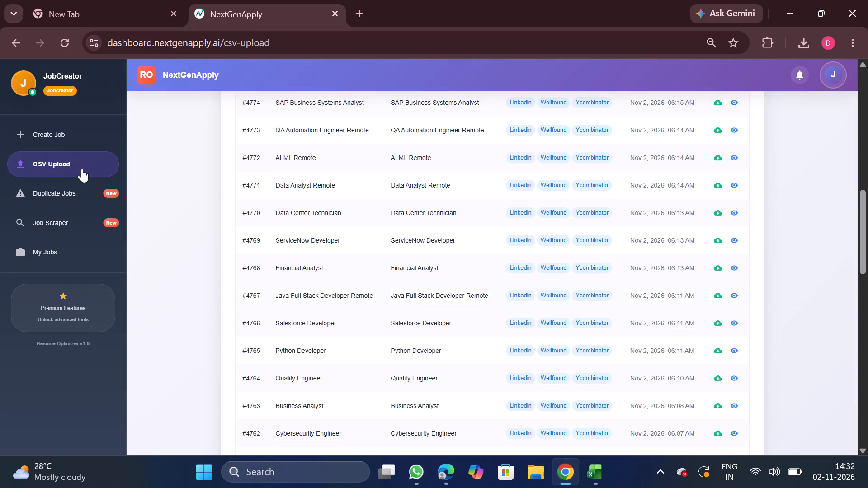
pyautogui.moveTo(76, 110); pyautogui.dragTo(94, 140)
pyautogui.click(94, 140)
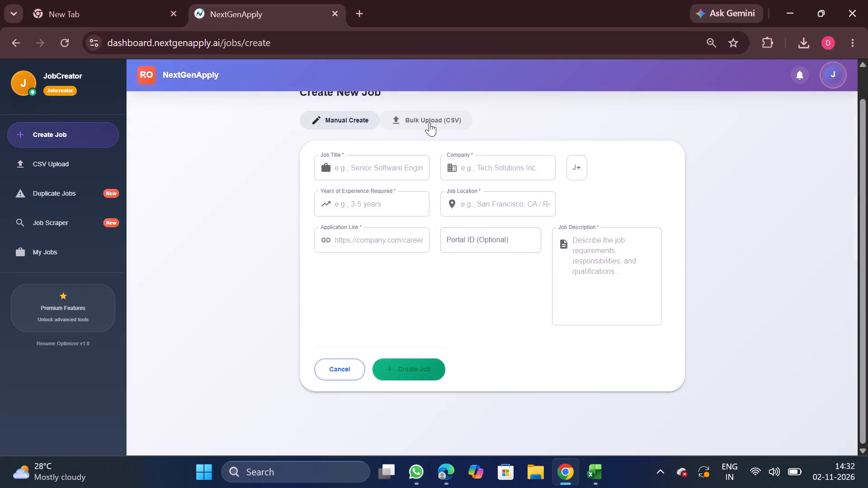
pyautogui.click(429, 122)
pyautogui.doubleClick(483, 227)
pyautogui.hotkey('ctrl', 'c')
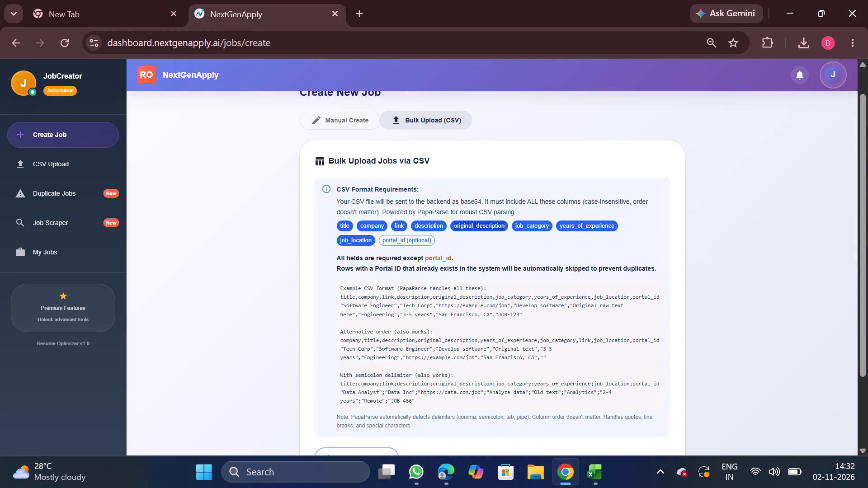
pyautogui.click(591, 469)
pyautogui.hotkey('ctrl', 'v')
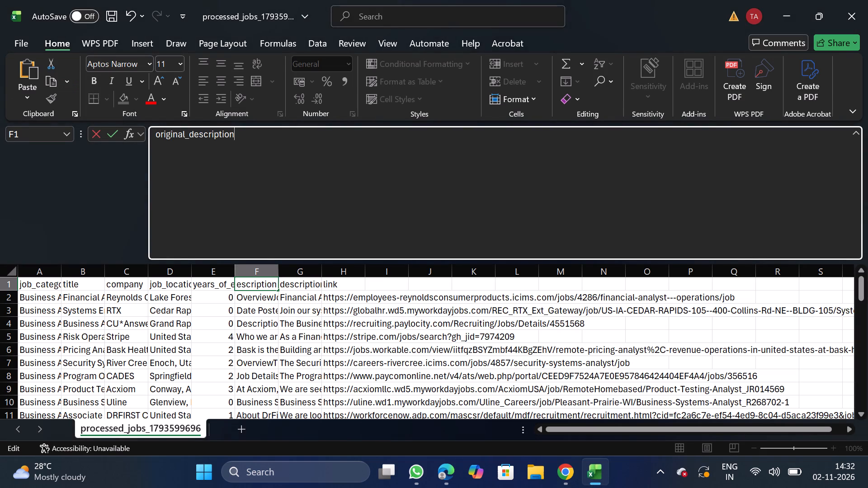
# Add a filter to the title column and select only Analyst | Manager, Contracting Operations and Product Analyst - Anatomic Pathology (Laboratory/LIS Specialist).
pyautogui.click(98, 266)
pyautogui.click(310, 46)
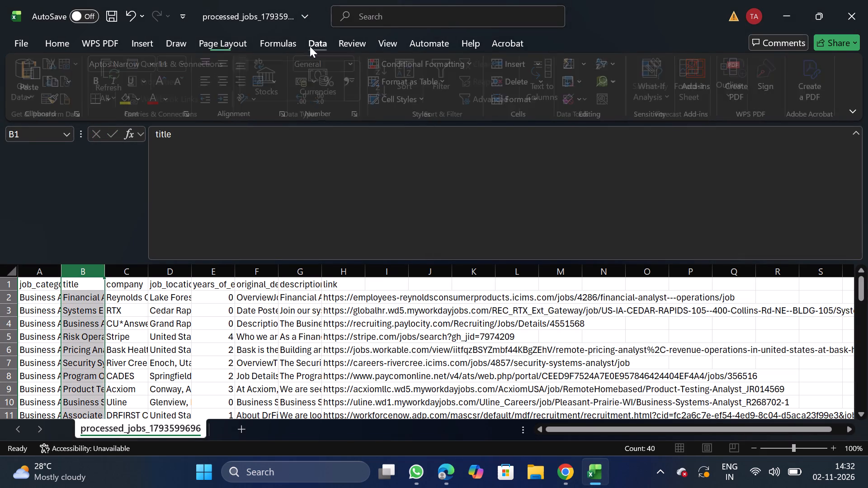
pyautogui.click(444, 80)
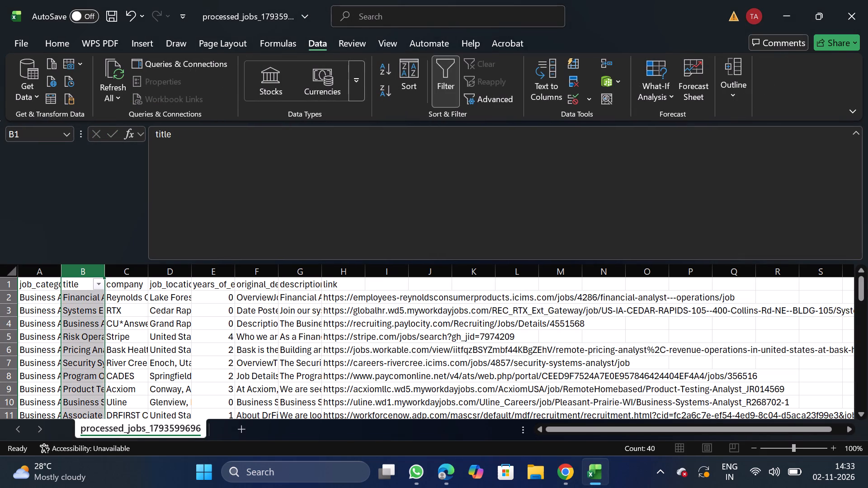
pyautogui.click(96, 283)
pyautogui.click(181, 293)
pyautogui.press('w')
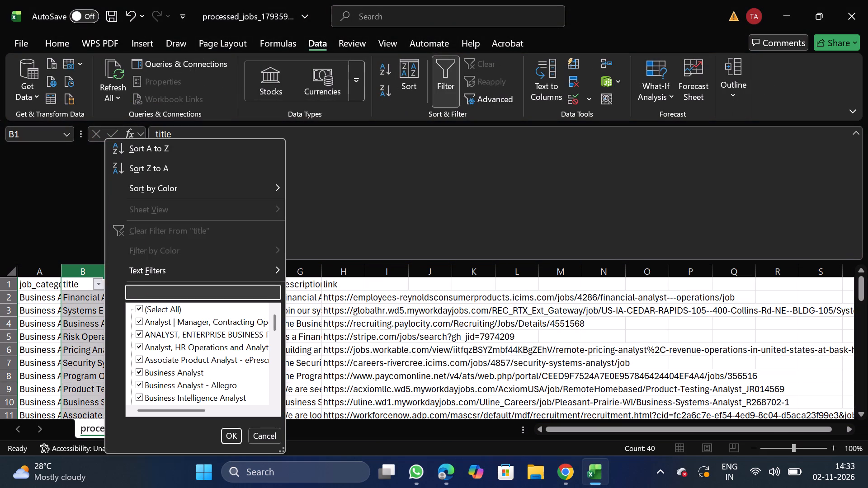
pyautogui.press('BackSpace')
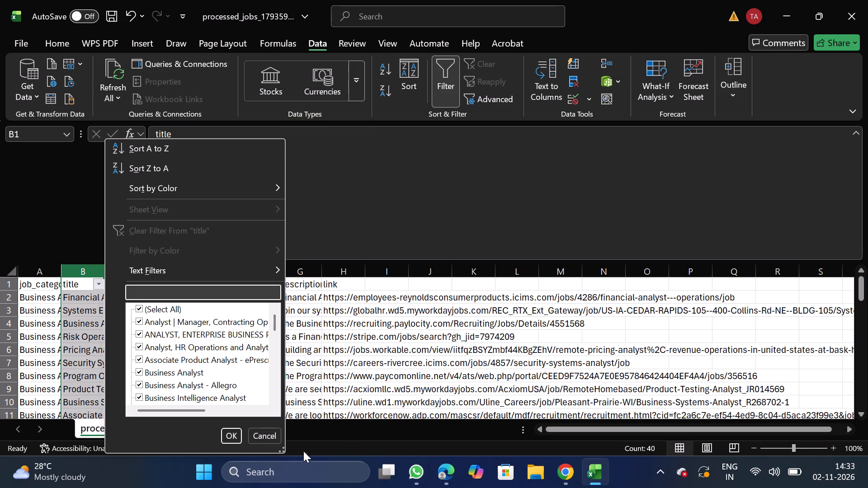
pyautogui.doubleClick(285, 453)
pyautogui.moveTo(285, 453); pyautogui.dragTo(634, 487)
pyautogui.click(168, 308)
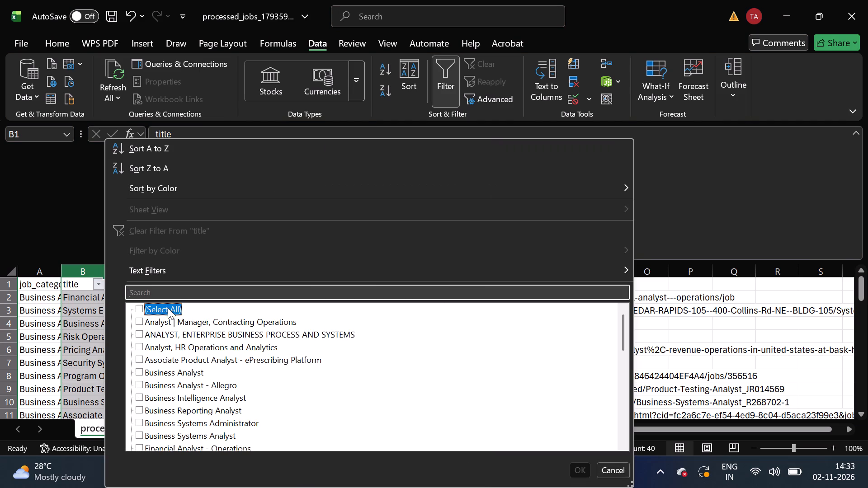
pyautogui.click(233, 322)
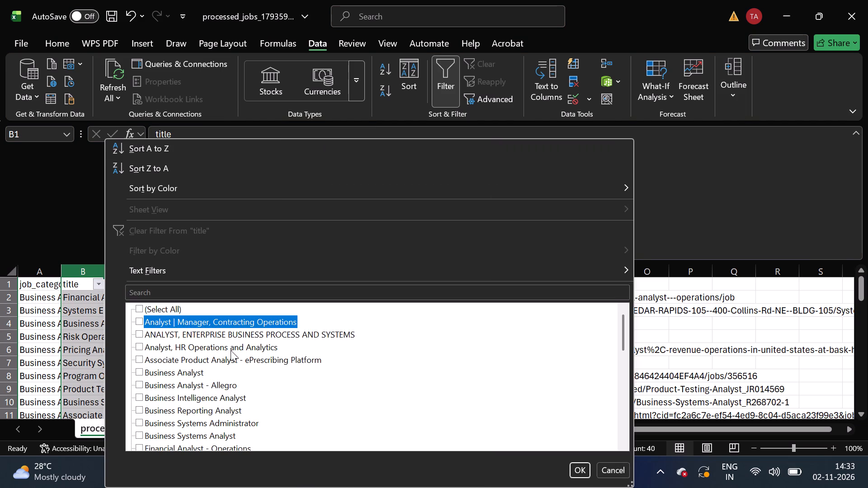
pyautogui.scroll(-1, 202, 434)
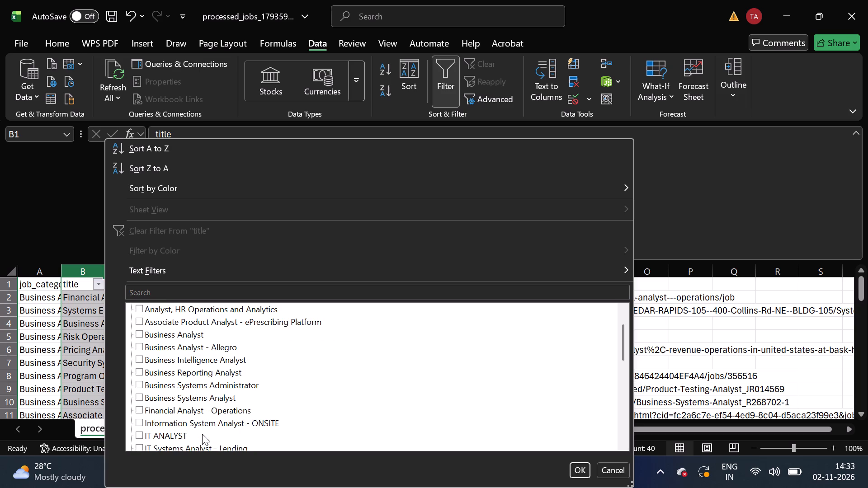
pyautogui.scroll(-1, 202, 434)
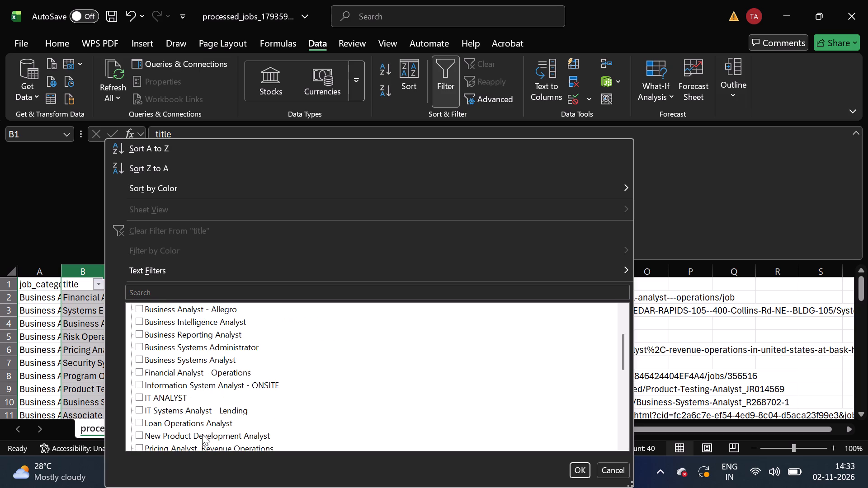
pyautogui.scroll(-1, 196, 436)
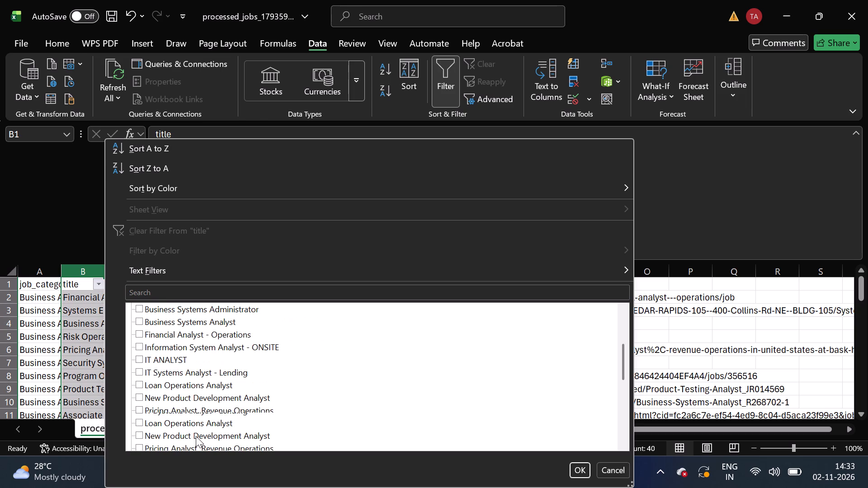
pyautogui.scroll(-1, 196, 436)
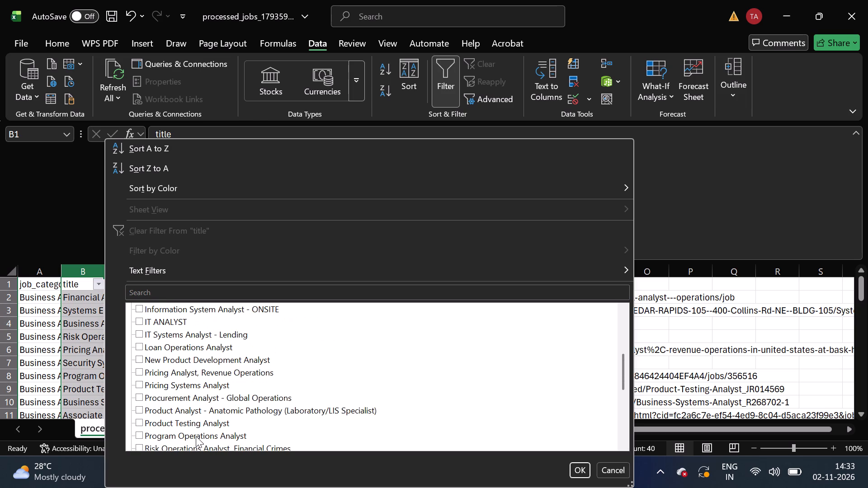
pyautogui.click(219, 412)
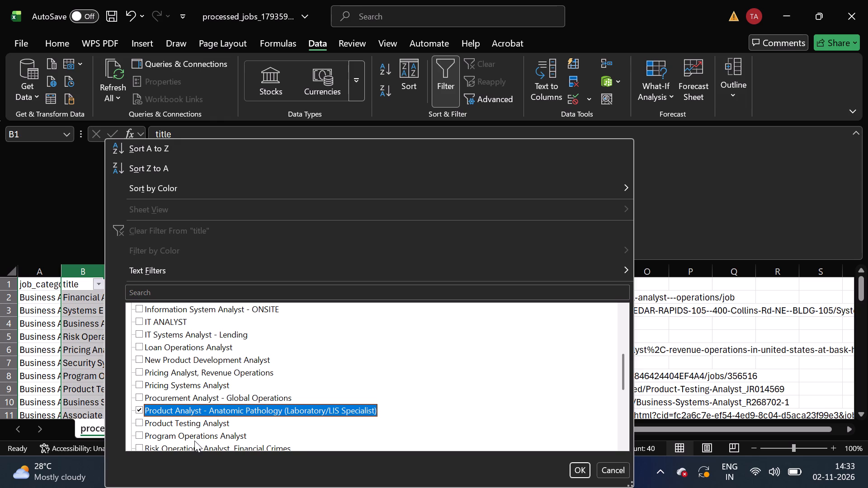
# Add Sales Planning Analyst, Sr. Business Systems Analyst CRM (Salesforce), System Safety Technical Analyst and blanks to the title selection, and apply the filter.
pyautogui.scroll(-1, 194, 441)
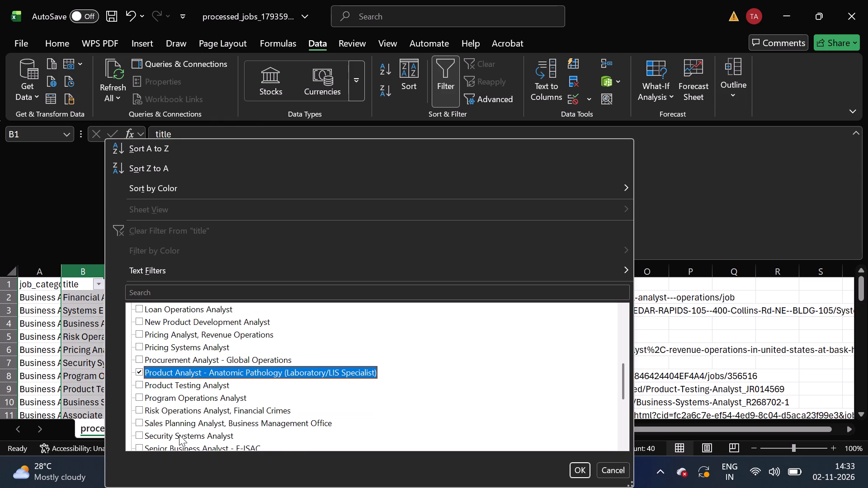
pyautogui.click(182, 424)
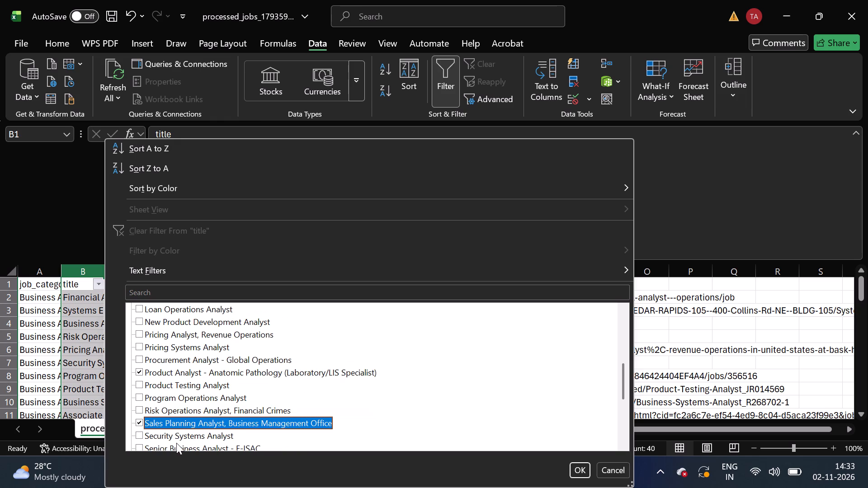
pyautogui.scroll(-1, 189, 441)
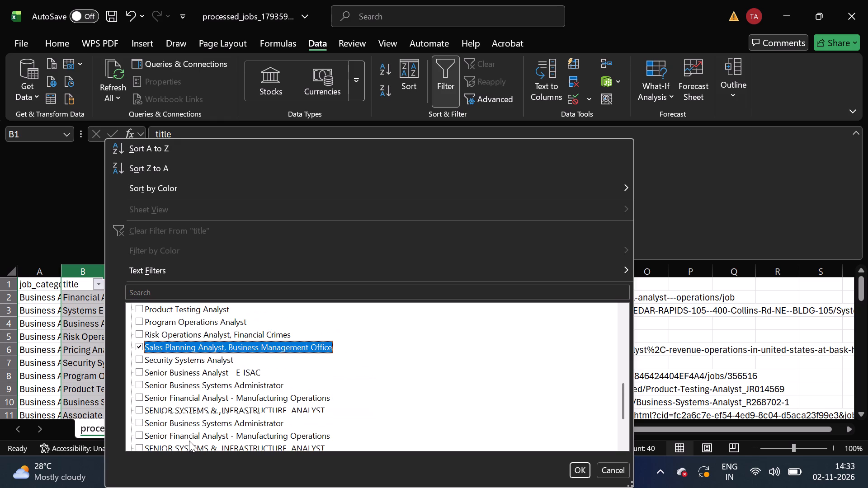
pyautogui.click(278, 403)
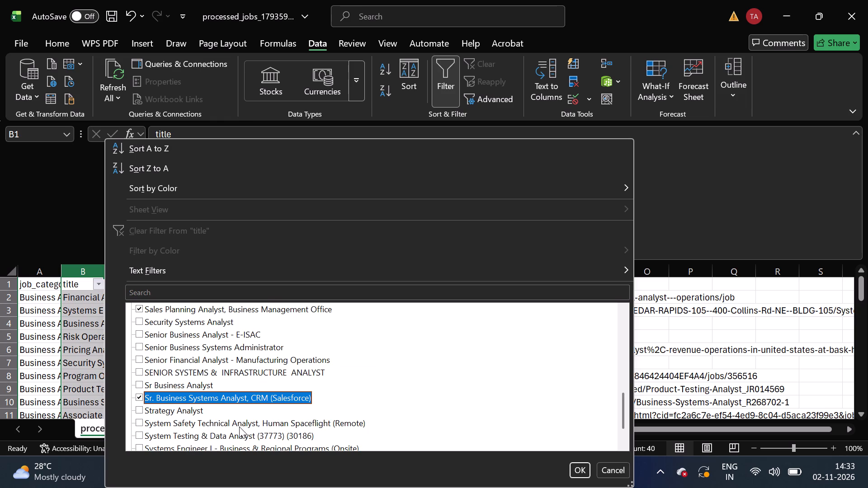
pyautogui.click(232, 423)
pyautogui.scroll(-1, 220, 437)
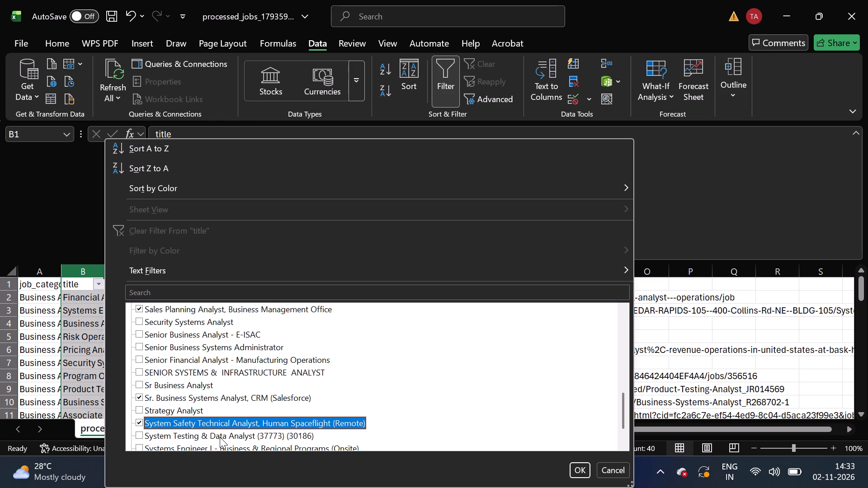
pyautogui.click(160, 435)
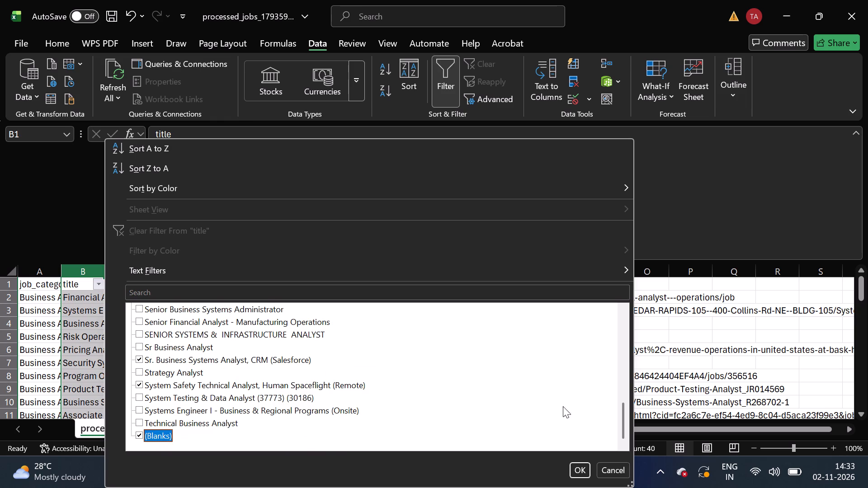
pyautogui.click(574, 467)
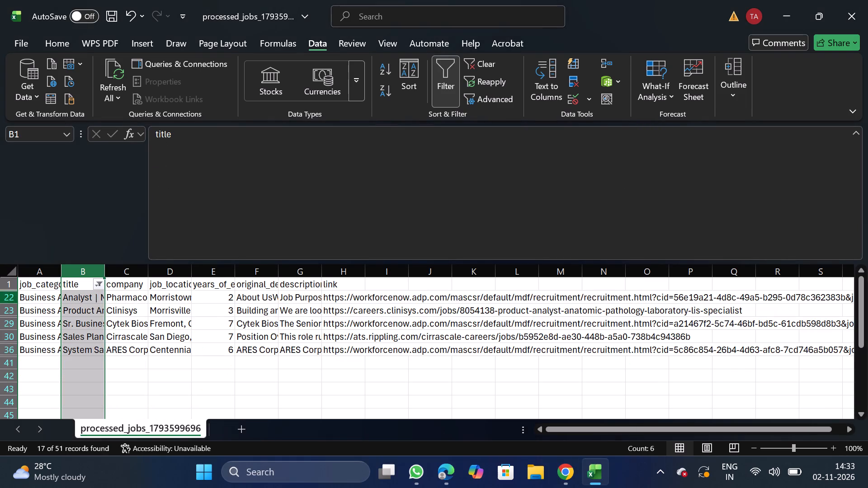
# Delete all job rows shown by the title filter and remove the filter to bring back the remaining rows.
pyautogui.click(0, 299)
pyautogui.hotkey('ctrl', 'shift', 'Down')
pyautogui.rightClick(116, 333)
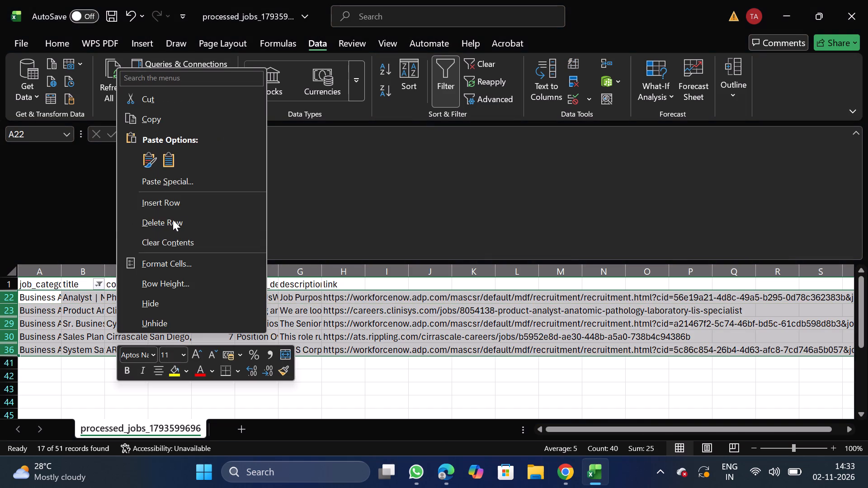
pyautogui.click(182, 220)
pyautogui.click(440, 95)
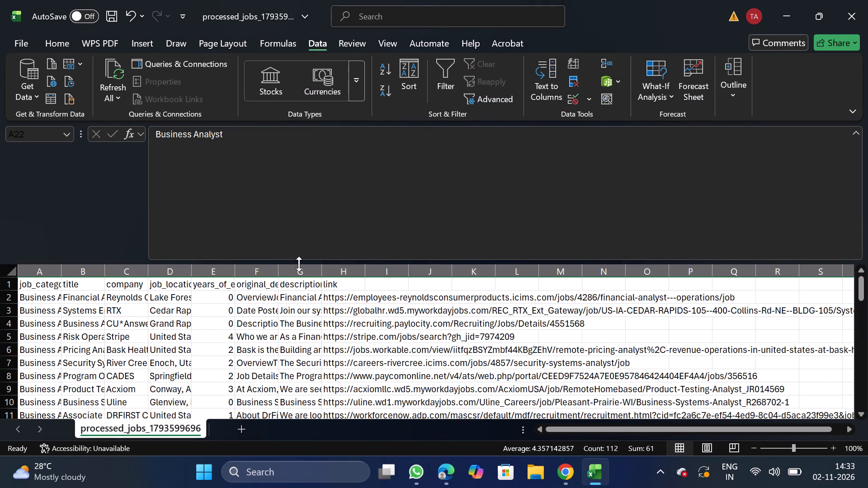
# Add a filter to the company column and search its values for walmart.
pyautogui.click(121, 277)
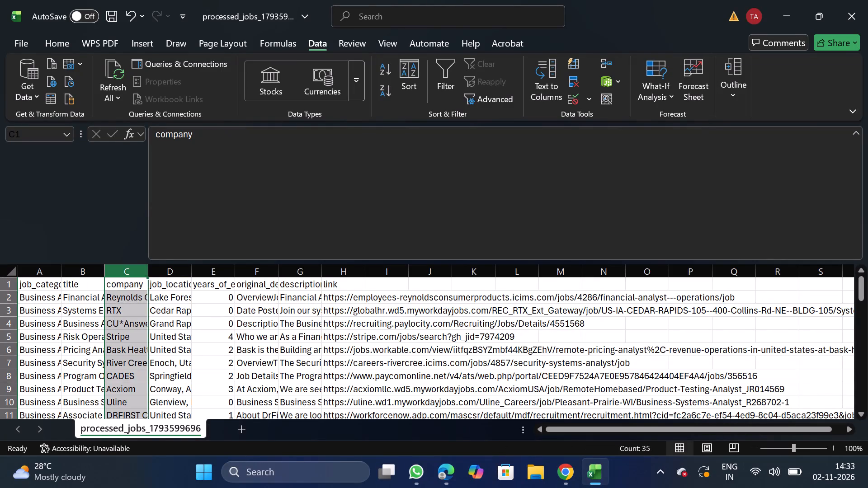
pyautogui.click(448, 66)
pyautogui.click(142, 285)
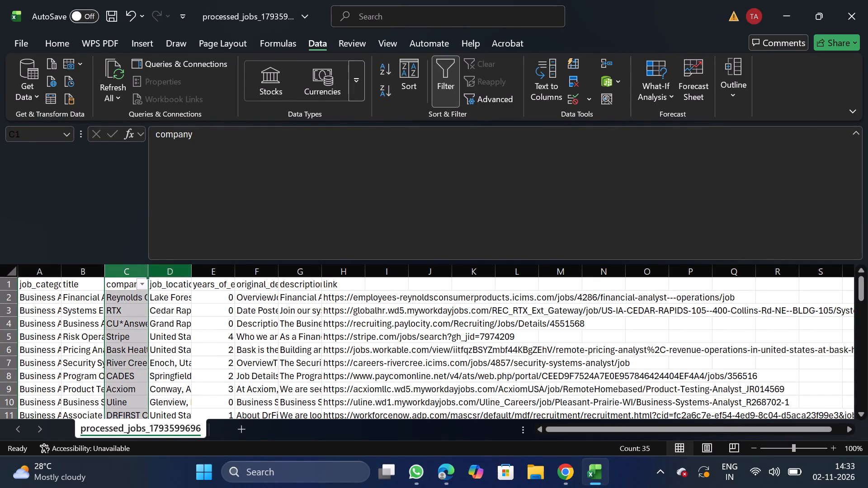
pyautogui.click(213, 293)
pyautogui.press('w')
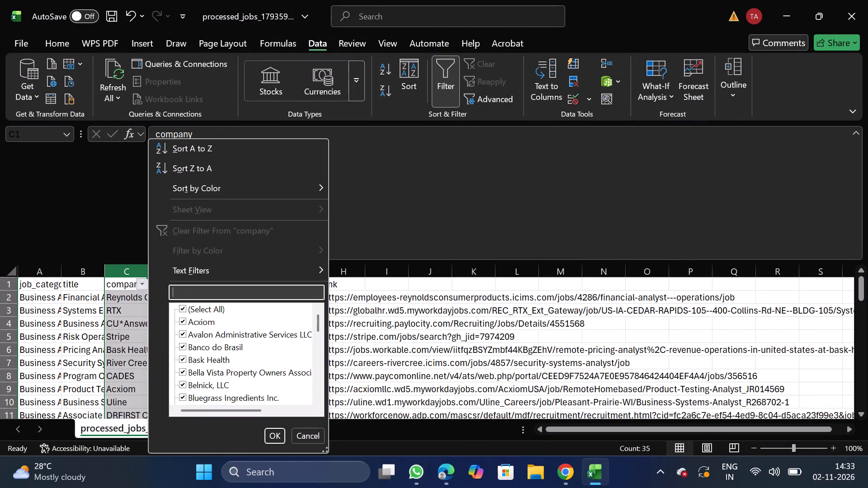
pyautogui.write('almart')
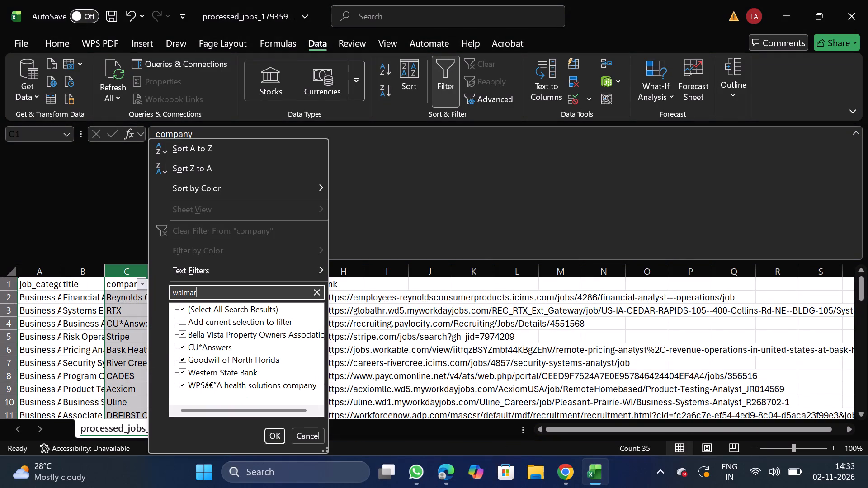
pyautogui.press('BackSpace')
pyautogui.press('BackSpace')
pyautogui.press('BackSpace')
pyautogui.press('BackSpace')
pyautogui.press('BackSpace')
pyautogui.press('BackSpace')
pyautogui.press('BackSpace')
pyautogui.press('BackSpace')
pyautogui.press('BackSpace')
pyautogui.press('BackSpace')
pyautogui.press('BackSpace')
pyautogui.press('BackSpace')
pyautogui.press('BackSpace')
pyautogui.press('BackSpace')
pyautogui.press('BackSpace')
pyautogui.press('BackSpace')
pyautogui.press('BackSpace')
pyautogui.press('BackSpace')
# Search the company column's filter values for dried.
pyautogui.write('dried')
pyautogui.press('BackSpace')
pyautogui.press('BackSpace')
pyautogui.press('BackSpace')
pyautogui.press('BackSpace')
pyautogui.press('BackSpace')
pyautogui.press('BackSpace')
pyautogui.press('BackSpace')
pyautogui.press('BackSpace')
pyautogui.press('BackSpace')
pyautogui.press('BackSpace')
pyautogui.press('BackSpace')
pyautogui.press('BackSpace')
pyautogui.press('BackSpace')
pyautogui.press('BackSpace')
pyautogui.press('BackSpace')
pyautogui.press('BackSpace')
pyautogui.press('BackSpace')
# Search the company column's filter values for capital.
pyautogui.write('capital')
pyautogui.press('BackSpace')
pyautogui.press('BackSpace')
pyautogui.press('BackSpace')
pyautogui.press('BackSpace')
pyautogui.press('BackSpace')
pyautogui.press('BackSpace')
pyautogui.press('BackSpace')
pyautogui.press('BackSpace')
pyautogui.press('BackSpace')
pyautogui.press('BackSpace')
pyautogui.press('BackSpace')
pyautogui.press('BackSpace')
pyautogui.press('BackSpace')
pyautogui.press('BackSpace')
pyautogui.press('BackSpace')
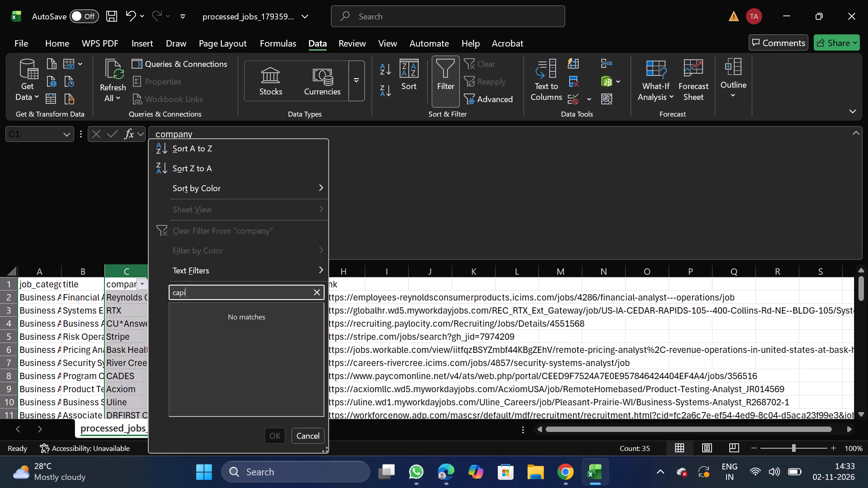
# Search the company column's filter values for under, repeating the check with unde.
pyautogui.write('under')
pyautogui.press('BackSpace')
pyautogui.press('BackSpace')
pyautogui.press('BackSpace')
pyautogui.press('BackSpace')
pyautogui.press('BackSpace')
pyautogui.press('BackSpace')
pyautogui.press('BackSpace')
pyautogui.press('BackSpace')
pyautogui.press('BackSpace')
pyautogui.press('BackSpace')
pyautogui.press('BackSpace')
pyautogui.press('BackSpace')
pyautogui.press('BackSpace')
pyautogui.press('BackSpace')
pyautogui.press('BackSpace')
pyautogui.press('BackSpace')
pyautogui.press('BackSpace')
pyautogui.press('BackSpace')
pyautogui.press('BackSpace')
pyautogui.press('BackSpace')
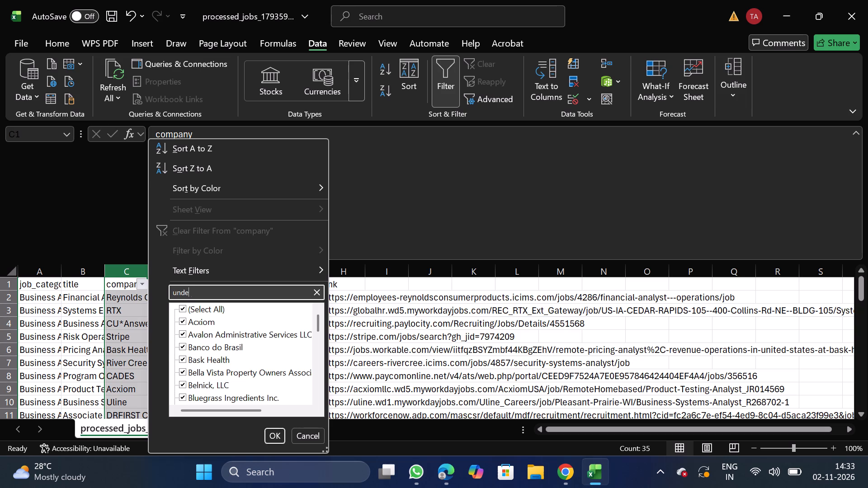
pyautogui.press('h')
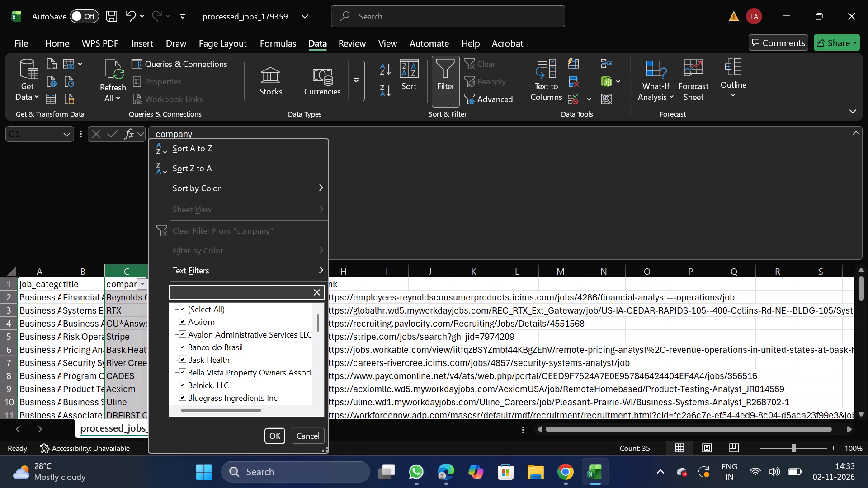
pyautogui.press('BackSpace')
pyautogui.write('unde')
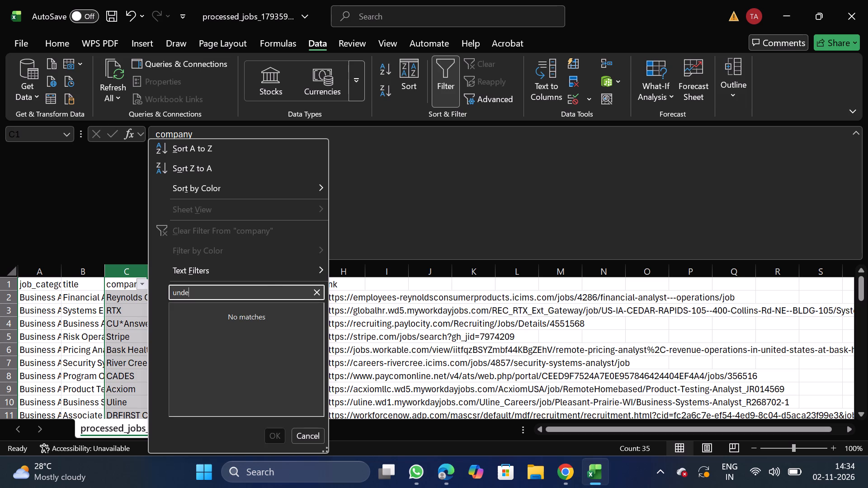
pyautogui.press('BackSpace')
pyautogui.press('BackSpace')
pyautogui.press('BackSpace')
pyautogui.press('BackSpace')
pyautogui.press('BackSpace')
pyautogui.press('BackSpace')
pyautogui.press('BackSpace')
pyautogui.press('BackSpace')
pyautogui.press('BackSpace')
pyautogui.press('BackSpace')
pyautogui.press('BackSpace')
pyautogui.press('BackSpace')
pyautogui.press('BackSpace')
# Search the company column's filter values for hunt.
pyautogui.write('hunt')
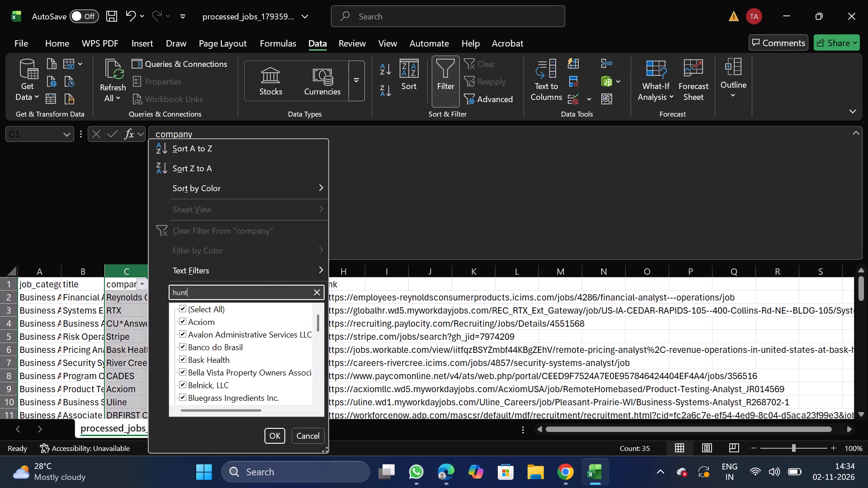
pyautogui.press('BackSpace')
pyautogui.press('BackSpace')
pyautogui.press('BackSpace')
pyautogui.press('BackSpace')
pyautogui.press('BackSpace')
pyautogui.press('BackSpace')
pyautogui.press('BackSpace')
pyautogui.press('BackSpace')
pyautogui.press('BackSpace')
pyautogui.press('BackSpace')
pyautogui.press('BackSpace')
pyautogui.press('BackSpace')
pyautogui.press('BackSpace')
pyautogui.press('BackSpace')
pyautogui.press('BackSpace')
pyautogui.press('BackSpace')
pyautogui.press('BackSpace')
pyautogui.press('BackSpace')
pyautogui.press('BackSpace')
pyautogui.press('BackSpace')
# Search the company column's filter values for skim.
pyautogui.write('skim')
pyautogui.press('BackSpace')
pyautogui.press('BackSpace')
pyautogui.press('BackSpace')
pyautogui.press('BackSpace')
pyautogui.press('BackSpace')
pyautogui.press('BackSpace')
pyautogui.press('BackSpace')
pyautogui.press('BackSpace')
pyautogui.press('BackSpace')
pyautogui.press('BackSpace')
pyautogui.press('BackSpace')
pyautogui.press('BackSpace')
pyautogui.press('BackSpace')
pyautogui.press('BackSpace')
pyautogui.press('BackSpace')
pyautogui.press('BackSpace')
pyautogui.press('BackSpace')
pyautogui.press('BackSpace')
pyautogui.press('BackSpace')
# Search the company column's filter values for ape.
pyautogui.write('ape')
pyautogui.press('BackSpace')
pyautogui.press('BackSpace')
pyautogui.press('BackSpace')
pyautogui.press('BackSpace')
pyautogui.press('BackSpace')
pyautogui.press('BackSpace')
pyautogui.press('BackSpace')
pyautogui.press('BackSpace')
pyautogui.press('BackSpace')
pyautogui.press('BackSpace')
pyautogui.press('BackSpace')
pyautogui.press('BackSpace')
pyautogui.press('BackSpace')
pyautogui.press('BackSpace')
pyautogui.press('BackSpace')
pyautogui.press('BackSpace')
# Search the company column's filter values for in landem, and remove the filter from the company column.
pyautogui.write('in landem')
pyautogui.click(320, 431)
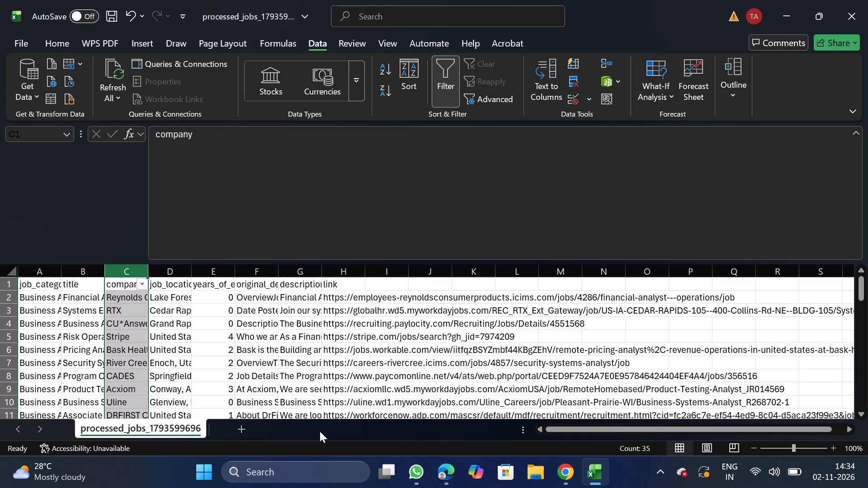
pyautogui.click(446, 75)
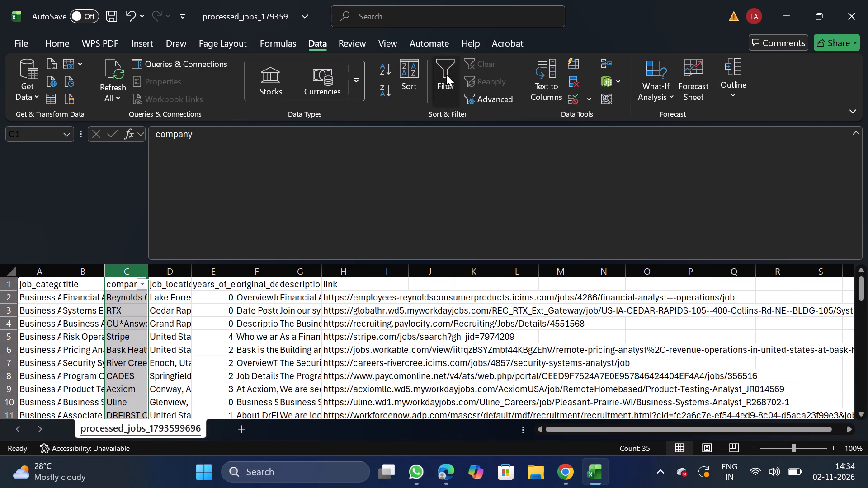
# Save the workbook as a CSV named BA_11_02 in the Daily Scraping jobs folder under Documents.
pyautogui.click(17, 46)
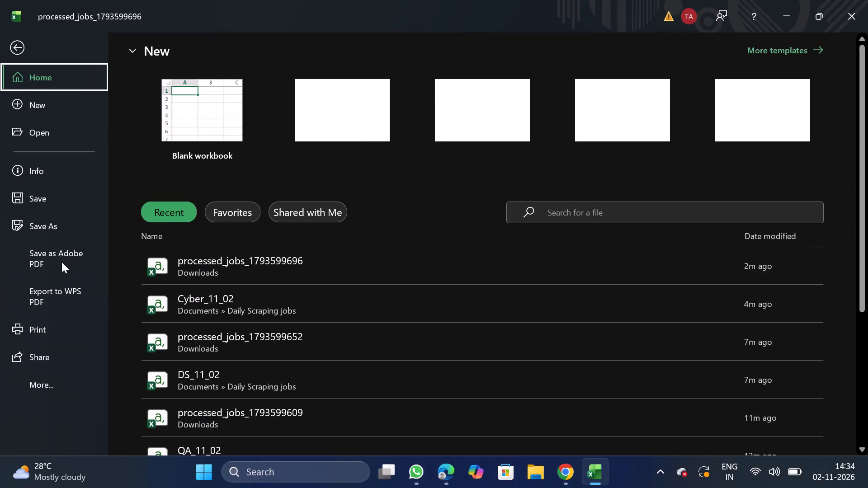
pyautogui.tripleClick(47, 233)
pyautogui.tripleClick(198, 390)
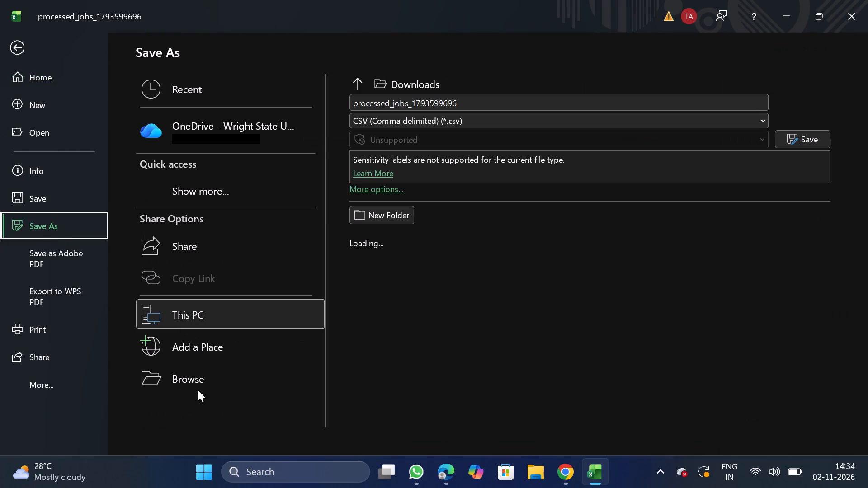
pyautogui.tripleClick(198, 390)
pyautogui.click(198, 390)
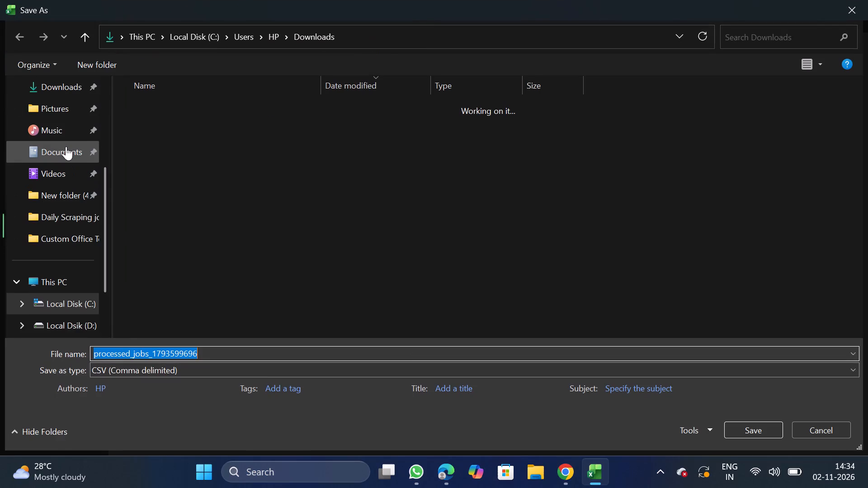
pyautogui.doubleClick(66, 146)
pyautogui.doubleClick(201, 145)
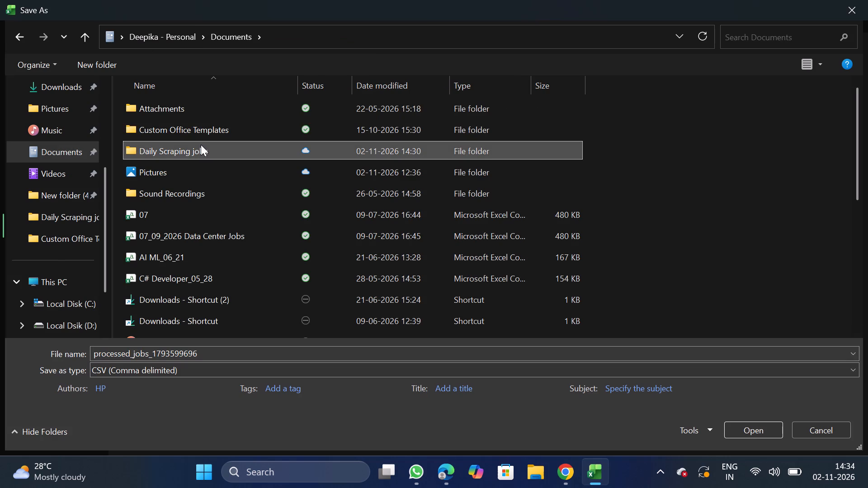
pyautogui.click(254, 353)
pyautogui.press('BackSpace')
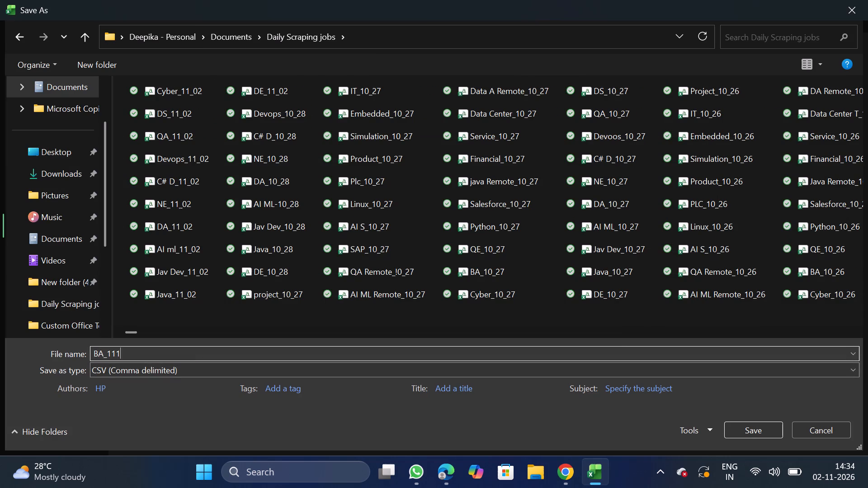
pyautogui.press('BackSpace')
pyautogui.press('BackSpace')
pyautogui.press('BackSpace')
pyautogui.press('BackSpace')
pyautogui.write('_02')
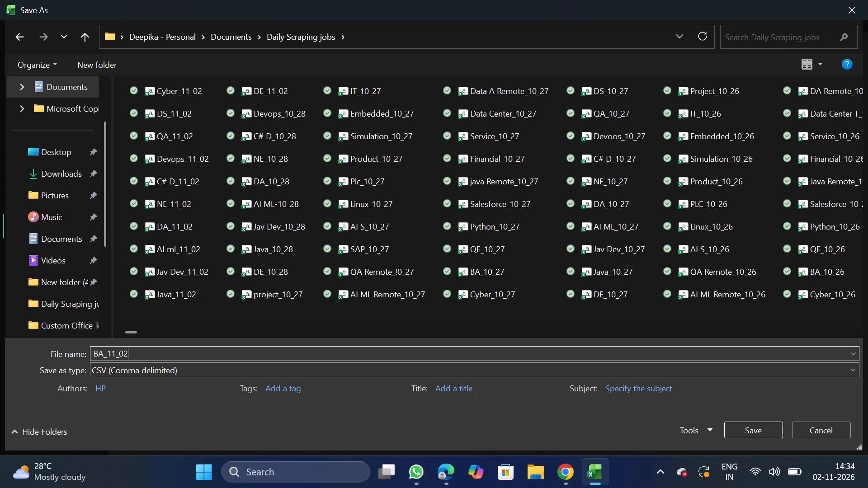
pyautogui.click(741, 426)
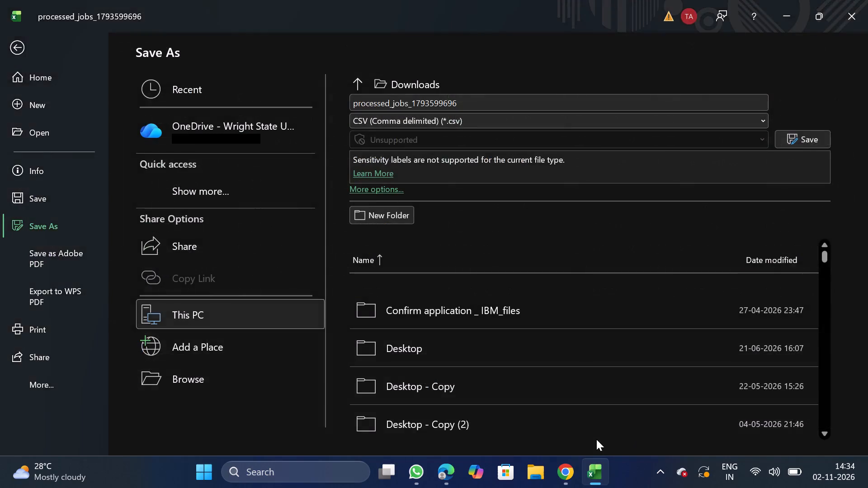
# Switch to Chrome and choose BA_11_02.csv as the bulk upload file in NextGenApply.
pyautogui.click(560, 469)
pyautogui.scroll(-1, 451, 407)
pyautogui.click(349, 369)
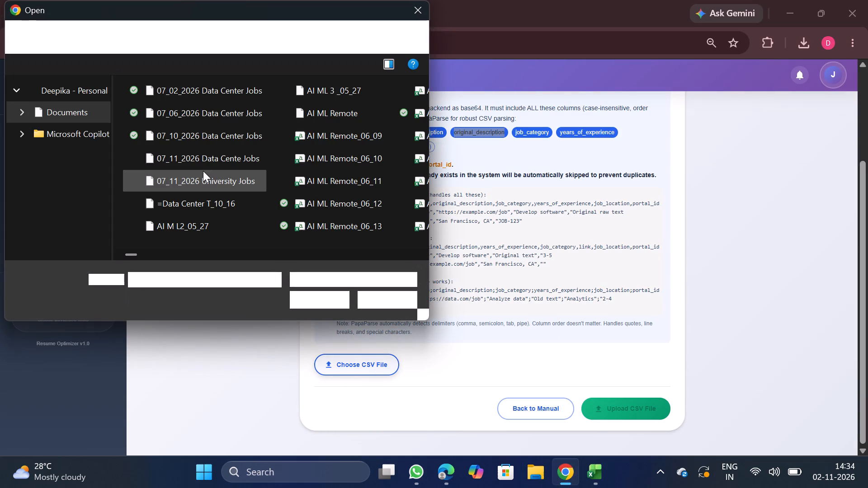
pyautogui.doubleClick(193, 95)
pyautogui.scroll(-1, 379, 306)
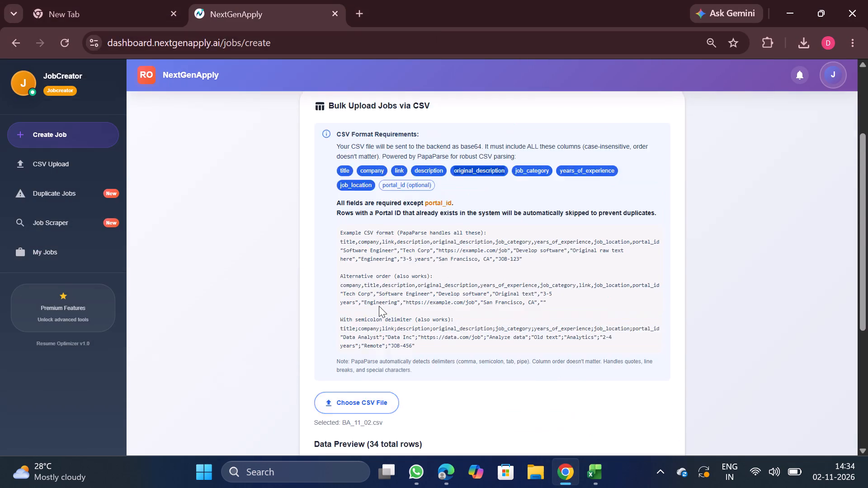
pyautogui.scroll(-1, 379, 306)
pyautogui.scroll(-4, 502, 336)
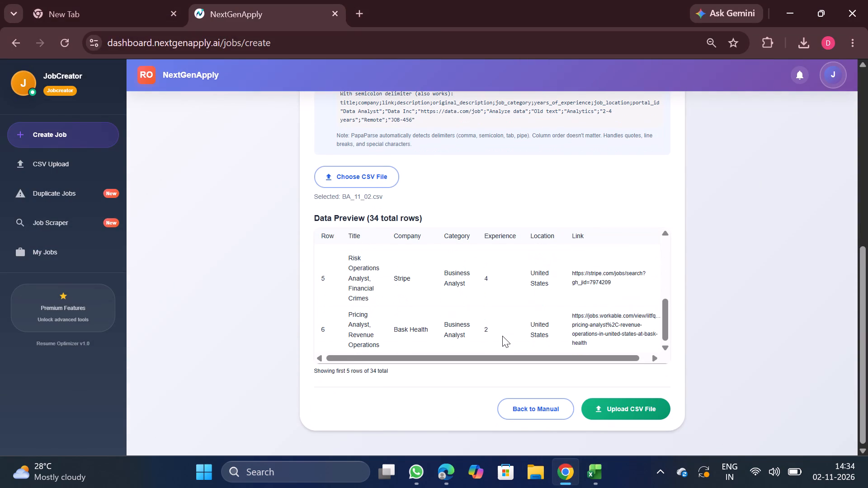
# Switch to Excel and filter the title column of BA_11_02 for ENTERPRISE.
pyautogui.click(604, 485)
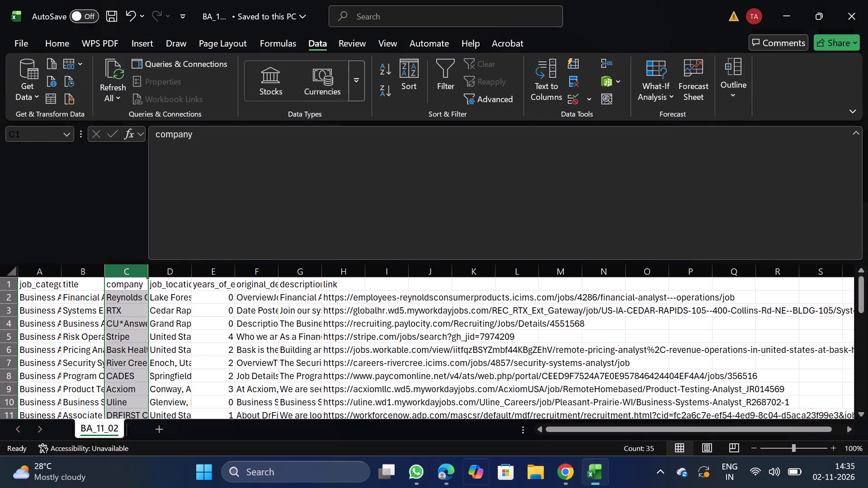
pyautogui.click(93, 282)
pyautogui.click(439, 93)
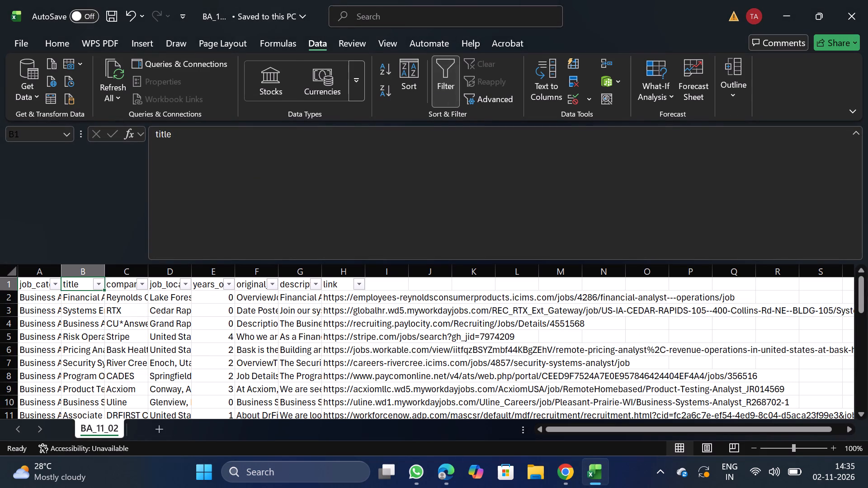
pyautogui.click(102, 283)
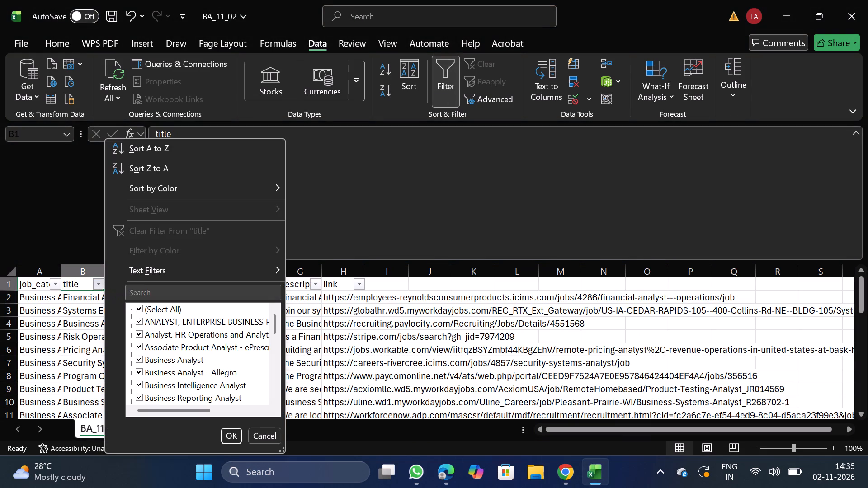
pyautogui.click(160, 295)
pyautogui.write('ENTERPRISE')
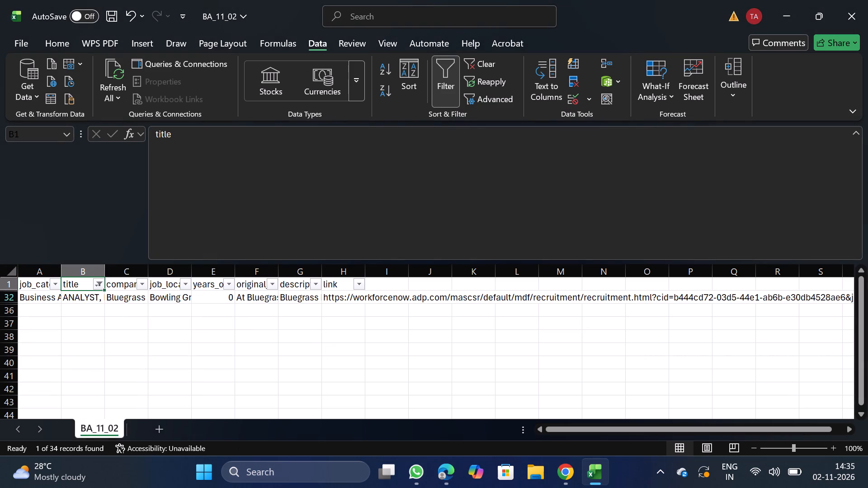
# Delete the filtered enterprise analyst row and remove the filter from the sheet.
pyautogui.click(4, 297)
pyautogui.click(40, 294)
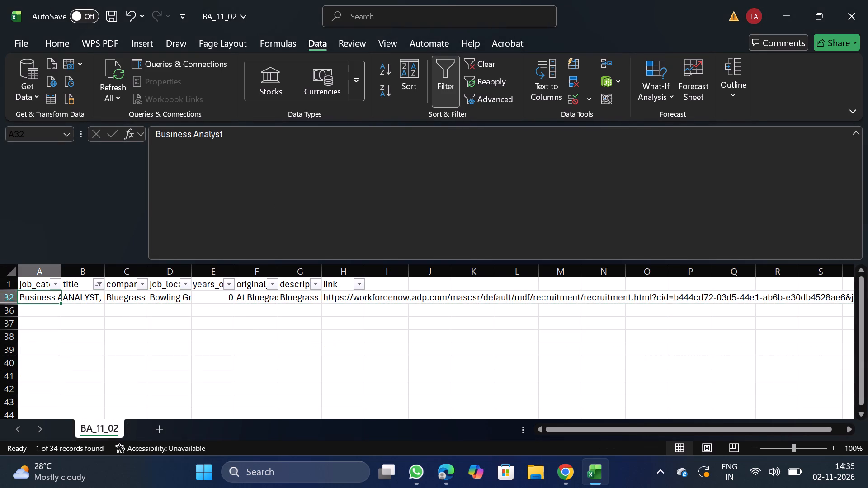
pyautogui.click(85, 299)
pyautogui.moveTo(1, 290); pyautogui.dragTo(2, 296)
pyautogui.click(2, 296)
pyautogui.moveTo(7, 304); pyautogui.dragTo(41, 304)
pyautogui.rightClick(41, 304)
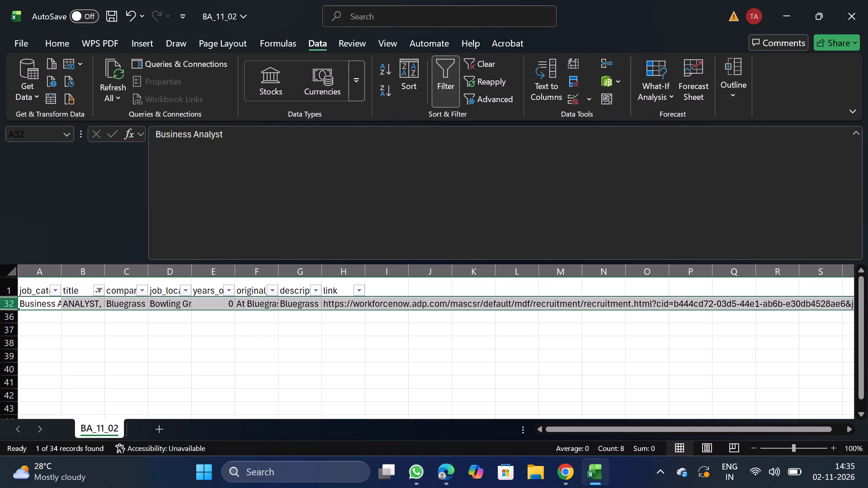
pyautogui.click(117, 198)
pyautogui.click(448, 84)
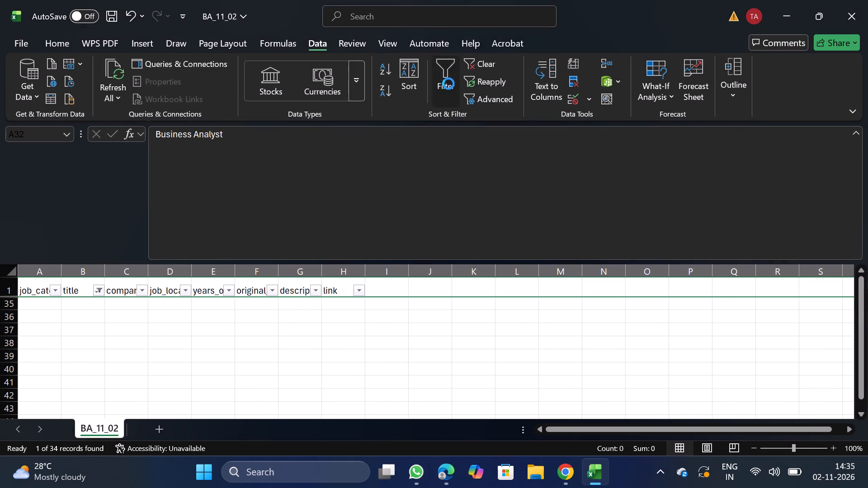
# Add a filter to the headers, search the title column's values for principal, and remove the filter.
pyautogui.click(88, 286)
pyautogui.click(447, 86)
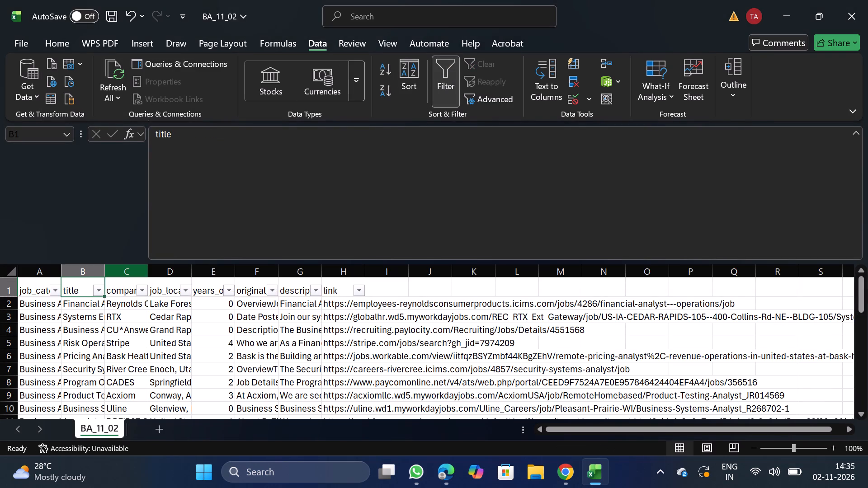
pyautogui.click(100, 288)
pyautogui.click(178, 295)
pyautogui.write('principal')
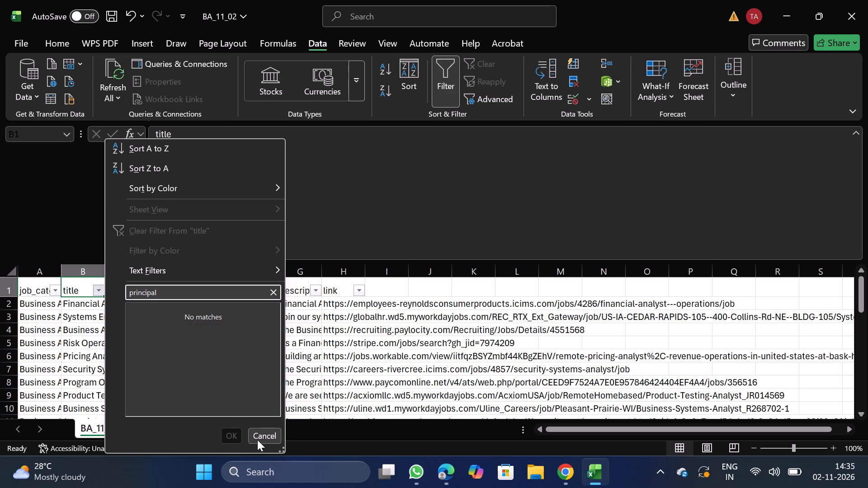
pyautogui.click(257, 440)
pyautogui.click(450, 88)
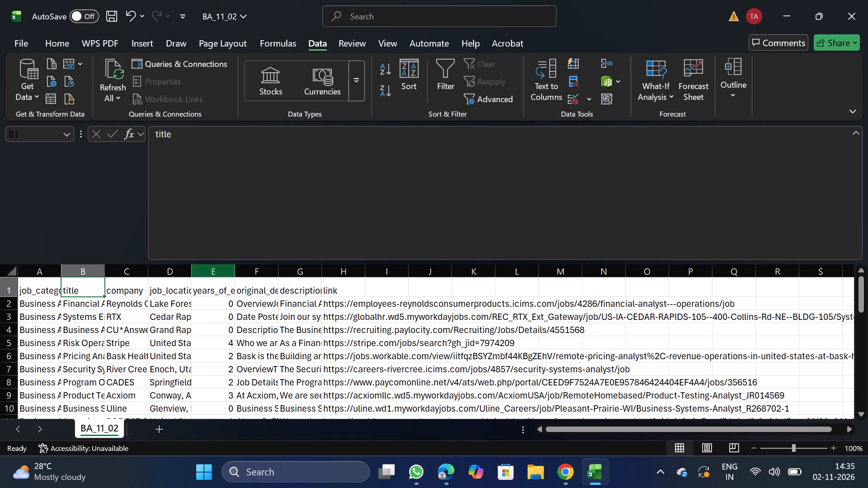
# Add the header filter again, search the title column's values for lead, and remove the filter.
pyautogui.click(441, 88)
pyautogui.click(108, 291)
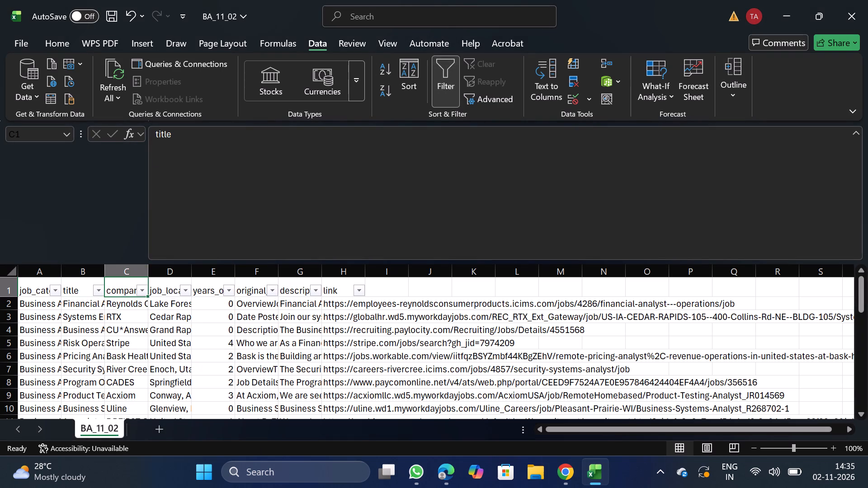
pyautogui.click(96, 292)
pyautogui.click(153, 294)
pyautogui.write('lead')
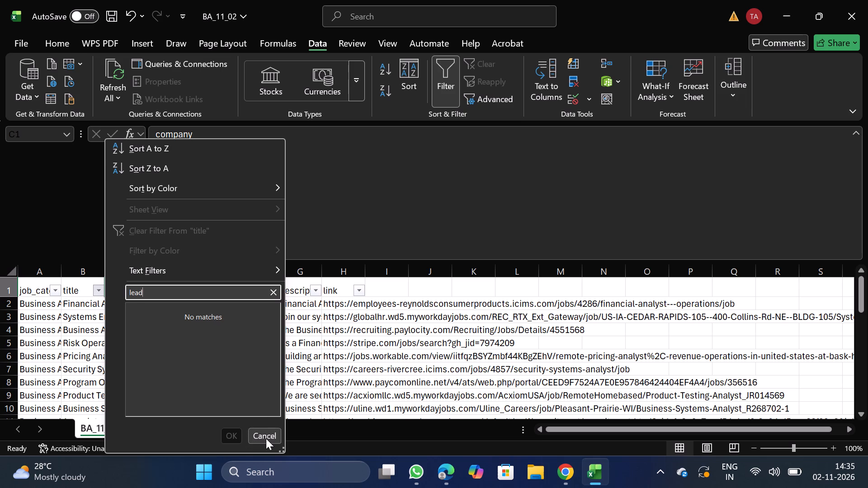
pyautogui.click(266, 438)
pyautogui.click(440, 66)
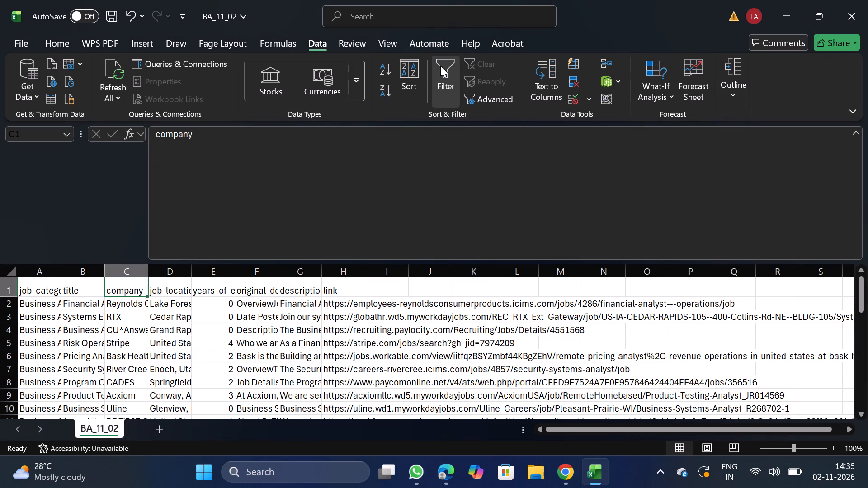
# Save the changes to BA_11_02.
pyautogui.click(115, 11)
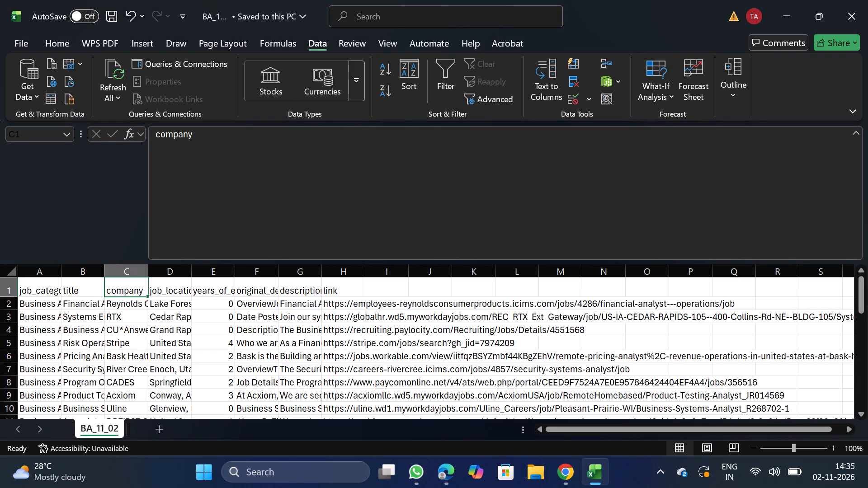
# Switch to Chrome, reload NextGenApply's job creation page, and bulk upload the updated BA_11_02 CSV from Daily Scraping jobs.
pyautogui.click(568, 484)
pyautogui.click(66, 44)
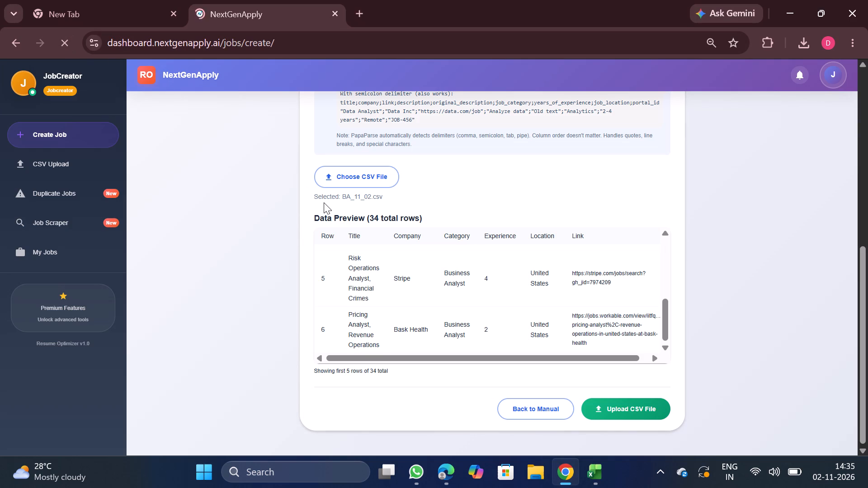
pyautogui.click(422, 152)
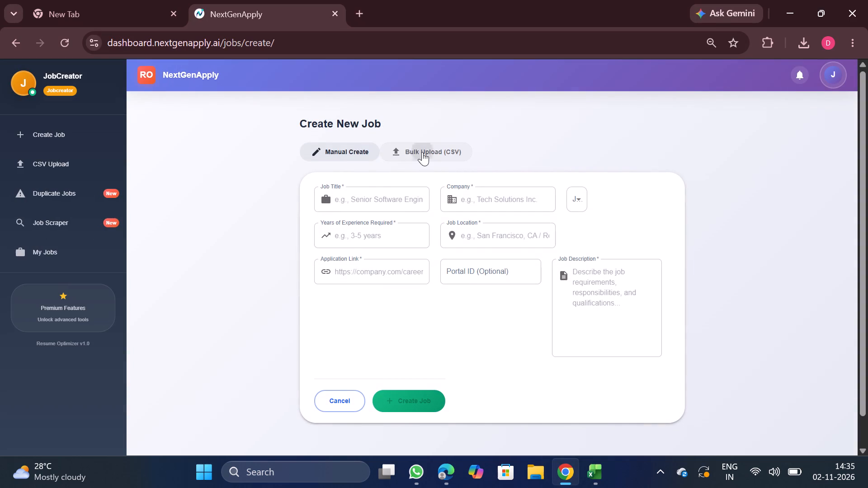
pyautogui.scroll(-3, 379, 312)
pyautogui.click(359, 355)
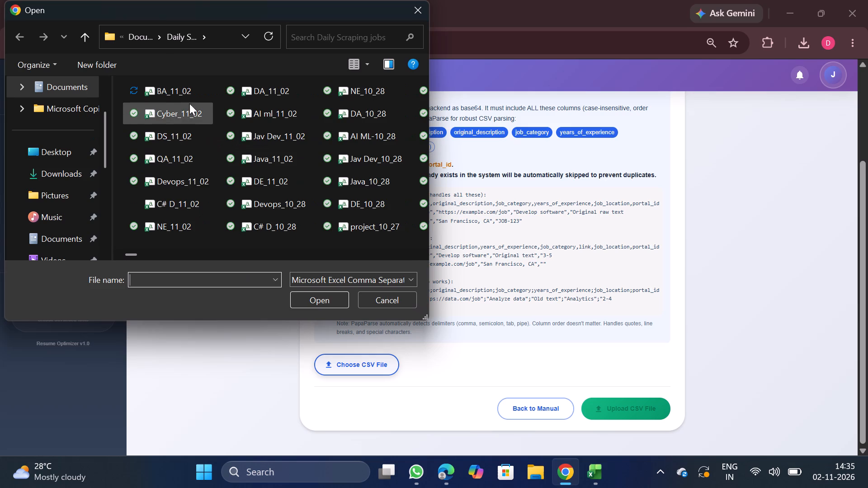
pyautogui.doubleClick(198, 99)
pyautogui.scroll(-1, 528, 314)
pyautogui.scroll(-1, 588, 322)
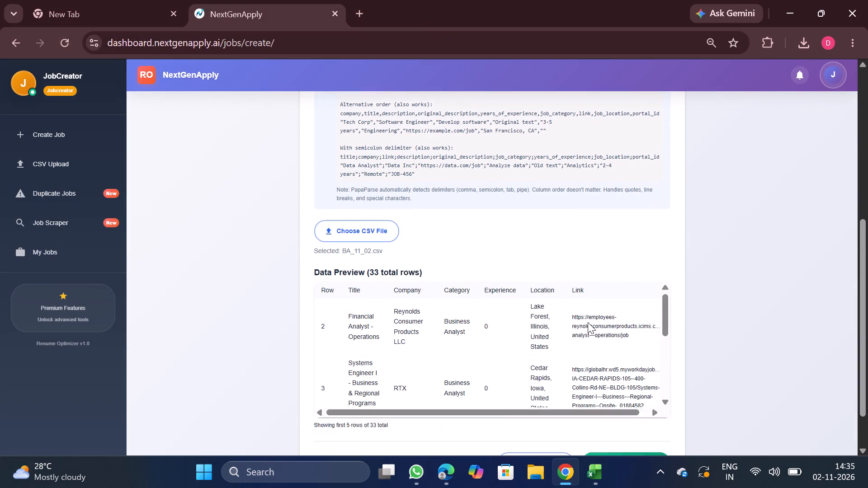
pyautogui.scroll(-2, 588, 322)
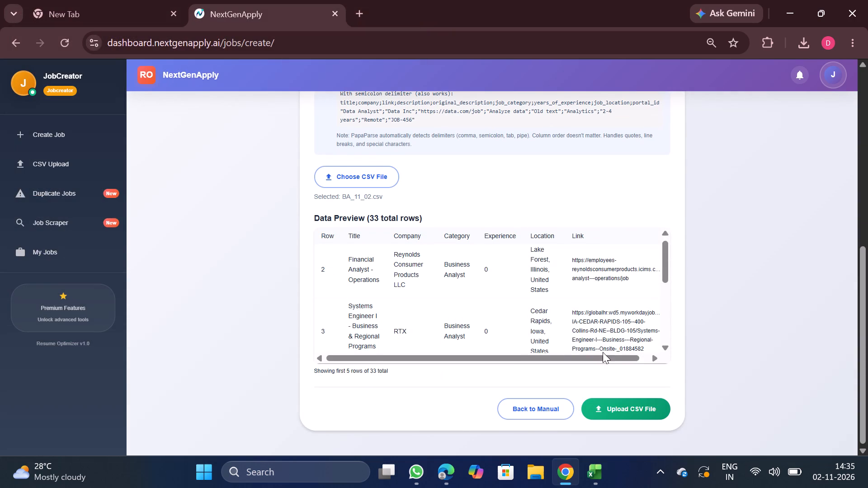
pyautogui.doubleClick(619, 412)
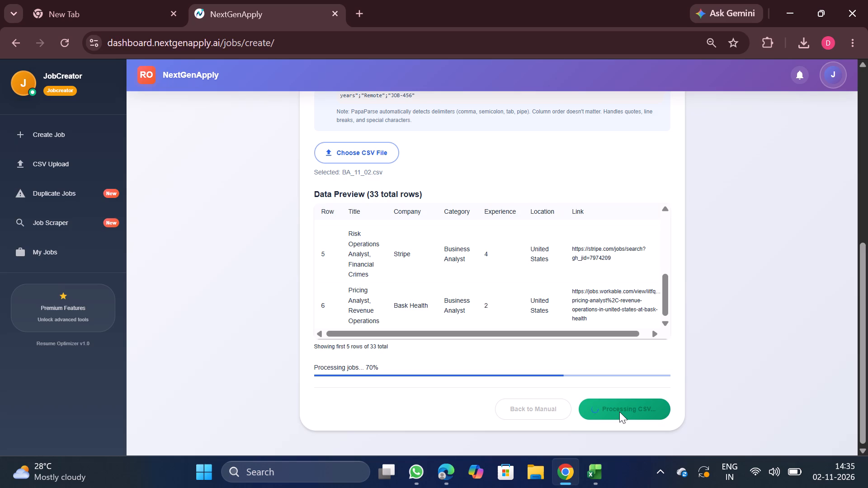
pyautogui.scroll(3, 528, 320)
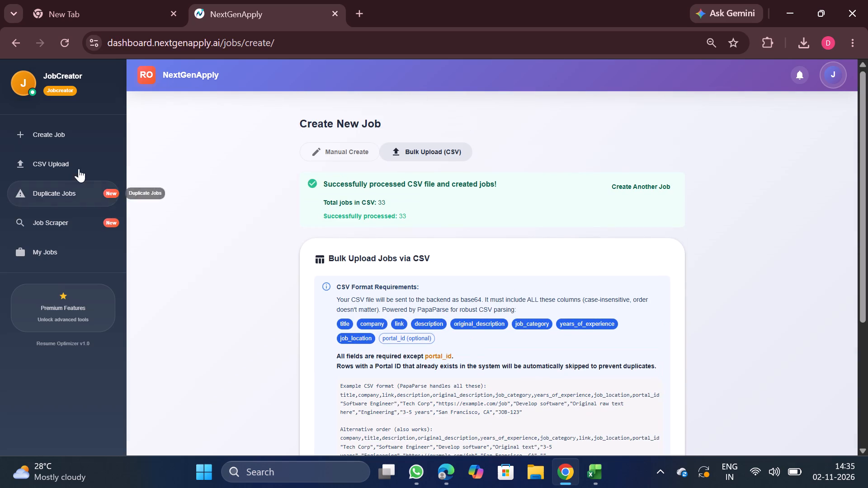
# Download the processed Quality Engineer CSV, entry #4764, from the CSV upload history and open it in Excel.
pyautogui.click(79, 169)
pyautogui.scroll(2, 428, 258)
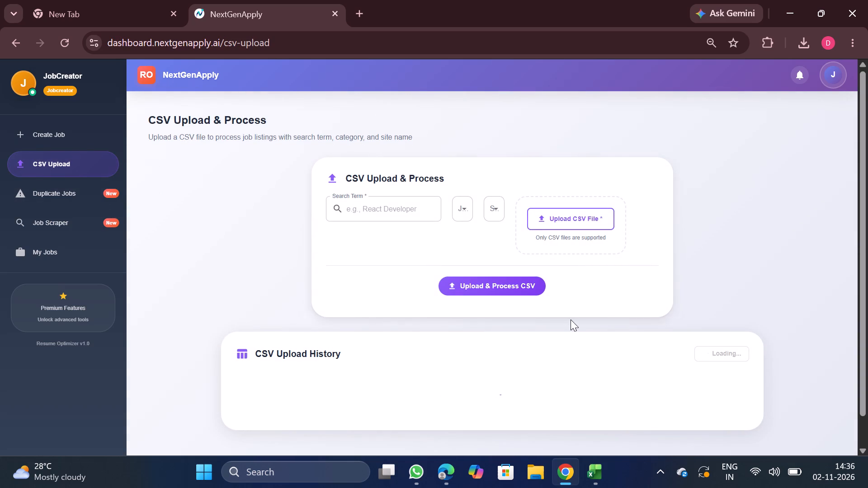
pyautogui.scroll(-4, 571, 319)
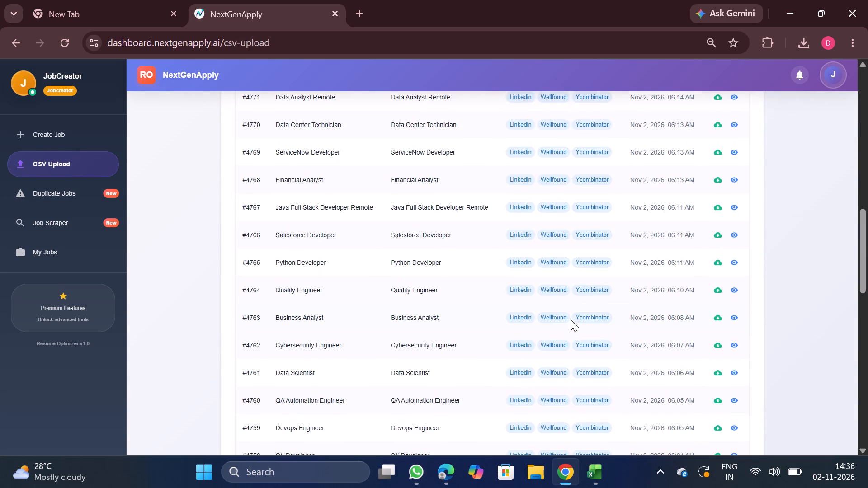
pyautogui.scroll(-2, 571, 319)
pyautogui.scroll(1, 571, 319)
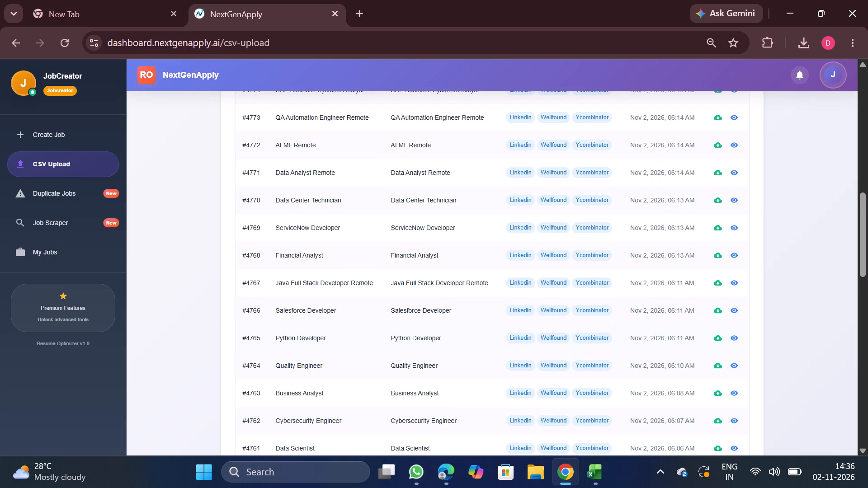
pyautogui.click(717, 367)
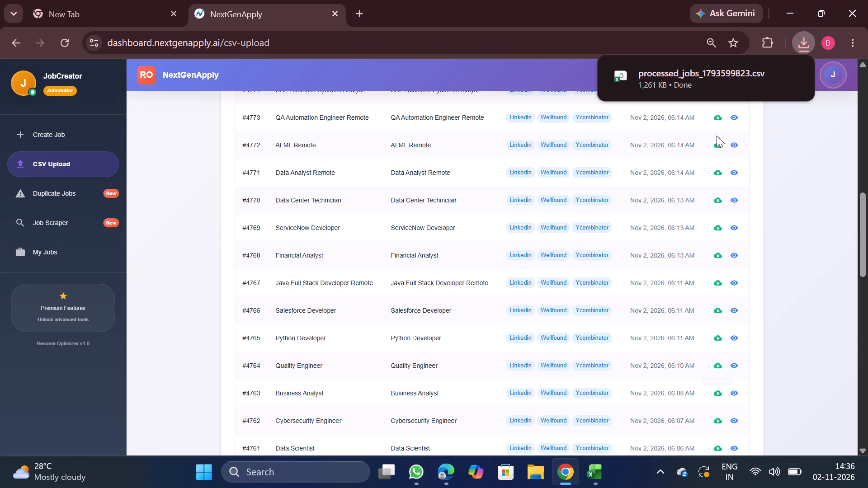
pyautogui.click(717, 86)
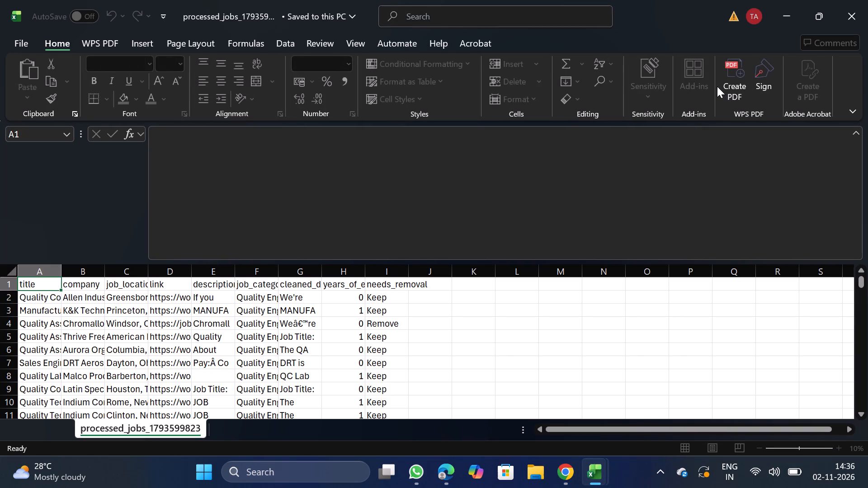
# Remove duplicate rows from the whole Quality Engineer sheet based only on the company column.
pyautogui.click(118, 343)
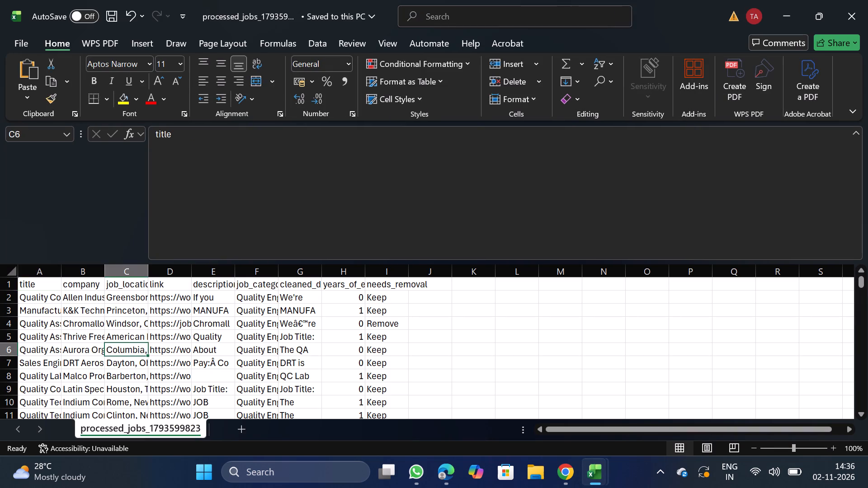
pyautogui.hotkey('ctrl', 'a')
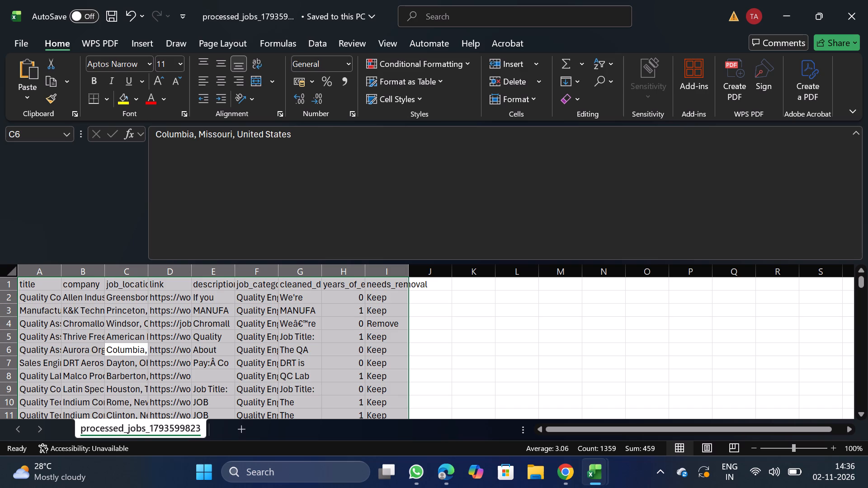
pyautogui.click(316, 44)
pyautogui.click(571, 70)
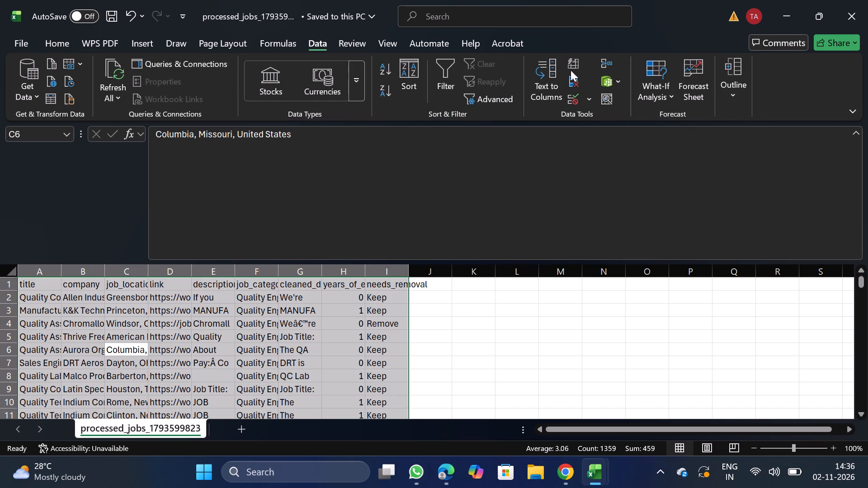
pyautogui.click(573, 76)
pyautogui.click(212, 206)
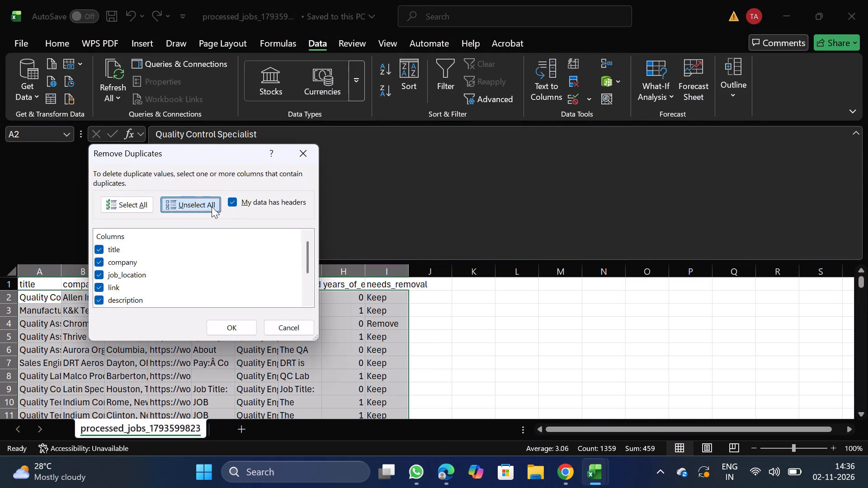
pyautogui.click(92, 263)
pyautogui.click(103, 261)
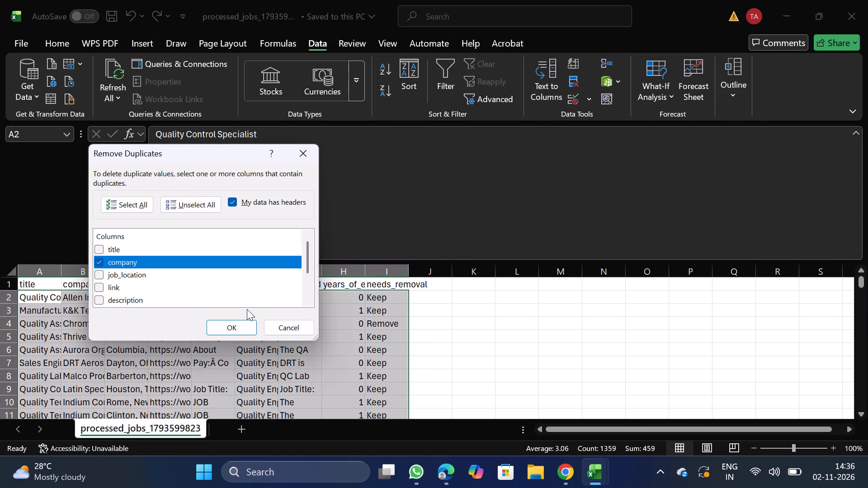
pyautogui.click(244, 326)
pyautogui.click(530, 272)
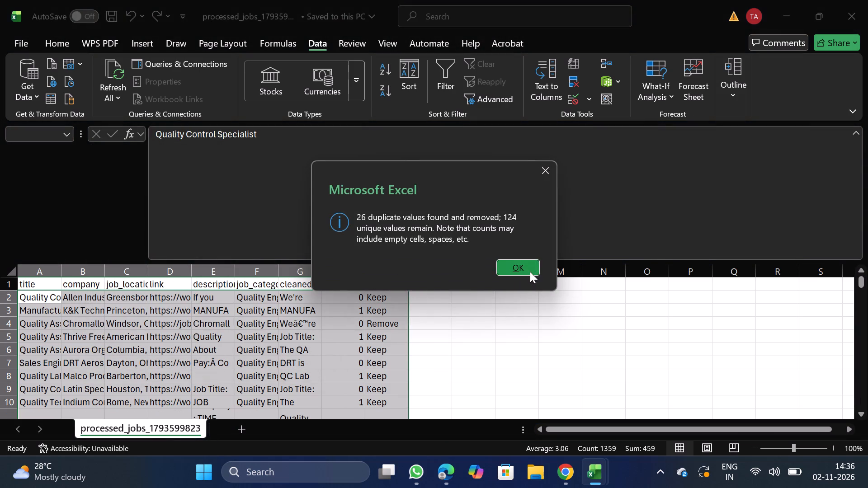
# Delete every row marked Remove by filtering the needs_removal column, and take the filter off the sheet.
pyautogui.click(377, 286)
pyautogui.click(443, 65)
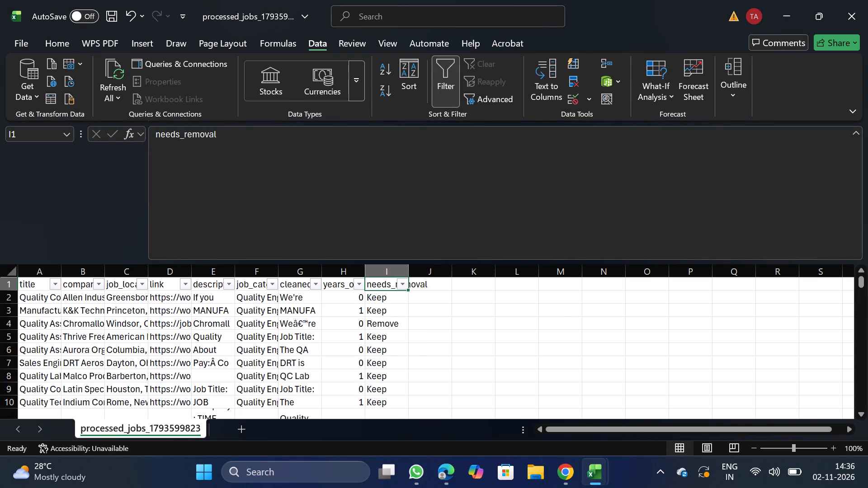
pyautogui.click(403, 287)
pyautogui.click(275, 322)
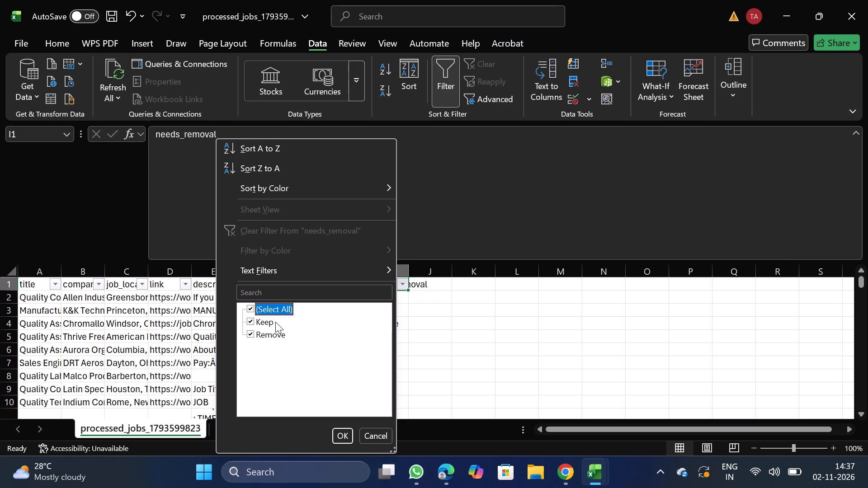
pyautogui.click(267, 322)
pyautogui.click(345, 436)
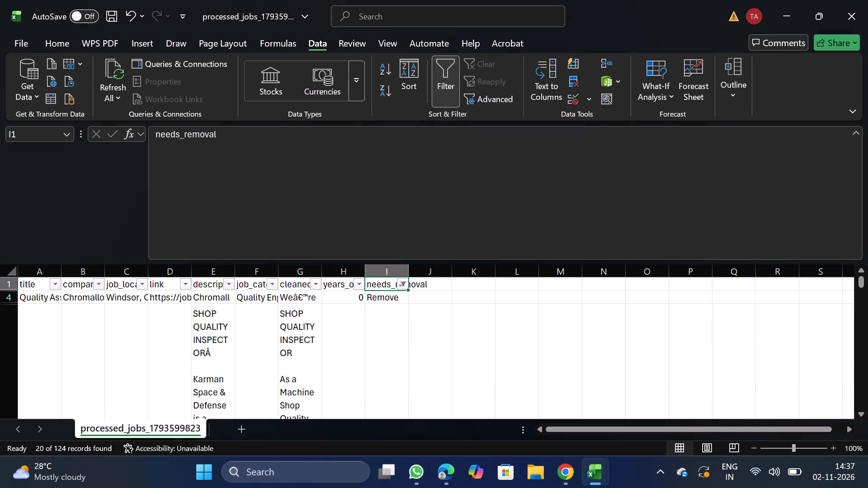
pyautogui.click(8, 299)
pyautogui.hotkey('ctrl', 'shift', 'Down')
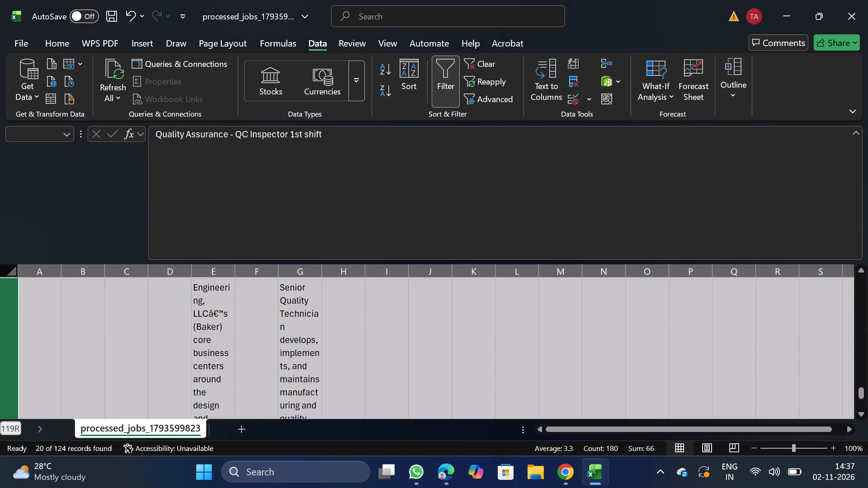
pyautogui.rightClick(117, 344)
pyautogui.click(199, 231)
pyautogui.click(444, 84)
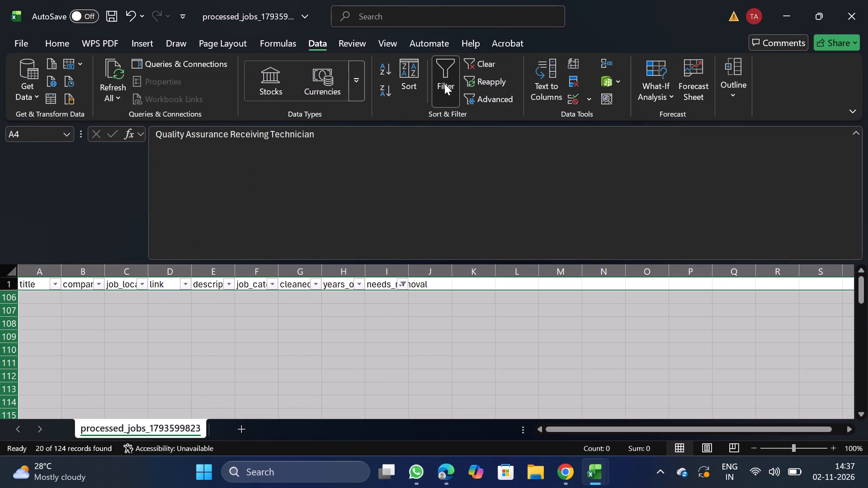
# Delete the rows with 10 or 12 years of experience by filtering years_of_experience, and take the filter off.
pyautogui.click(344, 279)
pyautogui.click(439, 83)
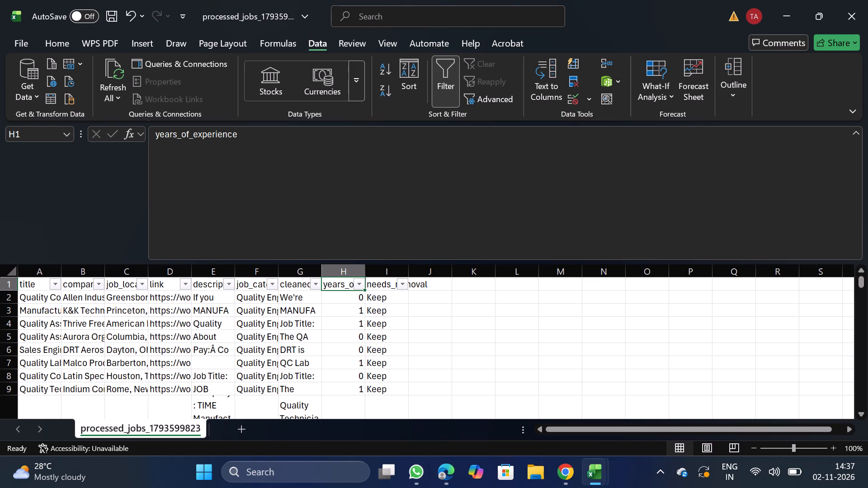
pyautogui.click(356, 290)
pyautogui.click(357, 286)
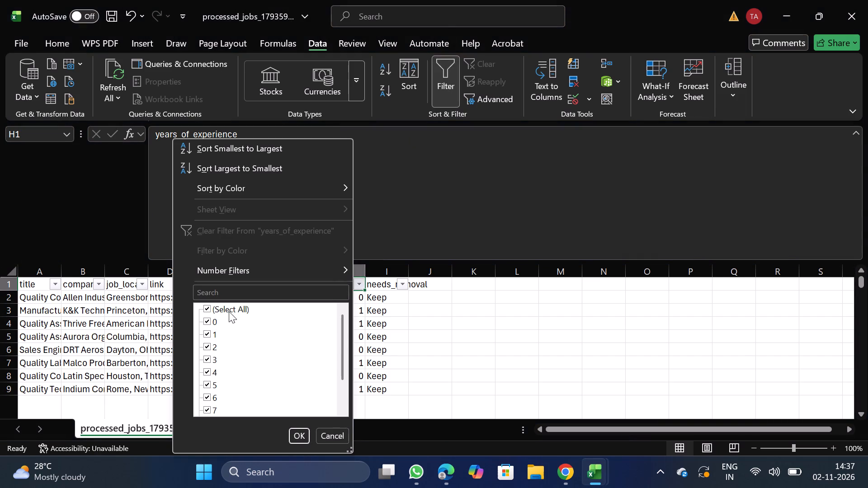
pyautogui.click(229, 311)
pyautogui.scroll(-1, 196, 398)
pyautogui.click(206, 382)
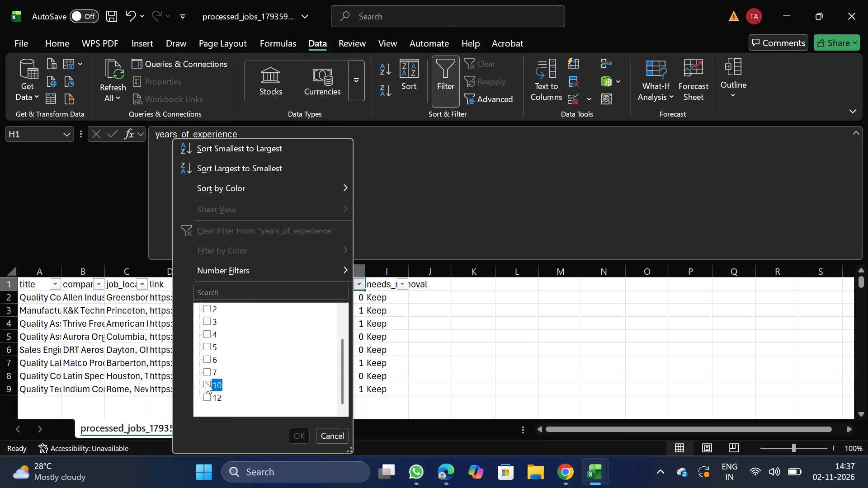
pyautogui.click(207, 398)
pyautogui.click(302, 436)
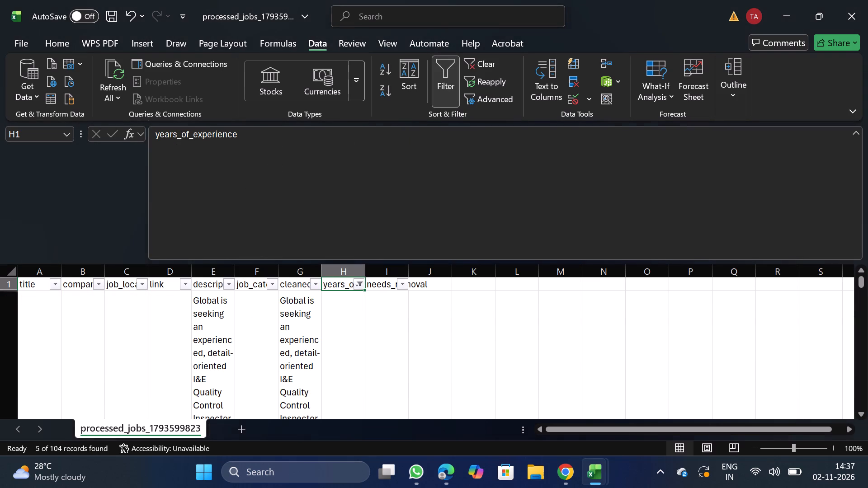
pyautogui.click(0, 330)
pyautogui.hotkey('ctrl', 'shift', 'Down')
pyautogui.rightClick(163, 373)
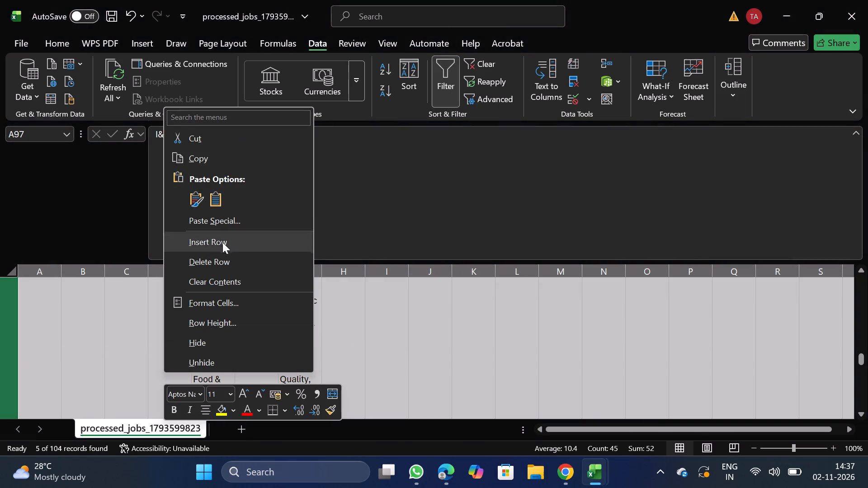
pyautogui.click(242, 258)
pyautogui.click(453, 75)
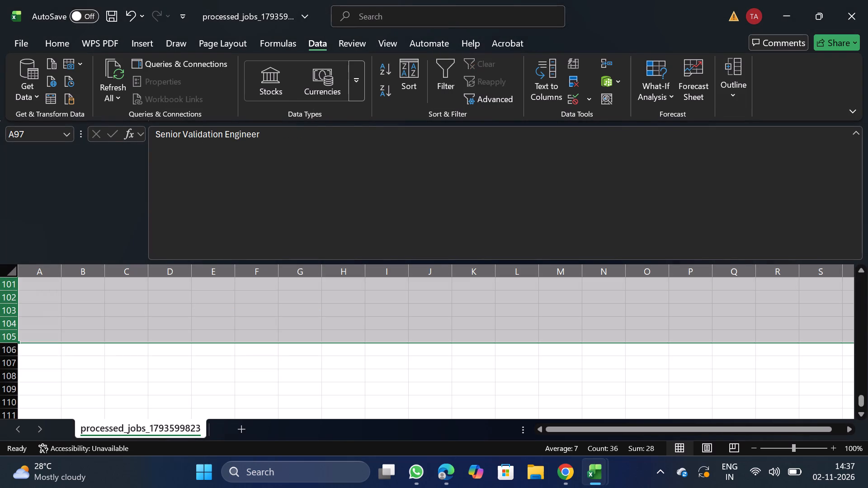
# Delete the needs_removal column from the sheet.
pyautogui.click(863, 402)
pyautogui.moveTo(863, 402); pyautogui.dragTo(867, 239)
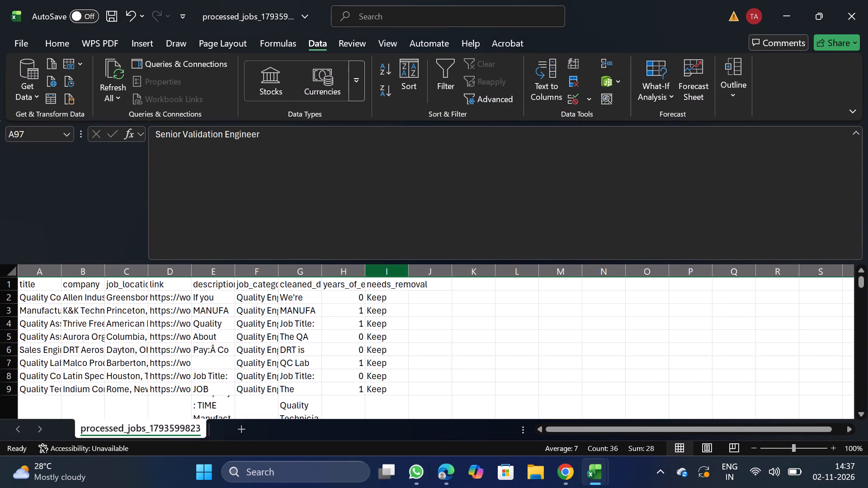
pyautogui.click(388, 271)
pyautogui.rightClick(387, 304)
pyautogui.click(444, 190)
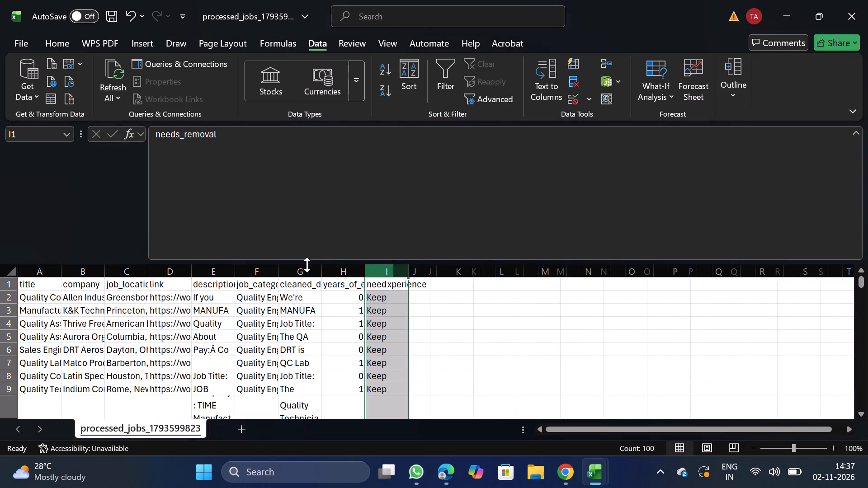
# Move the job_category column in front of the title column so it is the first column.
pyautogui.click(255, 270)
pyautogui.hotkey('ctrl', 'x')
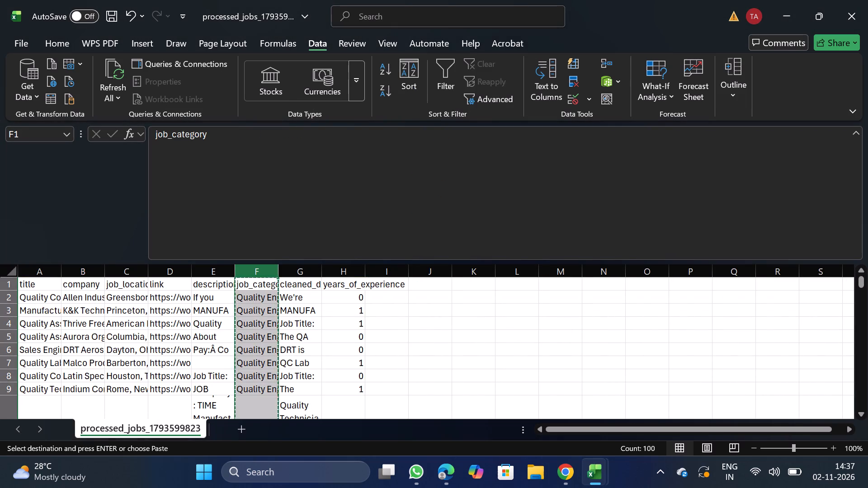
pyautogui.click(43, 277)
pyautogui.moveTo(47, 269); pyautogui.dragTo(35, 354)
pyautogui.rightClick(35, 354)
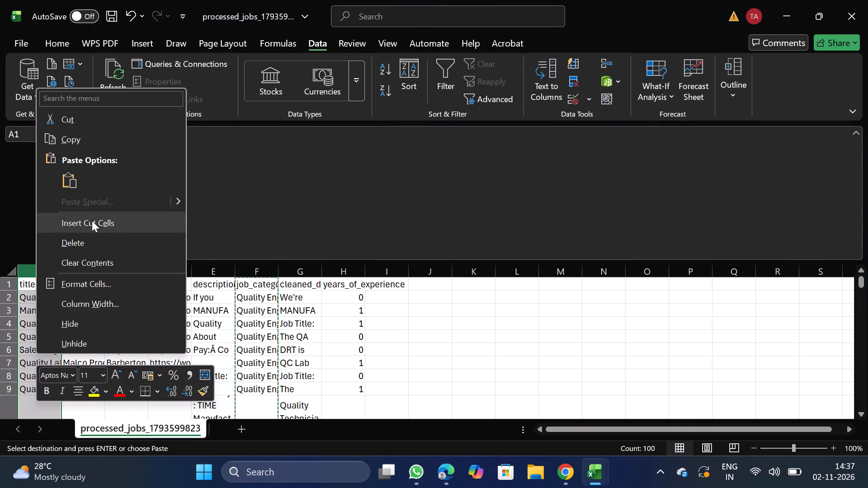
pyautogui.click(92, 221)
# Turn off text wrapping for the description and cleaned_description columns.
pyautogui.click(255, 275)
pyautogui.hotkey('shift', 'Right')
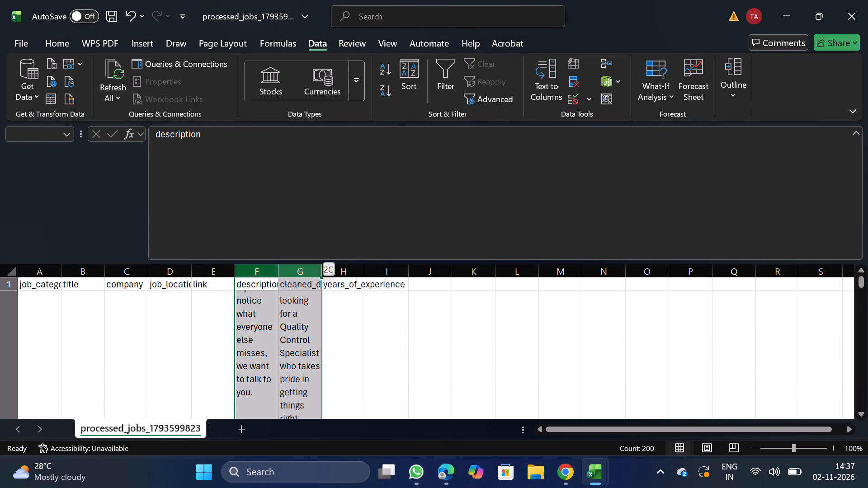
pyautogui.click(77, 44)
pyautogui.click(57, 45)
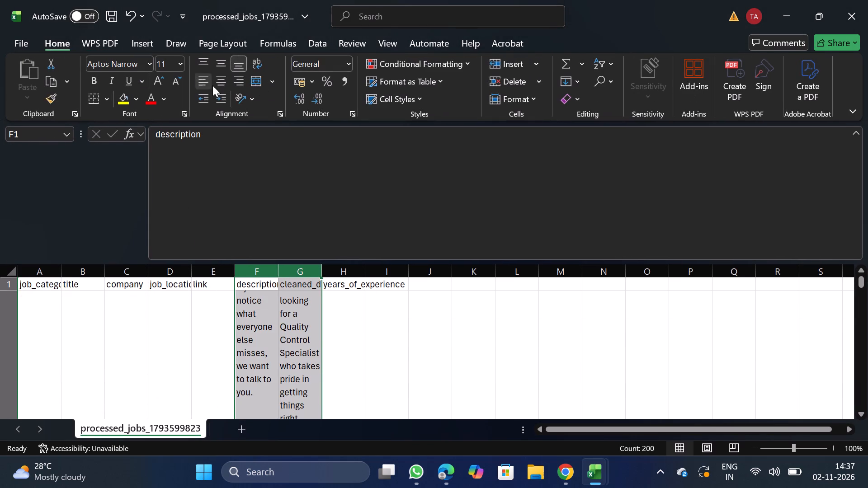
pyautogui.click(279, 111)
pyautogui.doubleClick(82, 225)
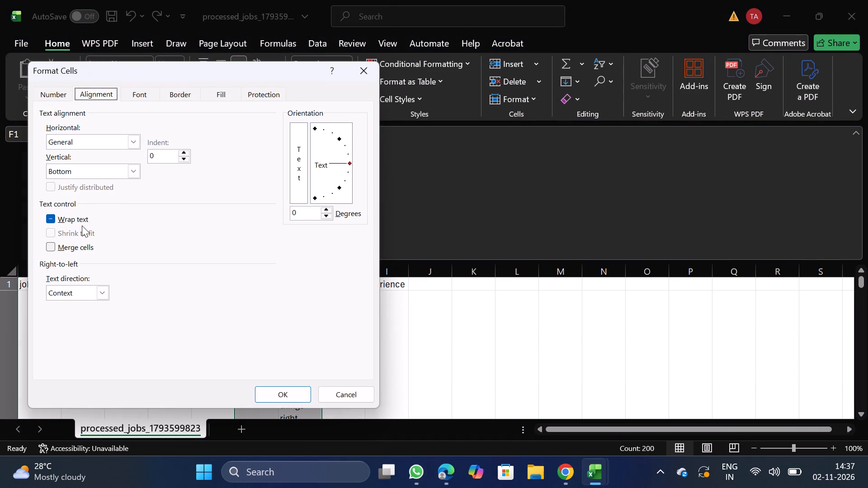
pyautogui.doubleClick(76, 219)
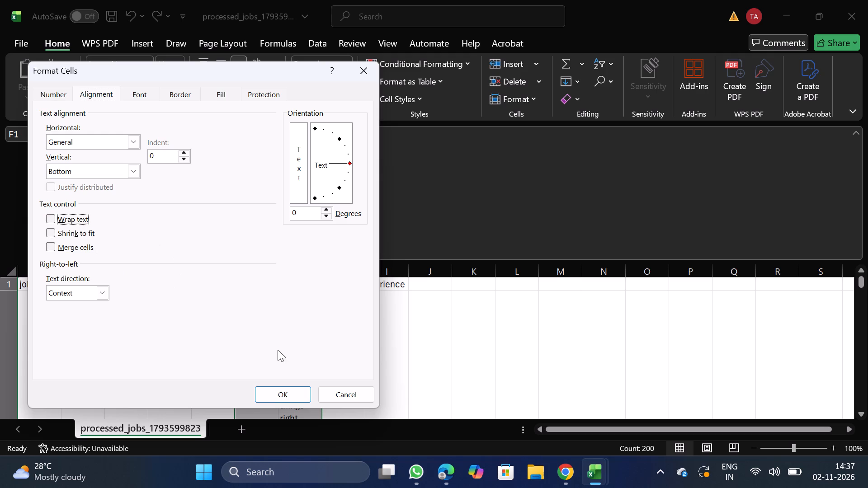
pyautogui.click(300, 401)
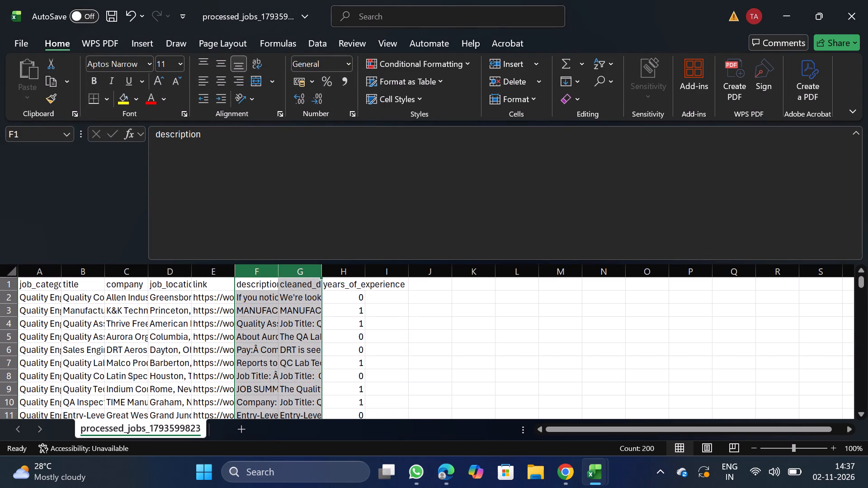
# Move the link column to the end of the sheet, after years_of_experience.
pyautogui.click(222, 275)
pyautogui.hotkey('ctrl', 'x')
pyautogui.click(394, 270)
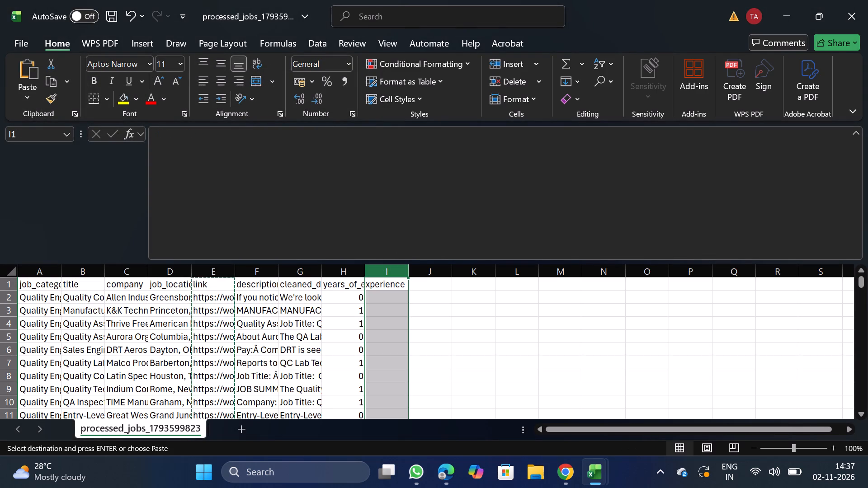
pyautogui.rightClick(394, 321)
pyautogui.click(476, 198)
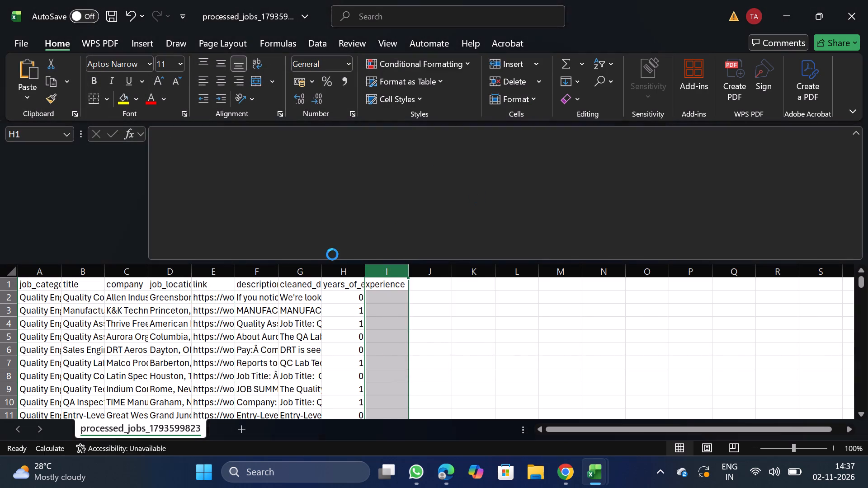
# Move the years_of_experience column in front of the description column, after job_location.
pyautogui.moveTo(278, 272); pyautogui.dragTo(302, 272)
pyautogui.click(302, 272)
pyautogui.click(324, 270)
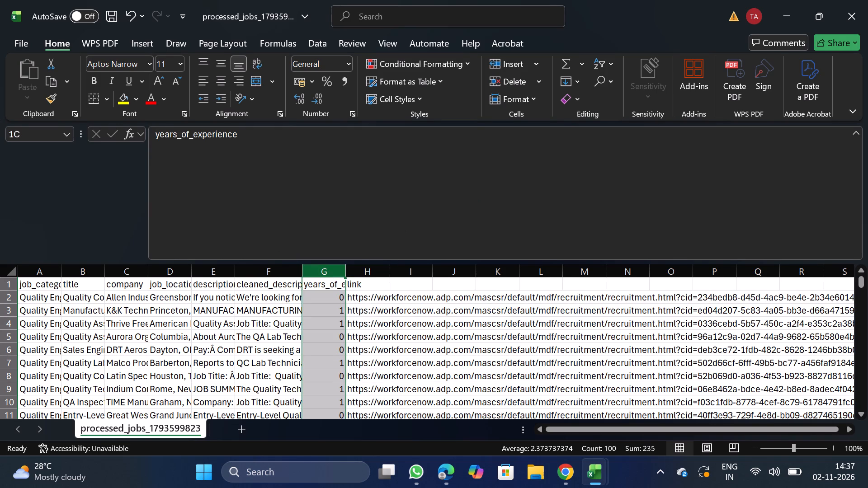
pyautogui.hotkey('ctrl', 'x')
pyautogui.moveTo(214, 270); pyautogui.dragTo(214, 324)
pyautogui.rightClick(214, 324)
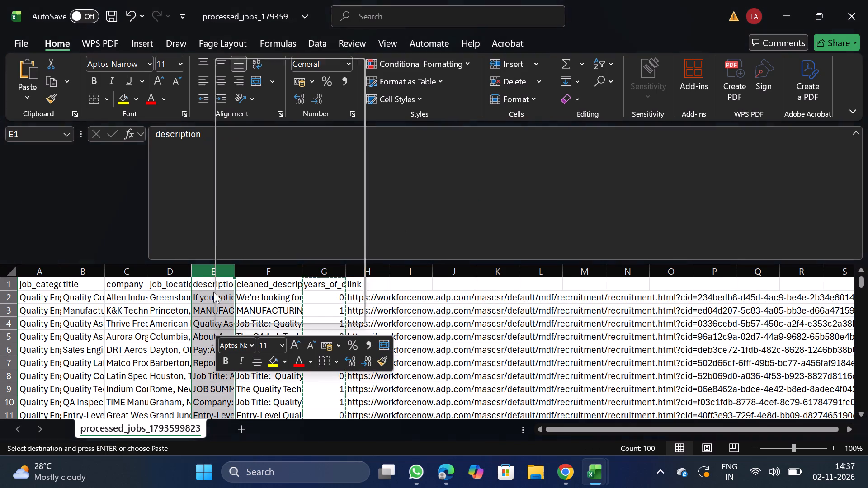
pyautogui.click(267, 187)
# Copy the description header text and use it to rename the cleaned_description header as description.
pyautogui.click(257, 282)
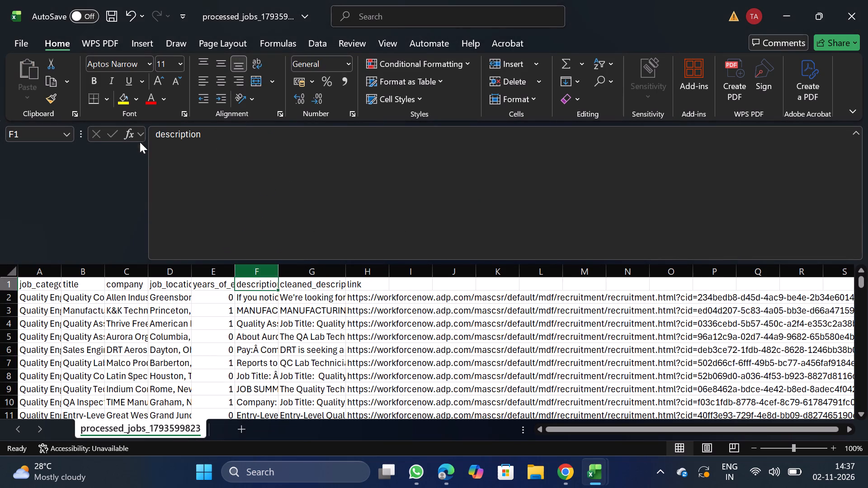
pyautogui.moveTo(154, 131); pyautogui.dragTo(238, 130)
pyautogui.hotkey('ctrl', 'c')
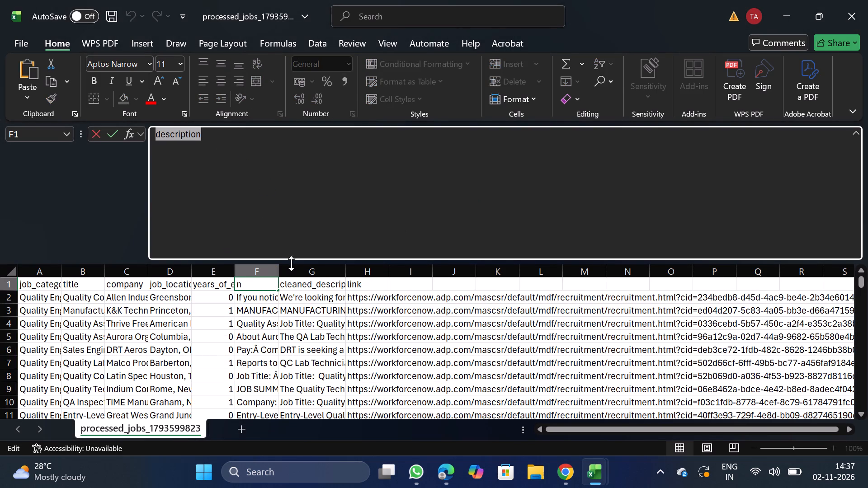
pyautogui.click(302, 278)
pyautogui.click(382, 219)
pyautogui.press('BackSpace')
pyautogui.press('BackSpace')
pyautogui.press('BackSpace')
pyautogui.press('BackSpace')
pyautogui.press('BackSpace')
pyautogui.press('BackSpace')
pyautogui.press('BackSpace')
pyautogui.press('BackSpace')
pyautogui.press('BackSpace')
pyautogui.press('BackSpace')
pyautogui.press('BackSpace')
pyautogui.press('BackSpace')
pyautogui.press('BackSpace')
pyautogui.press('BackSpace')
pyautogui.press('BackSpace')
pyautogui.press('BackSpace')
pyautogui.press('BackSpace')
pyautogui.press('BackSpace')
pyautogui.press('BackSpace')
pyautogui.press('BackSpace')
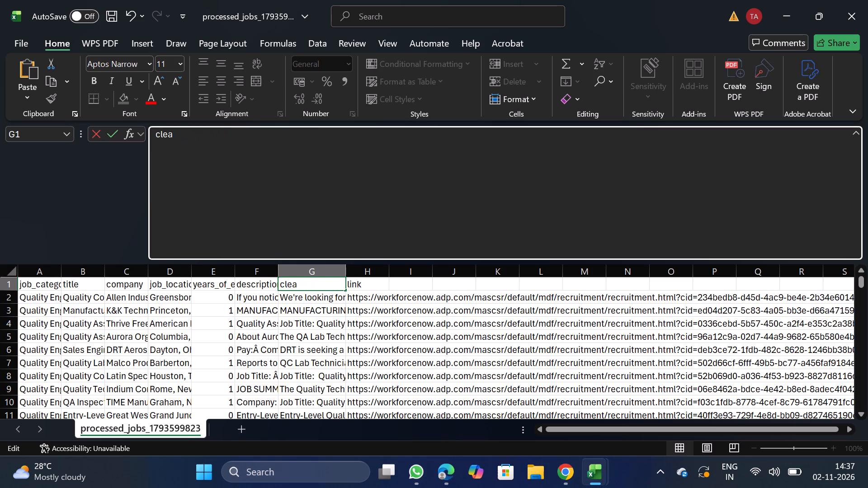
pyautogui.hotkey('ctrl', 'v')
# Clear the header of the first description column, beside years_of_experience.
pyautogui.click(263, 286)
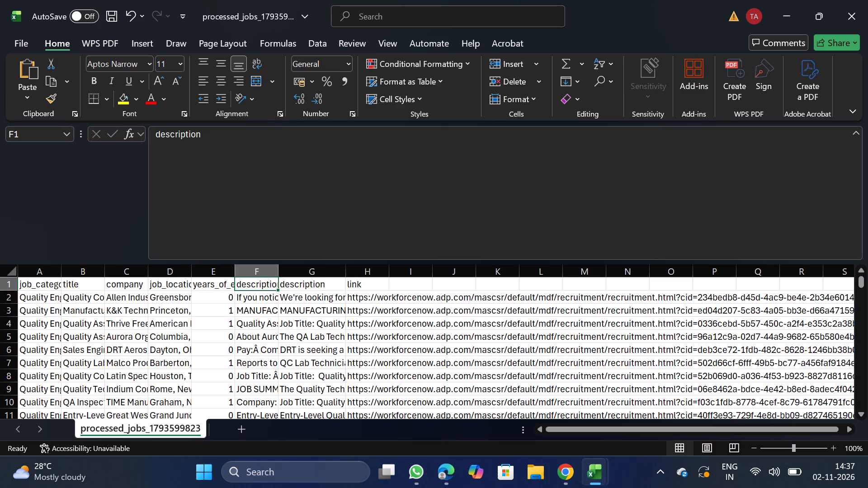
pyautogui.click(370, 209)
pyautogui.press('BackSpace')
pyautogui.press('BackSpace')
pyautogui.press('BackSpace')
pyautogui.press('BackSpace')
pyautogui.press('BackSpace')
pyautogui.press('BackSpace')
pyautogui.press('BackSpace')
pyautogui.press('BackSpace')
pyautogui.press('BackSpace')
pyautogui.press('BackSpace')
pyautogui.press('BackSpace')
pyautogui.press('BackSpace')
pyautogui.press('BackSpace')
pyautogui.press('BackSpace')
pyautogui.press('BackSpace')
pyautogui.press('BackSpace')
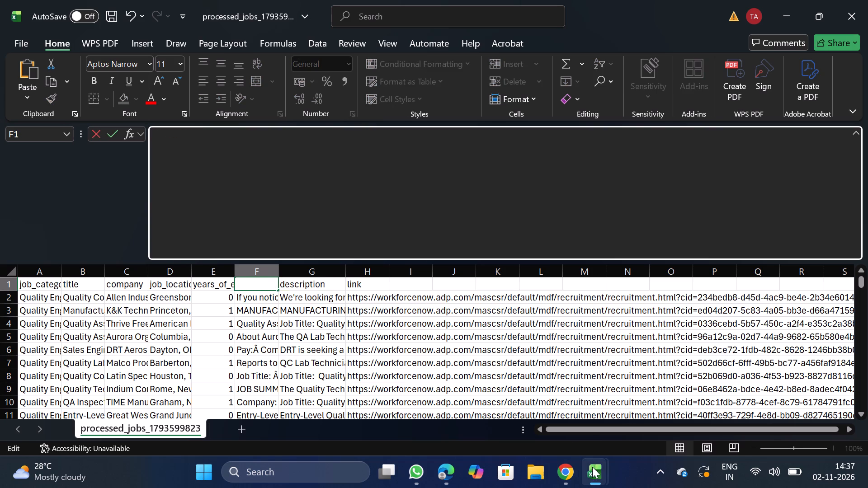
# Switch to NextGenApply in Chrome and copy the column name original_description from the CSV bulk upload requirements for creating jobs.
pyautogui.click(553, 487)
pyautogui.click(55, 134)
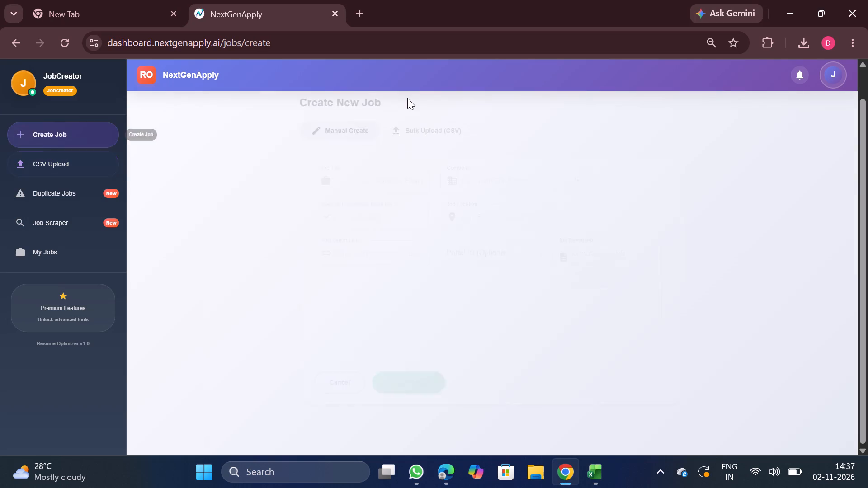
pyautogui.click(437, 119)
pyautogui.doubleClick(484, 223)
pyautogui.hotkey('ctrl', 'c')
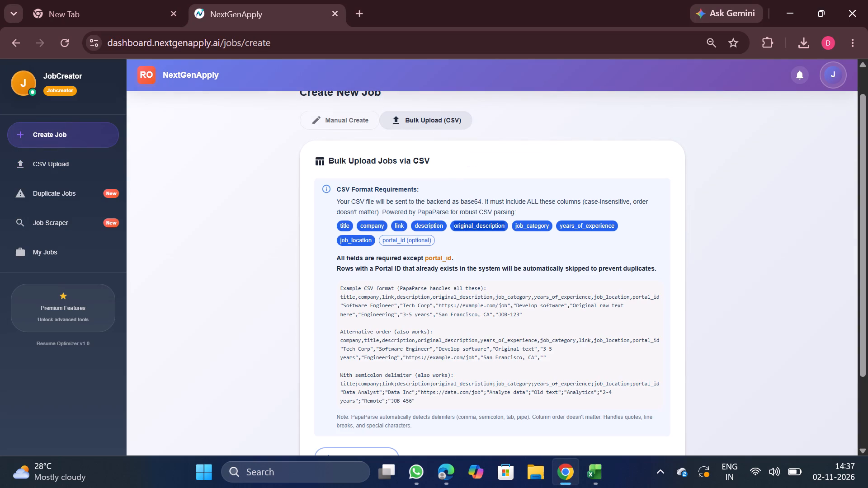
# Close the BA_11_02 workbook.
pyautogui.click(601, 467)
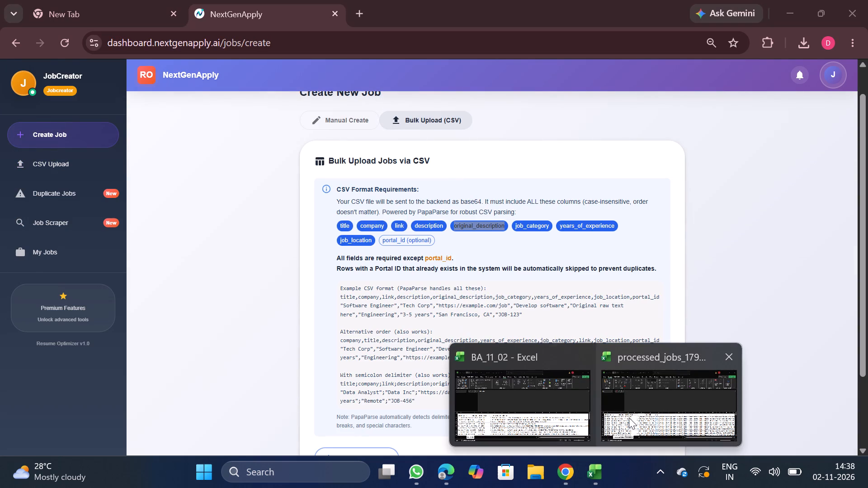
pyautogui.click(584, 359)
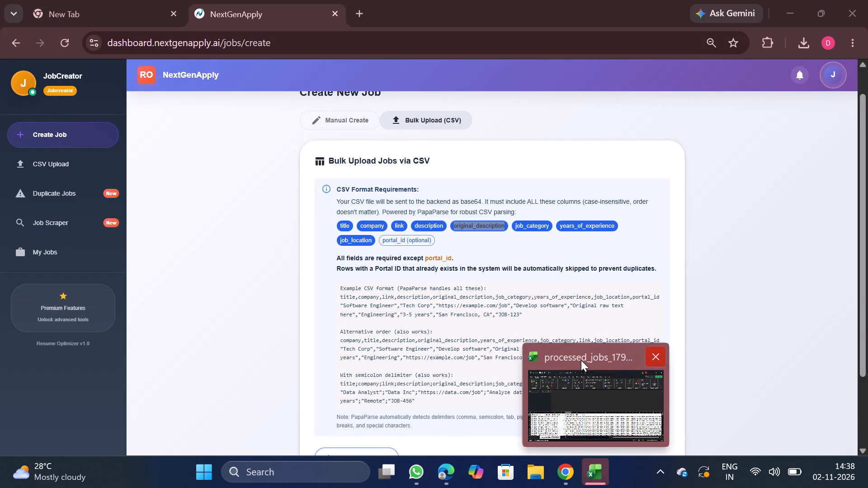
# Return to the processed jobs workbook in Excel and paste original_description as the emptied column header.
pyautogui.click(581, 368)
pyautogui.click(254, 189)
pyautogui.hotkey('ctrl', 'v')
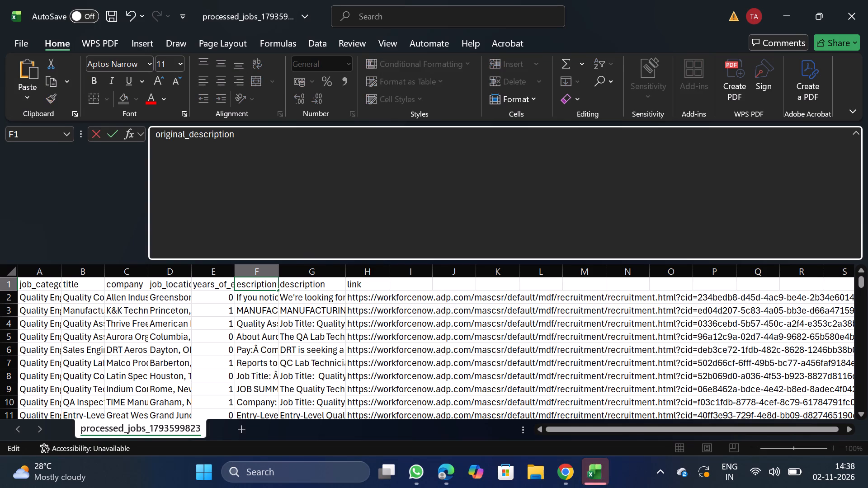
# Filter the title column to Customer Quality Engineer, Food Safety & Quality Manager and Manufacturing Engineer (Electronics Manufacturing & Test).
pyautogui.click(85, 267)
pyautogui.click(336, 42)
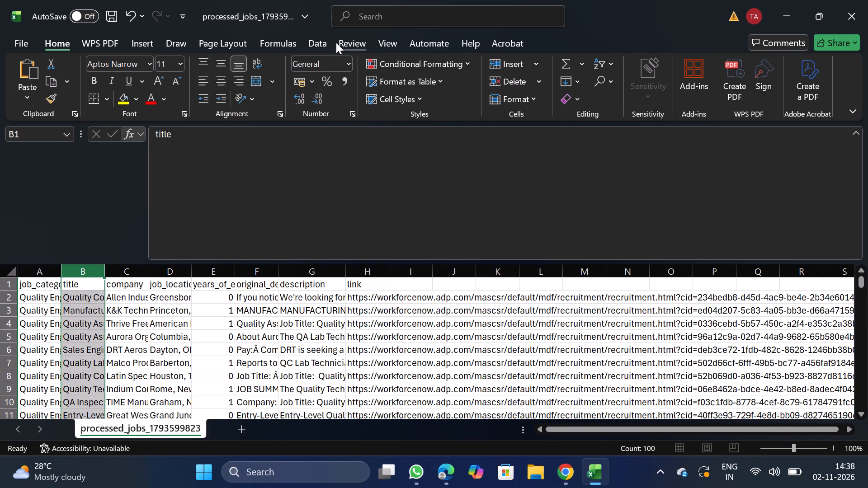
pyautogui.click(326, 43)
pyautogui.click(446, 71)
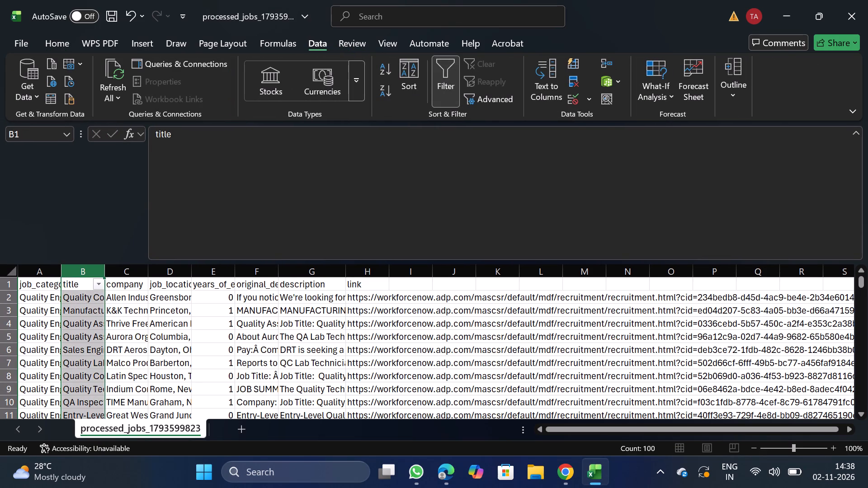
pyautogui.click(100, 280)
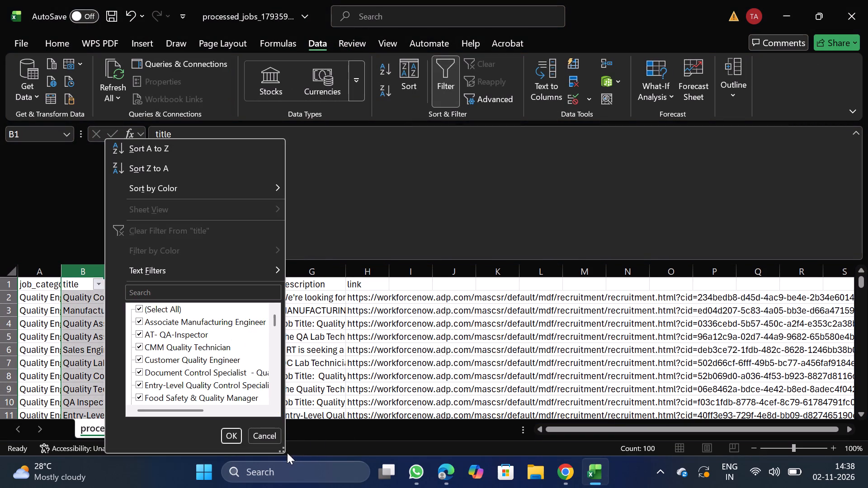
pyautogui.doubleClick(283, 453)
pyautogui.moveTo(283, 453); pyautogui.dragTo(687, 487)
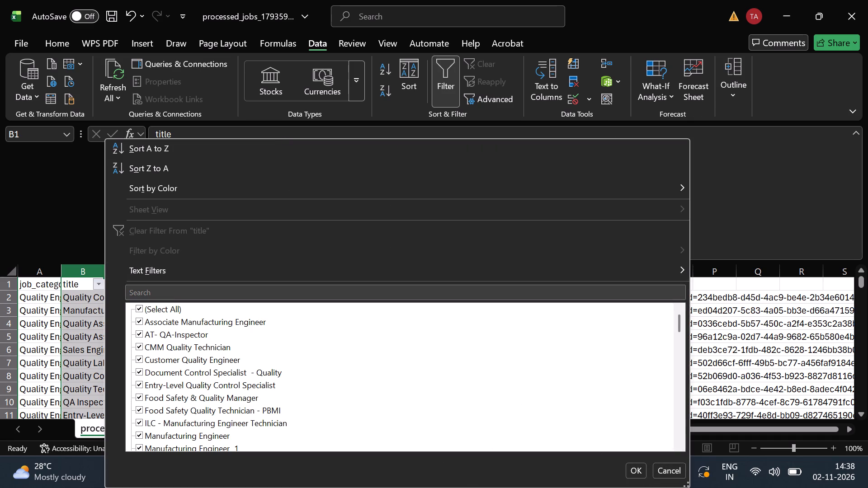
pyautogui.click(166, 310)
pyautogui.click(204, 359)
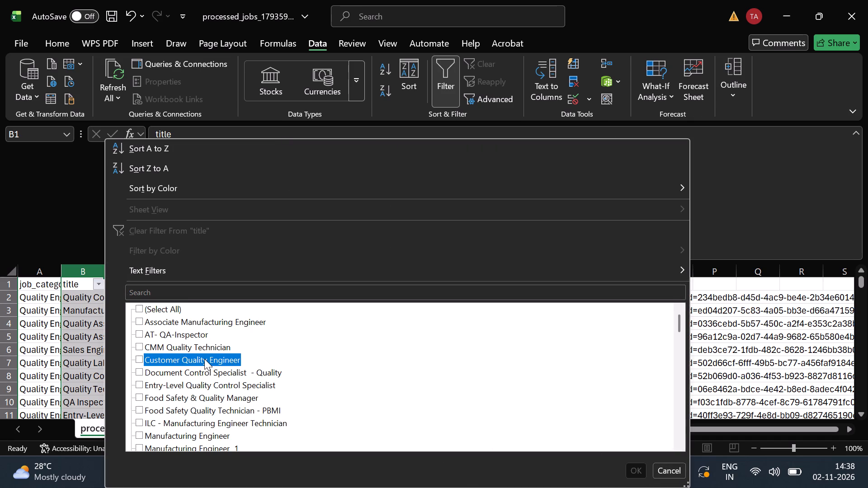
pyautogui.click(210, 399)
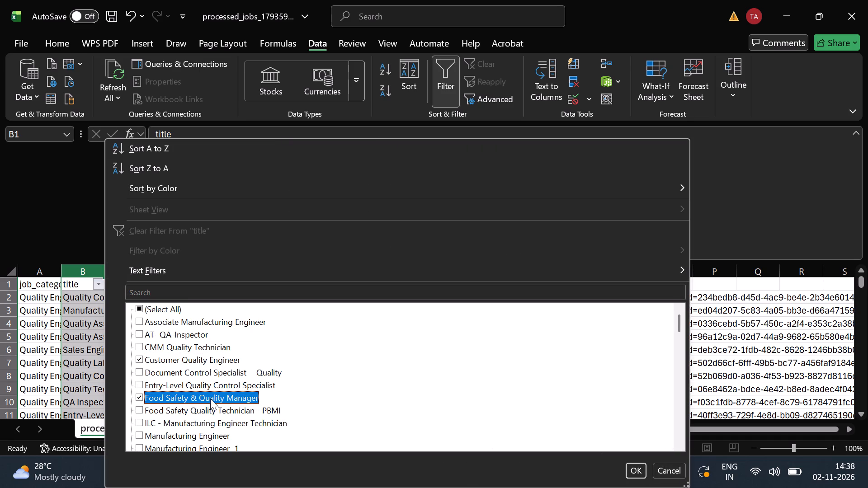
pyautogui.scroll(-1, 198, 431)
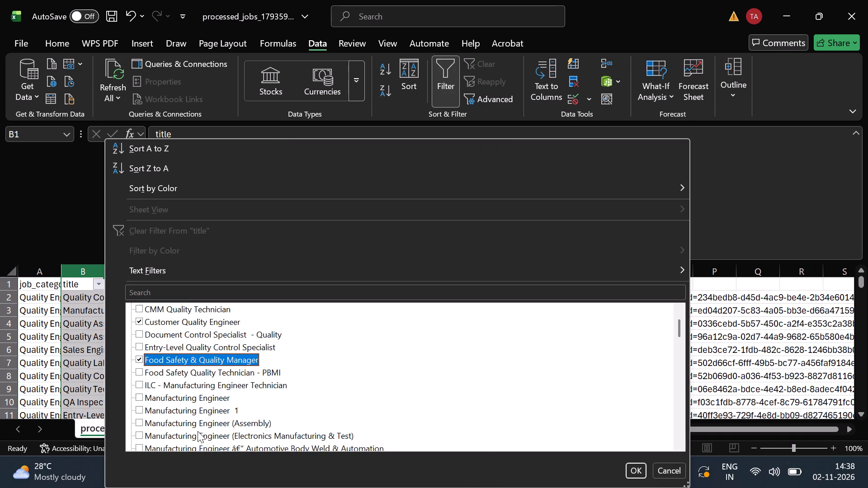
pyautogui.scroll(-1, 198, 431)
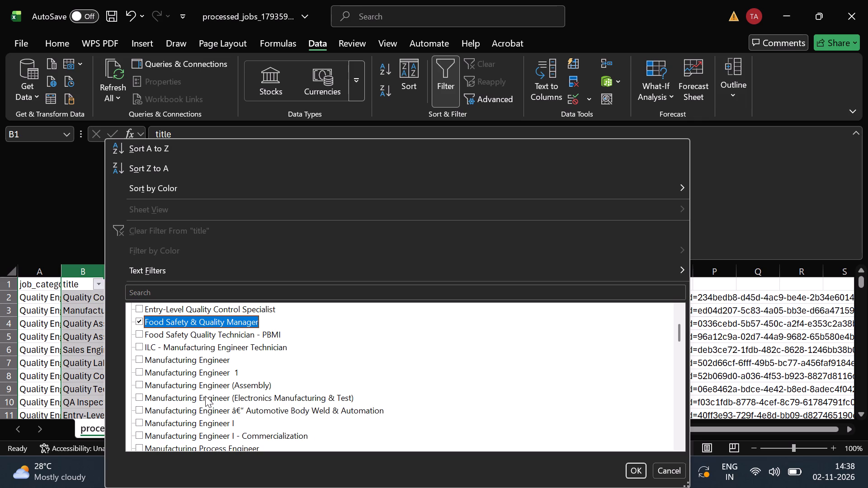
pyautogui.doubleClick(205, 396)
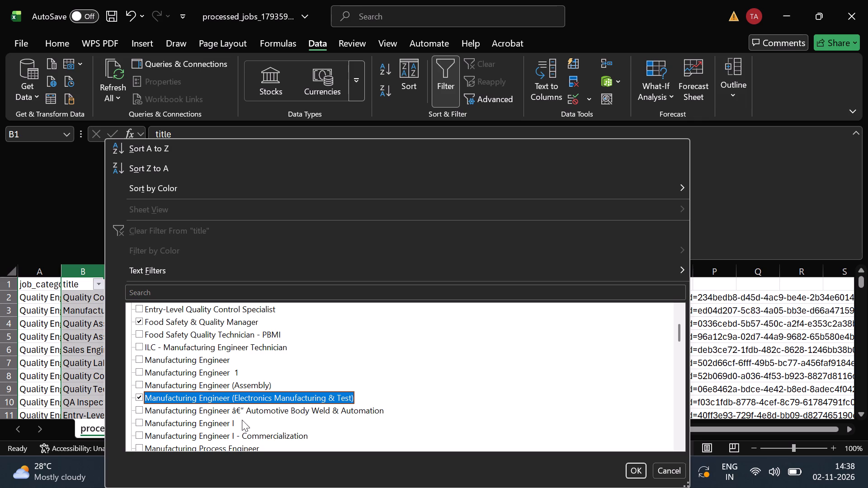
pyautogui.scroll(-1, 231, 430)
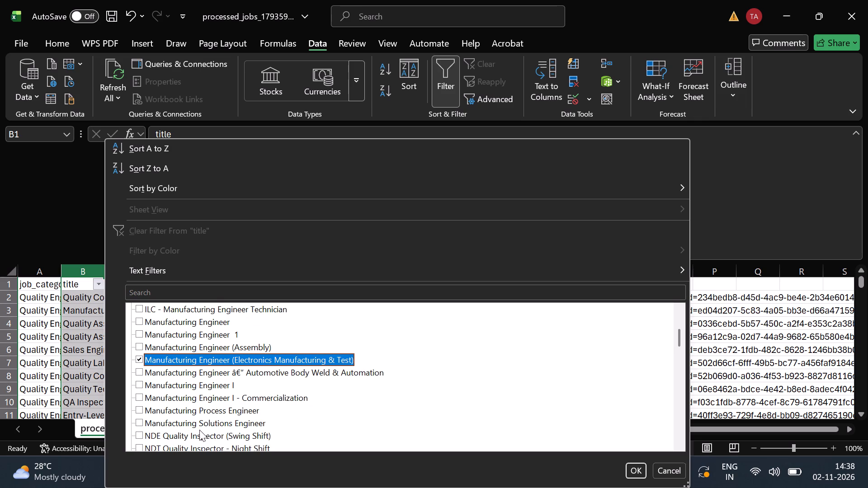
pyautogui.scroll(-1, 203, 435)
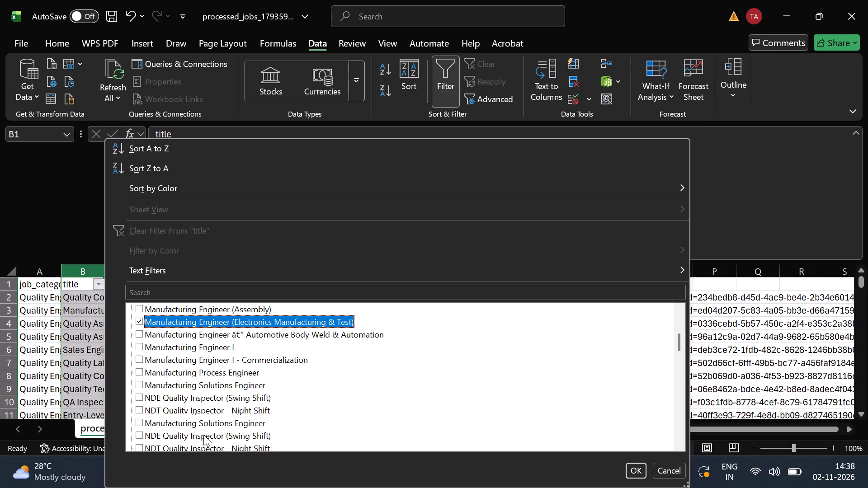
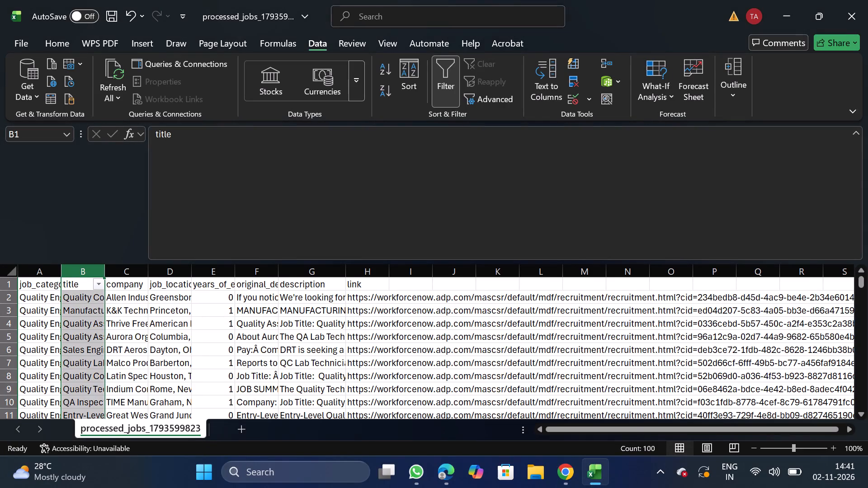
# In the title filter, deselect all titles and include only Food Safety & Quality Manager and Manufacturing Engineer (Electronics Manufacturing & Test).
pyautogui.click(98, 282)
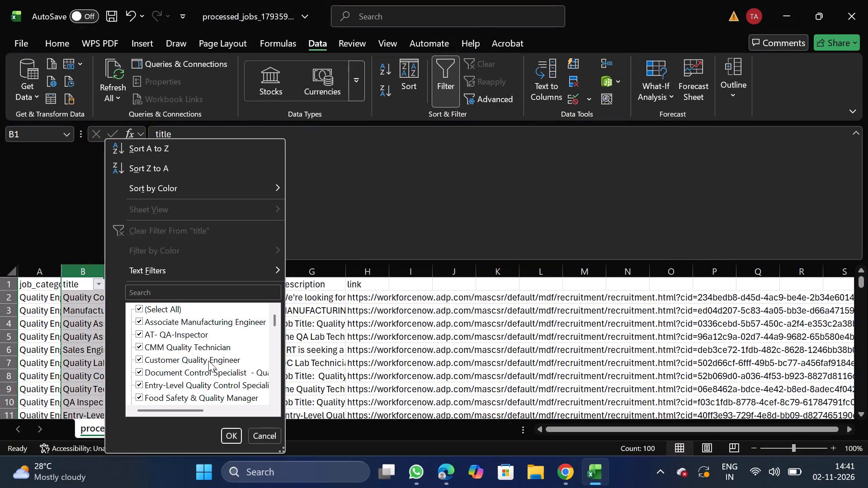
pyautogui.click(284, 453)
pyautogui.moveTo(284, 453); pyautogui.dragTo(417, 481)
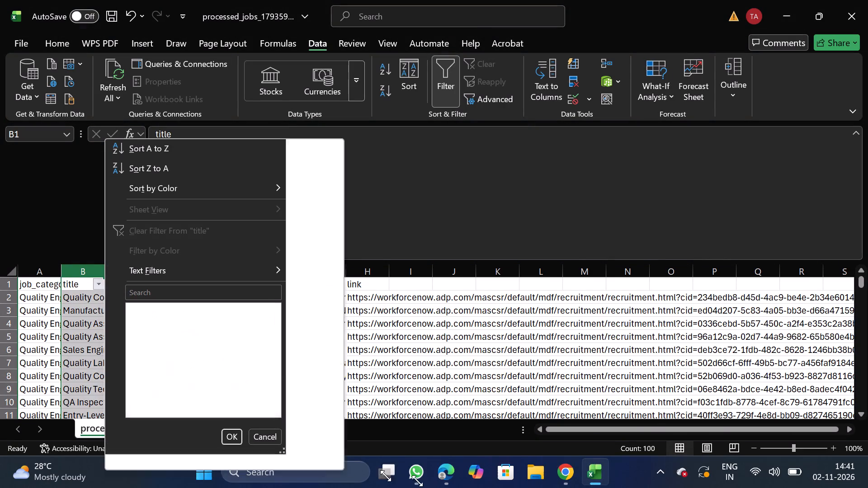
pyautogui.moveTo(417, 481); pyautogui.dragTo(658, 487)
pyautogui.click(167, 305)
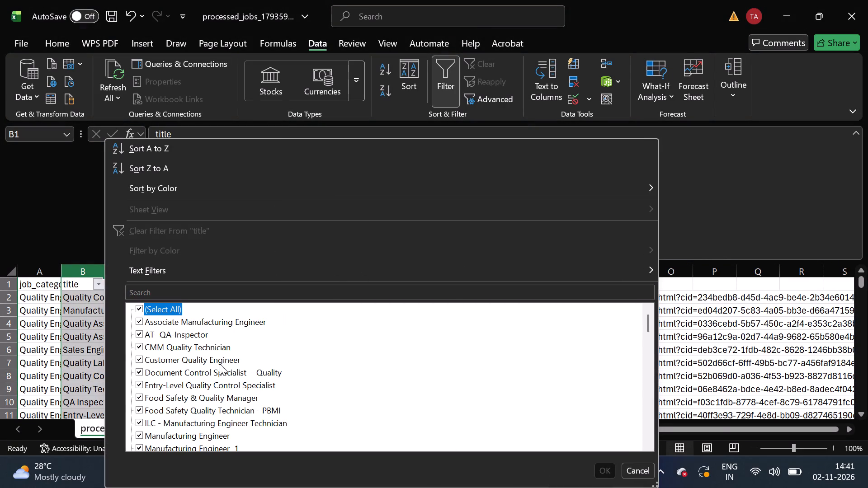
pyautogui.click(212, 401)
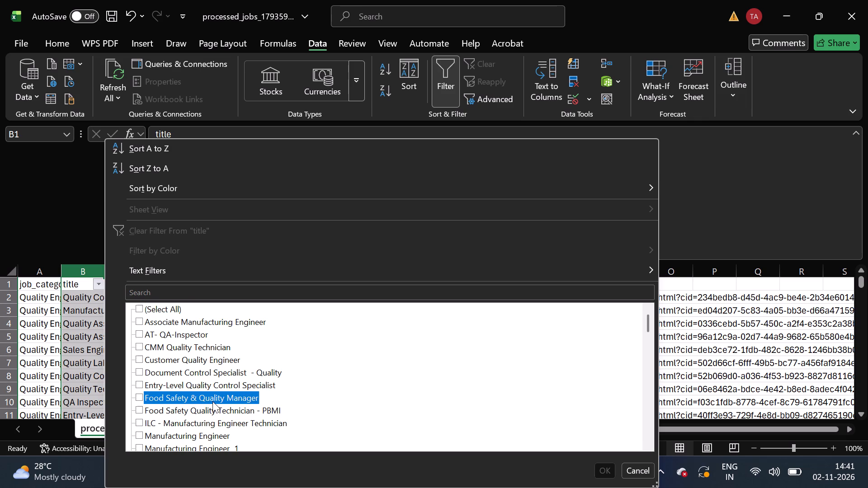
pyautogui.scroll(-1, 208, 427)
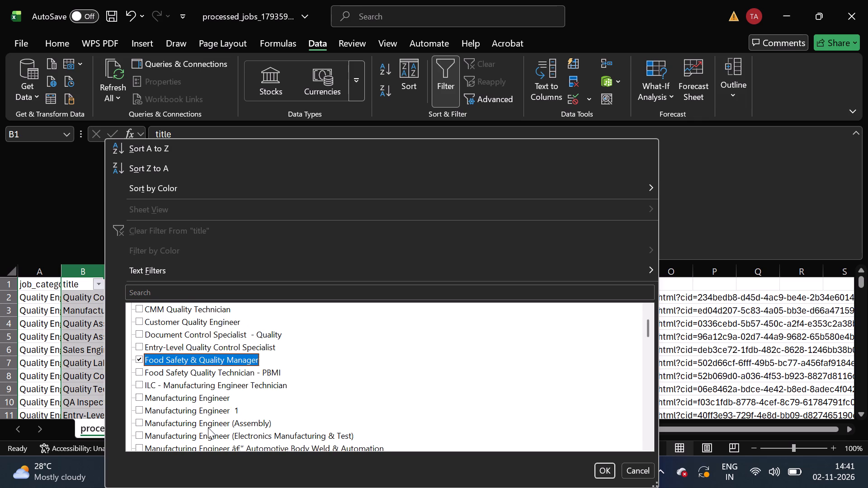
pyautogui.scroll(-1, 208, 427)
pyautogui.click(259, 394)
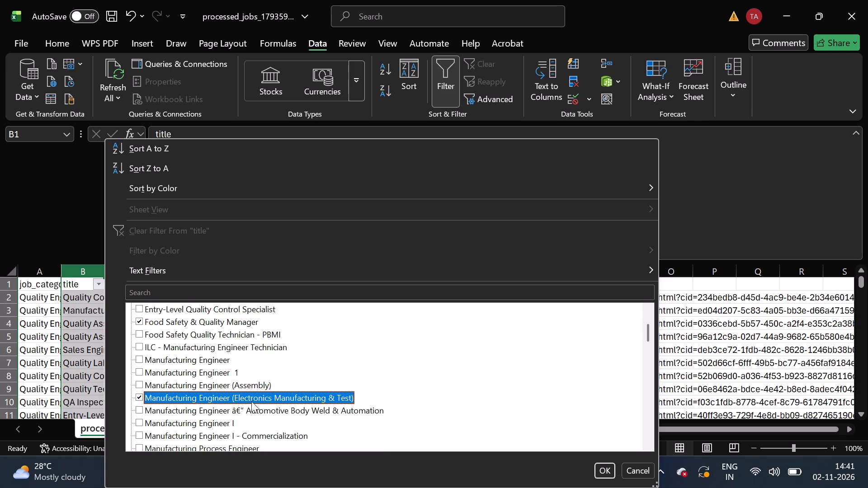
# Add QC Chemist I, Quality Assurance Lab Technician (Night Shift), Quality Assurance Manager and Quality Control Manager to the title filter selection.
pyautogui.scroll(-1, 218, 428)
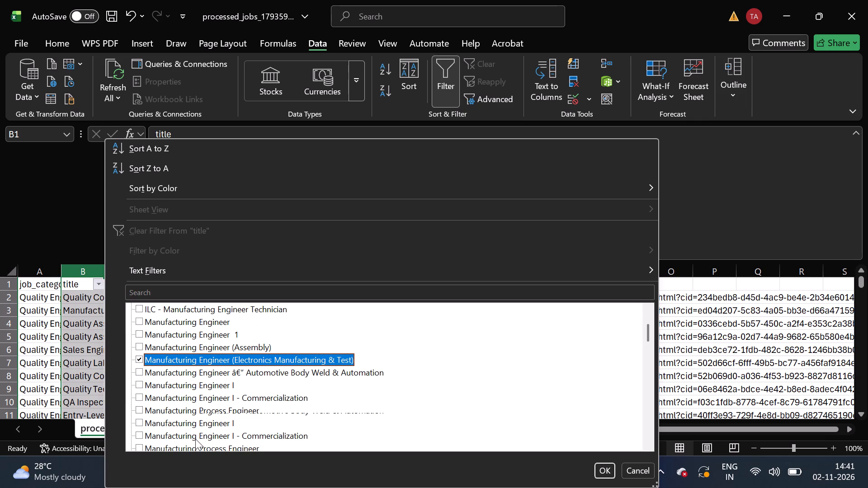
pyautogui.scroll(-4, 194, 439)
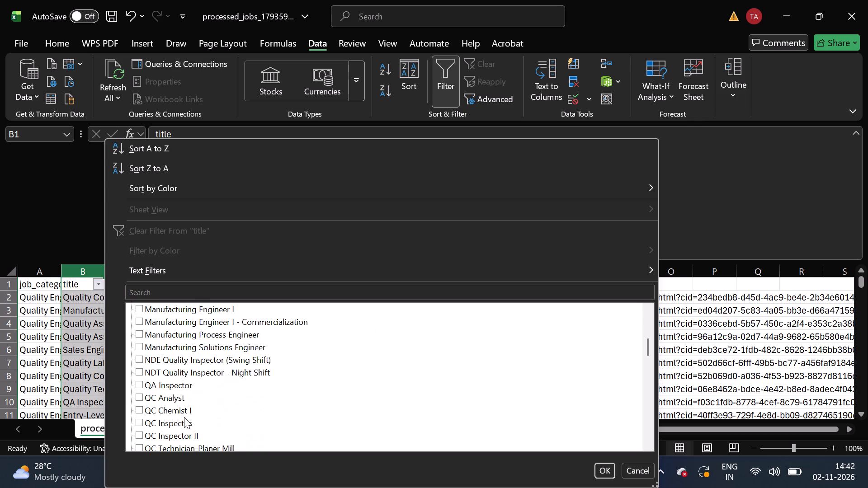
pyautogui.click(177, 415)
pyautogui.scroll(-1, 176, 443)
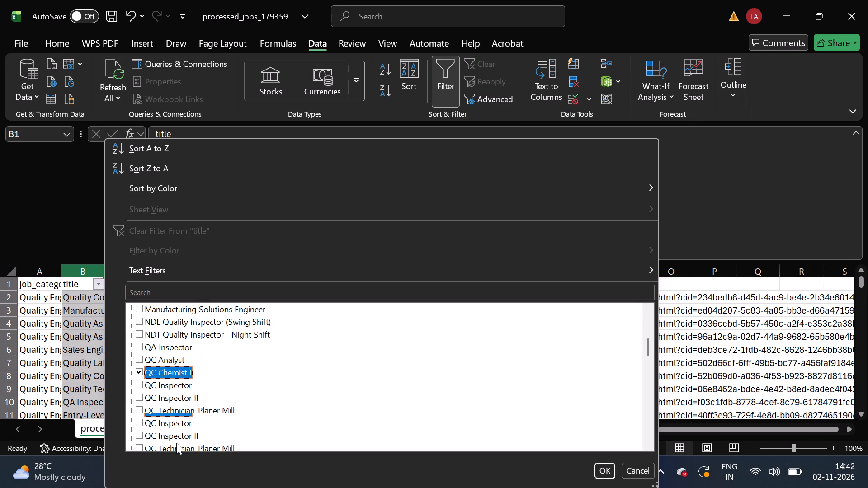
pyautogui.scroll(-2, 176, 443)
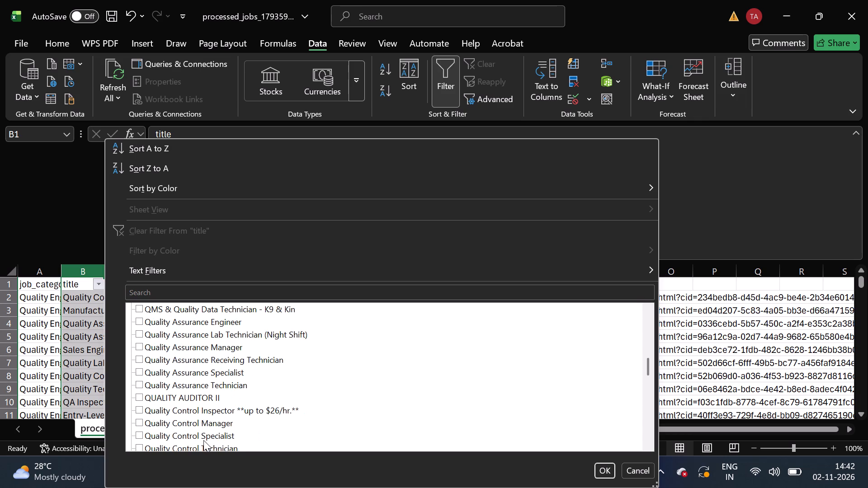
pyautogui.scroll(-1, 203, 440)
pyautogui.click(248, 340)
pyautogui.click(232, 348)
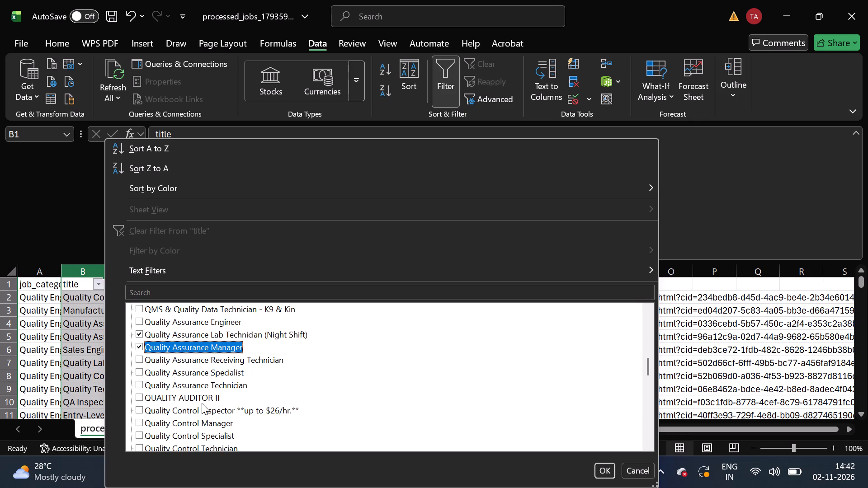
pyautogui.click(191, 425)
# Add Quality Lab Technician - 1st shift Barberton Facility and Quality Manager to the title filter selection.
pyautogui.scroll(-1, 191, 425)
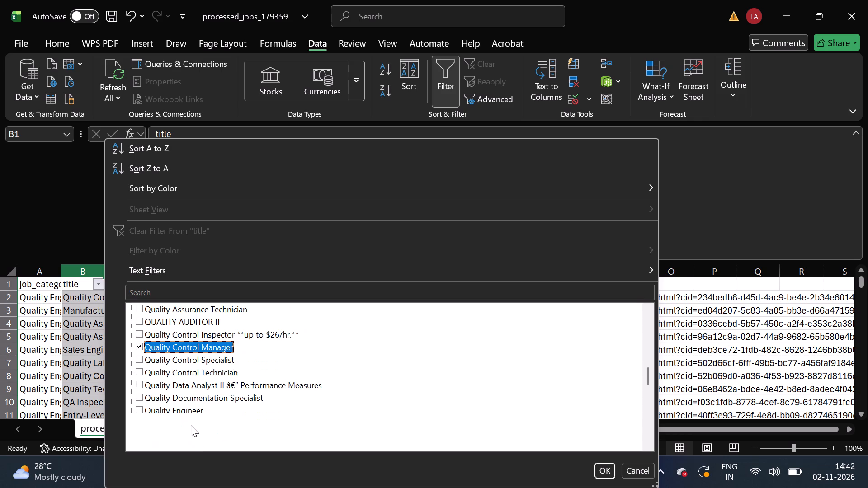
pyautogui.scroll(-1, 206, 435)
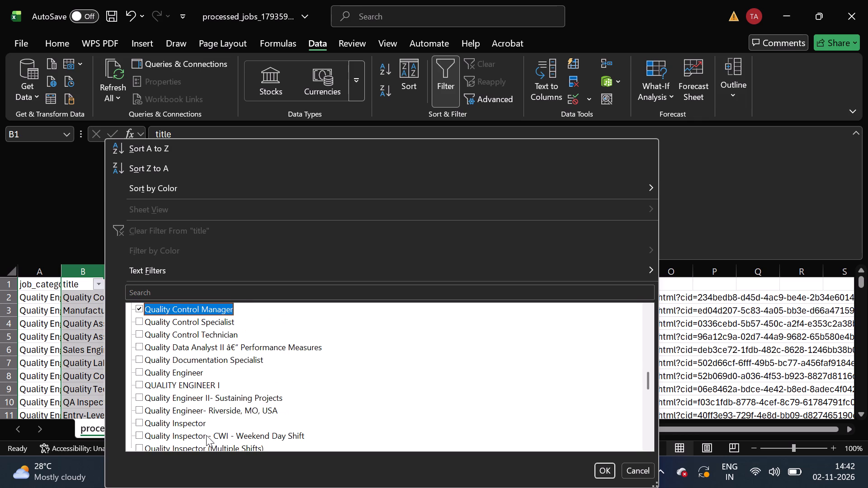
pyautogui.scroll(-2, 206, 435)
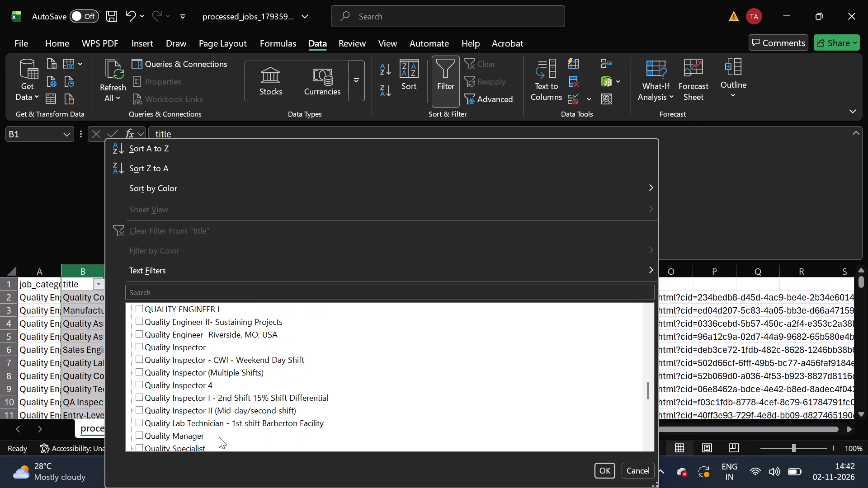
pyautogui.click(198, 426)
pyautogui.click(193, 439)
# Add Quality Warranty Engineer, Sales Engineer | Mechanical Engineering & Manufacturing Graduate, and Senior Manager, Operations & Quality to the title filter selection.
pyautogui.scroll(-1, 193, 439)
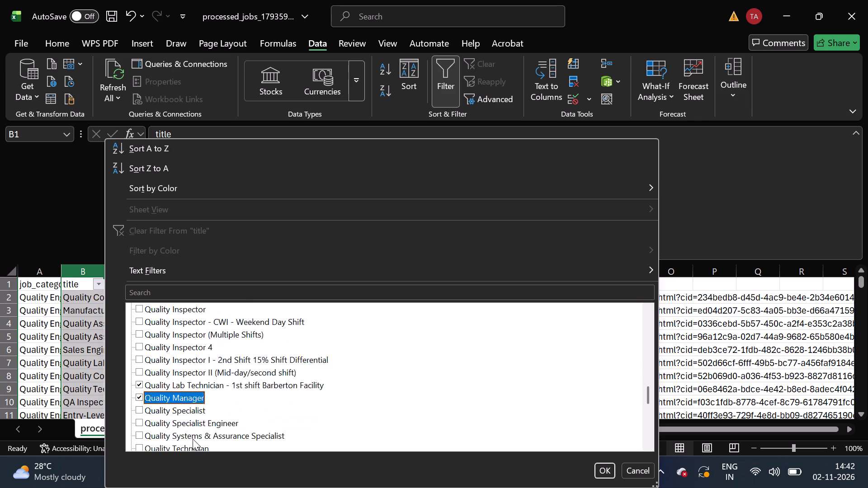
pyautogui.scroll(-1, 193, 439)
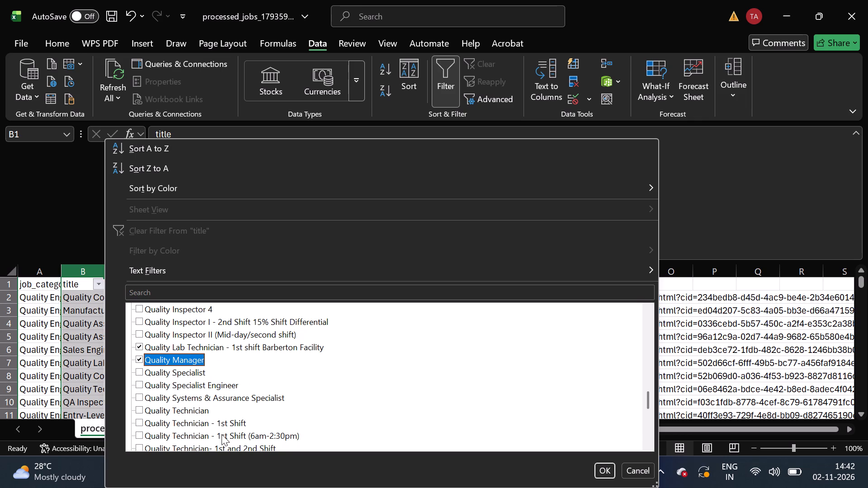
pyautogui.scroll(-1, 222, 434)
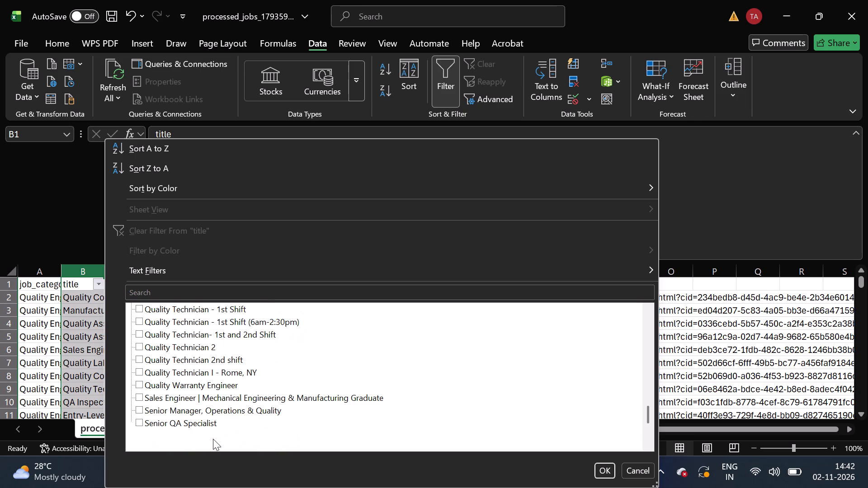
pyautogui.click(208, 386)
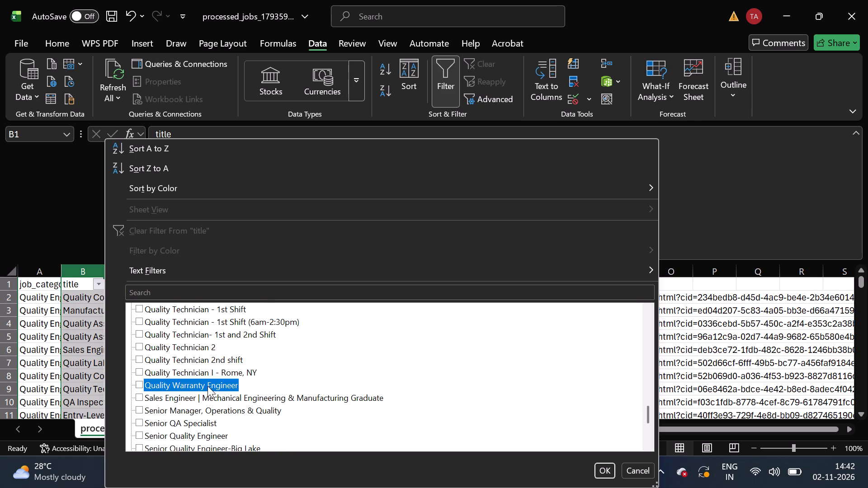
pyautogui.click(223, 397)
pyautogui.click(221, 408)
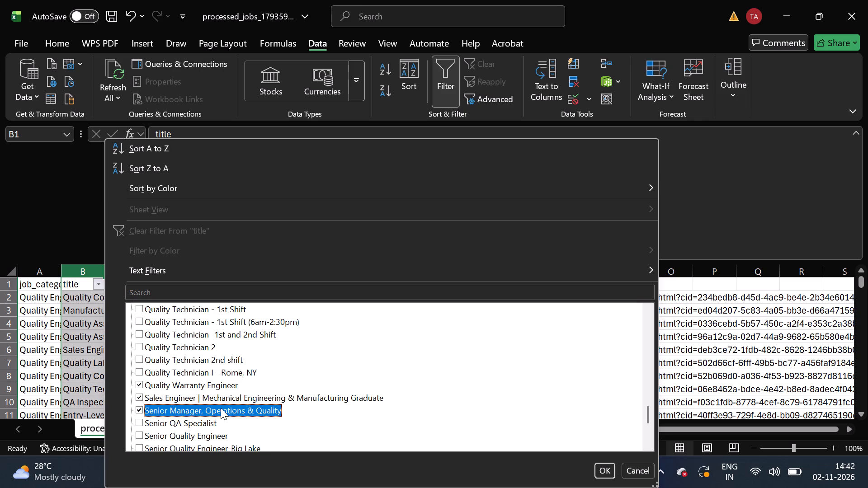
# Add Technician I, Food Safety & Quality - 3rd Shift and the blanks to the selection, and apply the title filter.
pyautogui.scroll(-2, 206, 433)
pyautogui.click(206, 433)
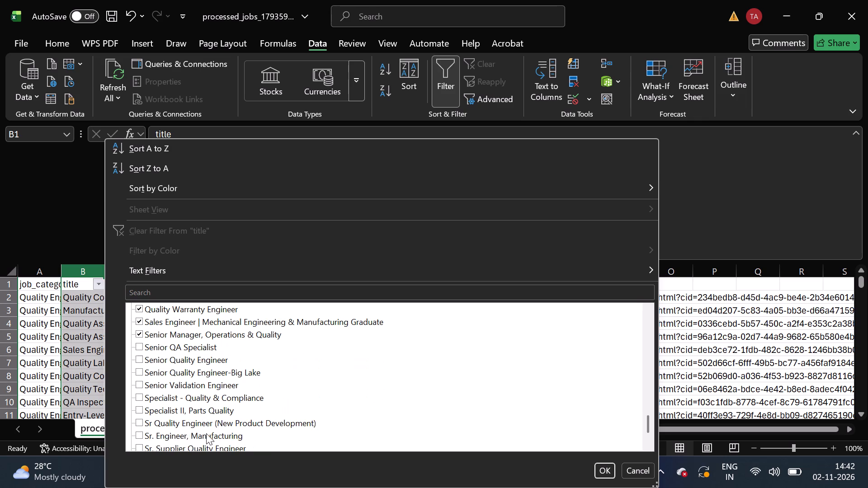
pyautogui.click(206, 433)
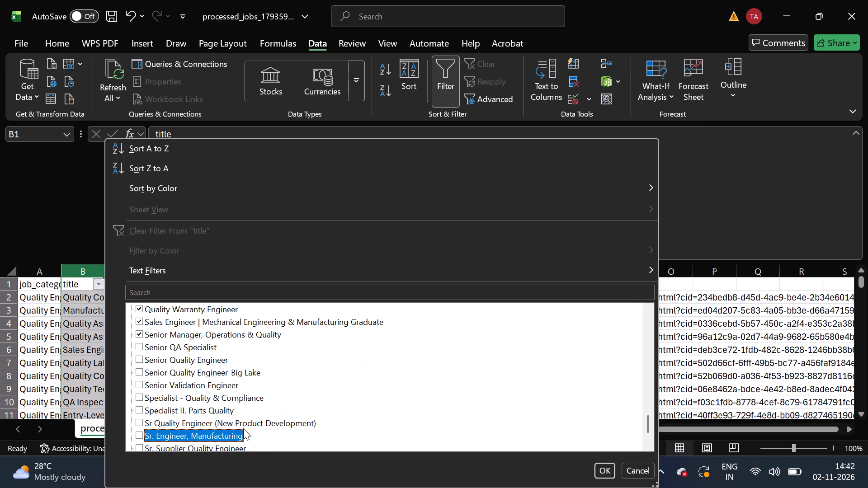
pyautogui.scroll(-1, 248, 429)
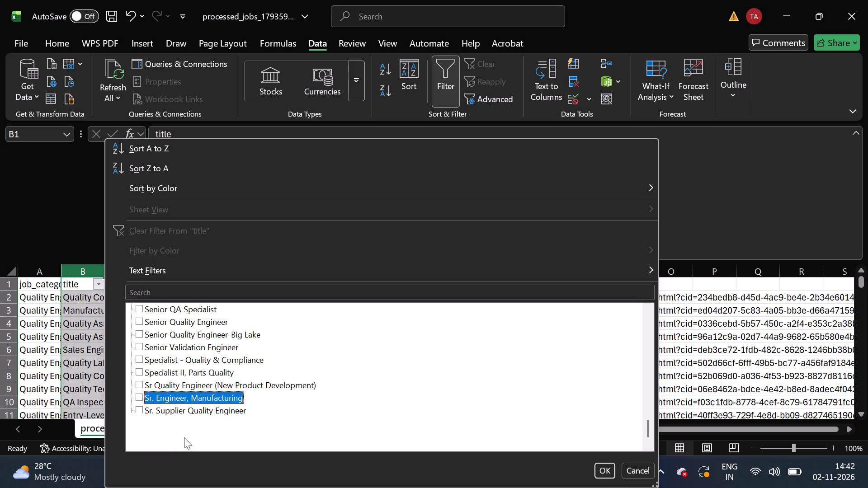
pyautogui.click(183, 437)
pyautogui.click(163, 437)
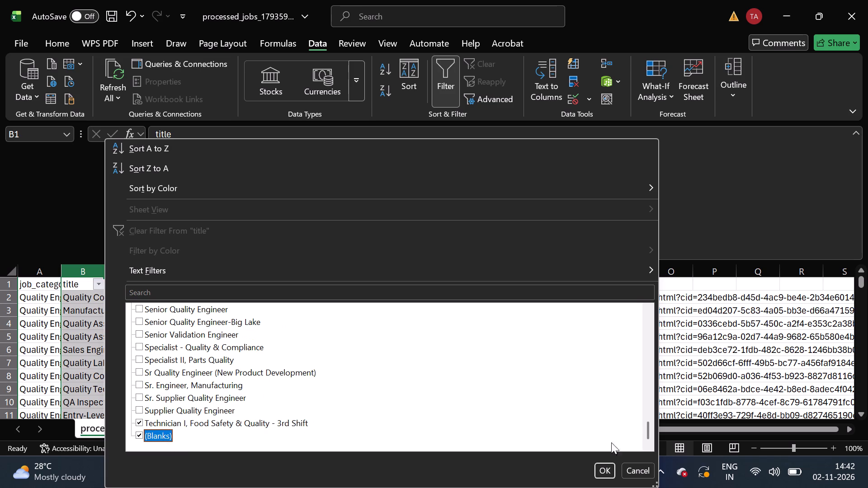
pyautogui.click(604, 470)
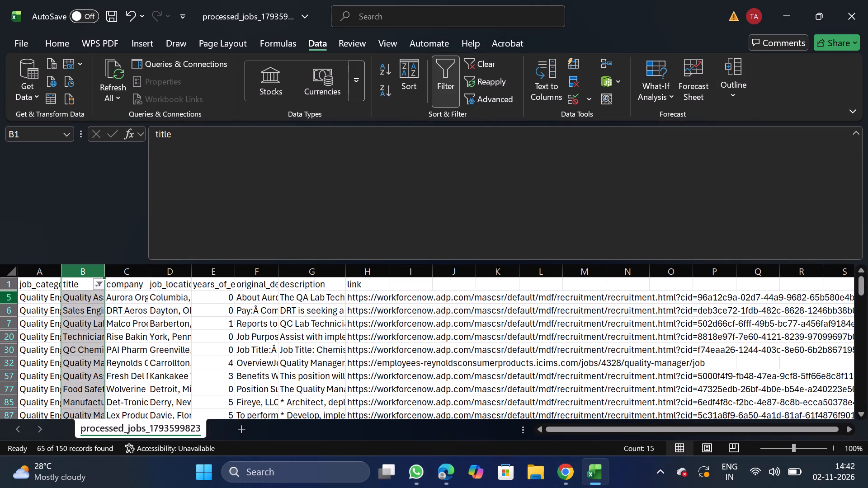
# Delete all the filtered job rows below the header and remove the filter from the title column.
pyautogui.click(0, 302)
pyautogui.click(0, 297)
pyautogui.hotkey('ctrl', 'shift', 'Down')
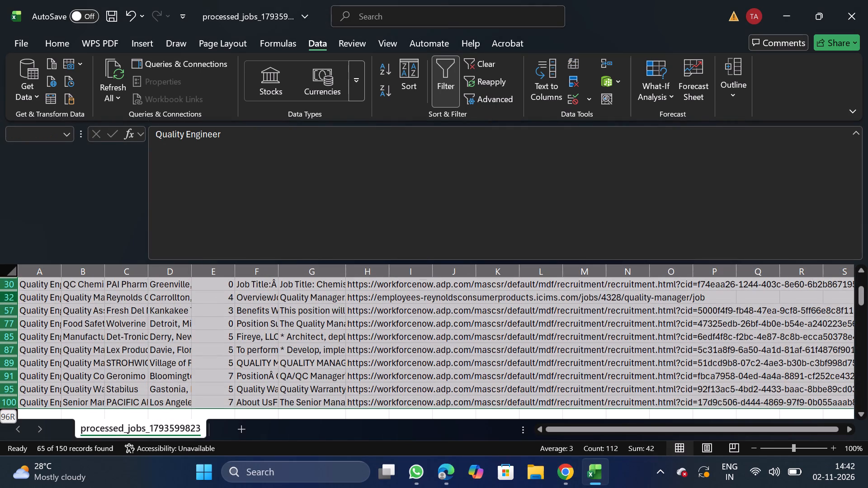
pyautogui.rightClick(78, 330)
pyautogui.click(117, 206)
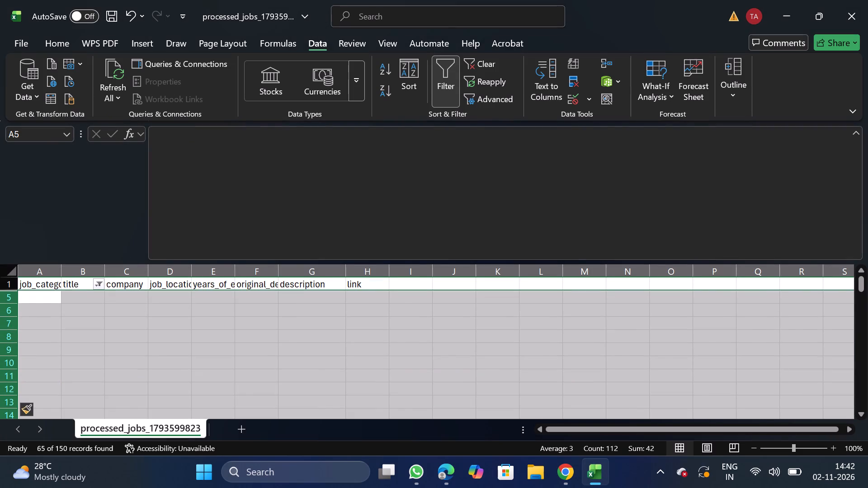
pyautogui.hotkey('ctrl', 'z')
pyautogui.rightClick(138, 339)
pyautogui.click(179, 234)
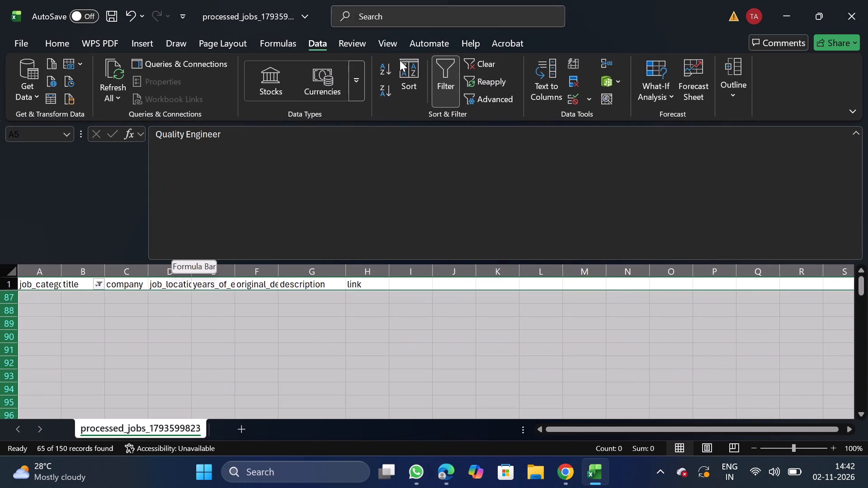
pyautogui.click(441, 84)
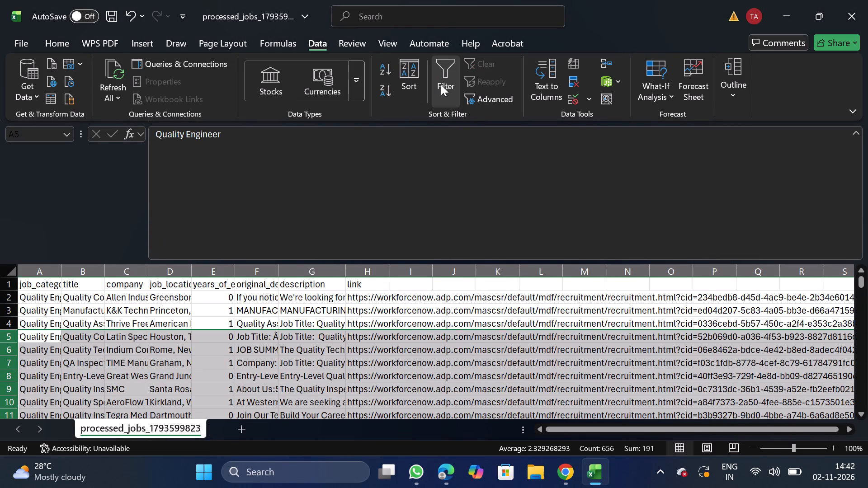
# Add a filter to the company column and search its values for walmart and dried.
pyautogui.click(133, 272)
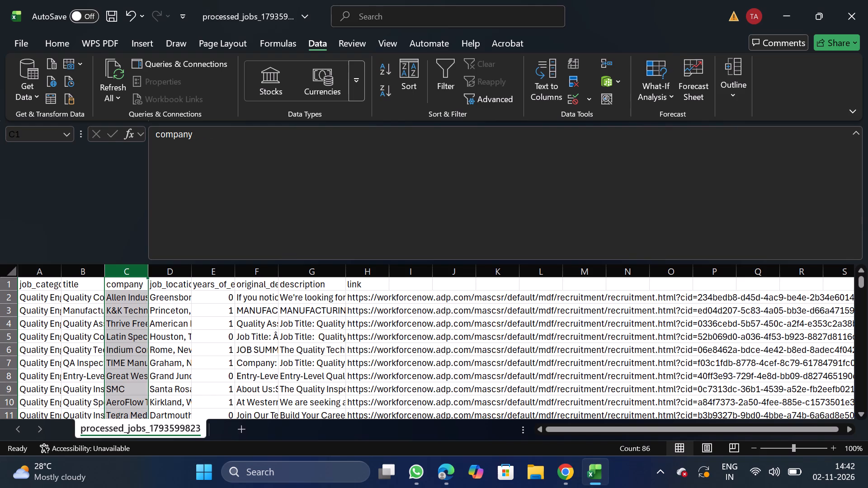
pyautogui.click(444, 81)
pyautogui.click(149, 288)
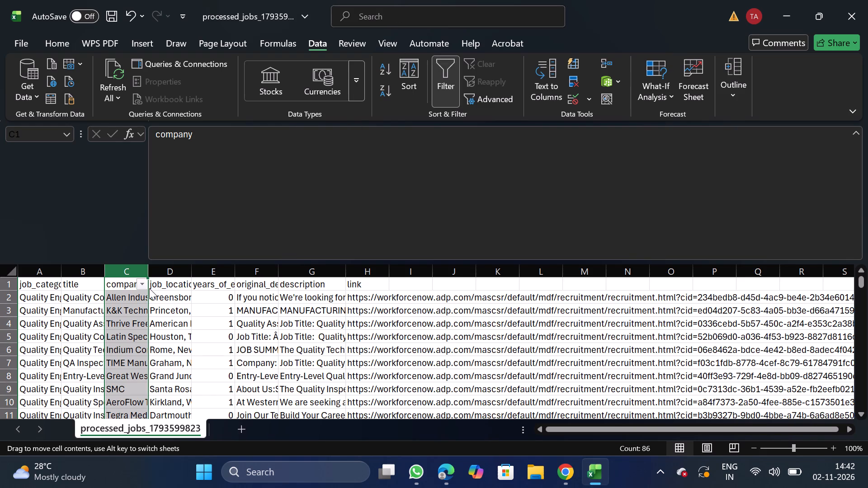
pyautogui.click(146, 287)
pyautogui.click(229, 291)
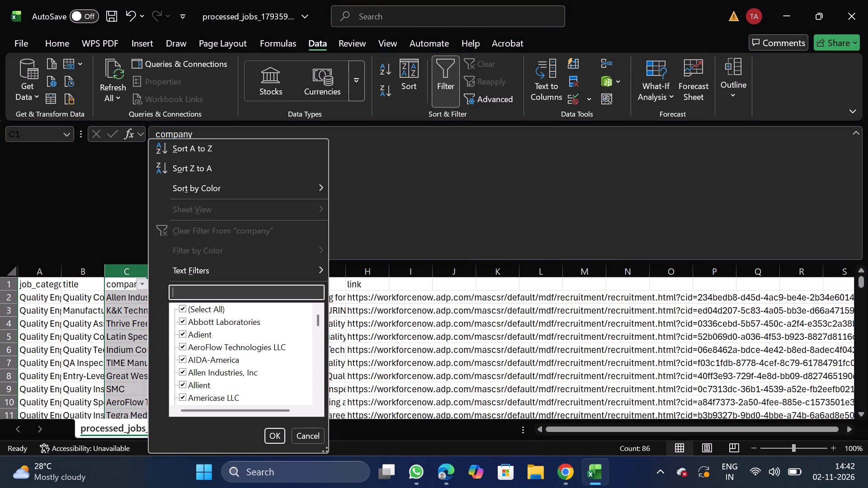
pyautogui.write('wal')
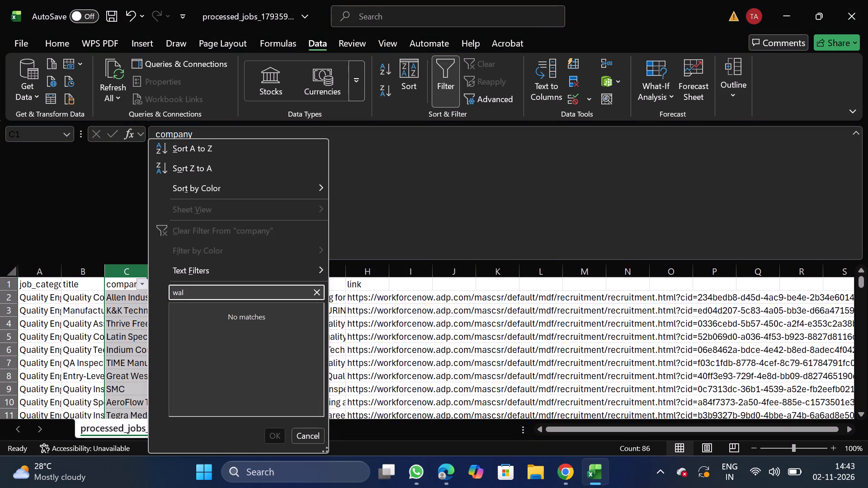
pyautogui.write('mart')
pyautogui.press('BackSpace')
pyautogui.press('BackSpace')
pyautogui.press('BackSpace')
pyautogui.press('BackSpace')
pyautogui.press('BackSpace')
pyautogui.press('BackSpace')
pyautogui.press('BackSpace')
pyautogui.press('BackSpace')
pyautogui.press('BackSpace')
pyautogui.press('BackSpace')
pyautogui.press('BackSpace')
pyautogui.press('BackSpace')
pyautogui.press('BackSpace')
pyautogui.press('BackSpace')
pyautogui.press('BackSpace')
pyautogui.press('BackSpace')
pyautogui.press('BackSpace')
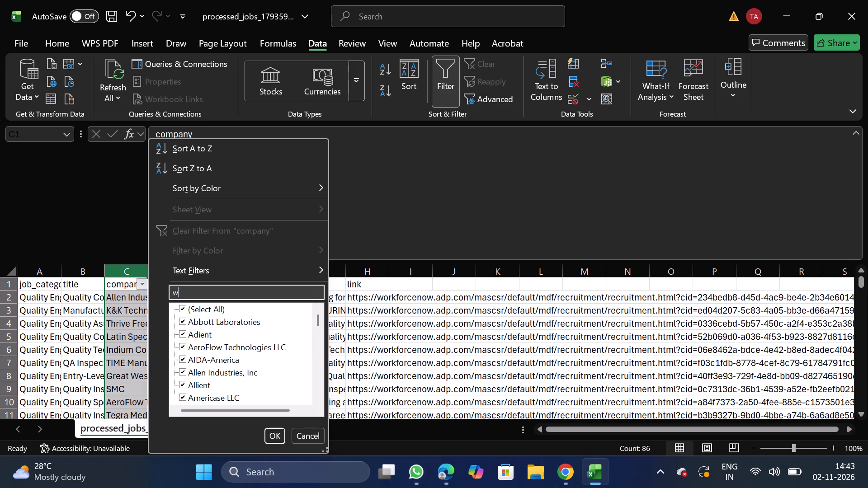
pyautogui.write('dried')
pyautogui.press('BackSpace')
pyautogui.press('BackSpace')
pyautogui.press('BackSpace')
pyautogui.press('BackSpace')
pyautogui.press('BackSpace')
pyautogui.press('BackSpace')
pyautogui.press('BackSpace')
pyautogui.press('BackSpace')
pyautogui.press('BackSpace')
pyautogui.press('BackSpace')
pyautogui.press('BackSpace')
pyautogui.press('BackSpace')
pyautogui.press('BackSpace')
pyautogui.press('BackSpace')
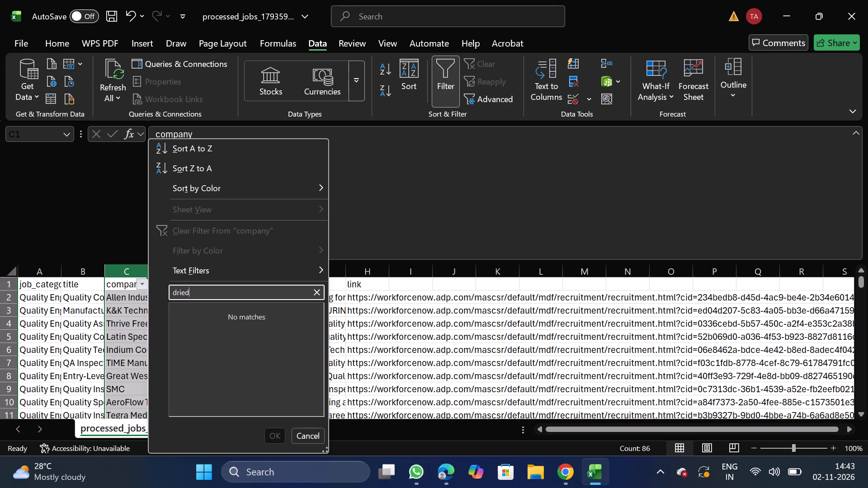
# Search the company filter values for capital, under and hunt in turn.
pyautogui.write('capital')
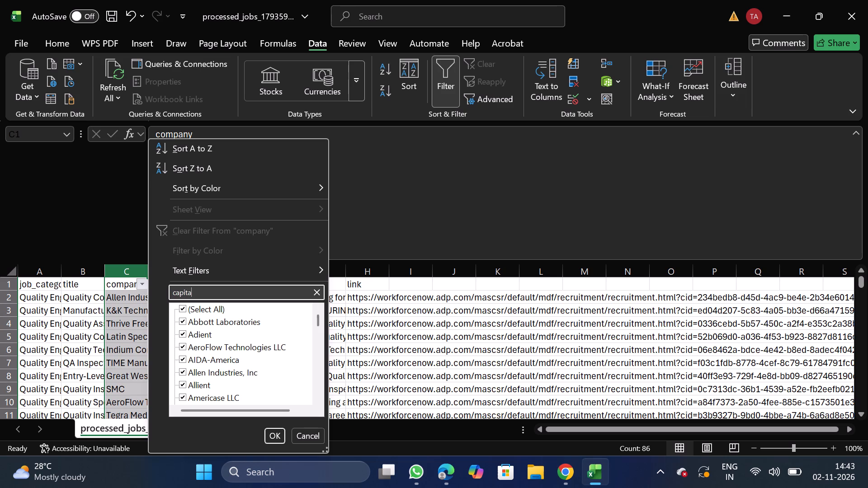
pyautogui.press('BackSpace')
pyautogui.press('BackSpace')
pyautogui.press('BackSpace')
pyautogui.press('BackSpace')
pyautogui.press('BackSpace')
pyautogui.press('BackSpace')
pyautogui.press('BackSpace')
pyautogui.press('BackSpace')
pyautogui.press('BackSpace')
pyautogui.press('BackSpace')
pyautogui.press('BackSpace')
pyautogui.press('BackSpace')
pyautogui.press('BackSpace')
pyautogui.press('BackSpace')
pyautogui.press('BackSpace')
pyautogui.press('BackSpace')
pyautogui.press('BackSpace')
pyautogui.write('under')
pyautogui.press('BackSpace')
pyautogui.press('BackSpace')
pyautogui.press('BackSpace')
pyautogui.press('BackSpace')
pyautogui.press('BackSpace')
pyautogui.press('BackSpace')
pyautogui.press('BackSpace')
pyautogui.press('BackSpace')
pyautogui.press('BackSpace')
pyautogui.press('BackSpace')
pyautogui.press('BackSpace')
pyautogui.press('BackSpace')
pyautogui.press('BackSpace')
pyautogui.press('BackSpace')
pyautogui.write('hunt')
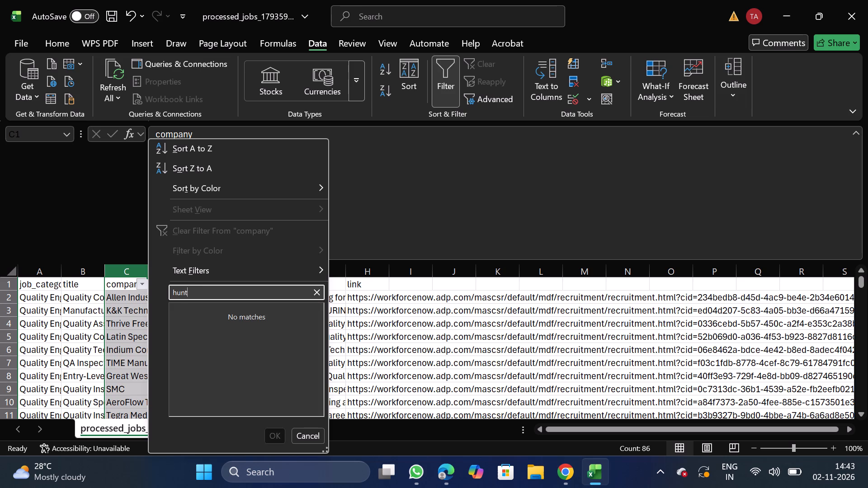
pyautogui.press('BackSpace')
pyautogui.press('BackSpace')
pyautogui.press('BackSpace')
pyautogui.press('BackSpace')
pyautogui.press('BackSpace')
pyautogui.press('BackSpace')
# Search the company filter values for skim, apex and in landem, dismiss the filter choices, and remove the filter from the column.
pyautogui.write('skim')
pyautogui.press('BackSpace')
pyautogui.press('BackSpace')
pyautogui.press('BackSpace')
pyautogui.press('BackSpace')
pyautogui.press('BackSpace')
pyautogui.press('BackSpace')
pyautogui.press('BackSpace')
pyautogui.press('BackSpace')
pyautogui.press('BackSpace')
pyautogui.press('BackSpace')
pyautogui.press('BackSpace')
pyautogui.press('BackSpace')
pyautogui.press('BackSpace')
pyautogui.press('BackSpace')
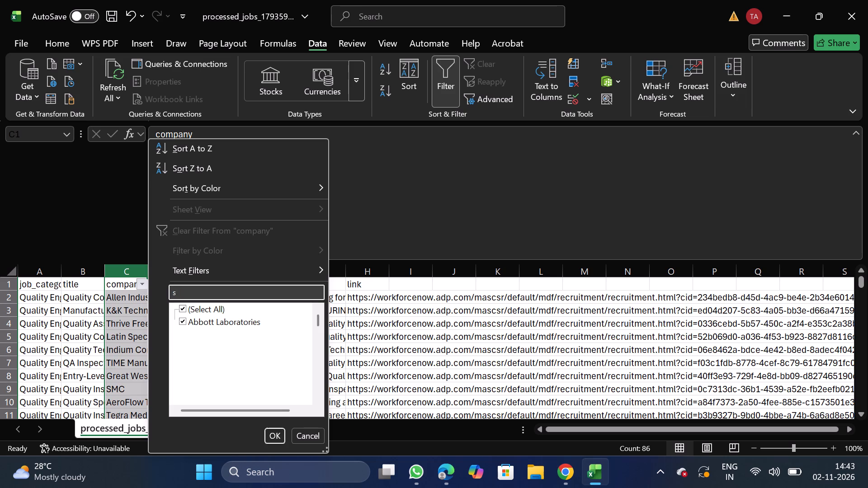
pyautogui.write('apex')
pyautogui.press('BackSpace')
pyautogui.press('BackSpace')
pyautogui.press('BackSpace')
pyautogui.press('BackSpace')
pyautogui.press('BackSpace')
pyautogui.press('BackSpace')
pyautogui.press('BackSpace')
pyautogui.press('BackSpace')
pyautogui.press('BackSpace')
pyautogui.press('BackSpace')
pyautogui.press('BackSpace')
pyautogui.press('BackSpace')
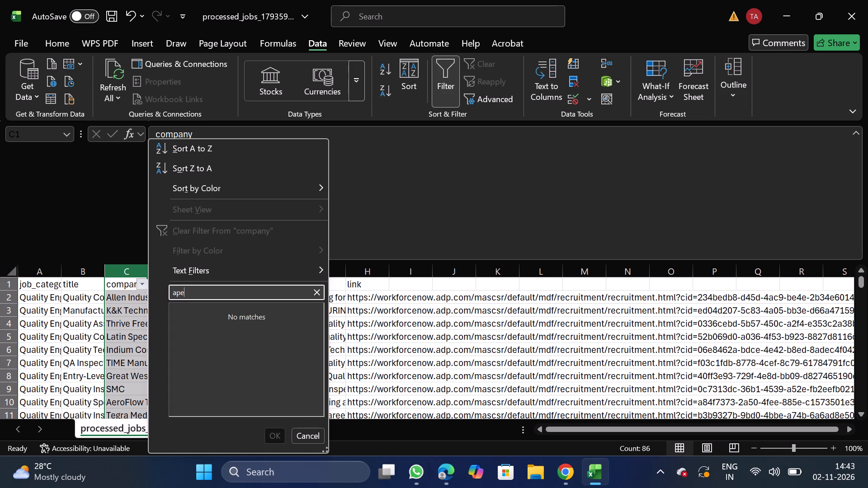
pyautogui.write('in landem')
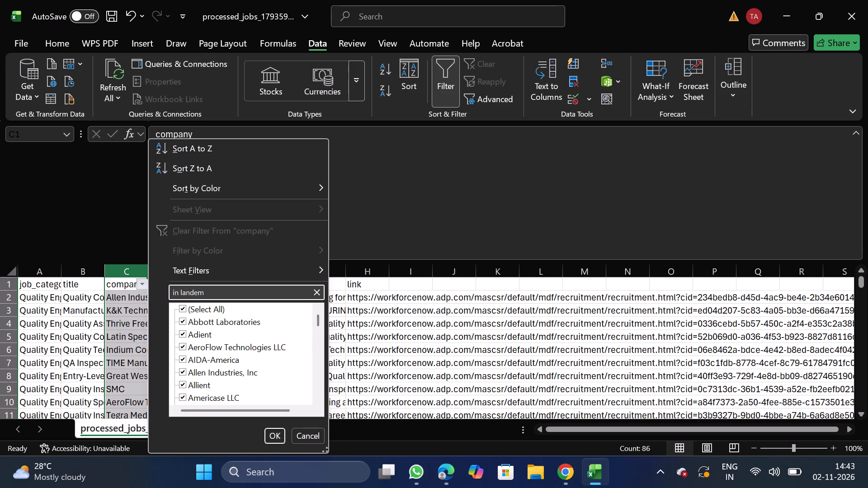
pyautogui.click(297, 436)
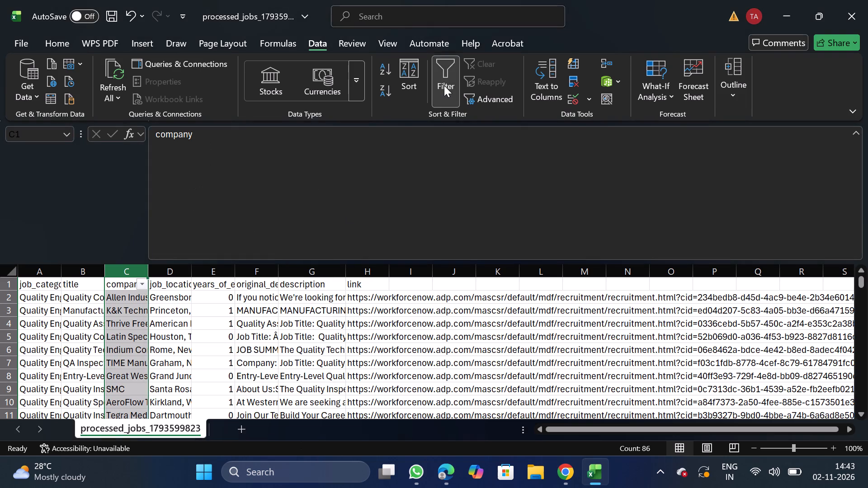
pyautogui.click(444, 85)
# Save the cleaned job list as comma-delimited CSV QE_11_02 in the Daily Scraping jobs folder under Documents.
pyautogui.click(19, 44)
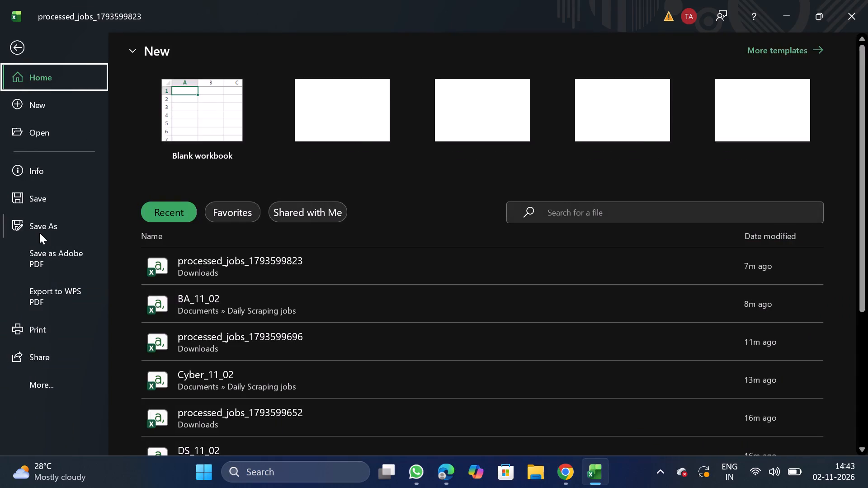
pyautogui.doubleClick(39, 233)
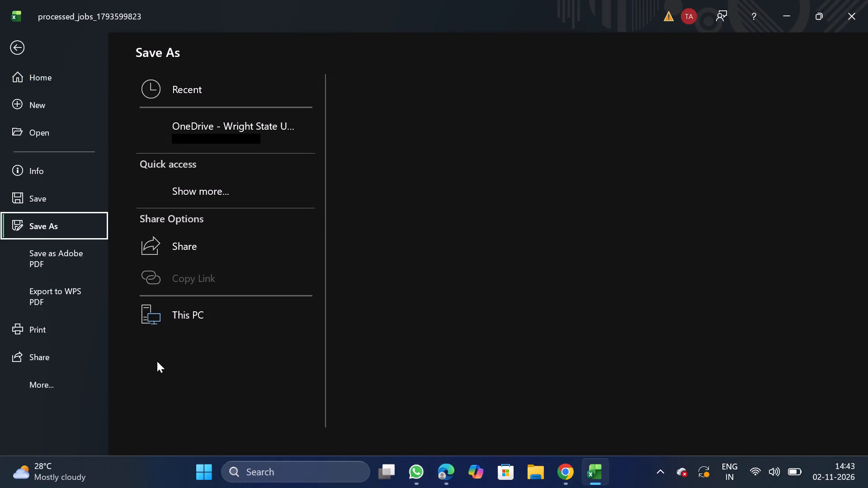
pyautogui.tripleClick(189, 357)
pyautogui.click(189, 357)
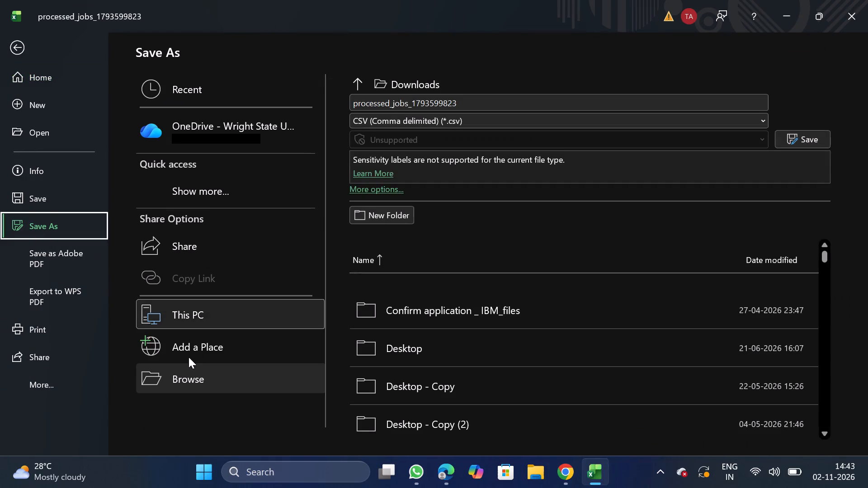
pyautogui.tripleClick(190, 379)
pyautogui.click(190, 379)
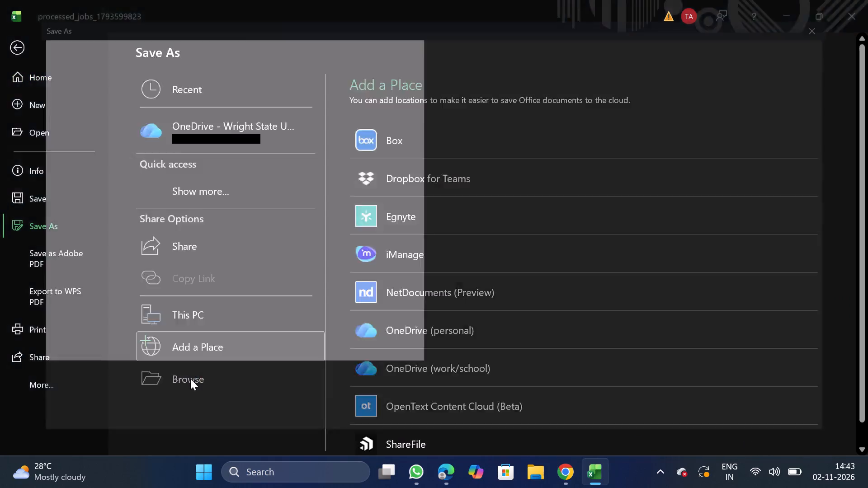
pyautogui.doubleClick(66, 150)
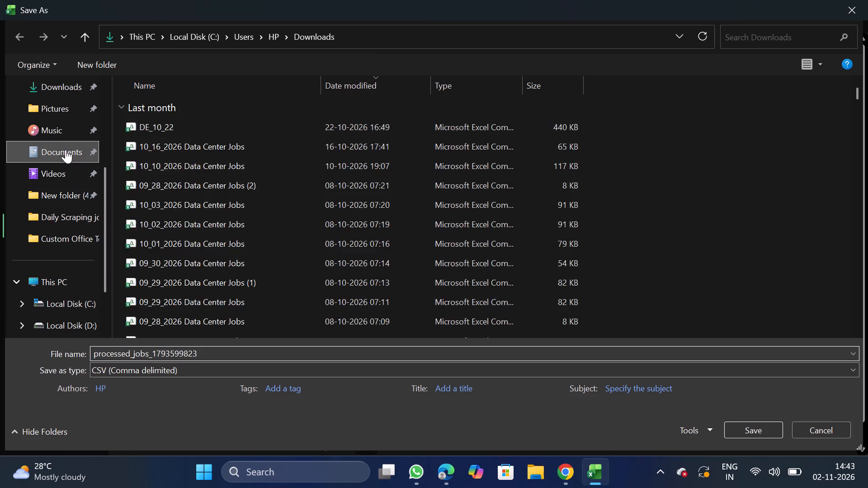
pyautogui.doubleClick(194, 152)
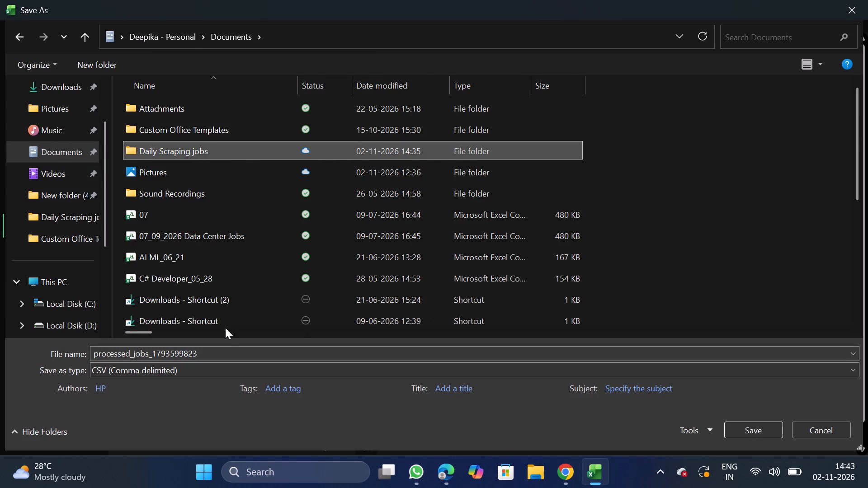
pyautogui.click(237, 352)
pyautogui.press('BackSpace')
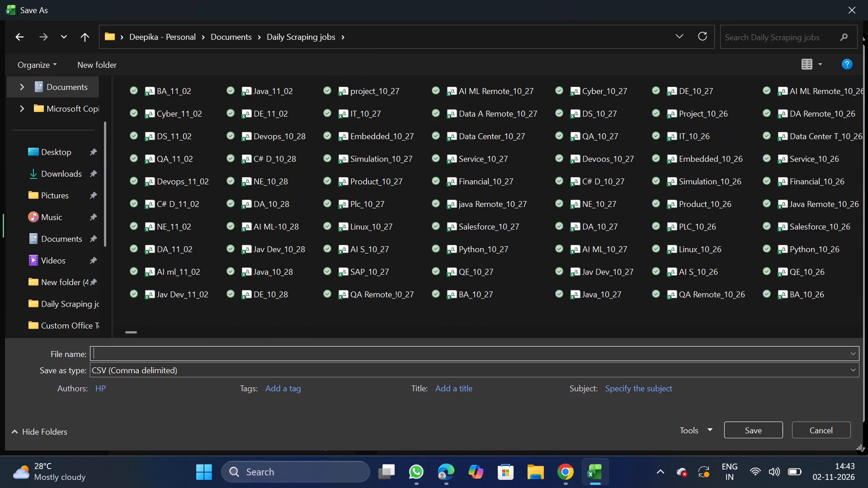
pyautogui.press('a')
pyautogui.press('BackSpace')
pyautogui.write('QE')
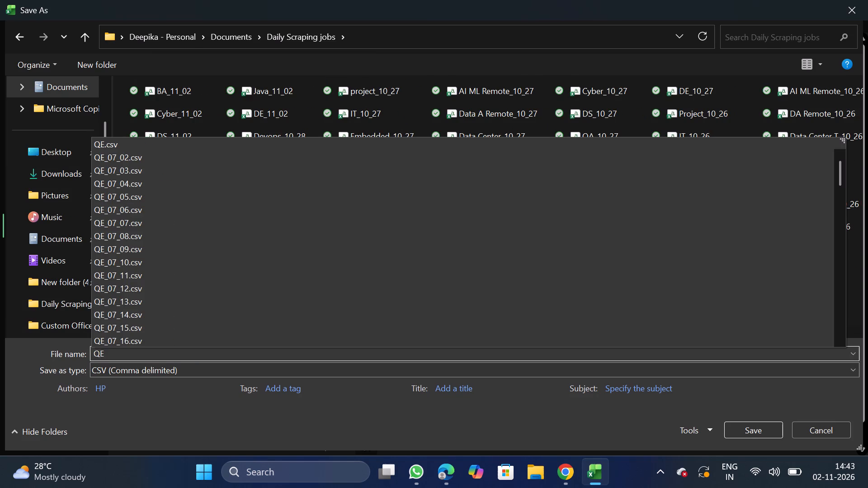
pyautogui.write('_11_02')
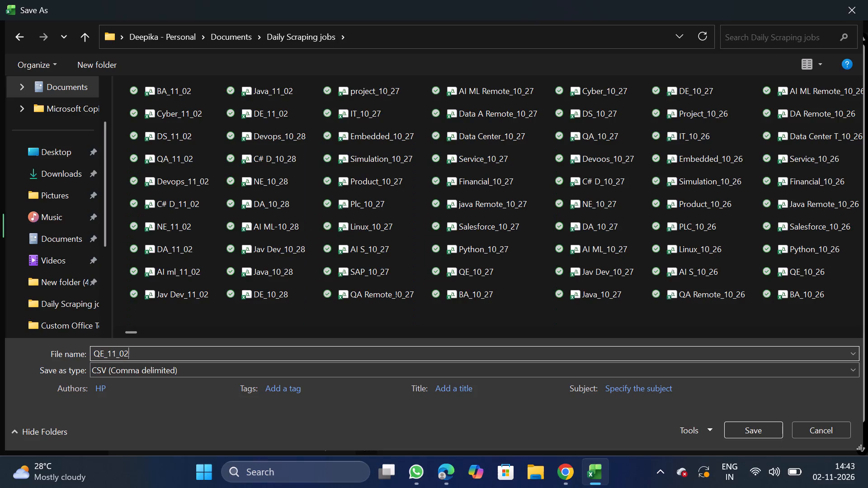
pyautogui.click(764, 413)
pyautogui.click(749, 426)
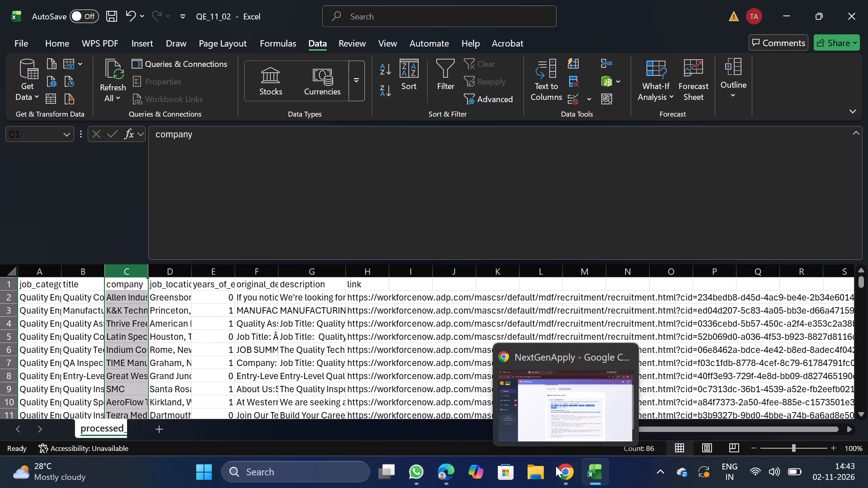
# Switch to NextGenApply in Chrome and choose QE_11_02.csv as the file for the bulk job upload.
pyautogui.click(556, 466)
pyautogui.scroll(-2, 363, 353)
pyautogui.click(367, 366)
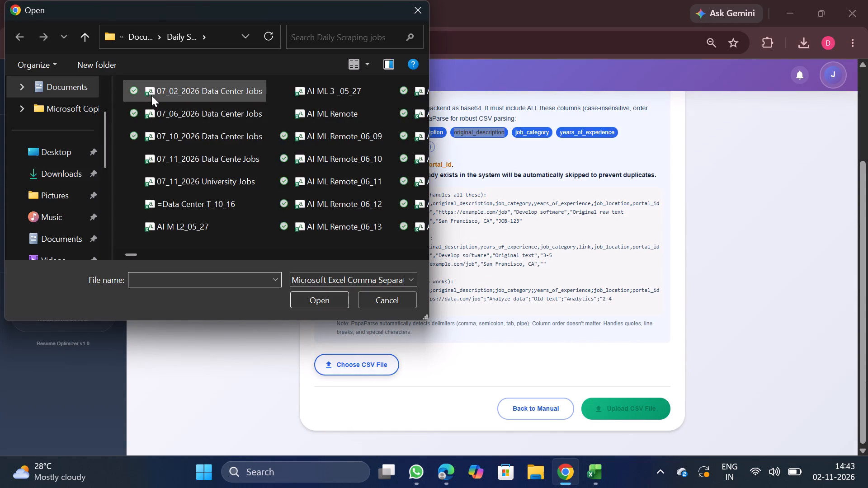
pyautogui.doubleClick(165, 94)
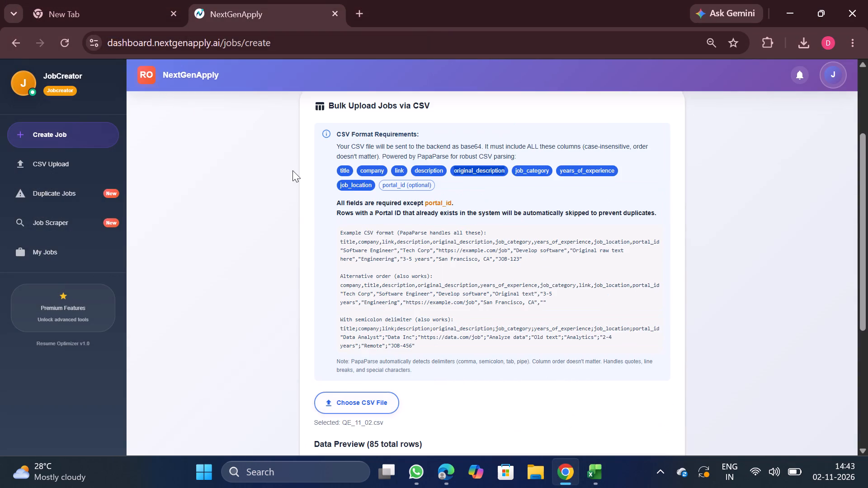
pyautogui.scroll(-2, 383, 263)
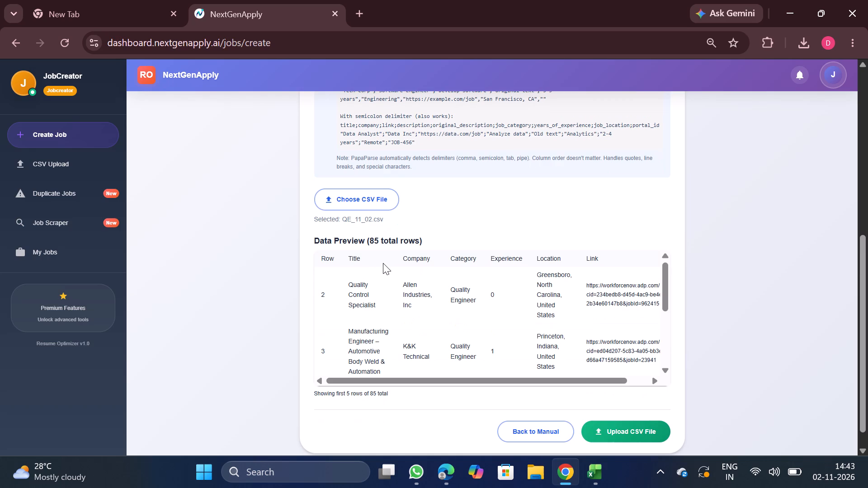
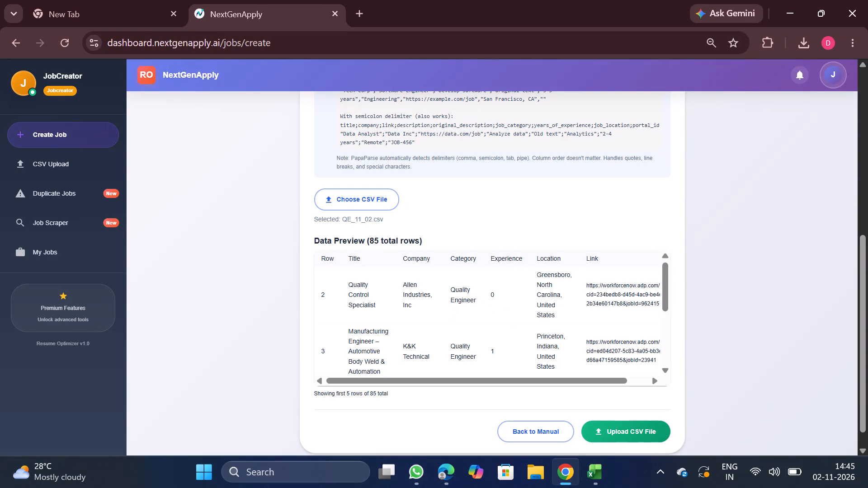
# Upload the chosen QE_11_02.csv in the bulk job upload and open the CSV Upload page.
pyautogui.click(632, 418)
pyautogui.click(623, 428)
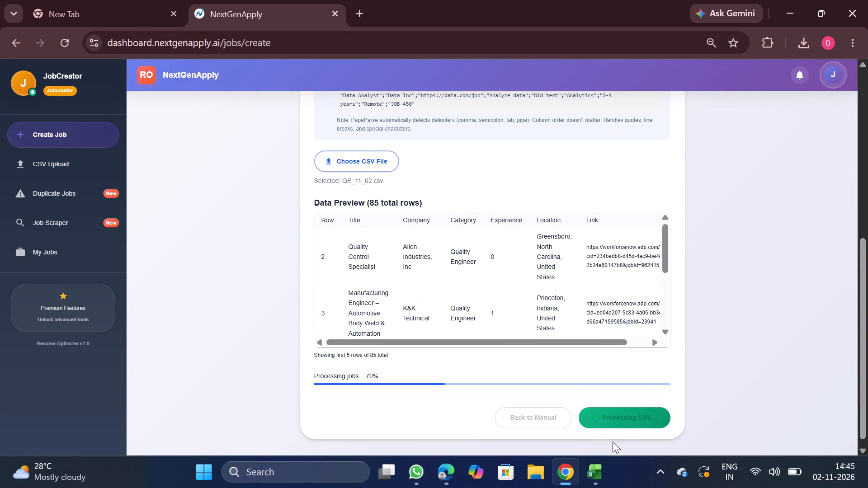
pyautogui.click(651, 362)
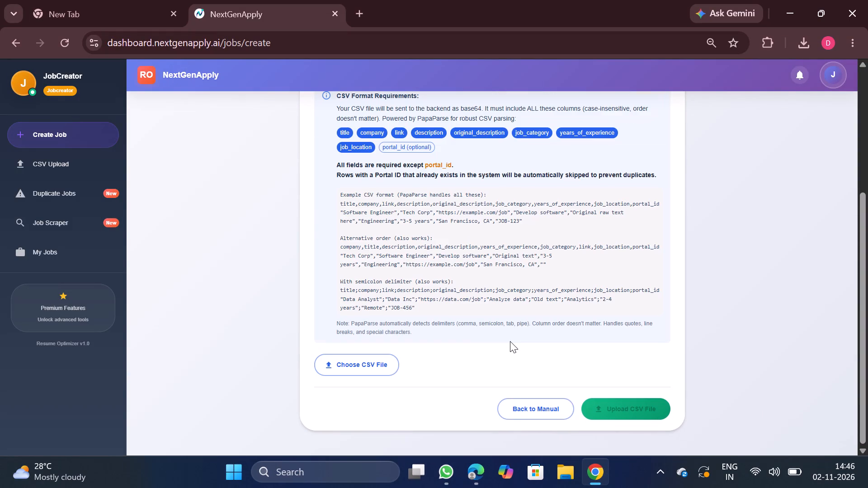
pyautogui.scroll(4, 510, 341)
pyautogui.click(74, 172)
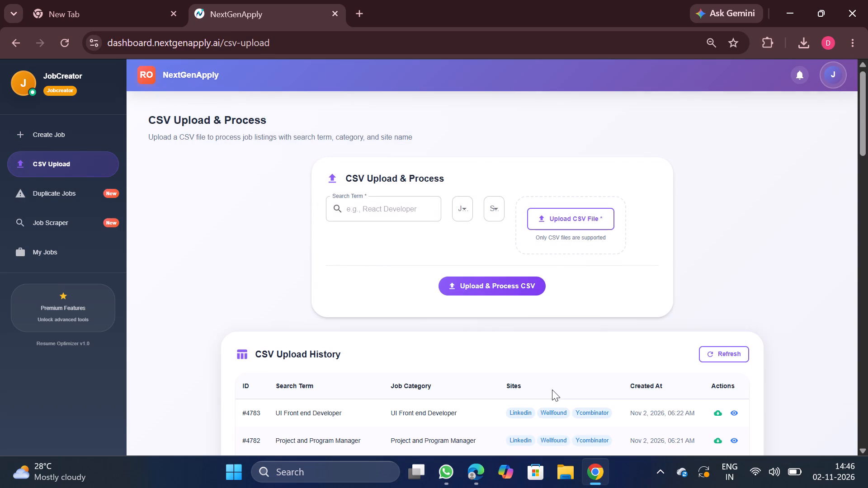
# Switch to File Explorer and open QE_11_02 from the Daily Scraping jobs folder under Documents.
pyautogui.click(560, 465)
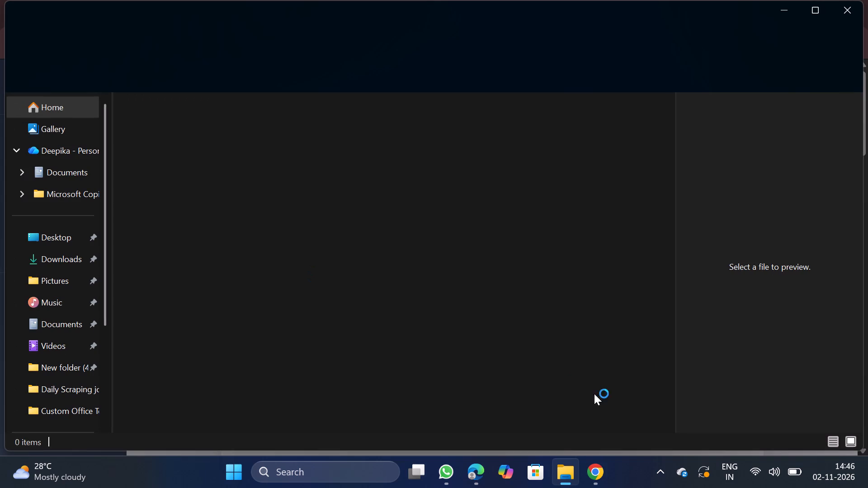
pyautogui.doubleClick(88, 322)
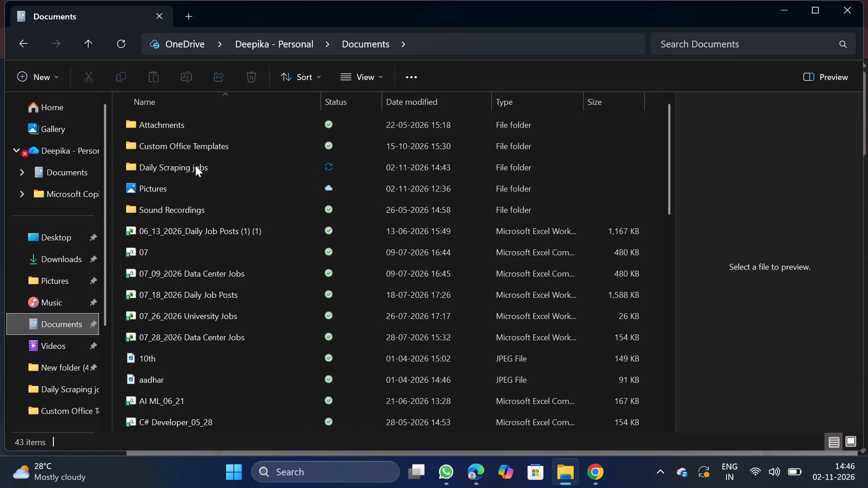
pyautogui.doubleClick(195, 165)
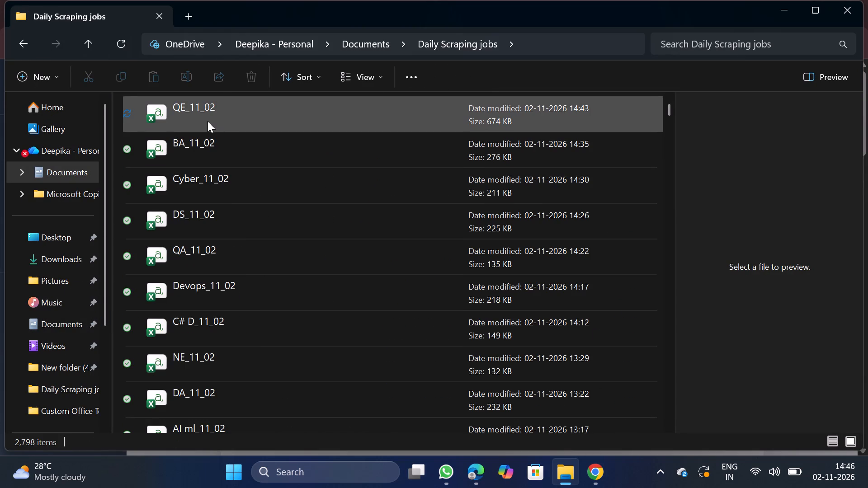
pyautogui.doubleClick(208, 121)
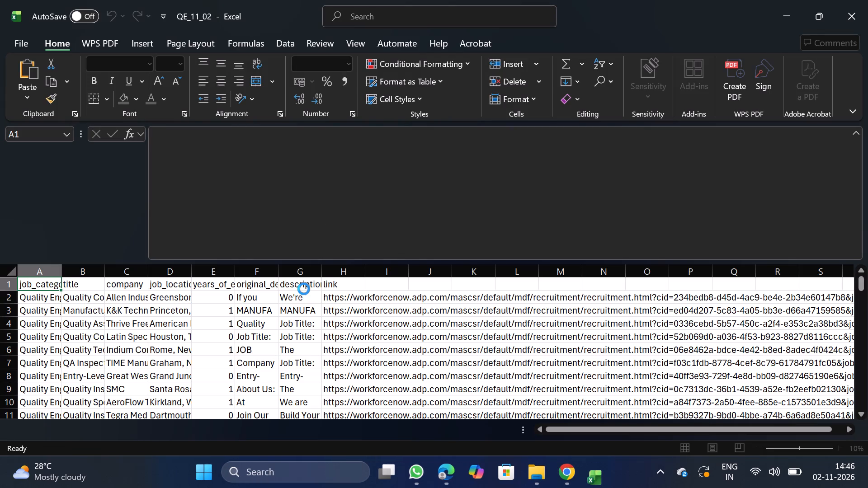
# Run Remove Duplicates on the QE_11_02 data by the company column only, and close the workbook.
pyautogui.click(302, 291)
pyautogui.hotkey('ctrl', 'a')
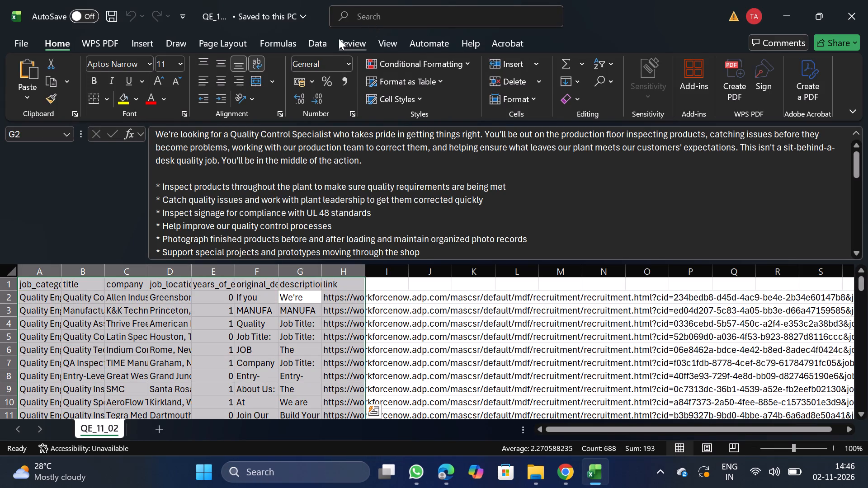
pyautogui.click(324, 37)
pyautogui.click(573, 81)
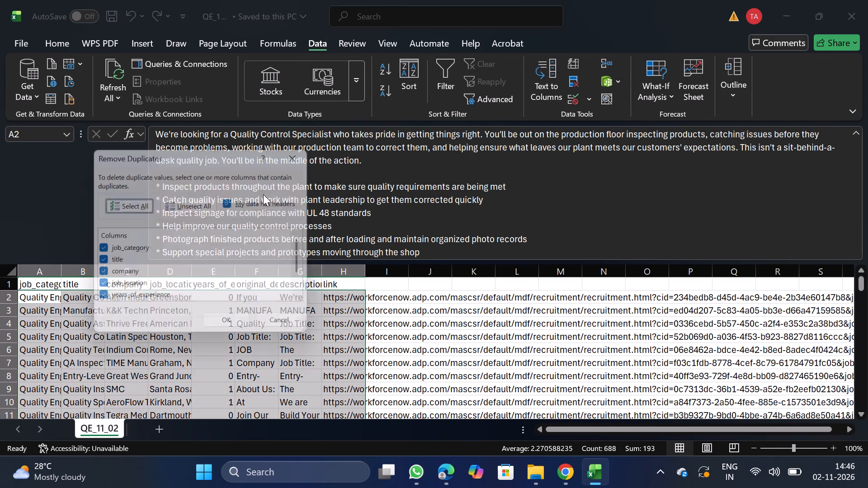
pyautogui.click(203, 202)
pyautogui.click(96, 270)
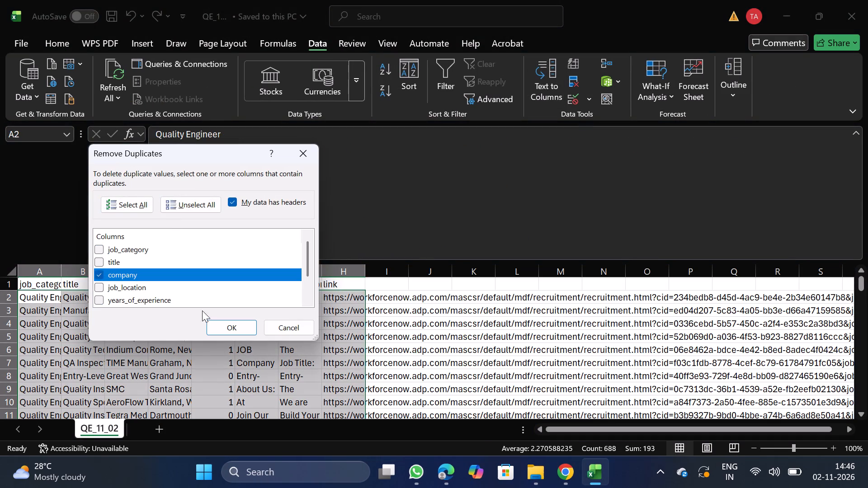
pyautogui.click(244, 326)
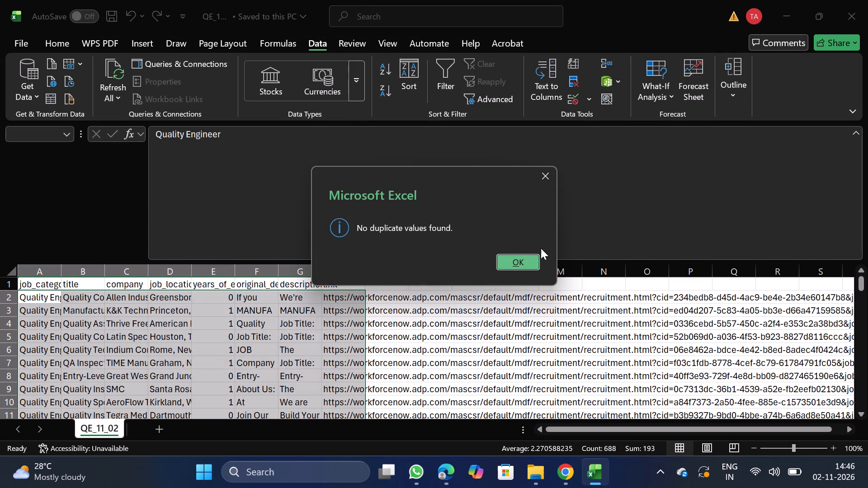
pyautogui.click(541, 248)
pyautogui.click(529, 258)
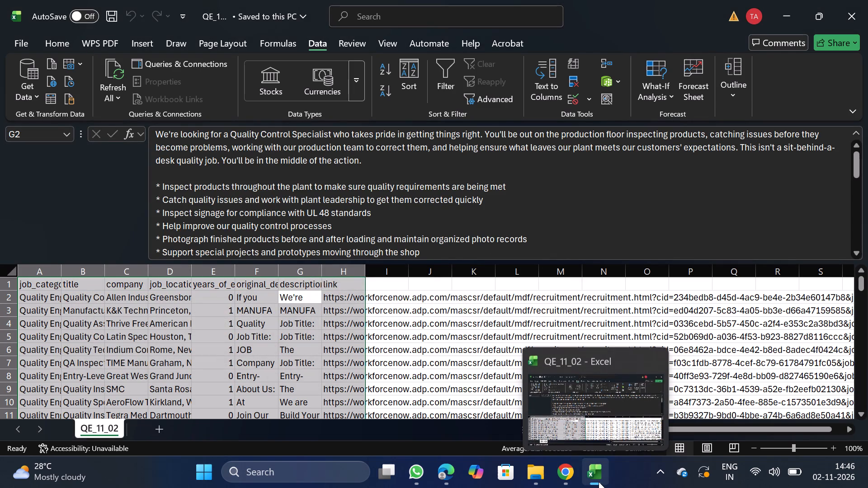
pyautogui.click(657, 355)
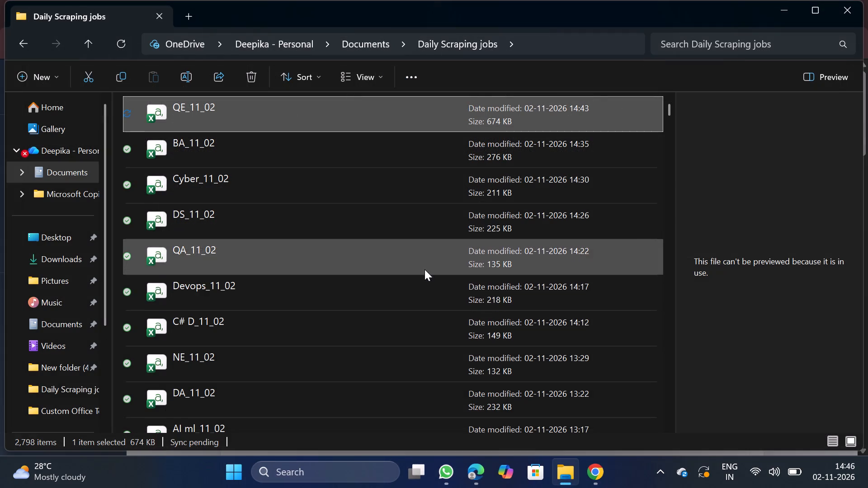
# Return to NextGenApply in Chrome, download the processed CSV for Python Developer (#4765) from the upload history, and open it in Excel.
pyautogui.click(603, 475)
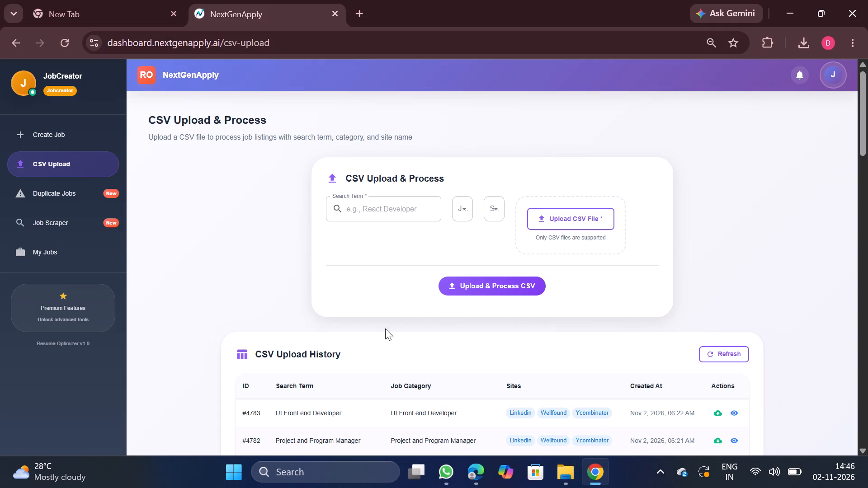
pyautogui.click(63, 254)
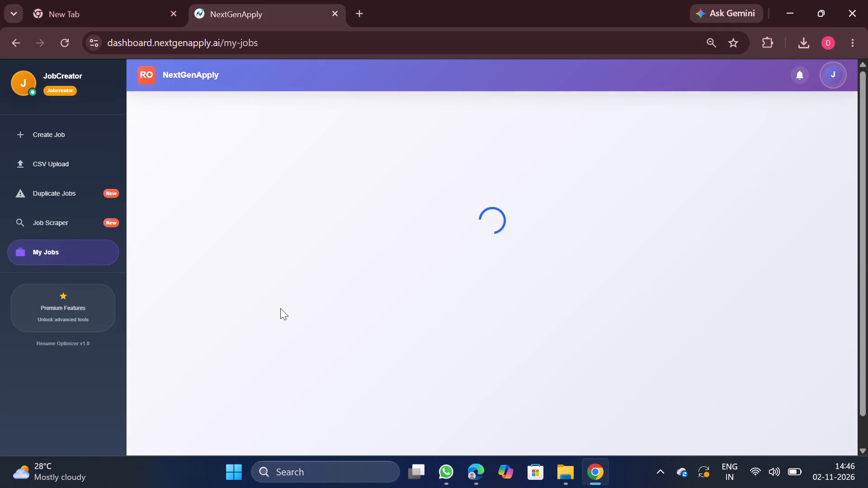
pyautogui.click(73, 153)
pyautogui.scroll(4, 387, 230)
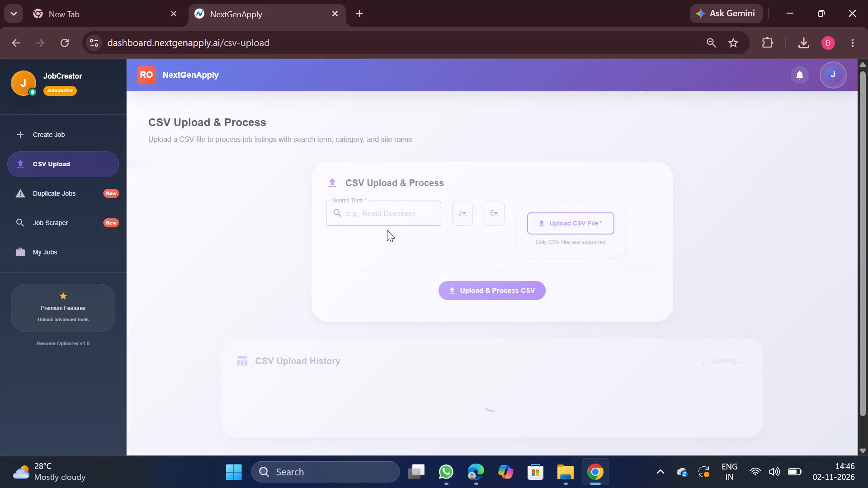
pyautogui.scroll(4, 387, 230)
pyautogui.scroll(-3, 627, 356)
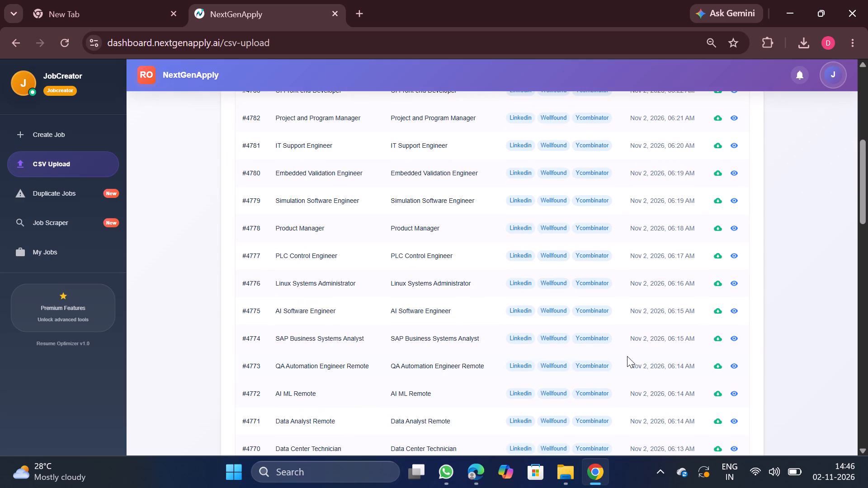
pyautogui.scroll(-1, 627, 356)
pyautogui.click(627, 356)
pyautogui.scroll(-1, 627, 356)
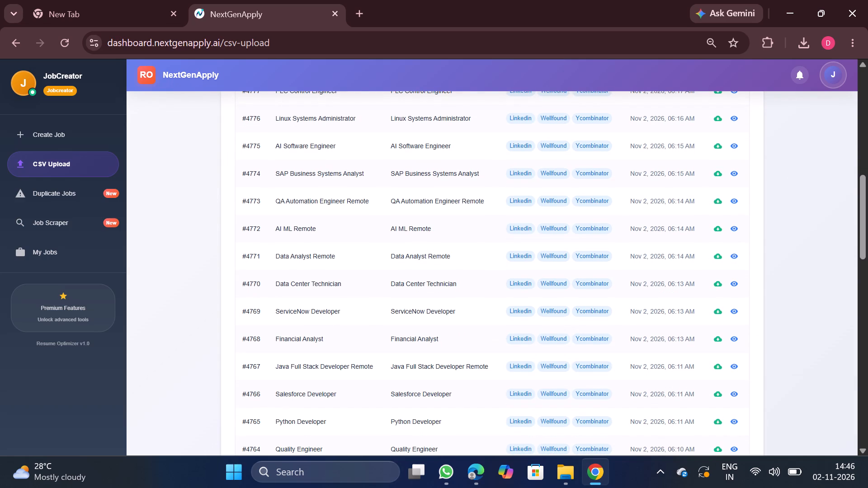
pyautogui.click(720, 425)
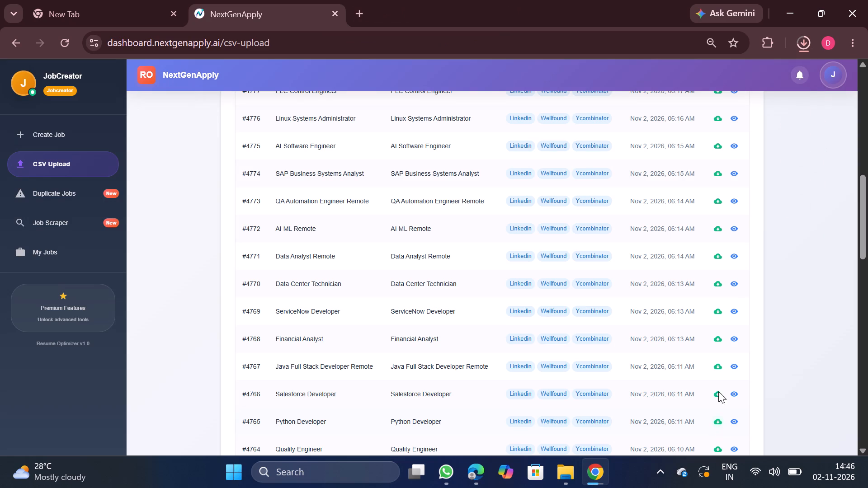
pyautogui.click(712, 76)
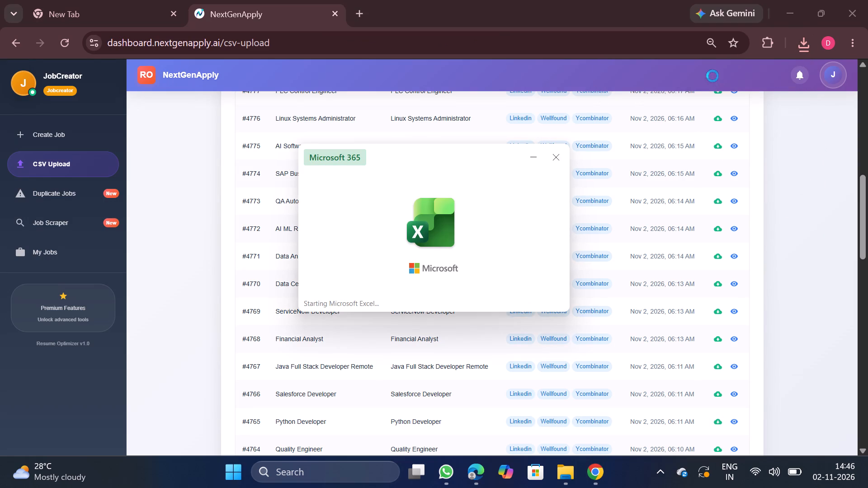
pyautogui.click(335, 306)
pyautogui.click(219, 341)
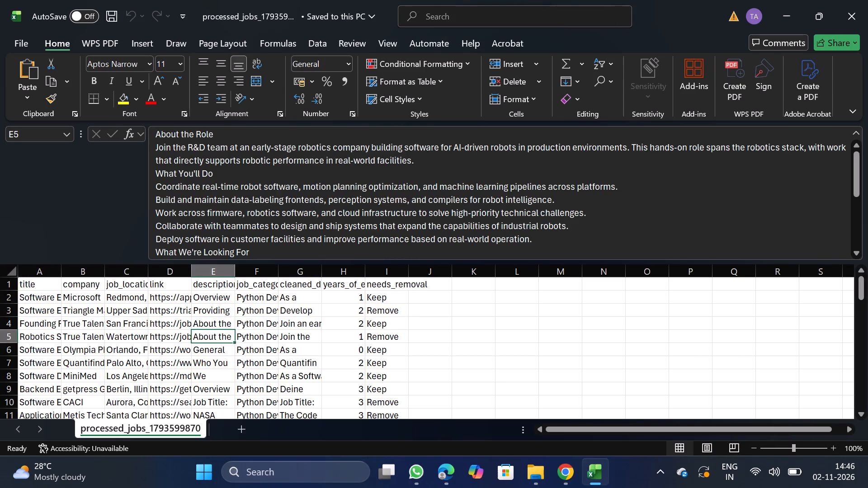
# Remove duplicate rows from the whole Python Developer job list, comparing only the company column.
pyautogui.hotkey('ctrl', 'a')
pyautogui.click(327, 45)
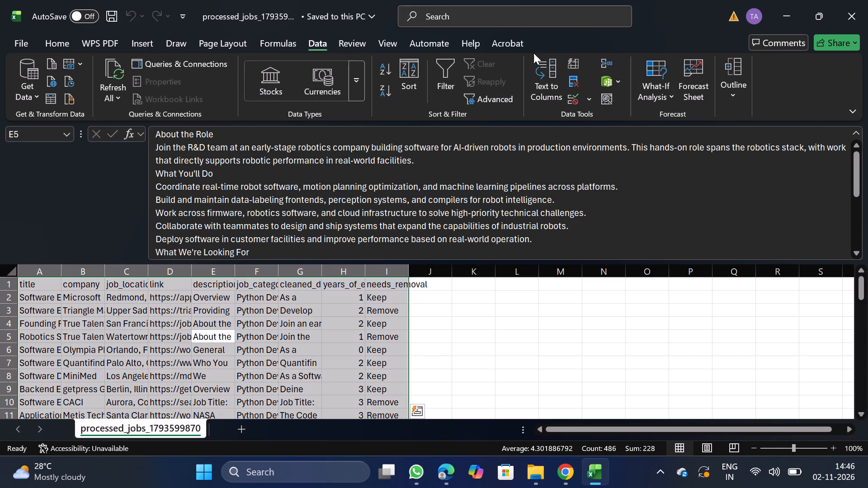
pyautogui.click(575, 79)
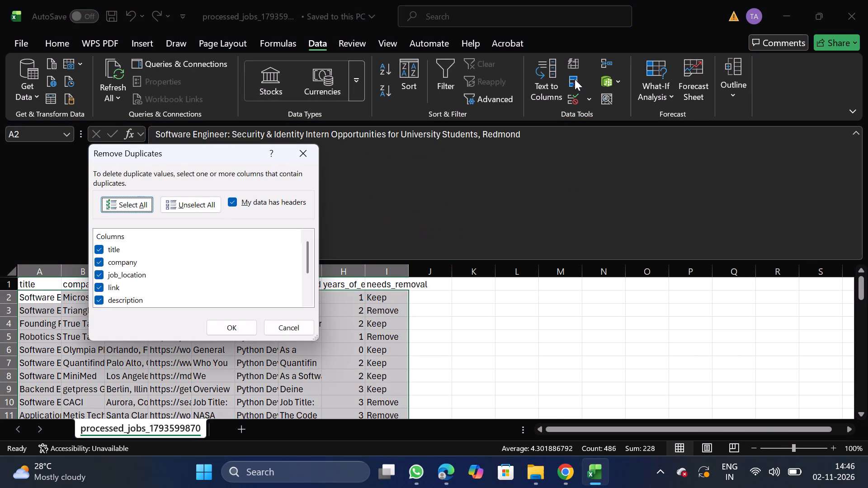
pyautogui.click(194, 205)
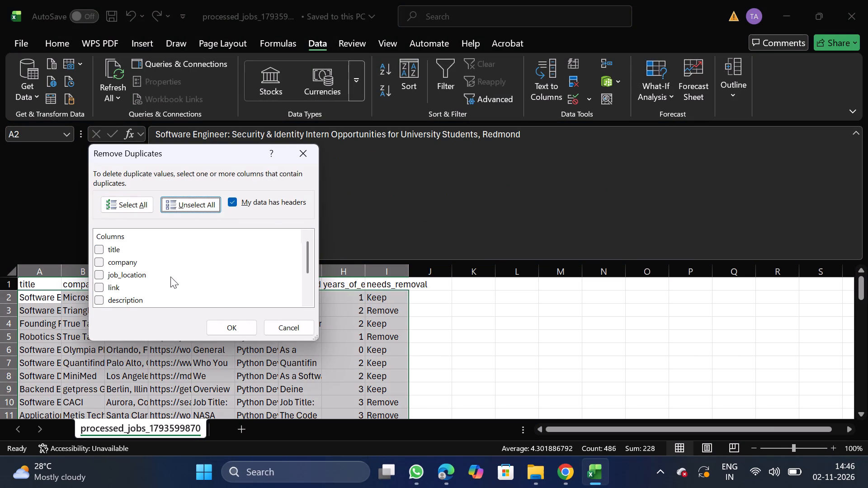
pyautogui.scroll(1, 120, 268)
pyautogui.click(100, 261)
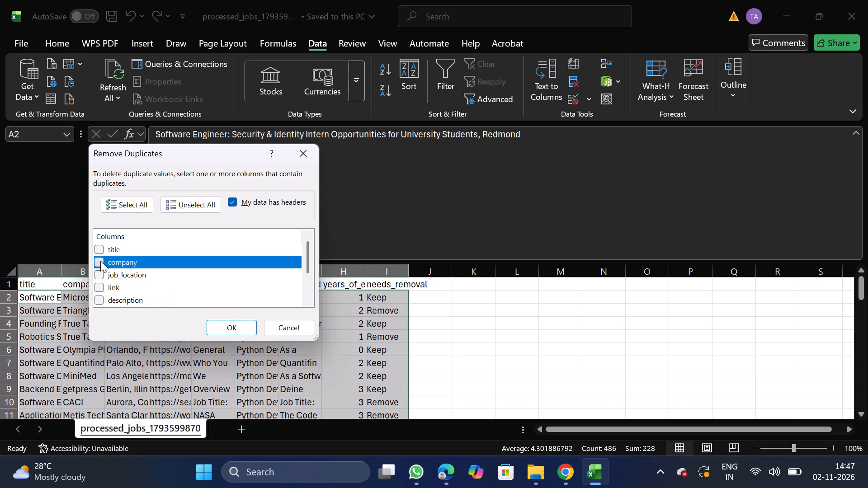
pyautogui.click(241, 325)
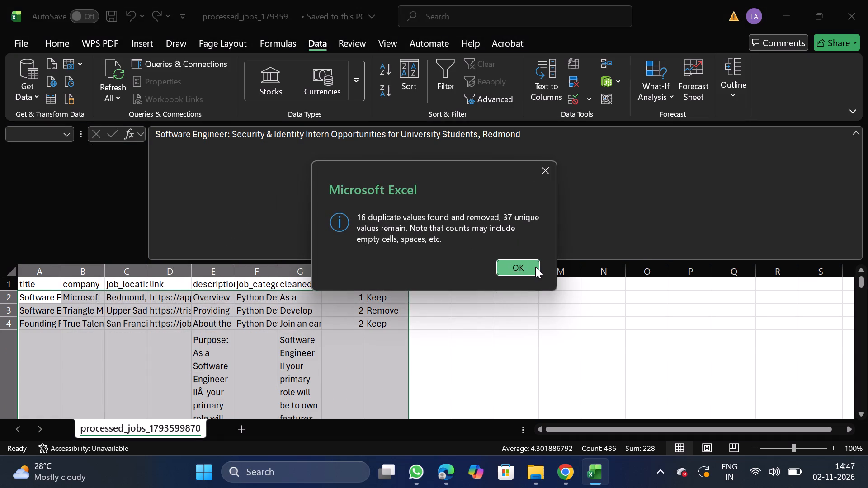
pyautogui.click(535, 267)
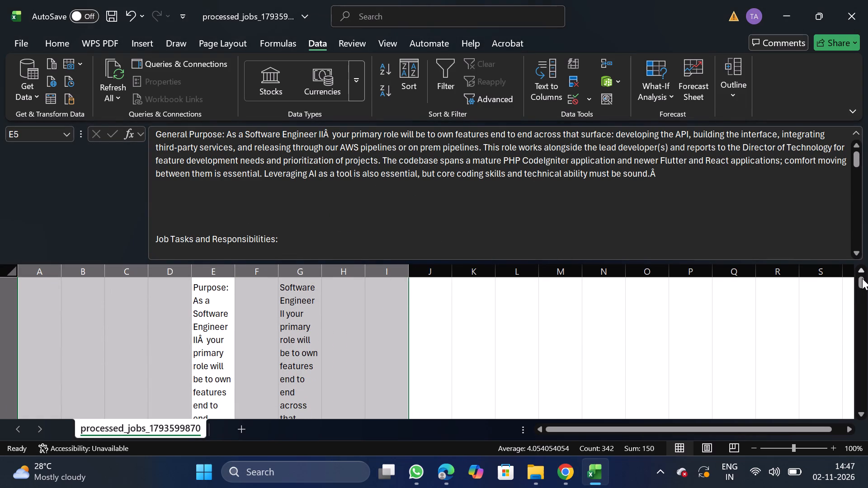
# Filter needs_removal to show only Remove, delete all the filtered job rows, and turn the filter off.
pyautogui.moveTo(860, 283); pyautogui.dragTo(852, 225)
pyautogui.click(396, 283)
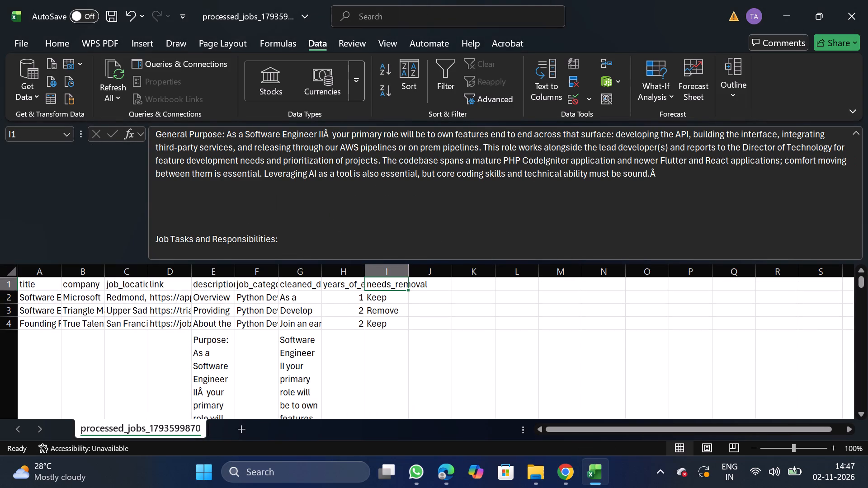
pyautogui.click(448, 75)
pyautogui.click(405, 275)
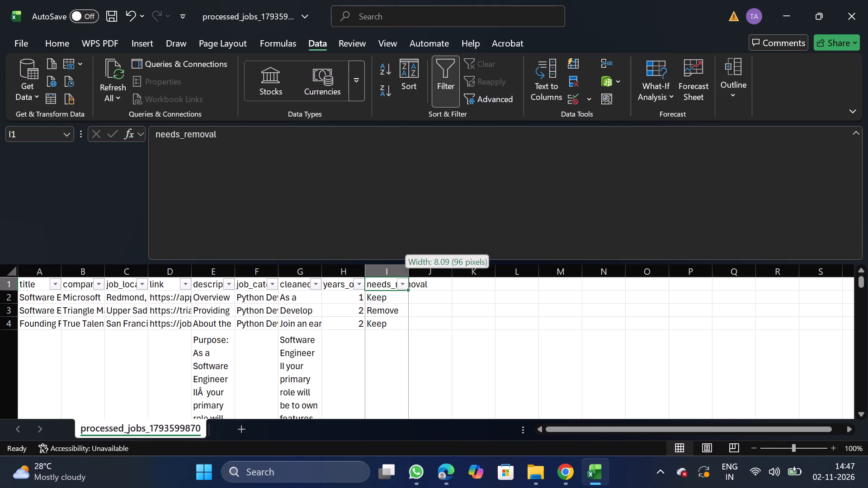
pyautogui.click(405, 283)
pyautogui.click(261, 322)
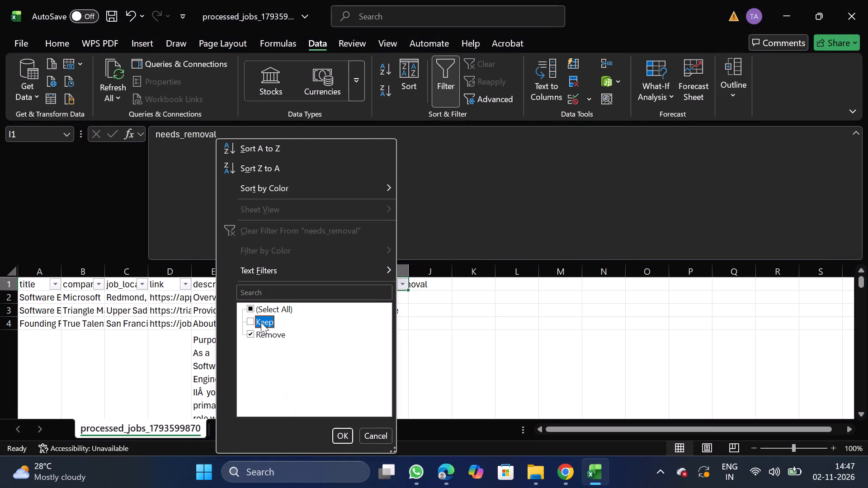
pyautogui.click(341, 431)
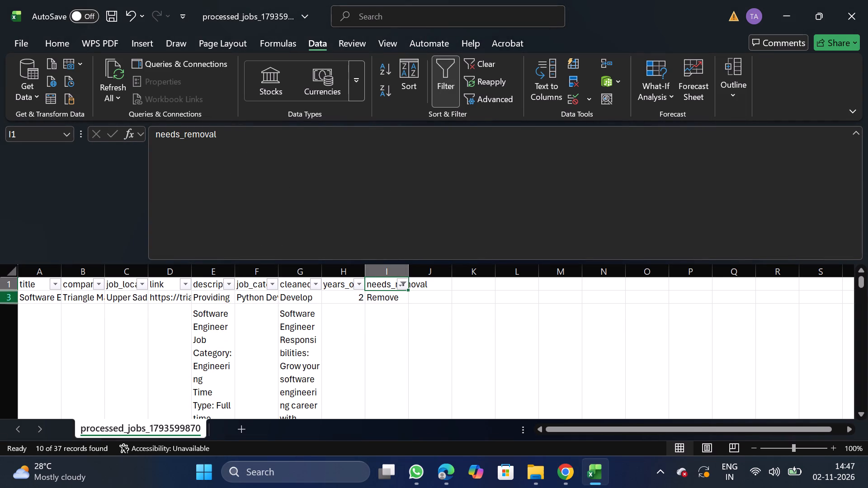
pyautogui.click(3, 297)
pyautogui.hotkey('ctrl', 'shift', 'Down')
pyautogui.rightClick(84, 334)
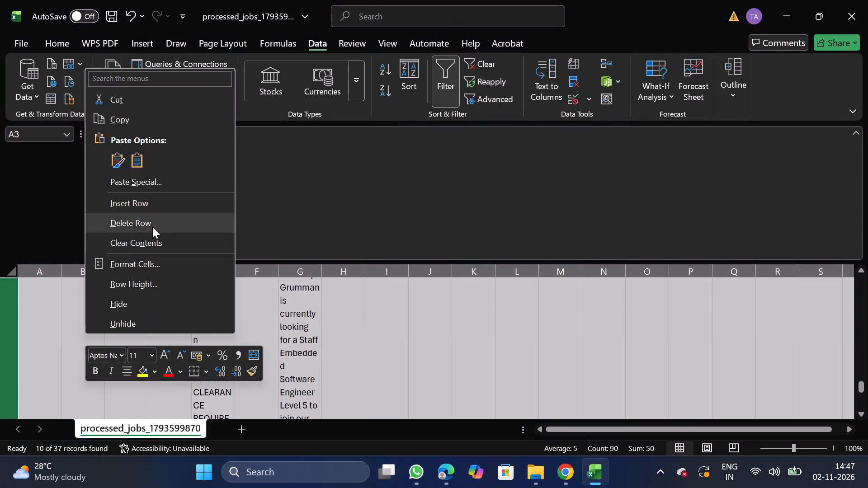
pyautogui.click(156, 229)
pyautogui.click(449, 80)
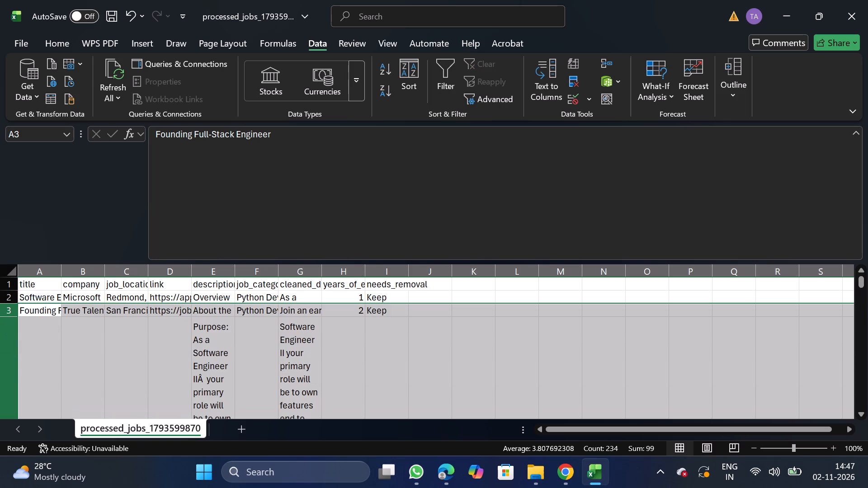
# Filter years_of_experience to show only 8 and 12, delete all the filtered job rows, and turn the filter off.
pyautogui.click(346, 278)
pyautogui.click(451, 76)
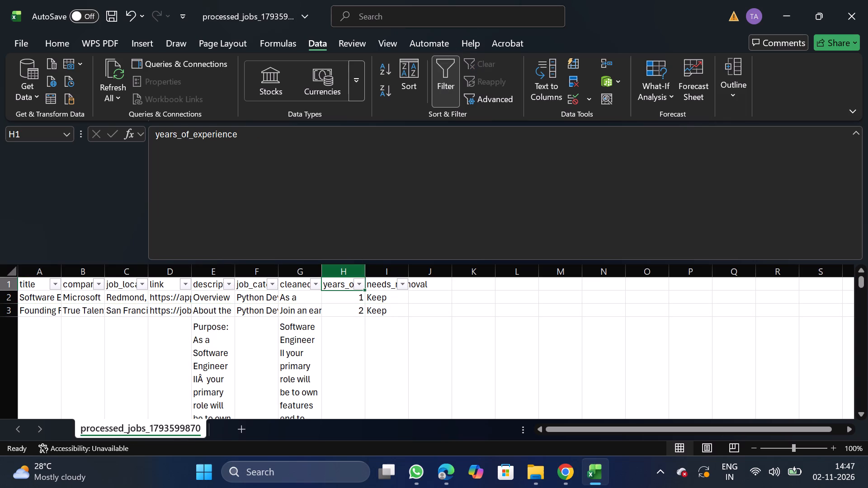
pyautogui.click(358, 284)
pyautogui.click(229, 312)
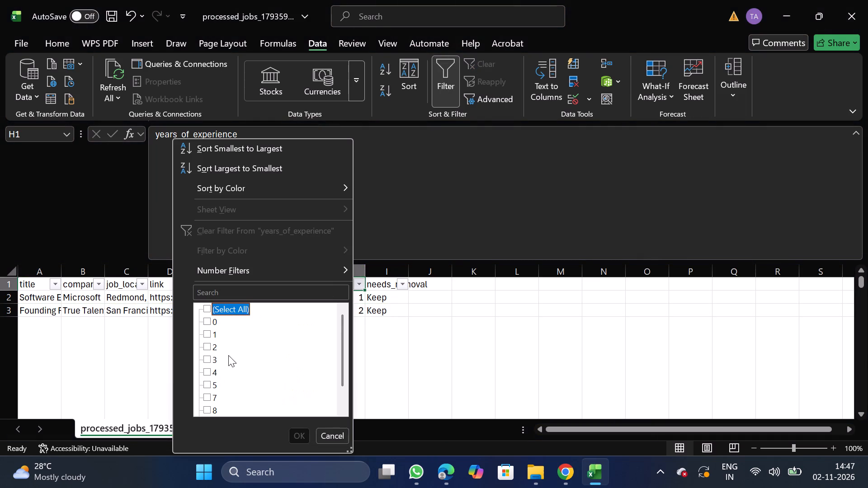
pyautogui.scroll(-1, 228, 355)
pyautogui.click(213, 384)
pyautogui.click(210, 395)
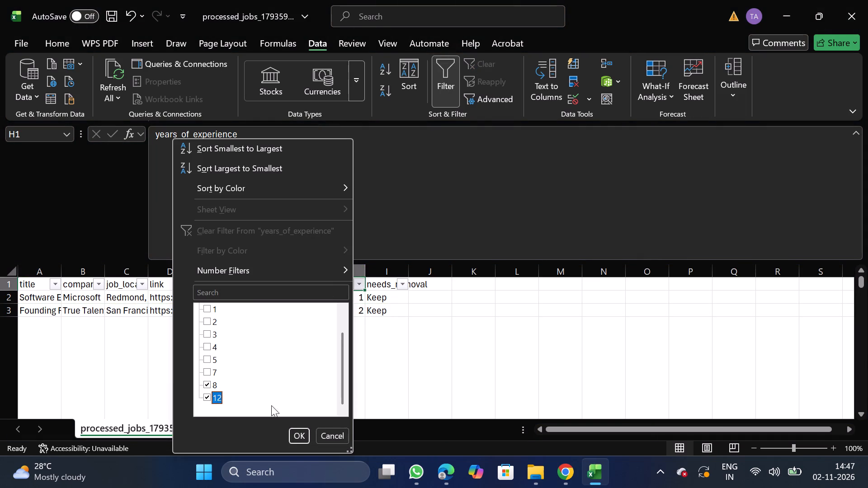
pyautogui.click(308, 438)
pyautogui.click(9, 324)
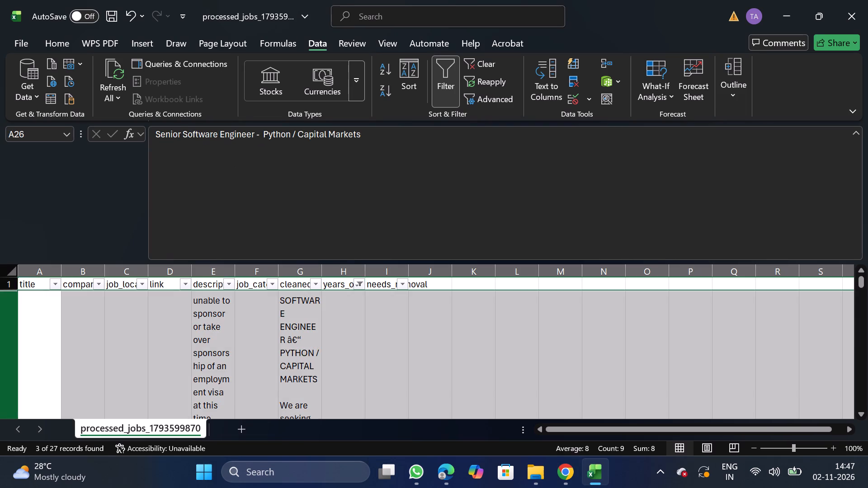
pyautogui.hotkey('ctrl', 'shift', 'Down')
pyautogui.rightClick(102, 388)
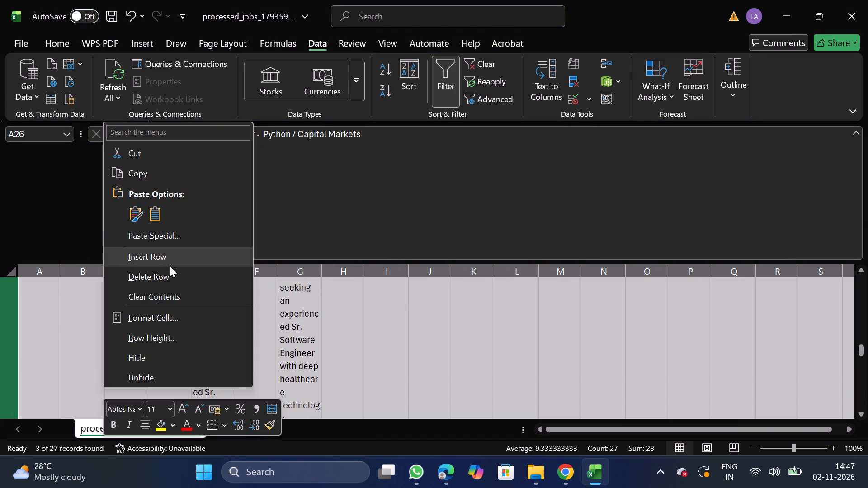
pyautogui.click(170, 266)
pyautogui.hotkey('ctrl', 'z')
pyautogui.rightClick(167, 363)
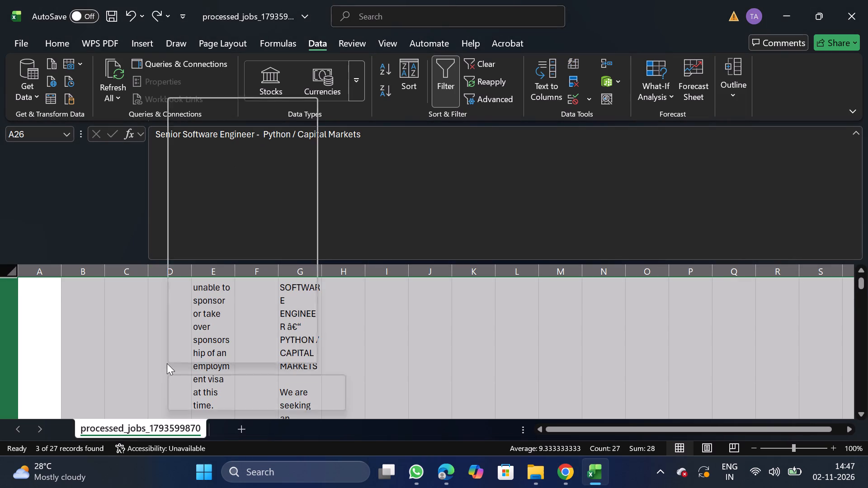
pyautogui.click(236, 250)
pyautogui.click(449, 79)
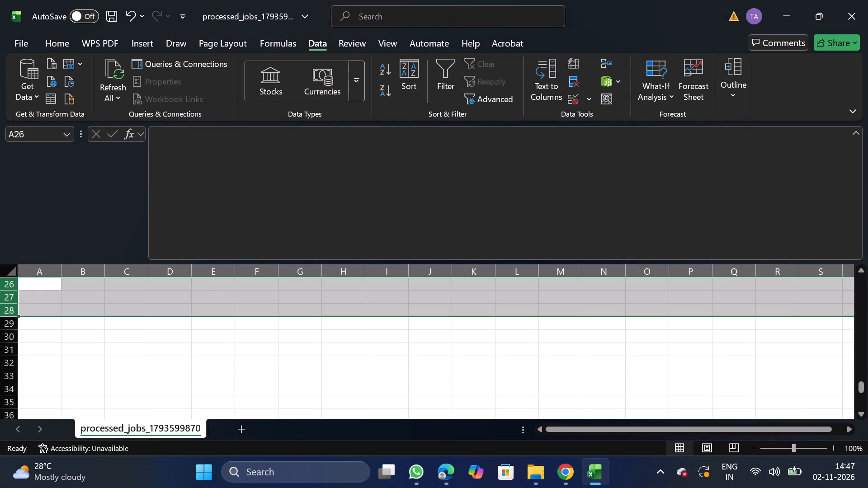
# Delete the needs_removal column from the Python Developer sheet.
pyautogui.moveTo(858, 400); pyautogui.dragTo(852, 233)
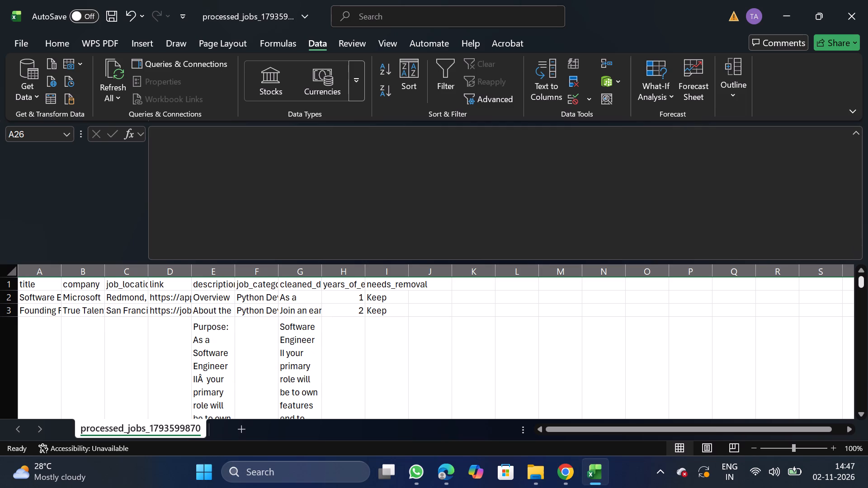
pyautogui.click(392, 270)
pyautogui.rightClick(388, 321)
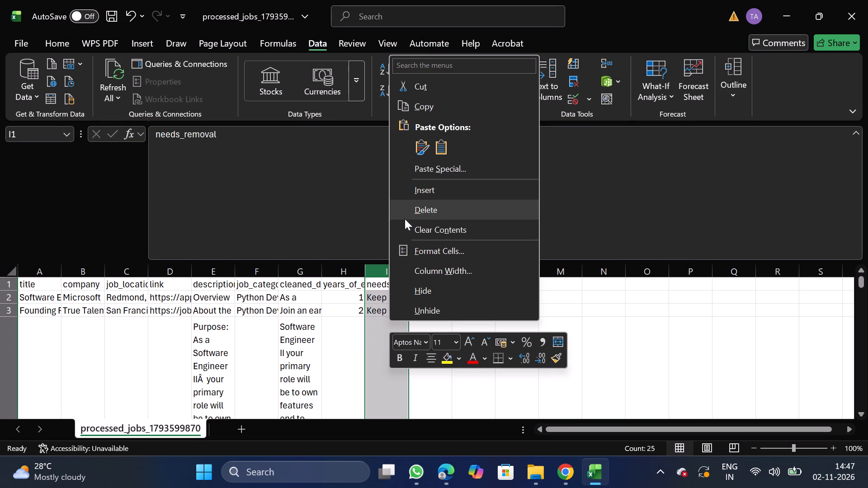
pyautogui.click(429, 212)
# Check which values remain in the years_of_experience filter list, and turn the filter off without applying it.
pyautogui.click(355, 281)
pyautogui.click(439, 73)
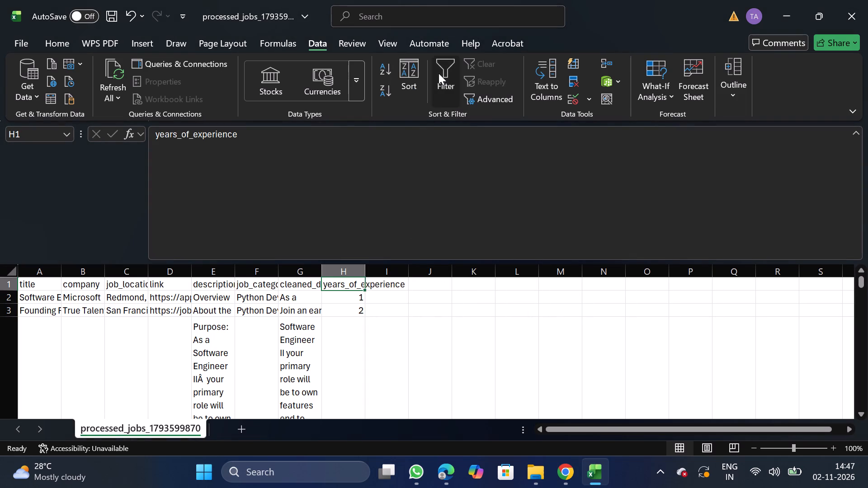
pyautogui.click(357, 284)
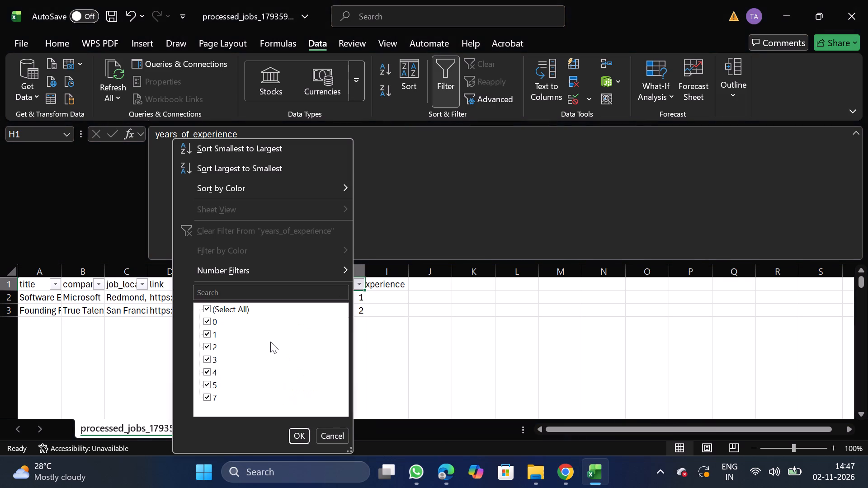
pyautogui.click(433, 332)
pyautogui.click(452, 65)
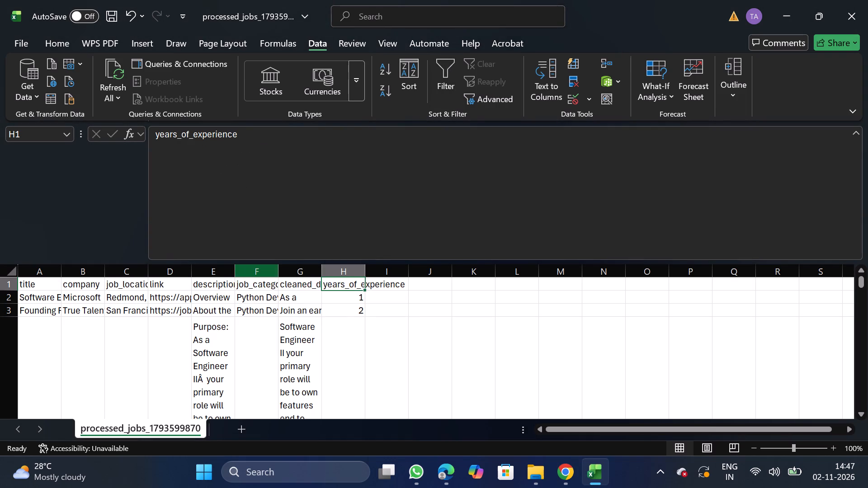
# Move the job_category column in front of the title column so it comes first.
pyautogui.click(261, 267)
pyautogui.hotkey('ctrl', 'x')
pyautogui.click(39, 269)
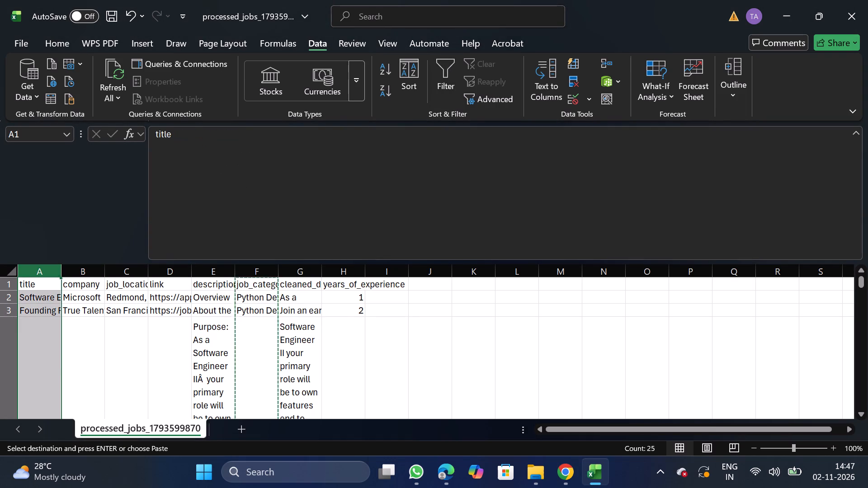
pyautogui.rightClick(34, 321)
pyautogui.click(86, 186)
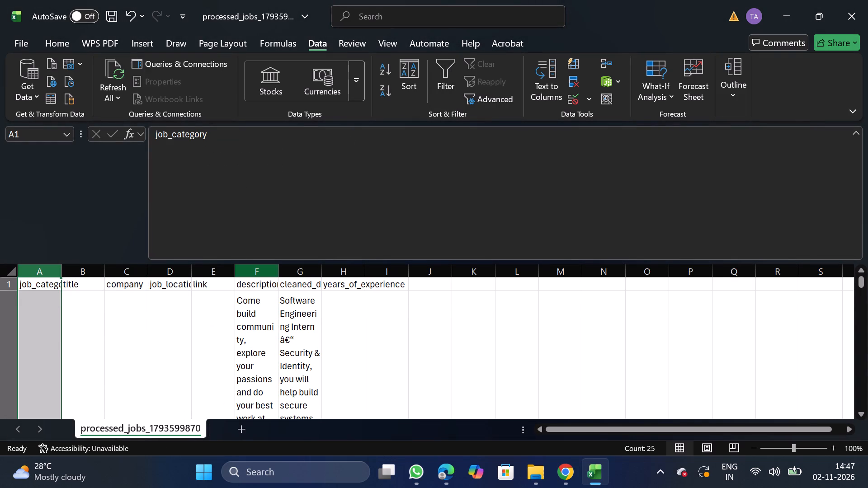
# Turn off text wrapping for the description and cleaned_description columns.
pyautogui.click(264, 270)
pyautogui.hotkey('shift', 'Right')
pyautogui.click(63, 43)
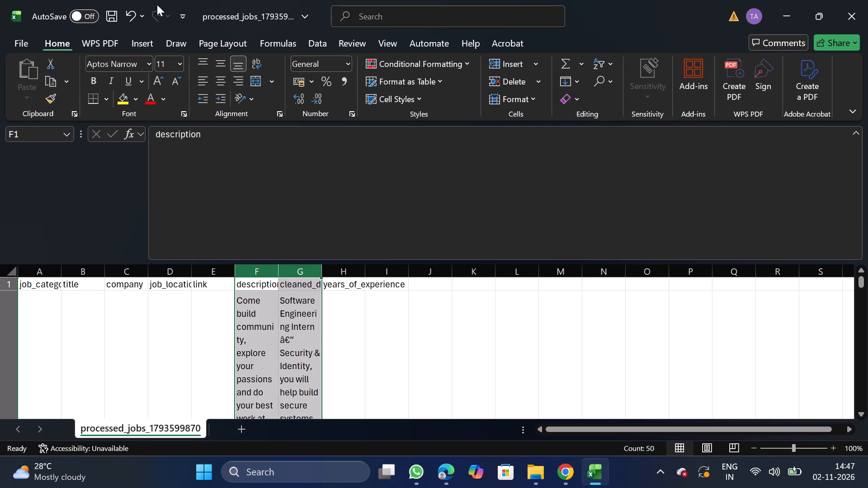
pyautogui.click(282, 118)
pyautogui.tripleClick(76, 213)
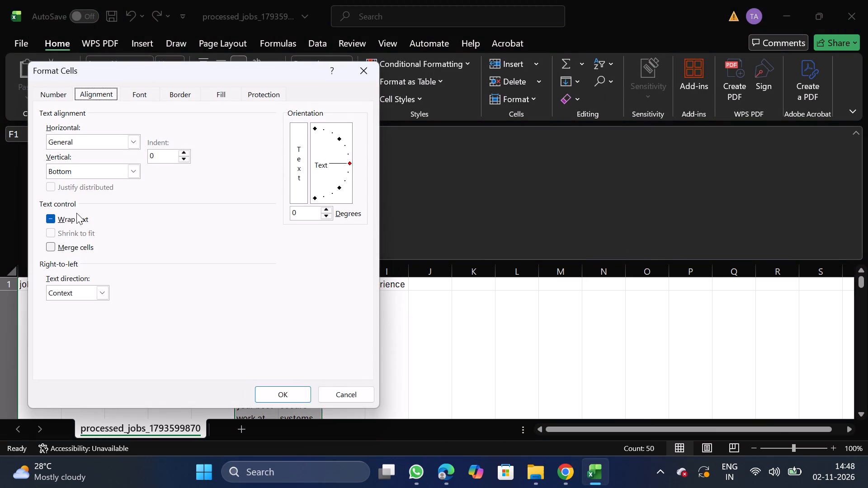
pyautogui.doubleClick(76, 221)
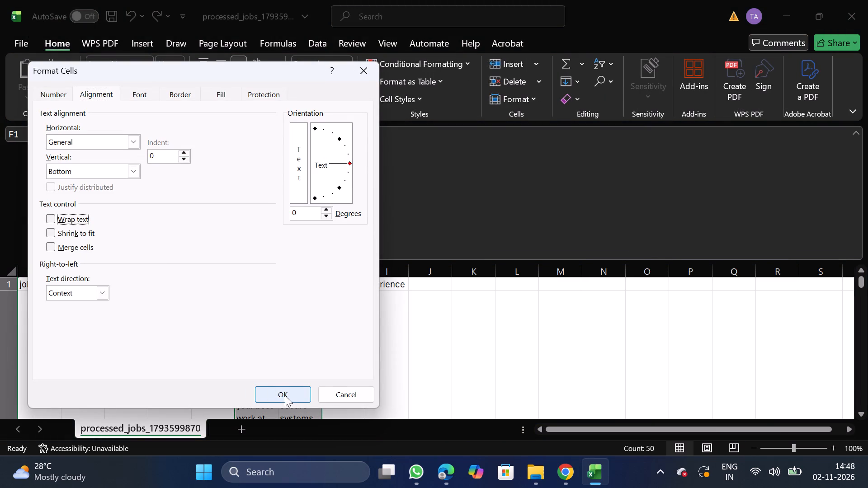
pyautogui.click(285, 395)
# Move the link column to the end of the data, after years_of_experience.
pyautogui.click(227, 270)
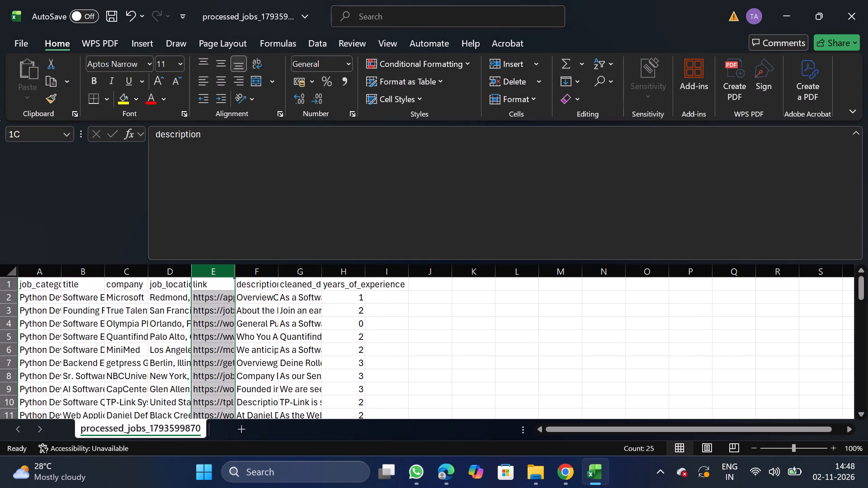
pyautogui.hotkey('ctrl', 'x')
pyautogui.click(386, 263)
pyautogui.moveTo(384, 266); pyautogui.dragTo(384, 328)
pyautogui.rightClick(384, 328)
pyautogui.click(439, 201)
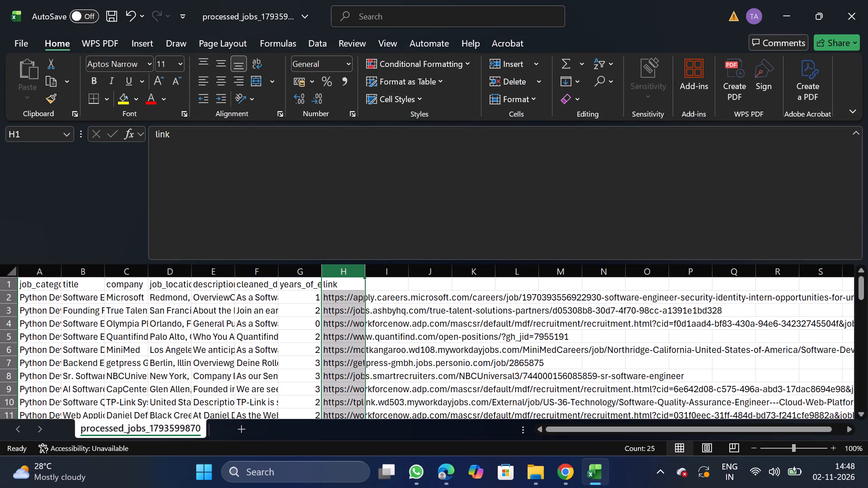
# Move the years_of_experience column in front of the description column.
pyautogui.click(290, 272)
pyautogui.hotkey('ctrl', 'x')
pyautogui.click(205, 267)
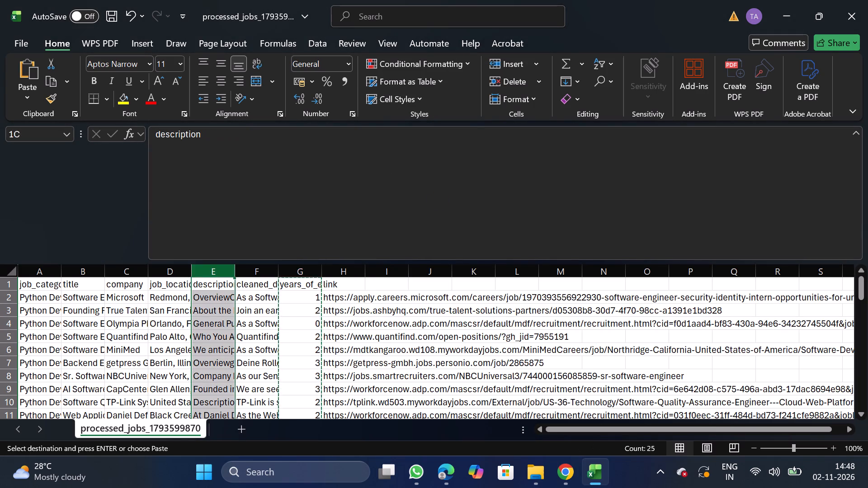
pyautogui.rightClick(206, 324)
pyautogui.click(267, 186)
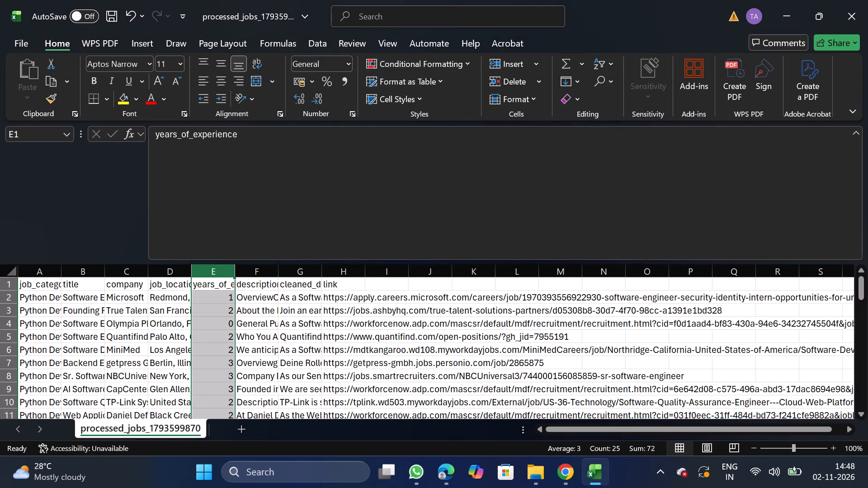
# Copy the header text description from F1 and use it to replace the cleaned_description header in G1.
pyautogui.click(258, 279)
pyautogui.moveTo(158, 136); pyautogui.dragTo(171, 140)
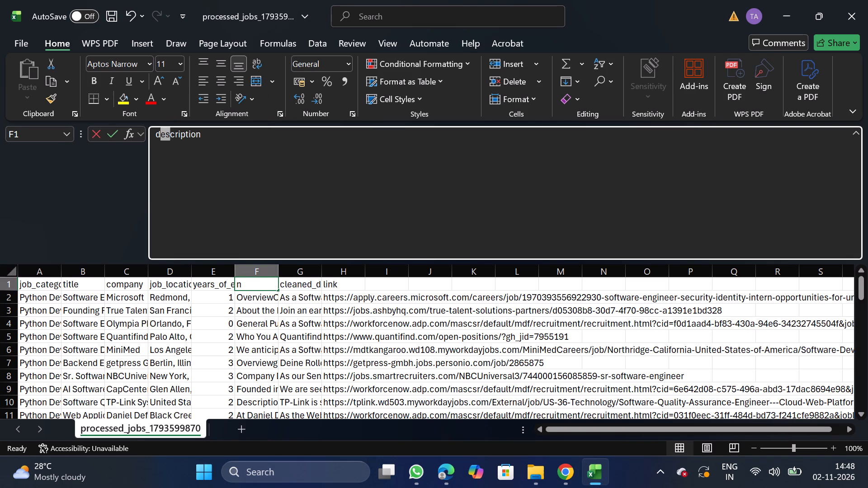
pyautogui.click(171, 140)
pyautogui.moveTo(148, 132); pyautogui.dragTo(160, 135)
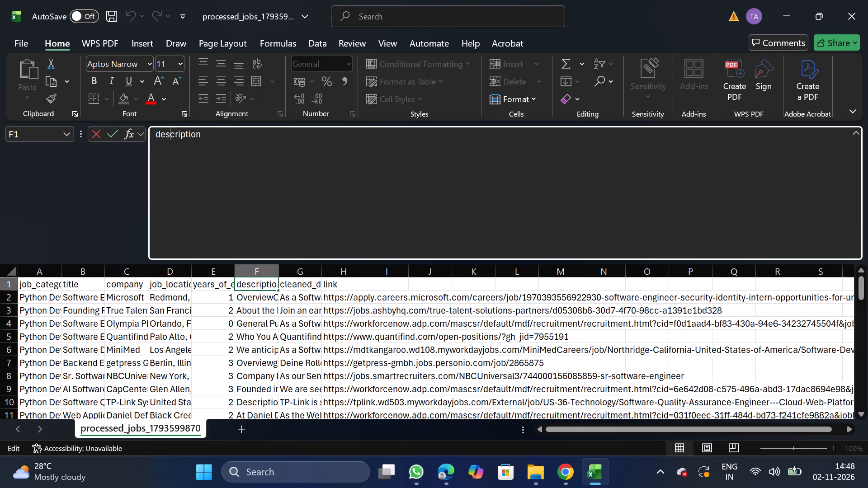
pyautogui.moveTo(160, 135); pyautogui.dragTo(154, 133)
pyautogui.moveTo(154, 133); pyautogui.dragTo(211, 136)
pyautogui.hotkey('ctrl', 'c')
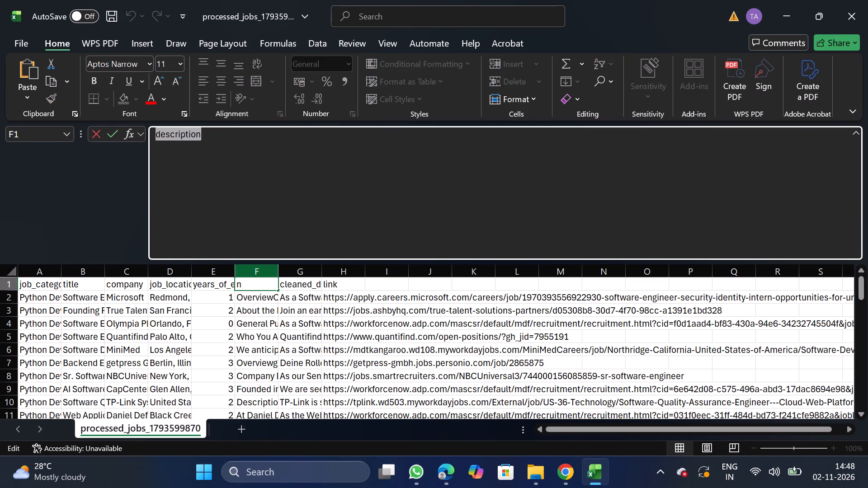
pyautogui.click(297, 286)
pyautogui.click(372, 214)
pyautogui.press('BackSpace')
pyautogui.press('BackSpace')
pyautogui.press('BackSpace')
pyautogui.press('BackSpace')
pyautogui.press('BackSpace')
pyautogui.press('BackSpace')
pyautogui.press('BackSpace')
pyautogui.press('BackSpace')
pyautogui.press('BackSpace')
pyautogui.press('BackSpace')
pyautogui.press('BackSpace')
pyautogui.press('BackSpace')
pyautogui.press('BackSpace')
pyautogui.press('BackSpace')
pyautogui.press('BackSpace')
pyautogui.press('BackSpace')
pyautogui.press('BackSpace')
pyautogui.press('BackSpace')
pyautogui.press('BackSpace')
pyautogui.press('BackSpace')
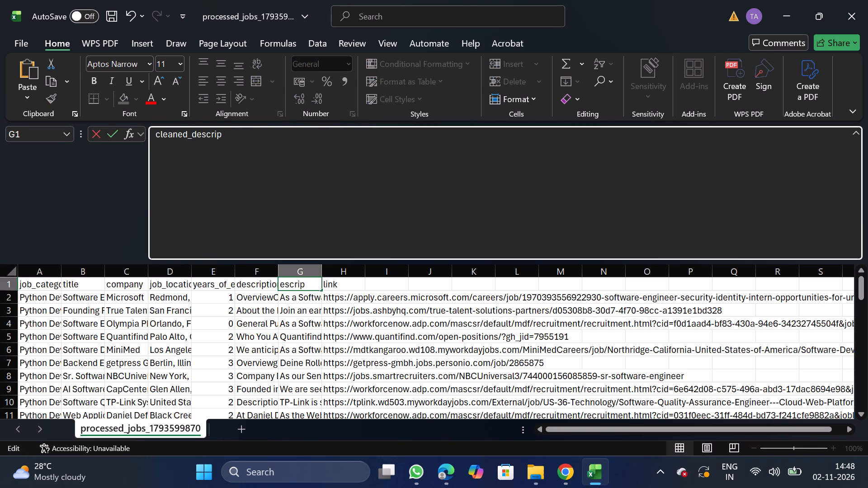
pyautogui.hotkey('ctrl', 'v')
pyautogui.click(275, 294)
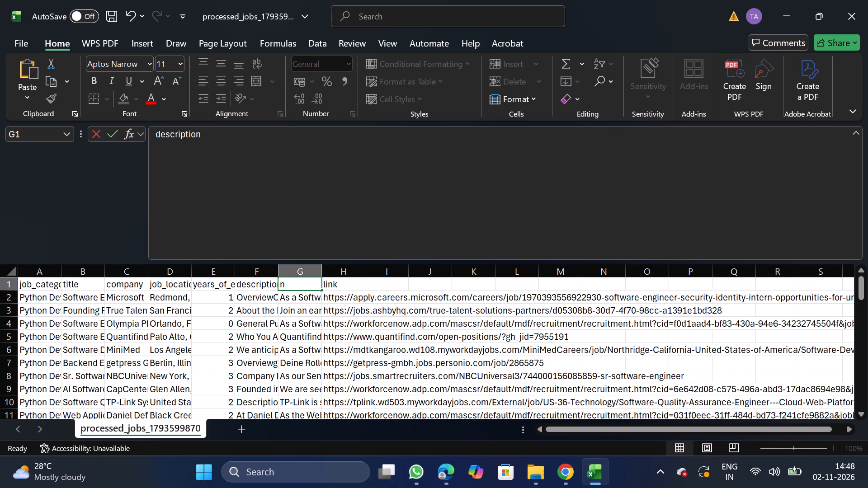
# Replace the F1 header with original_description, copied from the CSV format requirements on NextGenApply's bulk upload page in Chrome.
pyautogui.click(252, 282)
pyautogui.click(325, 214)
pyautogui.press('BackSpace')
pyautogui.press('BackSpace')
pyautogui.press('BackSpace')
pyautogui.press('BackSpace')
pyautogui.press('BackSpace')
pyautogui.press('BackSpace')
pyautogui.press('BackSpace')
pyautogui.press('BackSpace')
pyautogui.press('BackSpace')
pyautogui.press('BackSpace')
pyautogui.press('BackSpace')
pyautogui.press('BackSpace')
pyautogui.press('BackSpace')
pyautogui.press('BackSpace')
pyautogui.press('BackSpace')
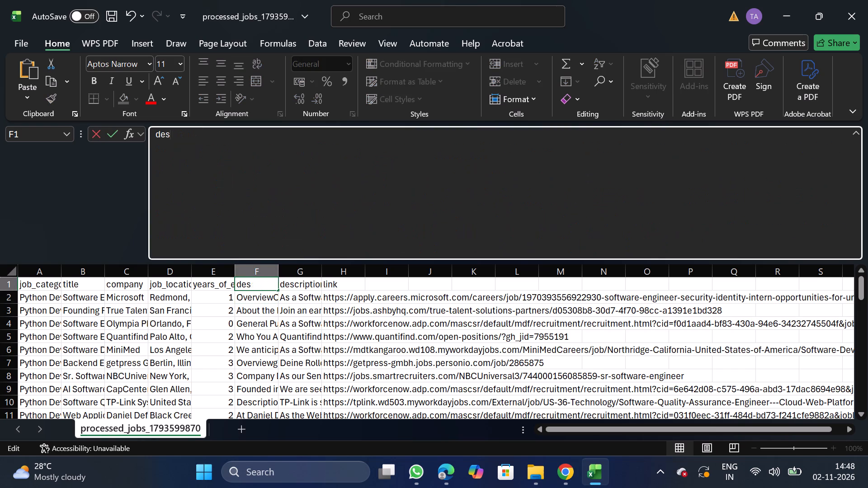
pyautogui.click(562, 473)
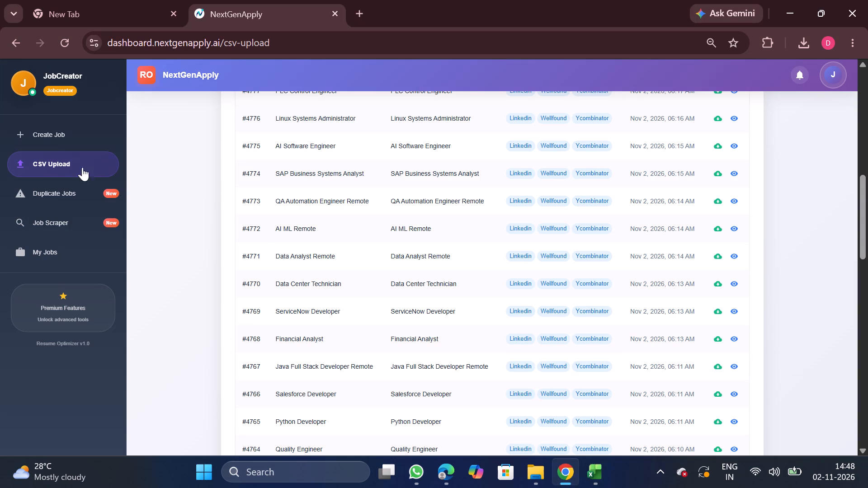
pyautogui.click(71, 142)
pyautogui.click(434, 120)
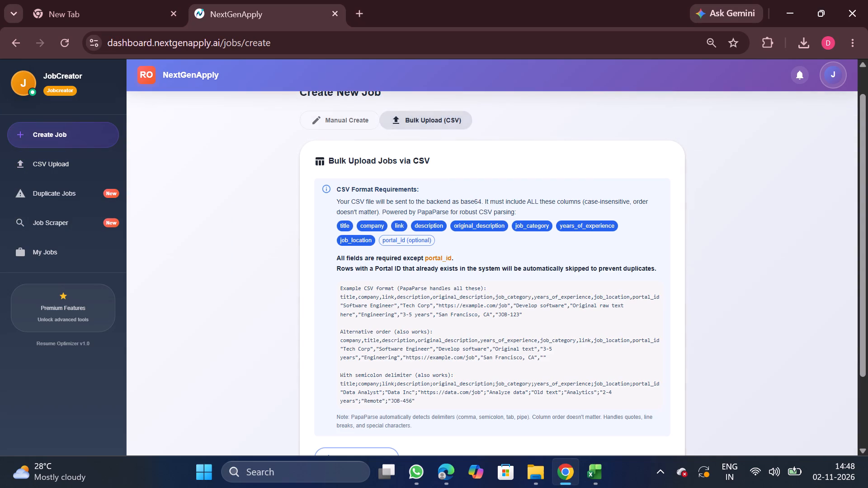
pyautogui.doubleClick(476, 222)
pyautogui.hotkey('ctrl', 'c')
pyautogui.click(589, 479)
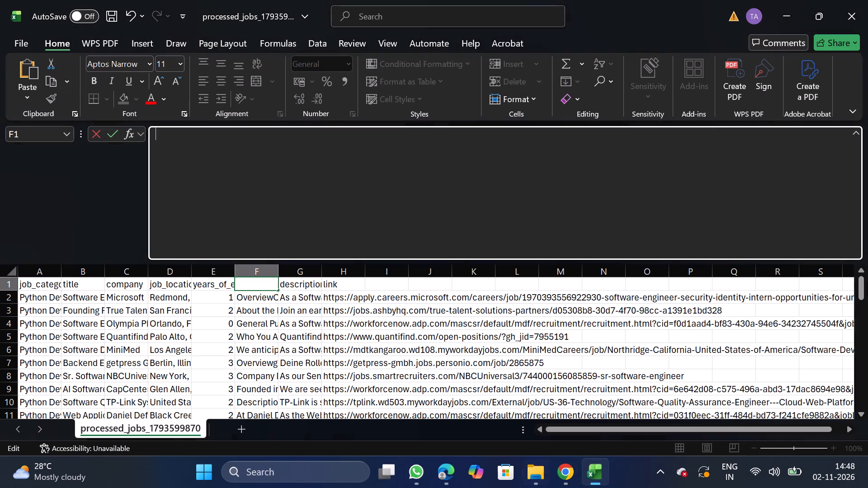
pyautogui.hotkey('ctrl', 'v')
# Filter the title column to show only the Software Engineer: Security & Identity Intern Opportunities for University Students, Redmond title and blanks.
pyautogui.click(70, 277)
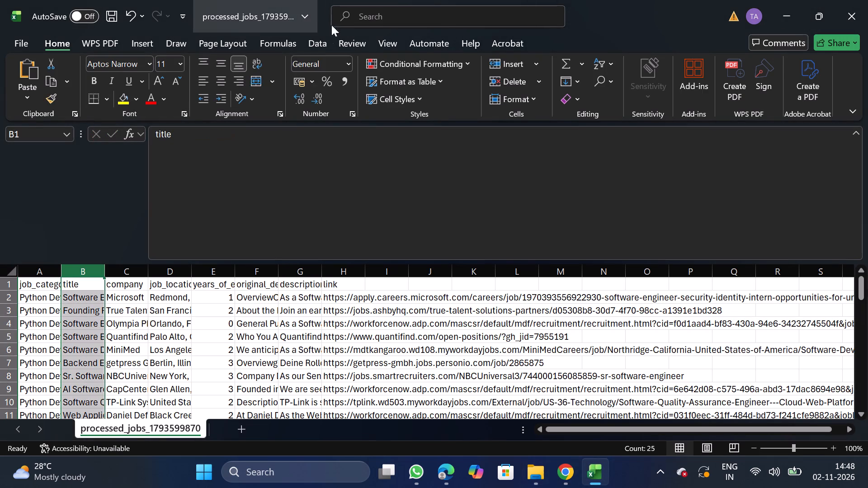
pyautogui.click(318, 47)
pyautogui.click(454, 86)
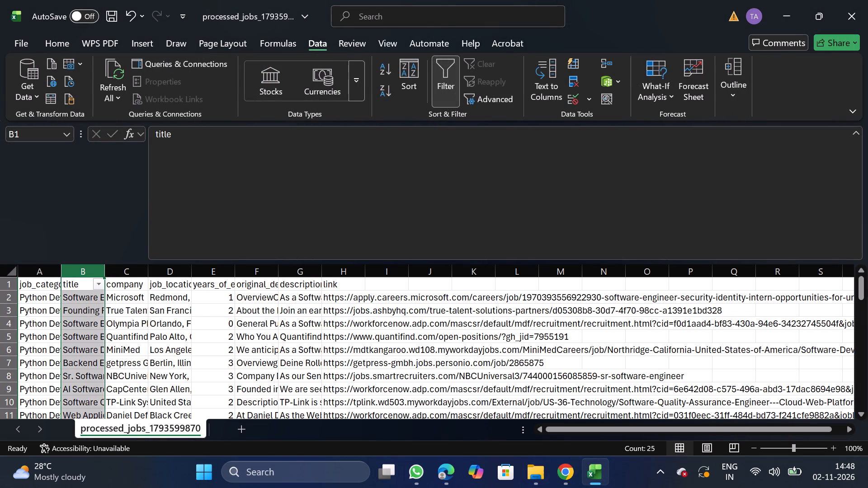
pyautogui.click(99, 286)
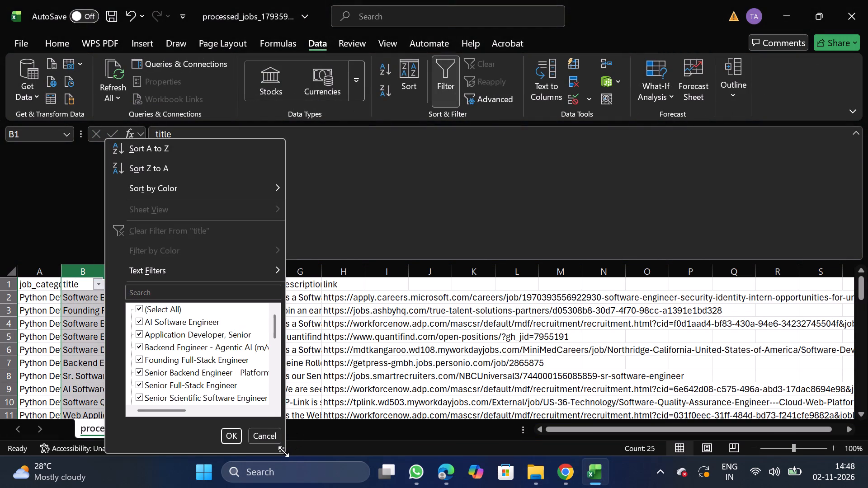
pyautogui.tripleClick(283, 451)
pyautogui.moveTo(283, 451); pyautogui.dragTo(701, 487)
pyautogui.click(170, 307)
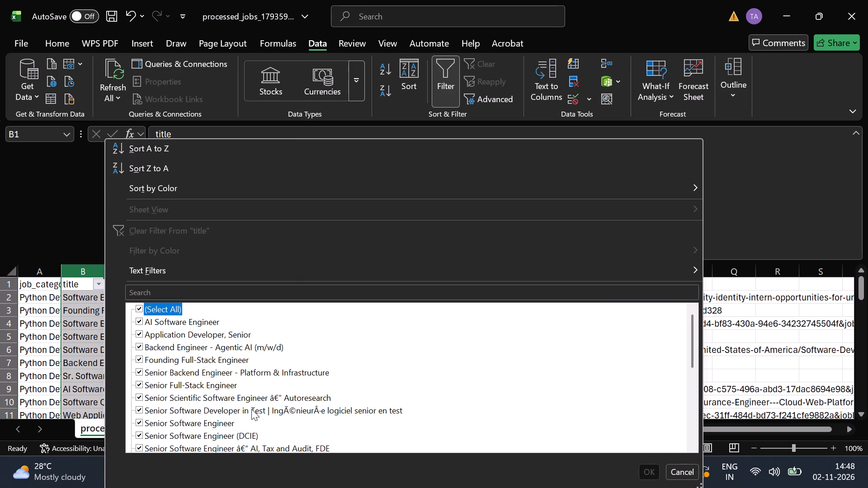
pyautogui.scroll(-1, 230, 446)
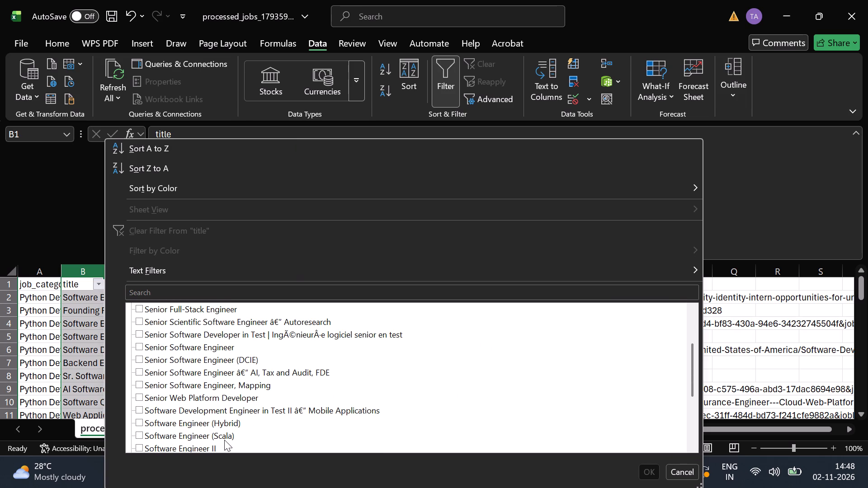
pyautogui.scroll(-1, 224, 440)
pyautogui.click(224, 440)
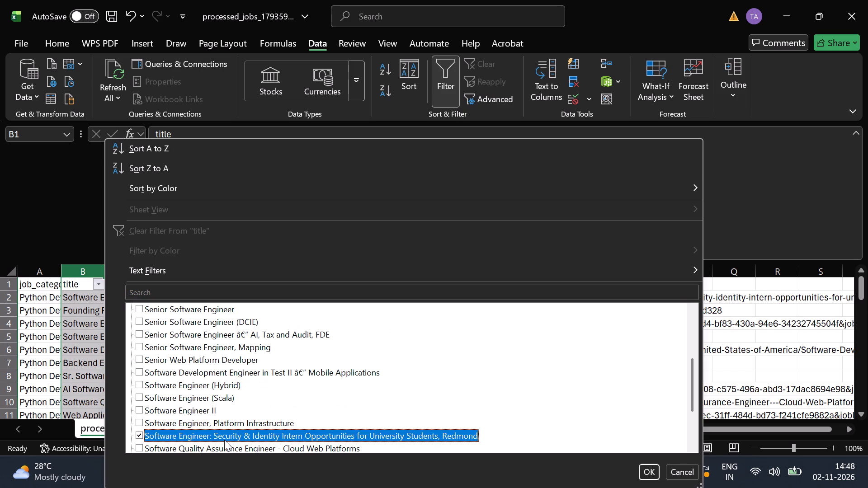
pyautogui.scroll(-1, 224, 440)
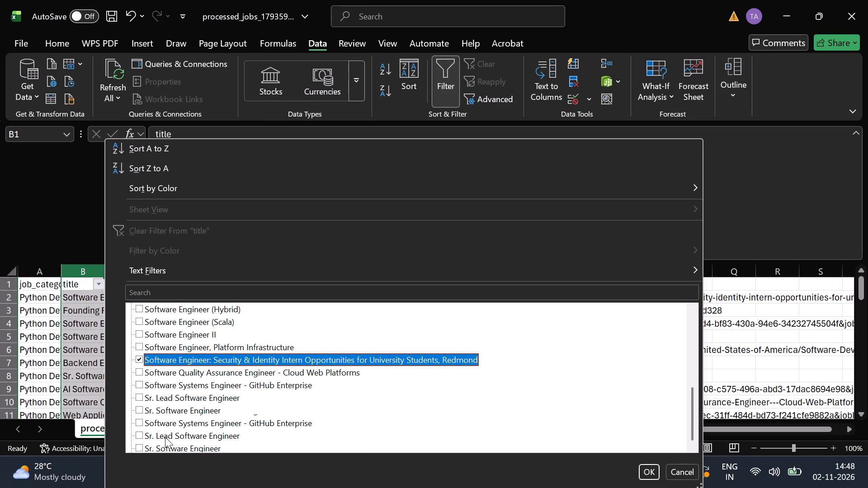
pyautogui.click(165, 437)
pyautogui.click(645, 474)
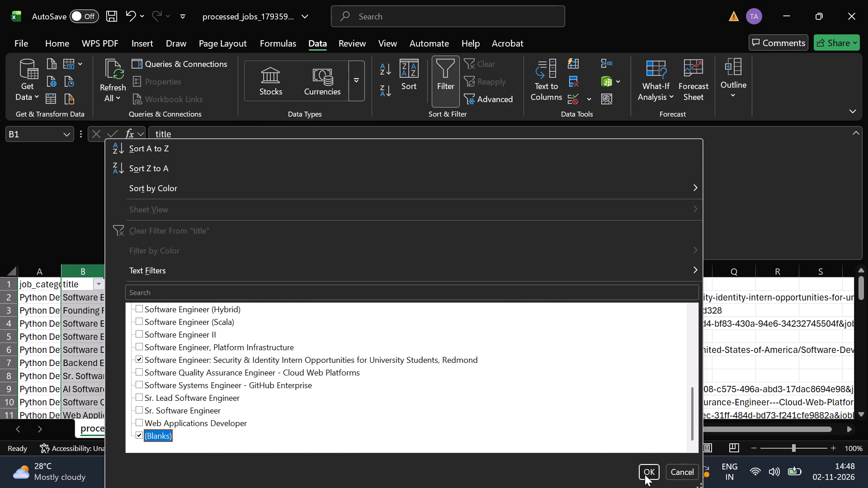
# Delete all filtered rows below the header, from row 2 to the sheet's end, and remove the filter.
pyautogui.click(2, 300)
pyautogui.hotkey('ctrl', 'shift', 'Down')
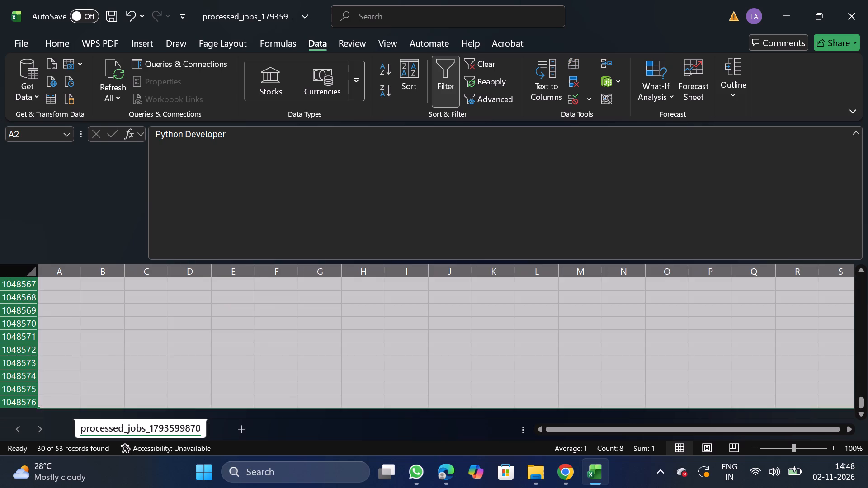
pyautogui.rightClick(108, 341)
pyautogui.click(183, 235)
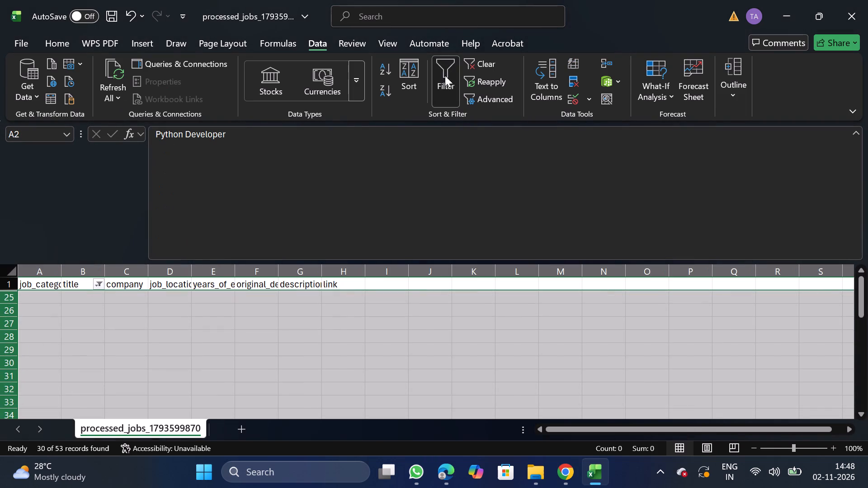
pyautogui.click(445, 75)
# Filter the title column for enterprise to check the matching jobs, and remove the filter.
pyautogui.click(61, 276)
pyautogui.click(77, 278)
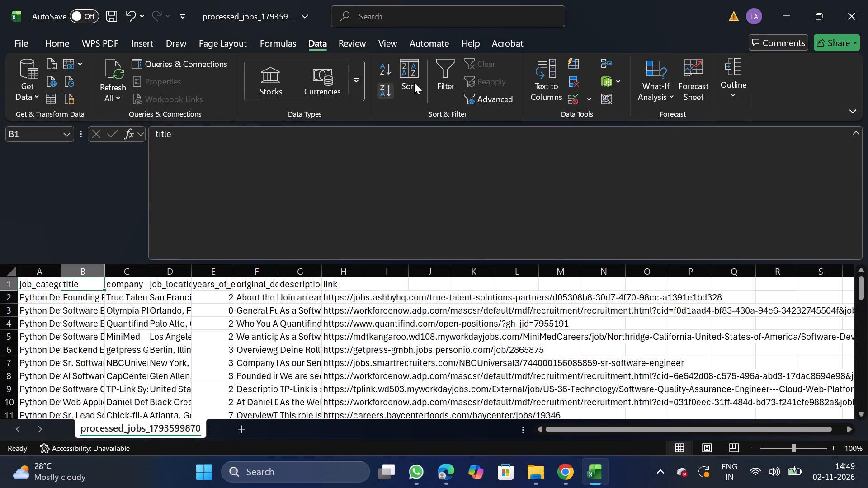
pyautogui.click(435, 86)
pyautogui.click(102, 283)
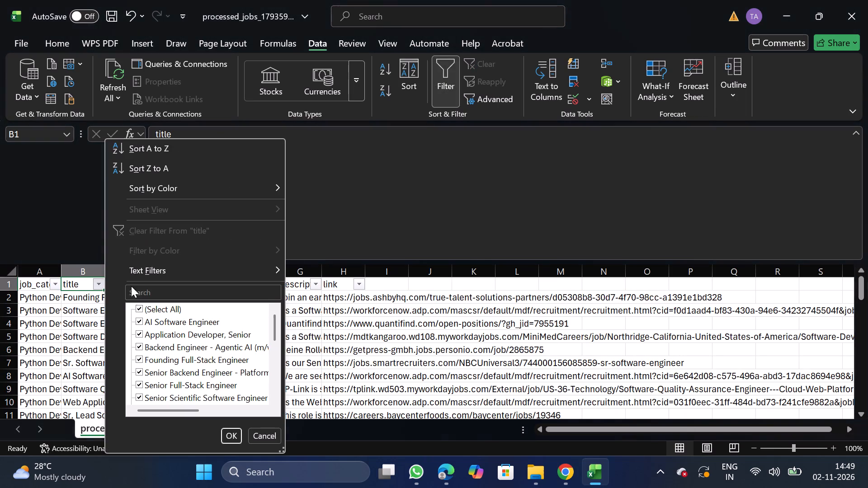
pyautogui.click(159, 291)
pyautogui.write('enterprise')
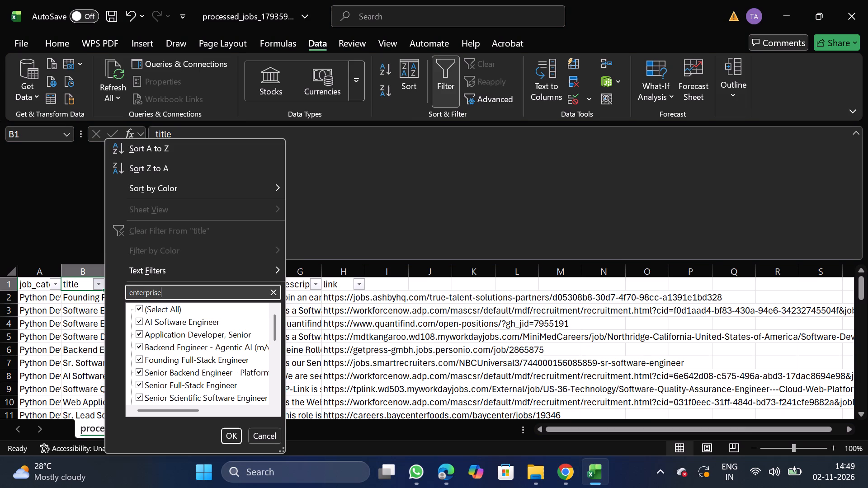
pyautogui.click(234, 438)
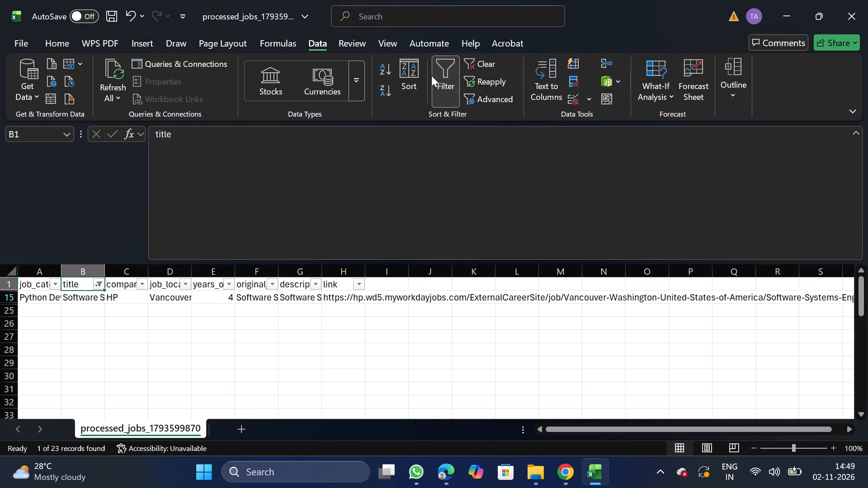
pyautogui.click(436, 83)
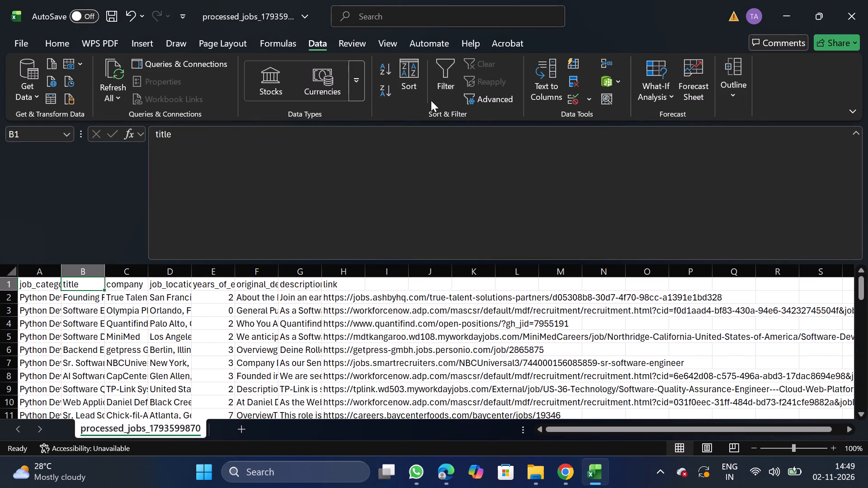
# Filter the title column for lead to check the matching jobs, and remove the filter.
pyautogui.click(439, 87)
pyautogui.click(104, 284)
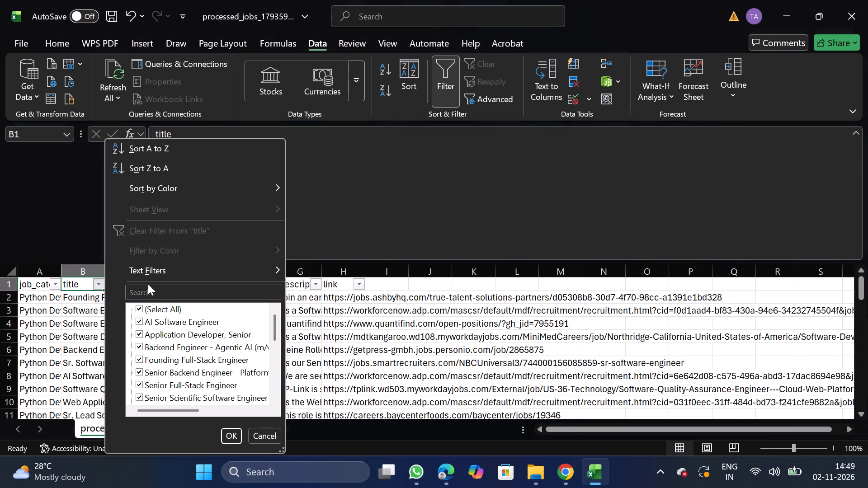
pyautogui.click(165, 286)
pyautogui.click(165, 288)
pyautogui.write('lead')
pyautogui.click(236, 436)
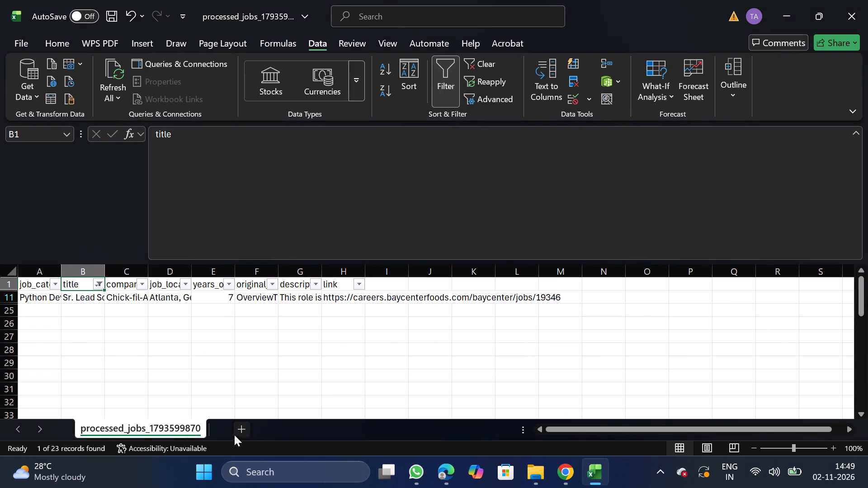
pyautogui.click(453, 89)
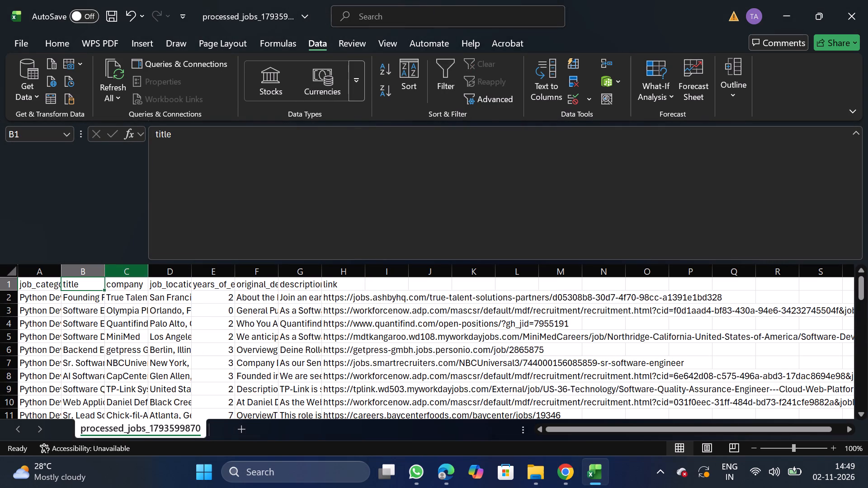
# Add a filter to the company column, search its values for Walmart, and clear the search.
pyautogui.click(117, 270)
pyautogui.click(440, 77)
pyautogui.click(143, 283)
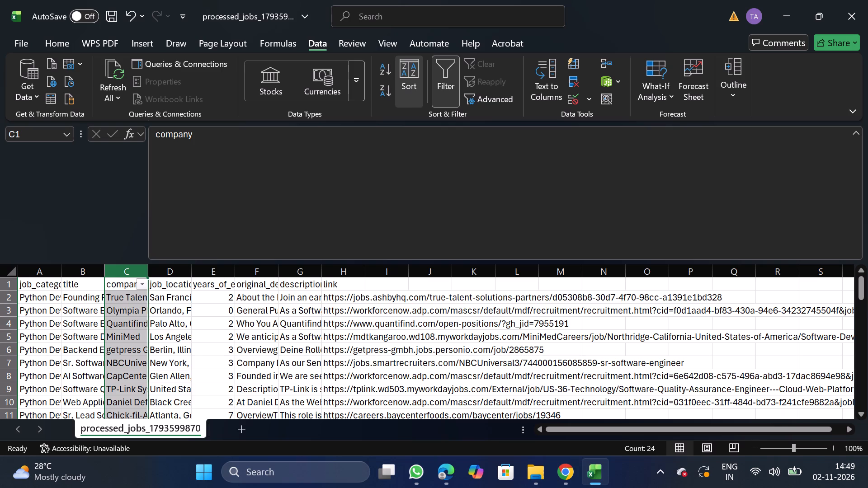
pyautogui.click(199, 289)
pyautogui.write('walmarrt')
pyautogui.press('BackSpace')
pyautogui.press('BackSpace')
pyautogui.press('BackSpace')
pyautogui.press('BackSpace')
pyautogui.press('BackSpace')
pyautogui.press('BackSpace')
pyautogui.press('BackSpace')
pyautogui.press('BackSpace')
pyautogui.press('BackSpace')
pyautogui.press('BackSpace')
pyautogui.press('BackSpace')
pyautogui.press('BackSpace')
pyautogui.press('BackSpace')
pyautogui.press('BackSpace')
pyautogui.press('BackSpace')
pyautogui.press('BackSpace')
pyautogui.press('BackSpace')
pyautogui.press('BackSpace')
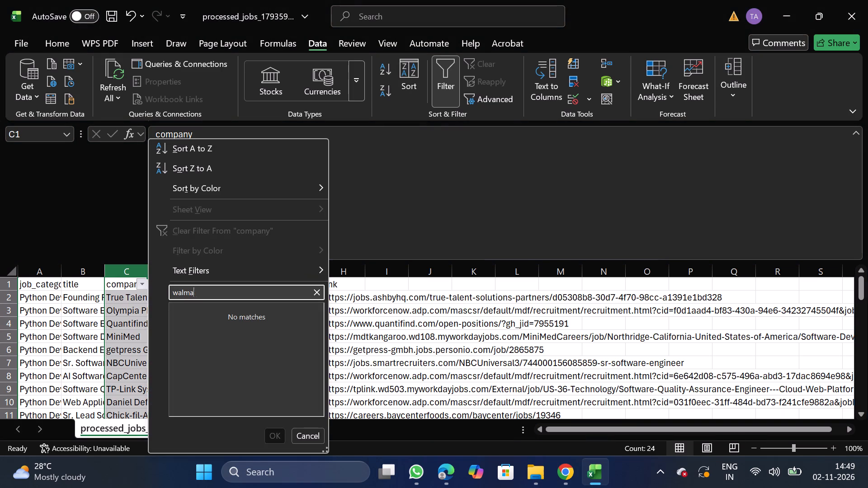
# Search the company filter values for dried and clear the search.
pyautogui.write('dried')
pyautogui.press('BackSpace')
pyautogui.press('BackSpace')
pyautogui.press('BackSpace')
pyautogui.press('BackSpace')
pyautogui.press('BackSpace')
pyautogui.press('BackSpace')
pyautogui.press('BackSpace')
pyautogui.press('BackSpace')
pyautogui.press('BackSpace')
pyautogui.press('BackSpace')
pyautogui.press('BackSpace')
pyautogui.press('BackSpace')
pyautogui.press('BackSpace')
pyautogui.press('BackSpace')
pyautogui.press('BackSpace')
pyautogui.press('BackSpace')
pyautogui.press('BackSpace')
pyautogui.press('BackSpace')
pyautogui.press('BackSpace')
pyautogui.press('BackSpace')
# Search the company filter values for capit and clear the search.
pyautogui.write('capit')
pyautogui.press('BackSpace')
pyautogui.press('BackSpace')
pyautogui.press('BackSpace')
pyautogui.press('BackSpace')
pyautogui.press('BackSpace')
pyautogui.press('BackSpace')
pyautogui.press('BackSpace')
pyautogui.press('BackSpace')
pyautogui.press('BackSpace')
pyautogui.press('BackSpace')
pyautogui.press('BackSpace')
pyautogui.press('BackSpace')
pyautogui.press('BackSpace')
pyautogui.press('BackSpace')
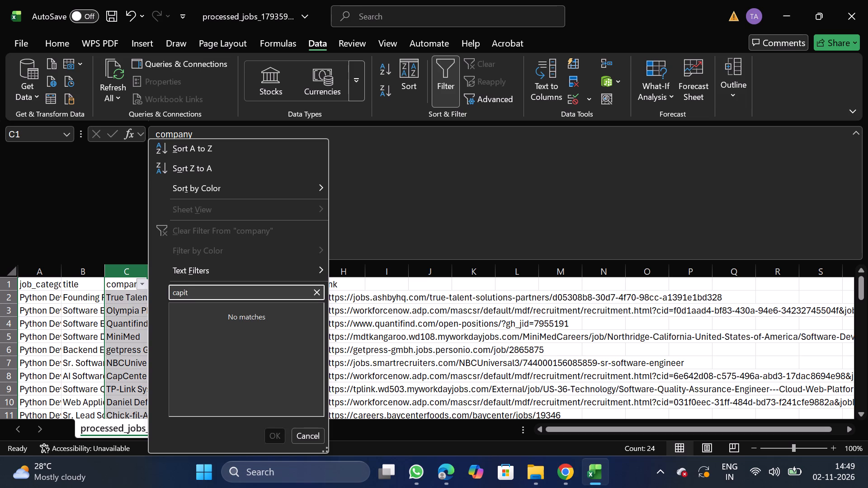
# Search the company filter values for unde and clear the search.
pyautogui.write('unde')
pyautogui.press('BackSpace')
pyautogui.press('BackSpace')
pyautogui.press('BackSpace')
pyautogui.press('BackSpace')
pyautogui.press('BackSpace')
pyautogui.press('BackSpace')
pyautogui.press('BackSpace')
pyautogui.press('BackSpace')
pyautogui.press('BackSpace')
pyautogui.press('BackSpace')
pyautogui.press('BackSpace')
pyautogui.press('BackSpace')
pyautogui.press('BackSpace')
pyautogui.press('BackSpace')
# Search the company filter values for hunt and clear the search.
pyautogui.write('hunt')
pyautogui.press('BackSpace')
pyautogui.press('BackSpace')
pyautogui.press('BackSpace')
pyautogui.press('BackSpace')
pyautogui.press('BackSpace')
pyautogui.press('BackSpace')
pyautogui.press('BackSpace')
pyautogui.press('BackSpace')
pyautogui.press('BackSpace')
pyautogui.press('BackSpace')
pyautogui.press('BackSpace')
pyautogui.press('BackSpace')
pyautogui.press('BackSpace')
pyautogui.press('BackSpace')
pyautogui.press('BackSpace')
pyautogui.press('BackSpace')
pyautogui.press('BackSpace')
# Search the company filter values for skim and clear the search.
pyautogui.write('skim')
pyautogui.press('BackSpace')
pyautogui.press('BackSpace')
pyautogui.press('BackSpace')
pyautogui.press('BackSpace')
pyautogui.press('BackSpace')
pyautogui.press('BackSpace')
pyautogui.press('BackSpace')
pyautogui.press('BackSpace')
pyautogui.press('BackSpace')
pyautogui.press('BackSpace')
pyautogui.press('BackSpace')
pyautogui.press('BackSpace')
pyautogui.press('BackSpace')
pyautogui.press('BackSpace')
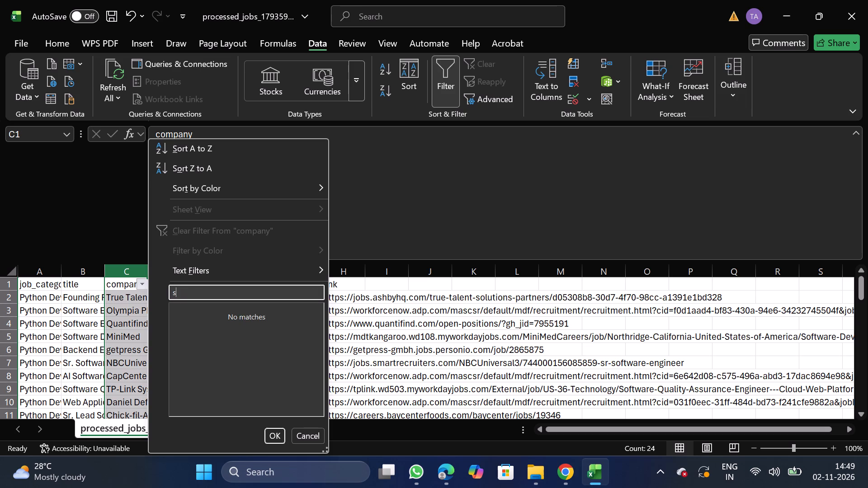
# Search the company filter values for ape and clear the search.
pyautogui.write('ape')
pyautogui.press('BackSpace')
pyautogui.press('\\')
pyautogui.press('BackSpace')
pyautogui.press('BackSpace')
pyautogui.press('BackSpace')
pyautogui.press('BackSpace')
# Search the company filter values for "in landem", and remove the filter from the company column without applying it.
pyautogui.write('in landem')
pyautogui.click(303, 439)
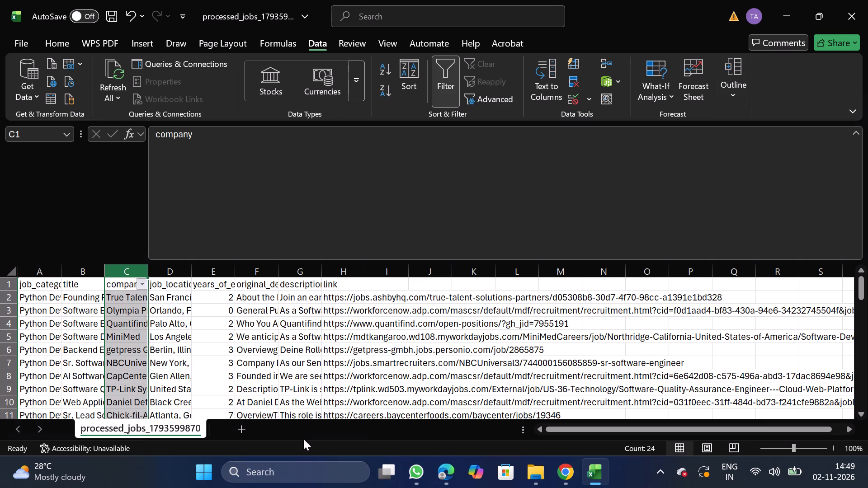
pyautogui.click(442, 95)
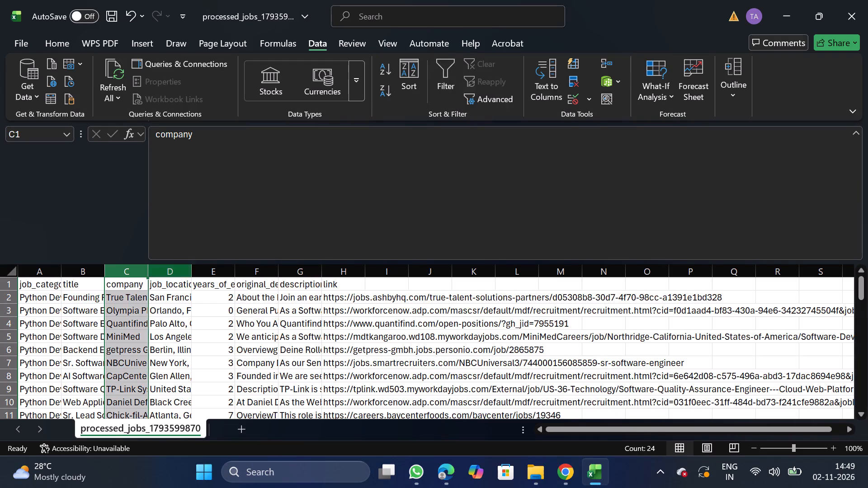
# Save the cleaned Python Developer CSV as Python_11_02 in the Daily Scraping jobs folder under Documents.
pyautogui.click(16, 50)
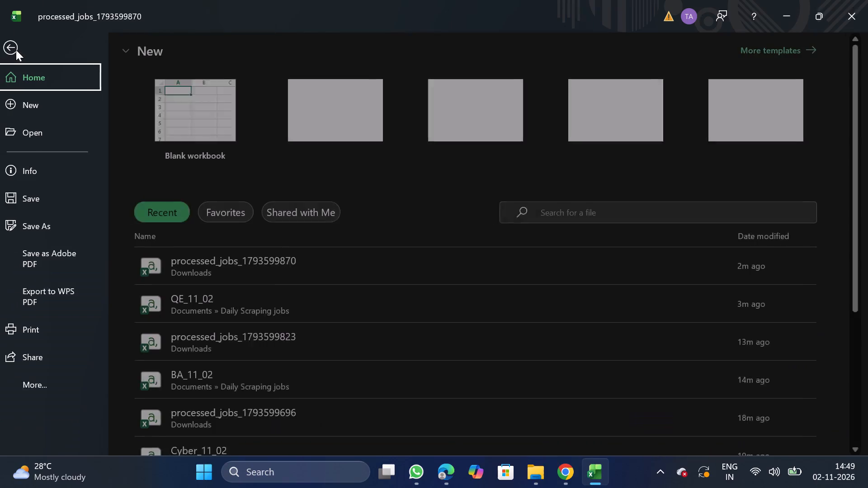
pyautogui.doubleClick(49, 220)
pyautogui.moveTo(194, 393); pyautogui.dragTo(204, 379)
pyautogui.tripleClick(204, 379)
pyautogui.doubleClick(204, 379)
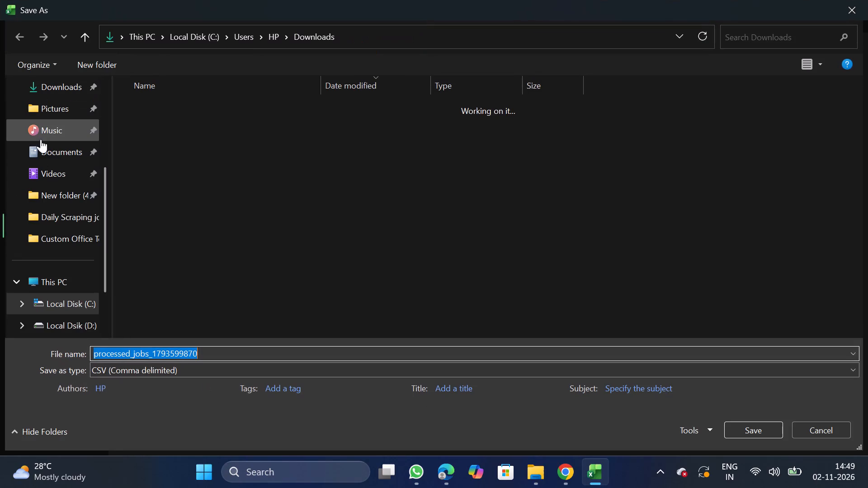
pyautogui.doubleClick(74, 145)
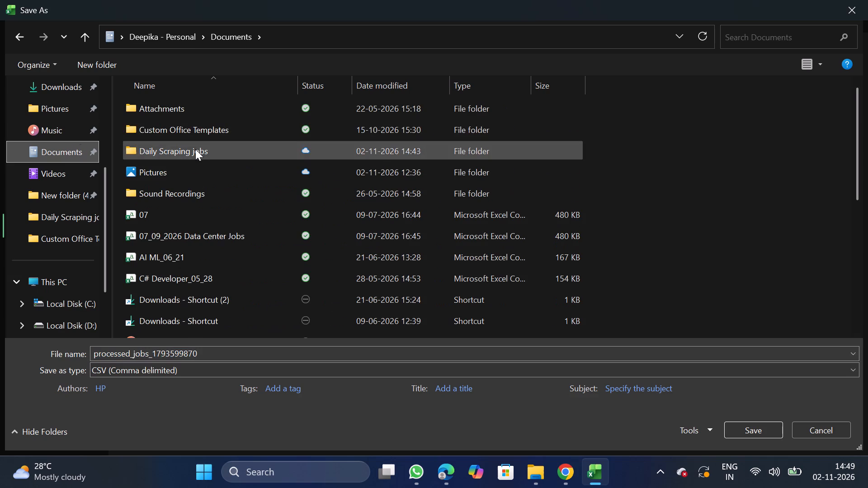
pyautogui.doubleClick(195, 149)
pyautogui.click(234, 349)
pyautogui.press('BackSpace')
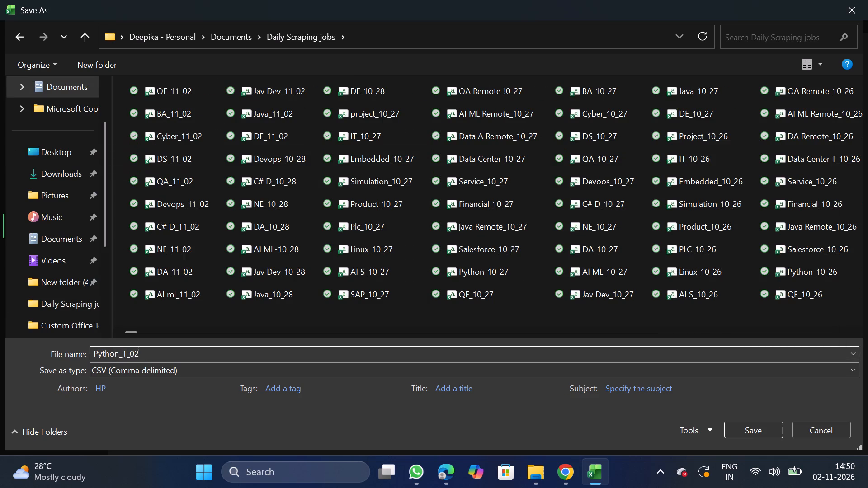
pyautogui.press('BackSpace')
pyautogui.press('BackSpace')
pyautogui.press('BackSpace')
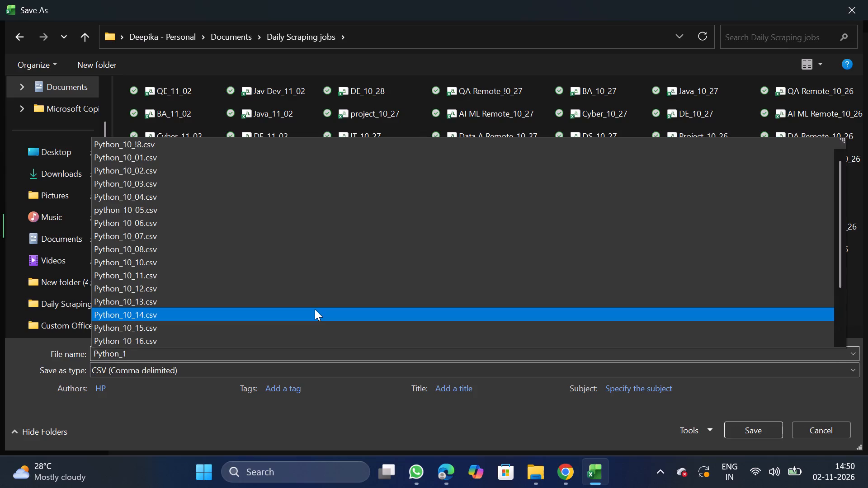
pyautogui.press('1')
pyautogui.write('_02')
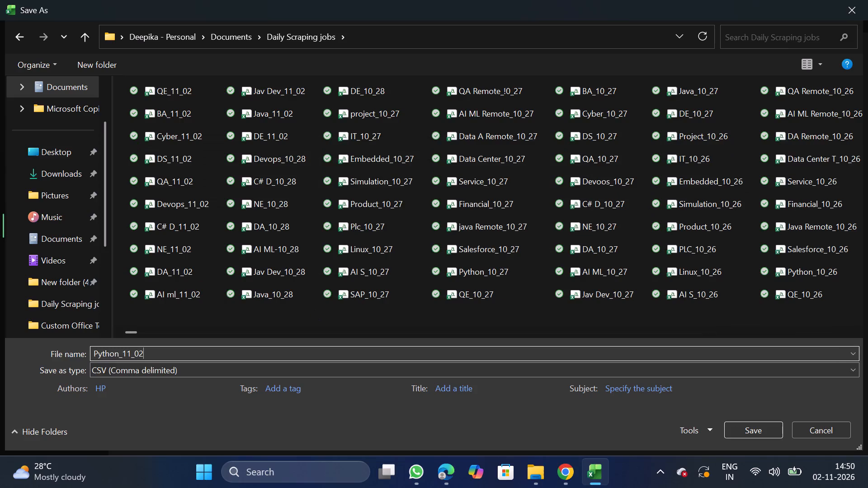
pyautogui.click(767, 429)
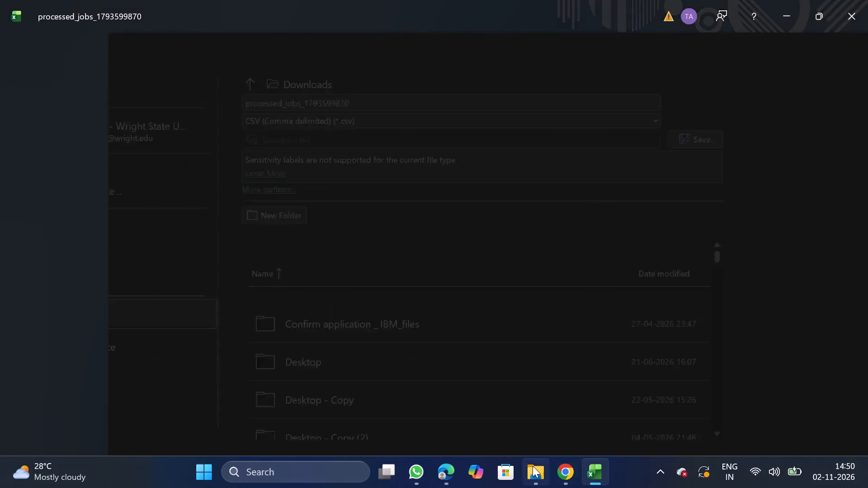
# Switch to NextGenApply in Chrome and bulk upload Python_11_02.csv on the job creation page.
pyautogui.click(565, 474)
pyautogui.scroll(-1, 433, 394)
pyautogui.click(366, 371)
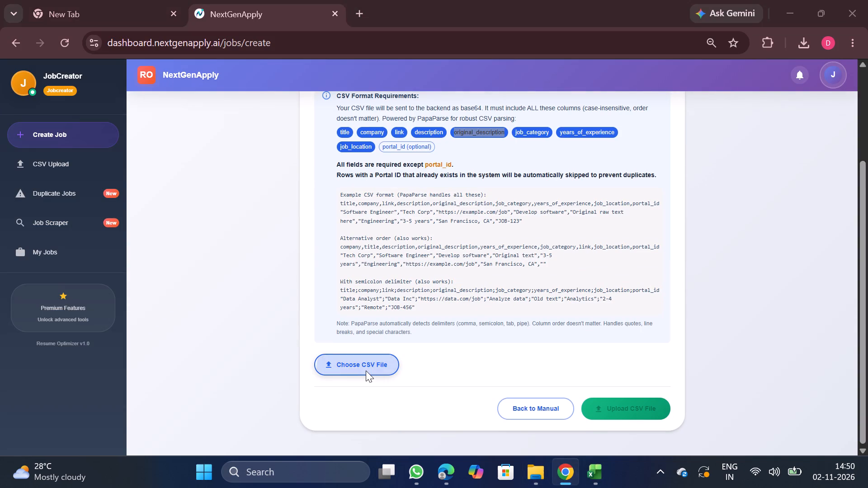
pyautogui.doubleClick(194, 98)
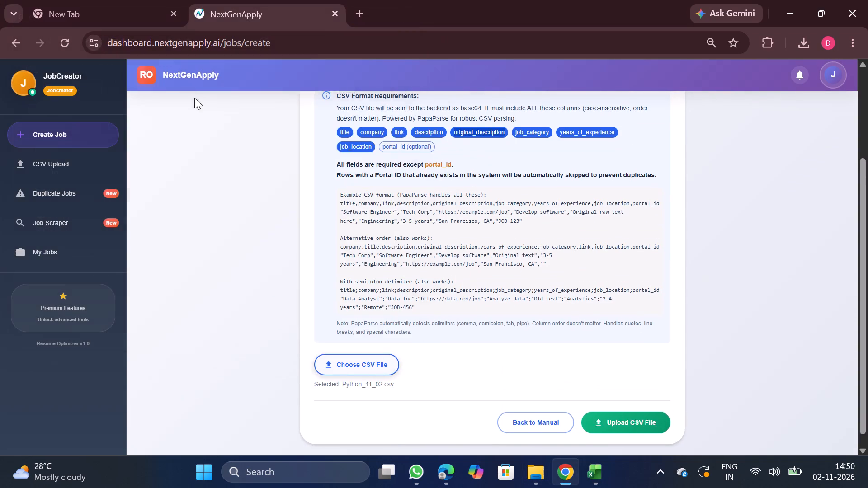
pyautogui.scroll(-2, 453, 340)
pyautogui.scroll(-2, 526, 327)
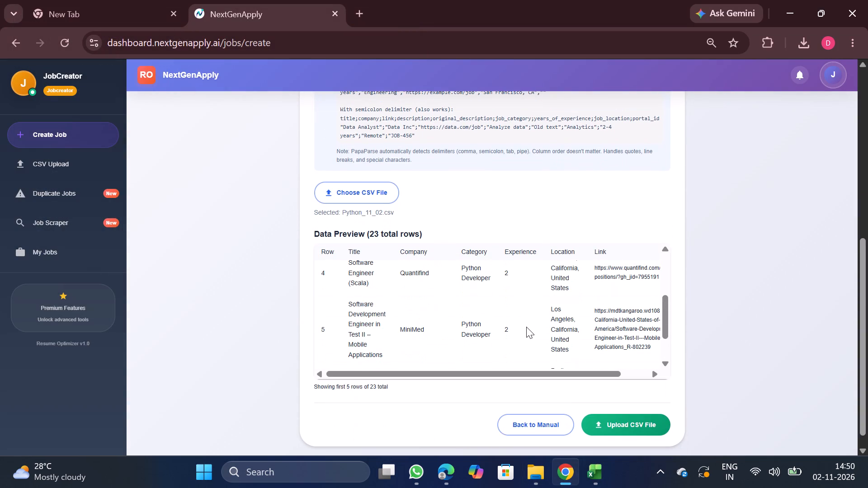
pyautogui.scroll(-1, 526, 327)
pyautogui.click(617, 406)
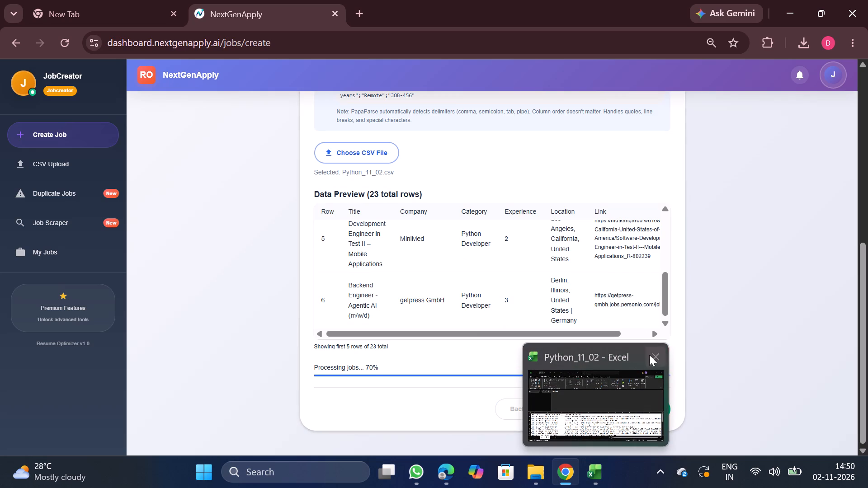
# Close the Python_11_02 workbook while keeping the upload page open.
pyautogui.click(651, 359)
pyautogui.scroll(8, 554, 320)
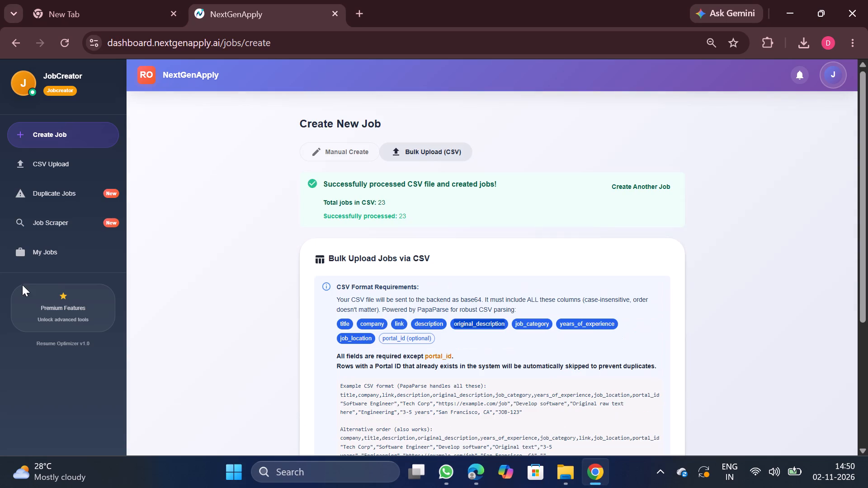
# Download the Salesforce Developer CSV, entry #4766, from the CSV upload history and open it in Excel.
pyautogui.click(62, 169)
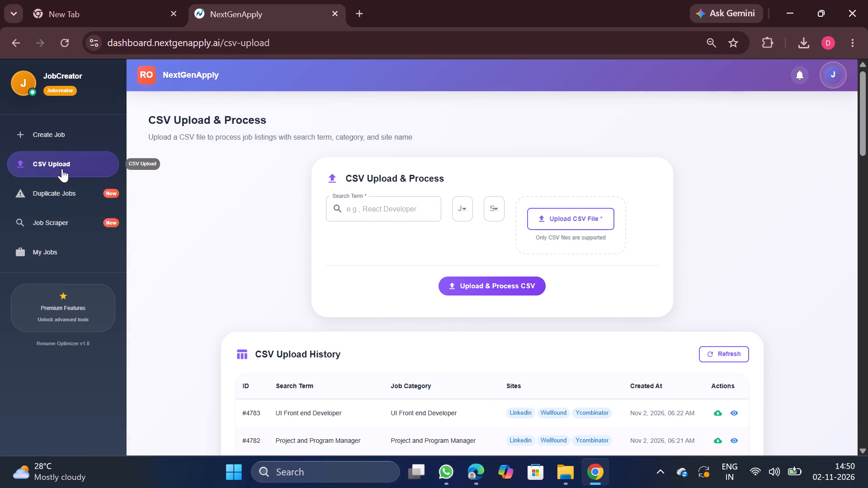
pyautogui.scroll(-2, 320, 300)
pyautogui.scroll(-1, 411, 370)
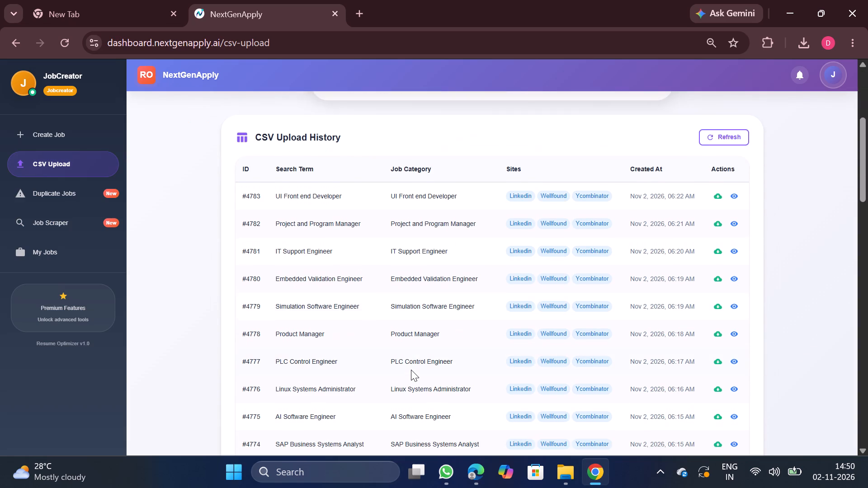
pyautogui.scroll(-1, 411, 370)
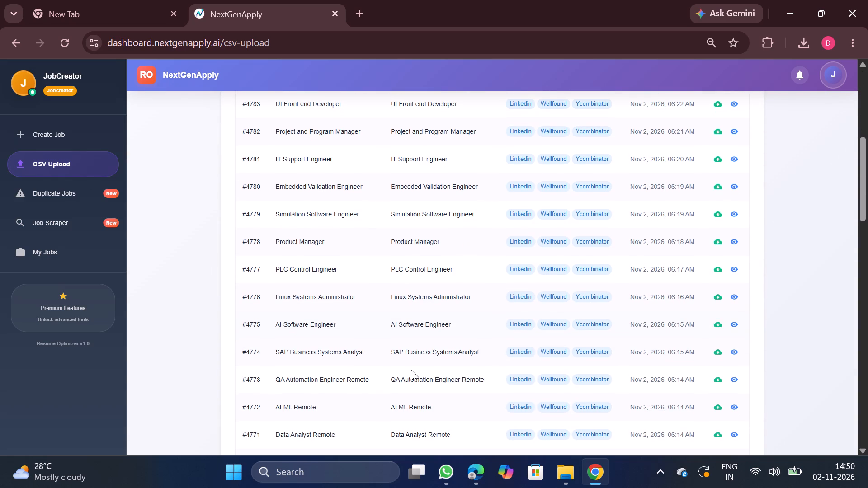
pyautogui.scroll(-2, 411, 370)
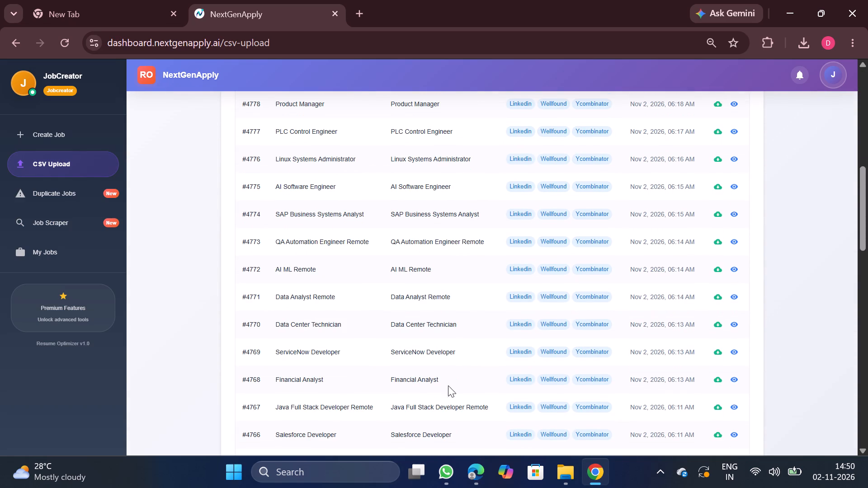
pyautogui.scroll(-1, 453, 387)
pyautogui.scroll(-1, 497, 387)
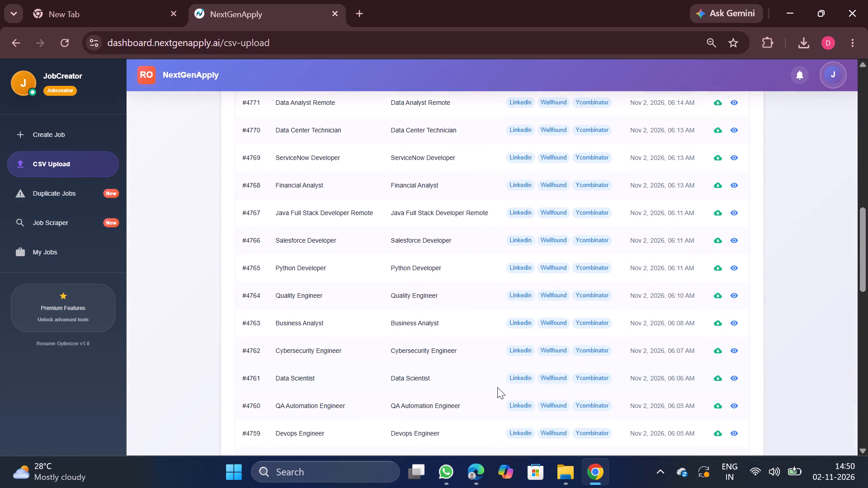
pyautogui.scroll(-1, 497, 387)
pyautogui.scroll(1, 497, 387)
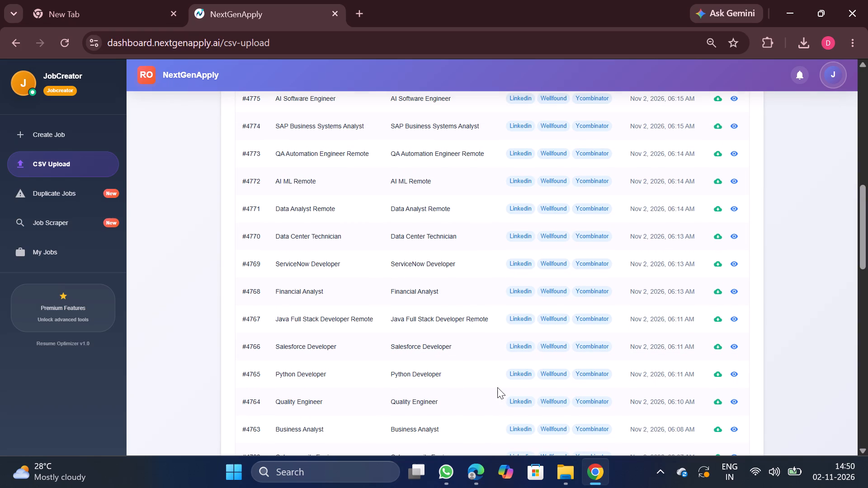
pyautogui.scroll(1, 497, 387)
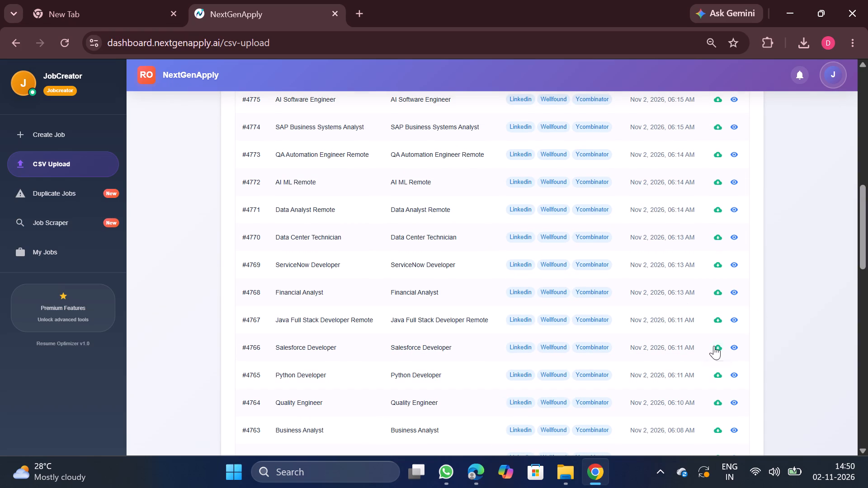
pyautogui.click(714, 346)
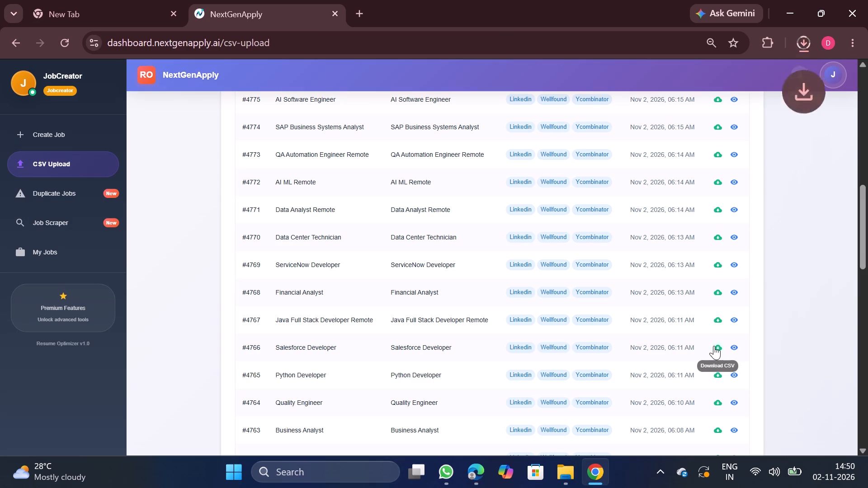
pyautogui.click(659, 63)
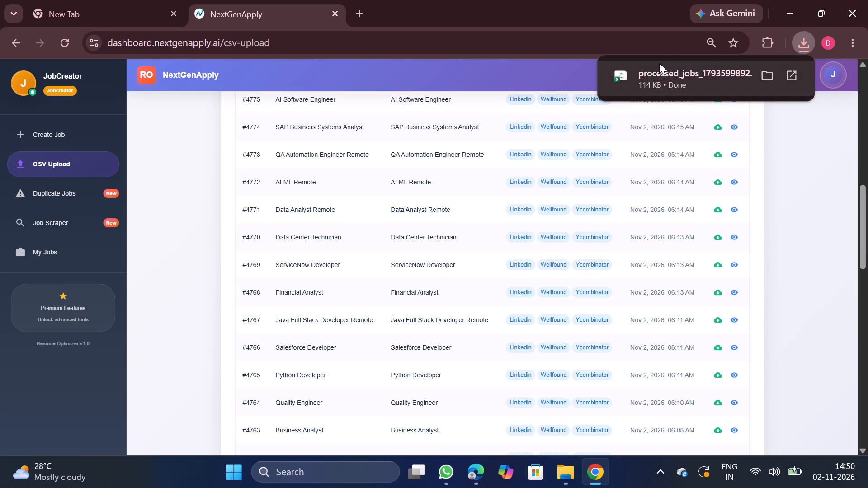
# Remove duplicate rows from the whole Salesforce Developer data set, comparing only the company column.
pyautogui.click(170, 340)
pyautogui.hotkey('ctrl', 'a')
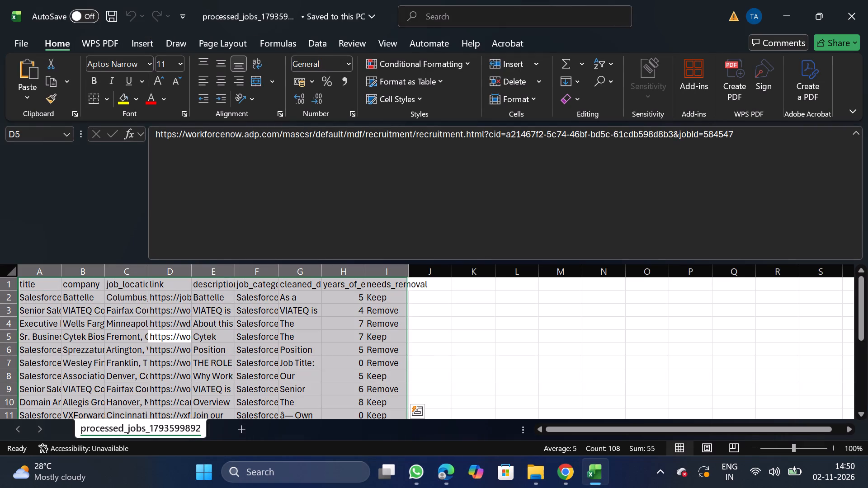
pyautogui.click(325, 42)
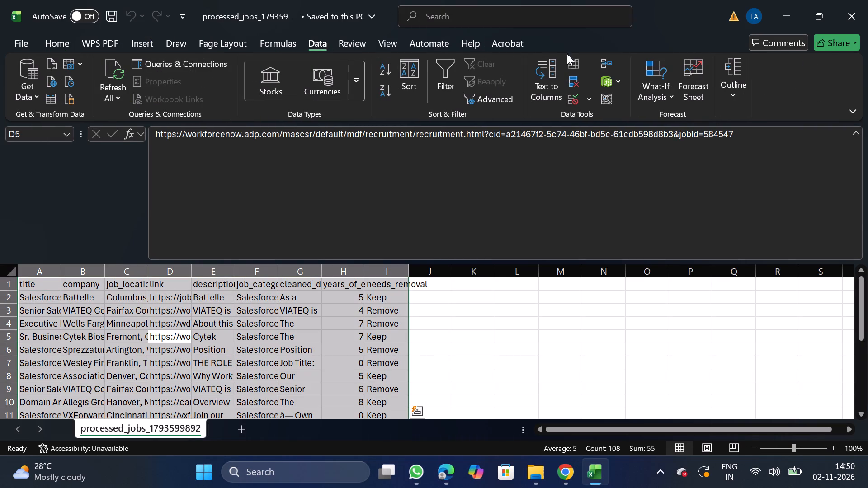
pyautogui.doubleClick(577, 77)
pyautogui.click(189, 202)
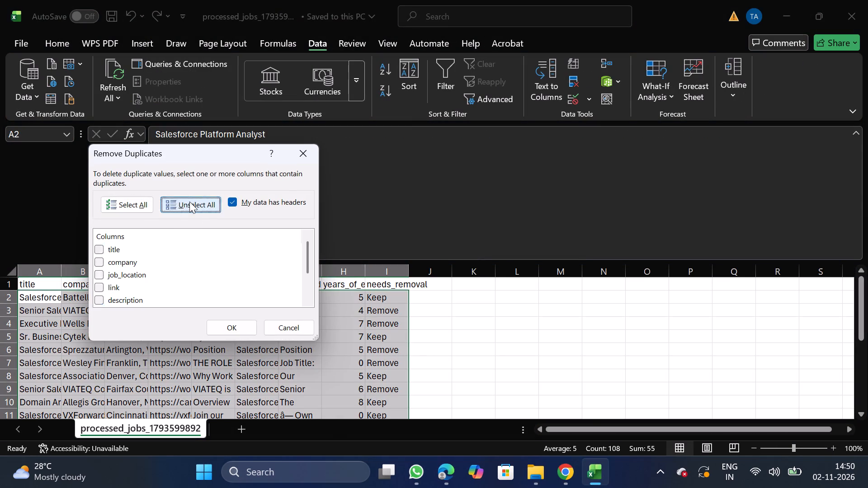
pyautogui.click(102, 258)
pyautogui.click(247, 330)
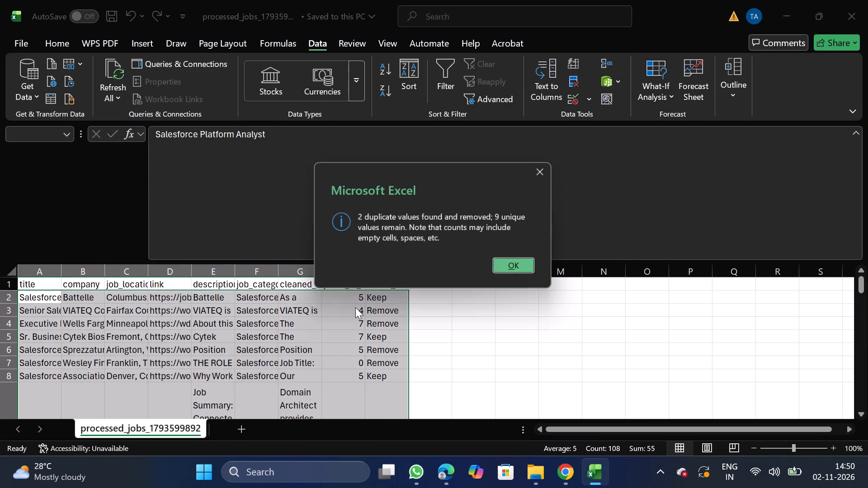
pyautogui.click(520, 269)
# Filter the needs_removal column to Remove, delete all the rows shown, and take the filter off.
pyautogui.click(386, 280)
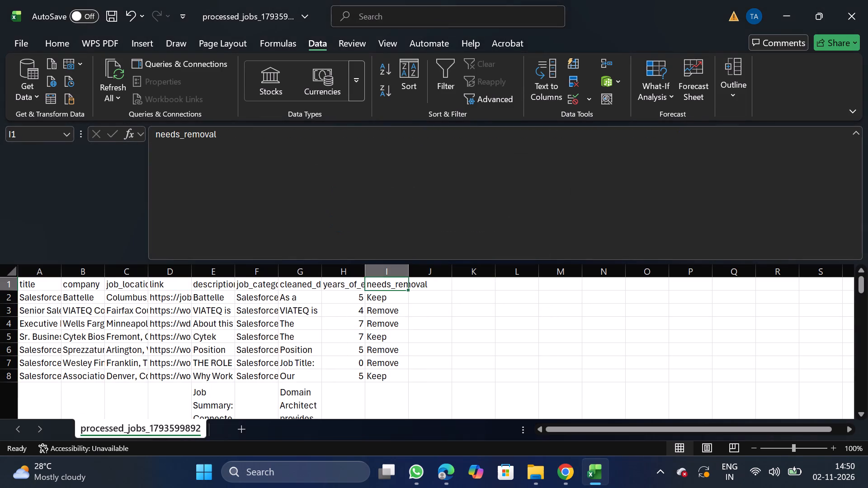
pyautogui.click(448, 84)
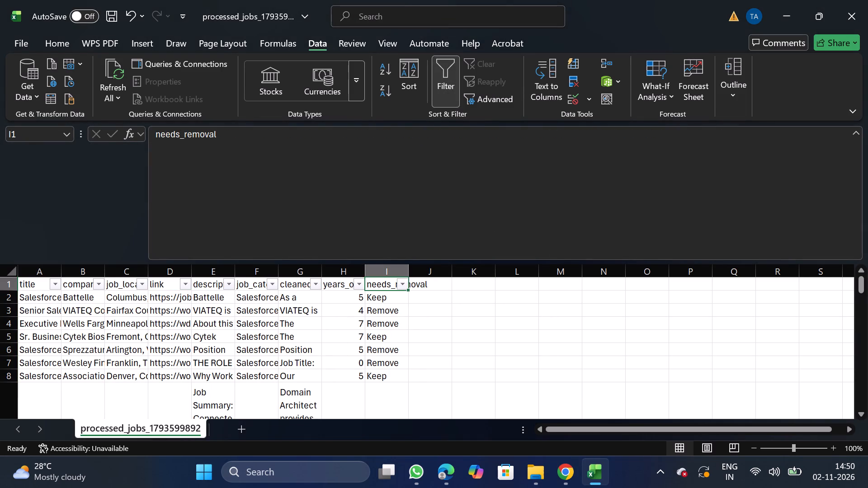
pyautogui.click(403, 283)
pyautogui.click(264, 324)
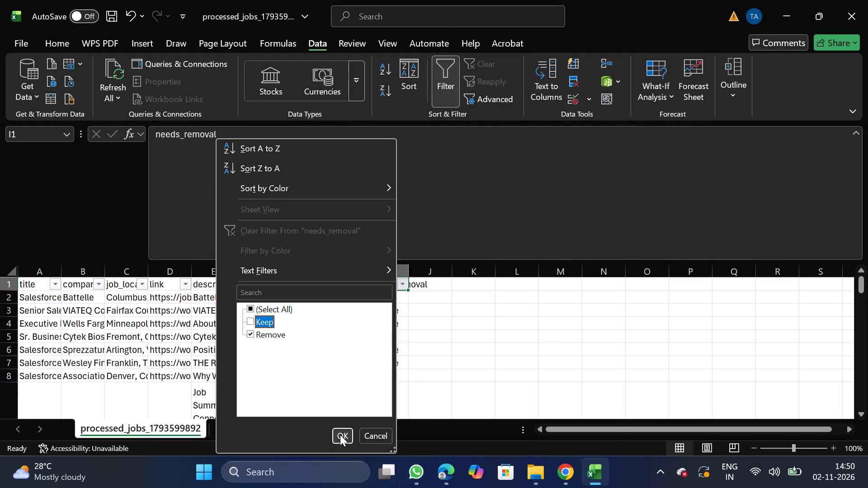
pyautogui.click(340, 435)
pyautogui.click(7, 300)
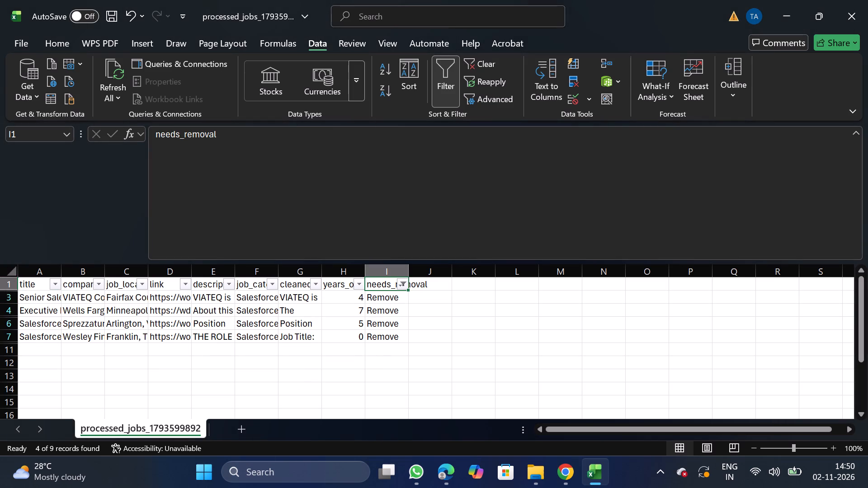
pyautogui.click(2, 296)
pyautogui.hotkey('ctrl', 'shift', 'Down')
pyautogui.rightClick(65, 304)
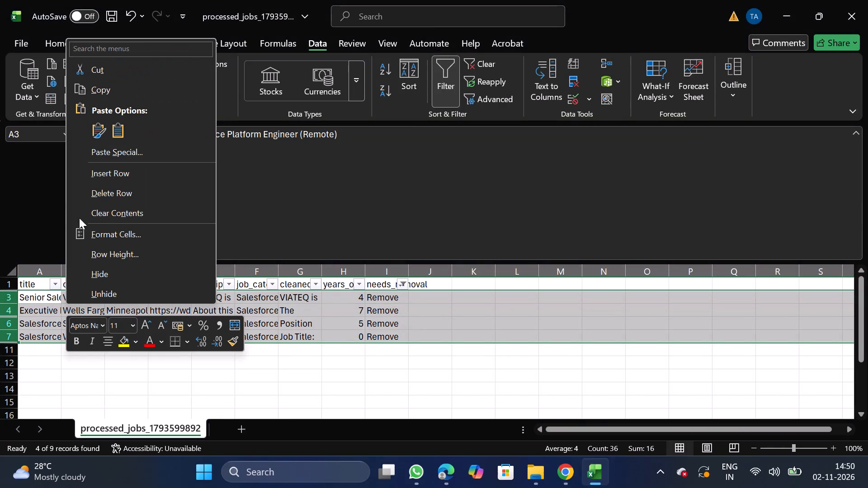
pyautogui.click(126, 192)
pyautogui.click(447, 91)
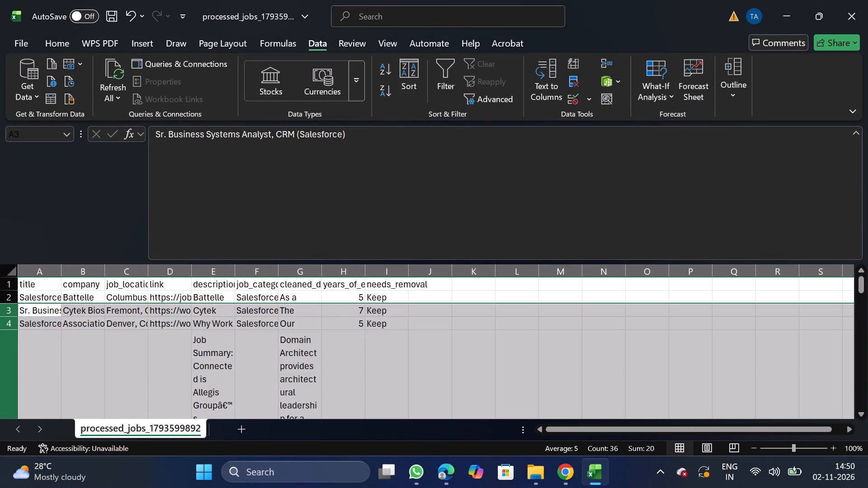
# Filter the years_of_experience column to 7 and 8, delete all the rows shown, and take the filter off.
pyautogui.click(335, 281)
pyautogui.click(445, 90)
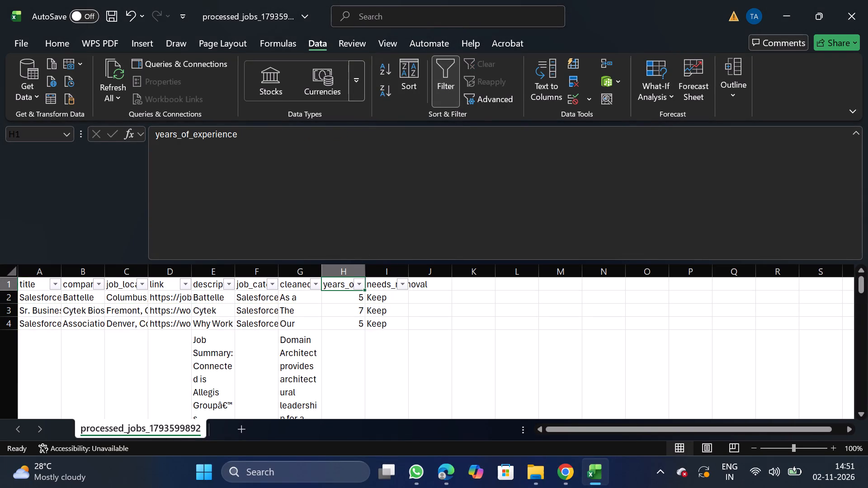
pyautogui.click(360, 291)
pyautogui.click(359, 281)
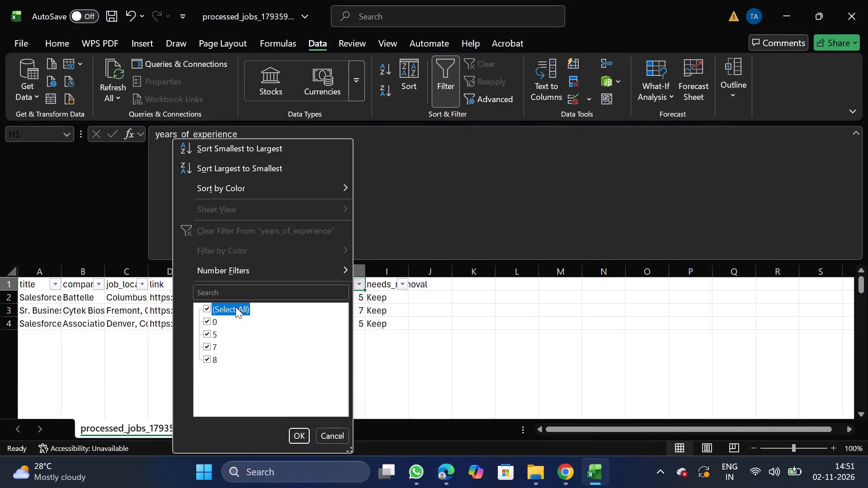
pyautogui.click(236, 307)
pyautogui.click(206, 359)
pyautogui.click(206, 347)
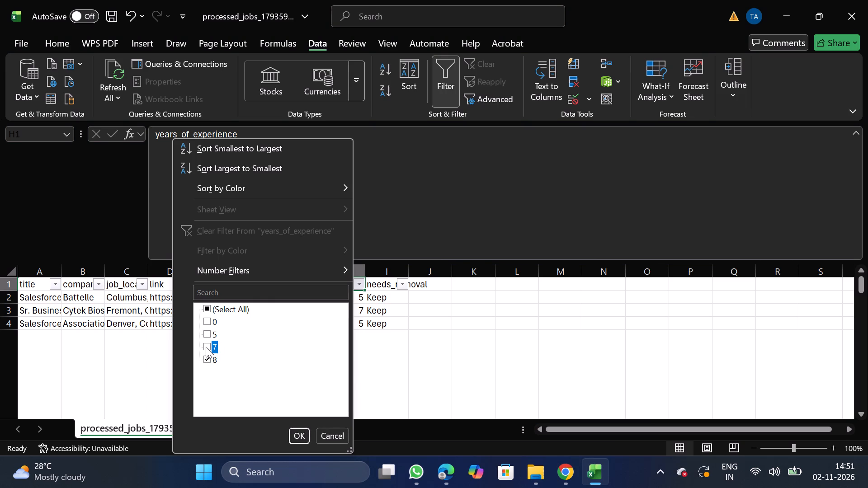
pyautogui.click(306, 437)
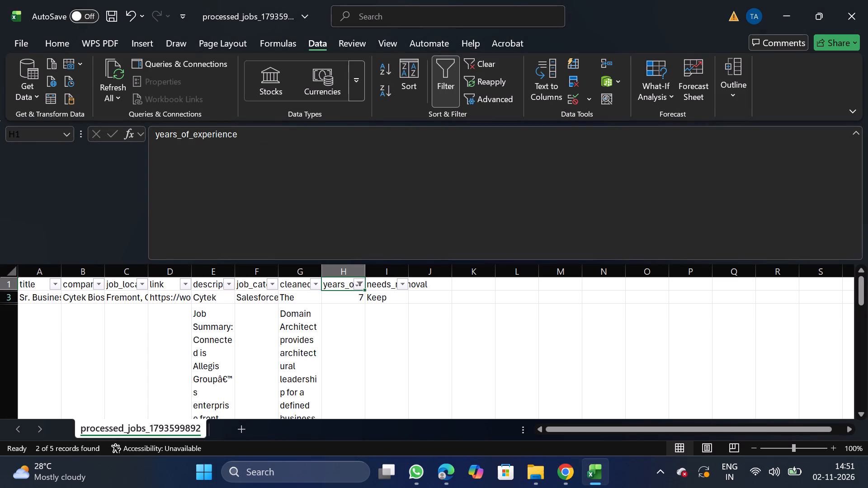
pyautogui.click(2, 294)
pyautogui.click(8, 296)
pyautogui.hotkey('ctrl', 'shift', 'Down')
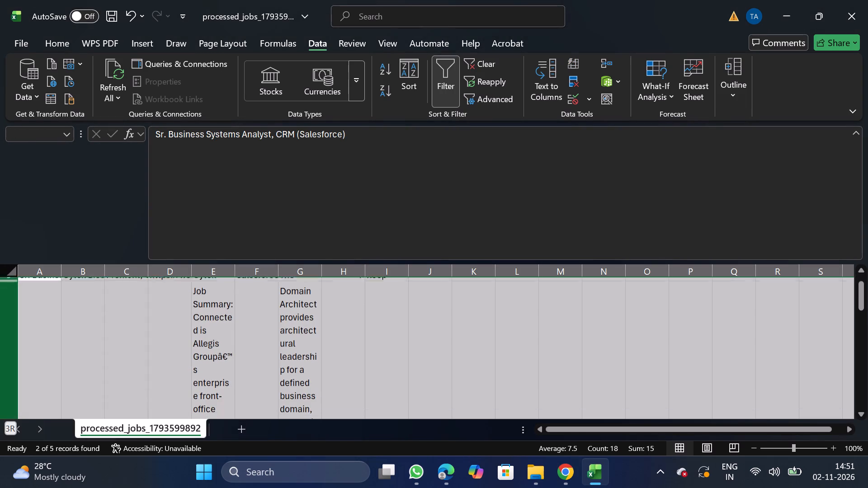
pyautogui.rightClick(83, 312)
pyautogui.click(170, 192)
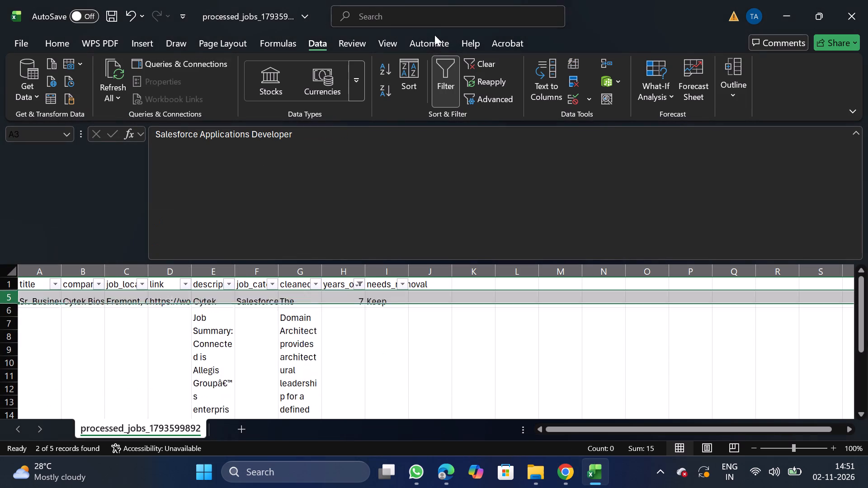
pyautogui.click(445, 80)
# Delete the needs_removal column from the Salesforce Developer sheet.
pyautogui.click(392, 262)
pyautogui.moveTo(387, 271); pyautogui.dragTo(380, 329)
pyautogui.rightClick(380, 329)
pyautogui.click(447, 224)
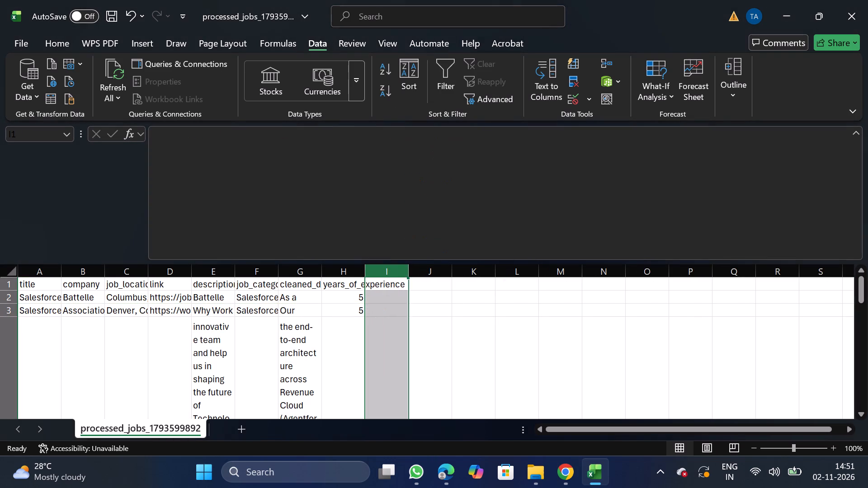
# Move the job_category column to the front of the sheet, before title.
pyautogui.click(251, 266)
pyautogui.hotkey('ctrl', 'x')
pyautogui.click(48, 270)
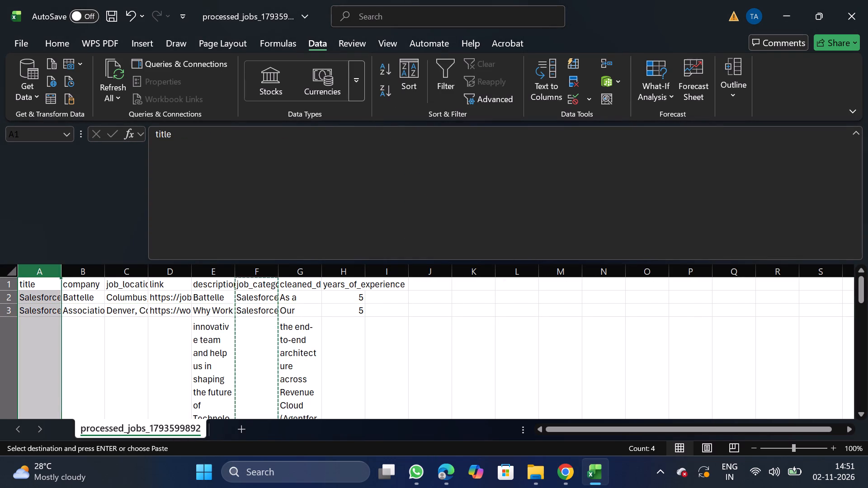
pyautogui.rightClick(41, 341)
pyautogui.click(115, 216)
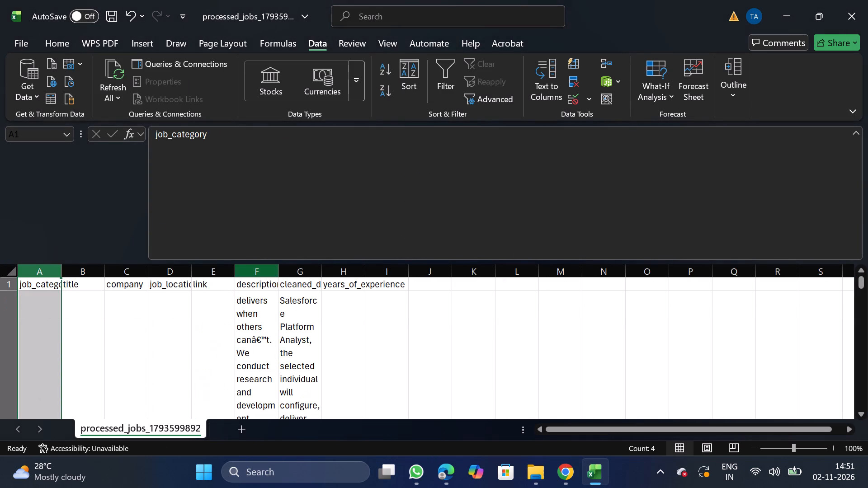
# Turn off text wrapping for the whole description and cleaned_description columns.
pyautogui.click(263, 270)
pyautogui.hotkey('shift', 'Right')
pyautogui.click(70, 47)
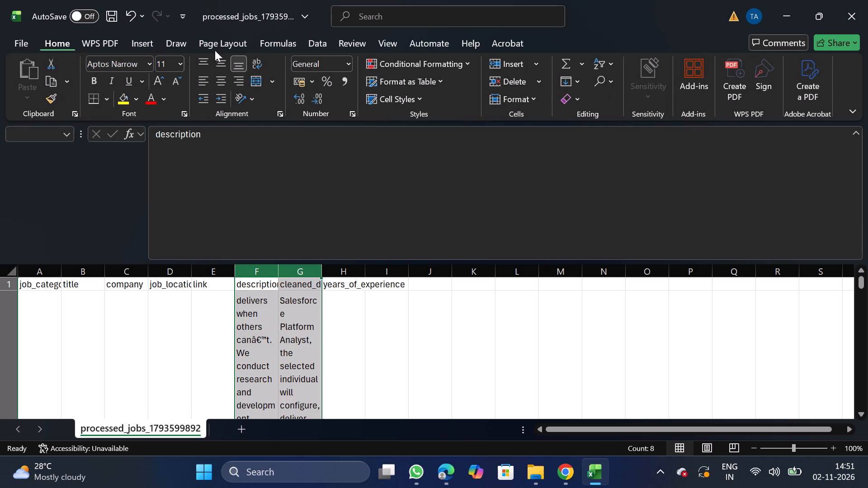
pyautogui.click(278, 111)
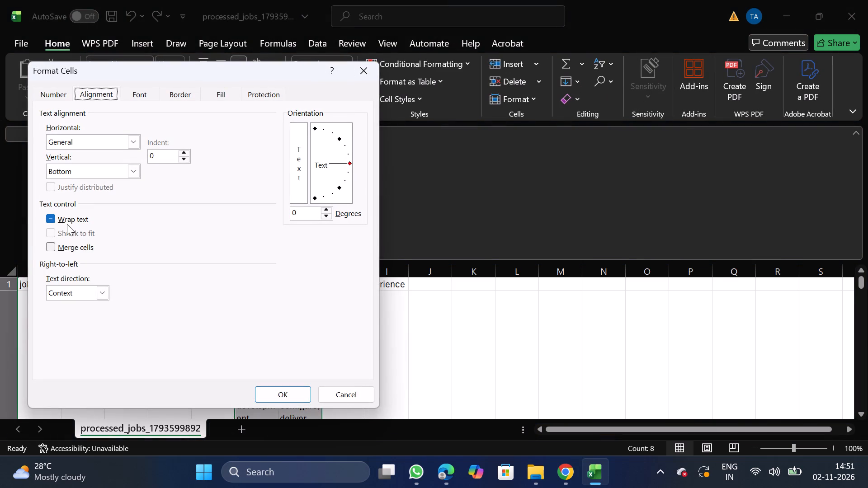
pyautogui.doubleClick(67, 224)
pyautogui.click(264, 388)
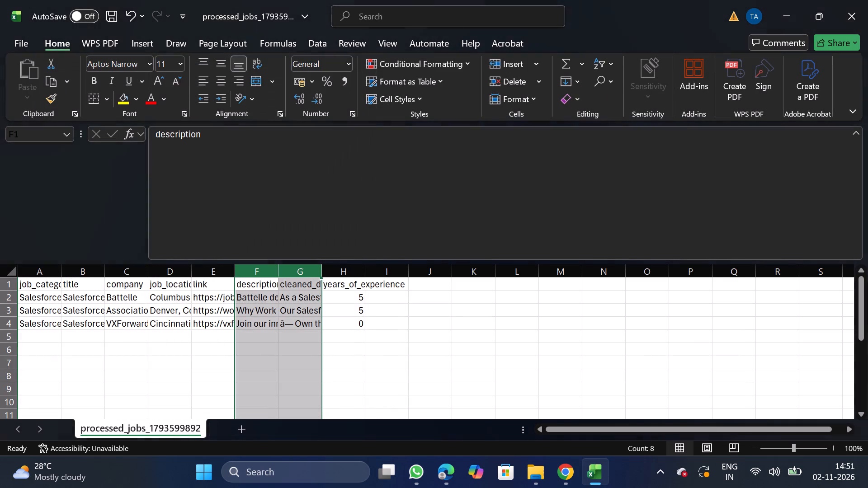
# Move the link column to the end of the data, after years_of_experience.
pyautogui.click(219, 272)
pyautogui.hotkey('ctrl', 'x')
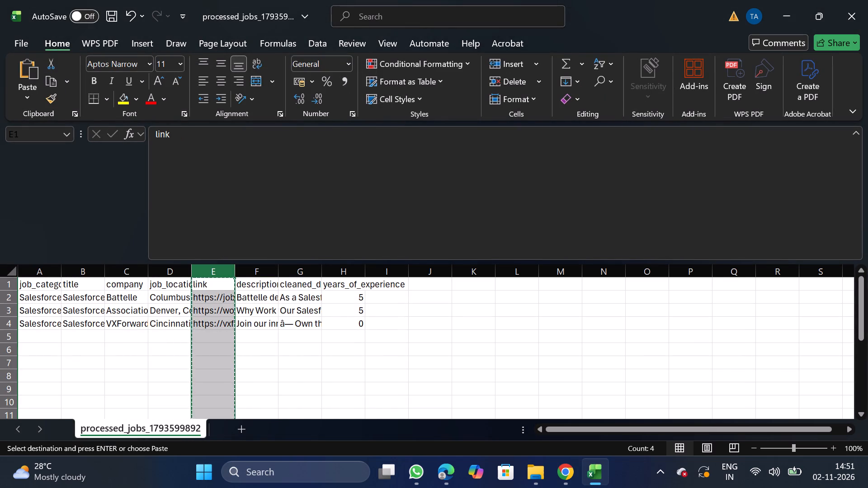
pyautogui.click(391, 269)
pyautogui.rightClick(387, 305)
pyautogui.click(432, 172)
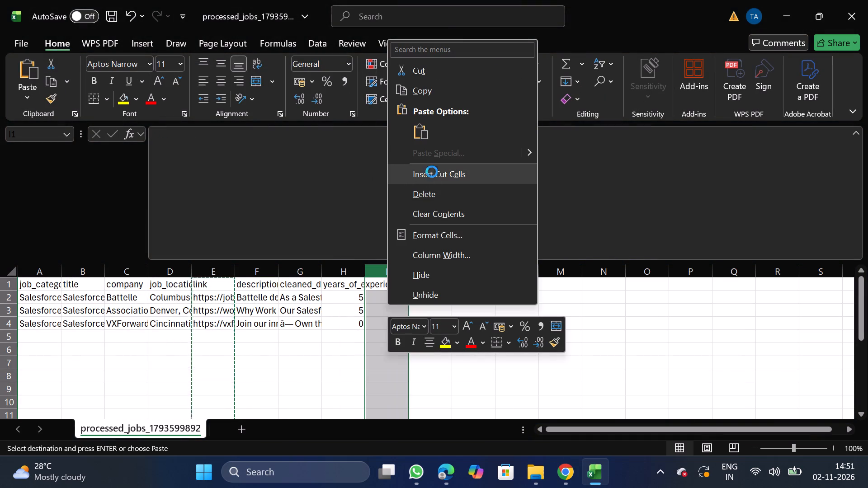
# Move the years_of_experience column so it sits directly before description.
pyautogui.click(292, 270)
pyautogui.hotkey('ctrl', 'x')
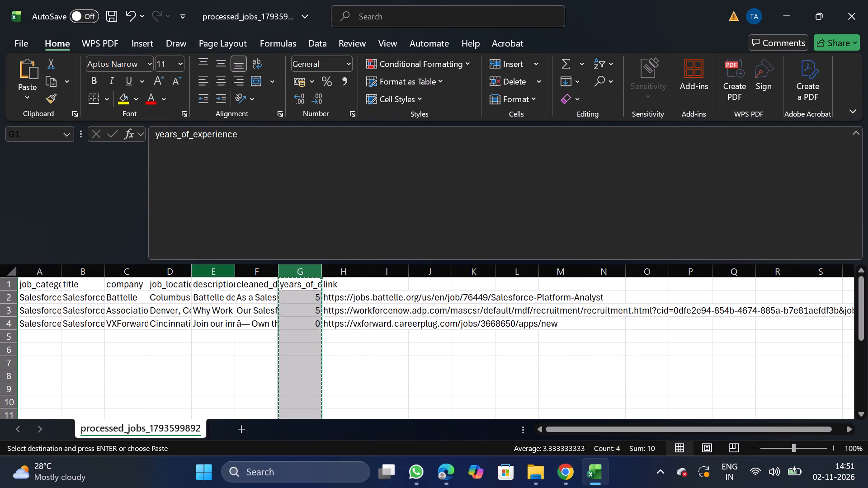
pyautogui.click(214, 272)
pyautogui.rightClick(206, 306)
pyautogui.click(284, 178)
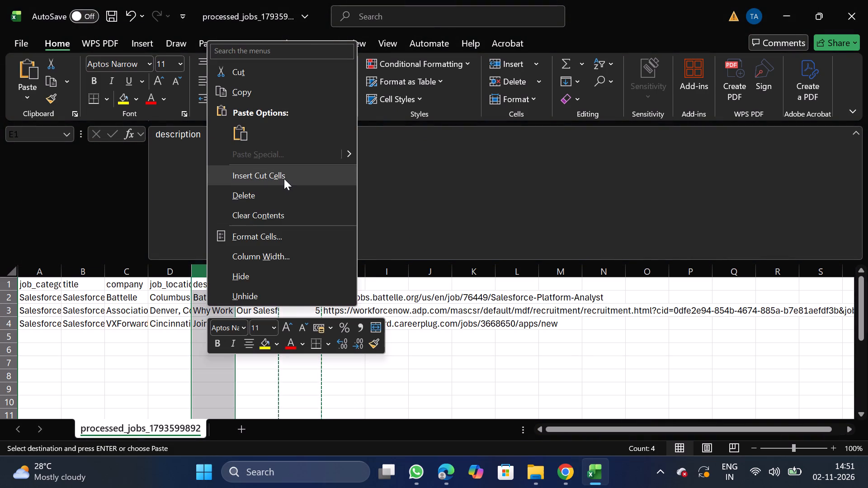
# Rename the cleaned_description header in G1 as description, using the text copied from the header in F1.
pyautogui.click(255, 283)
pyautogui.moveTo(154, 137); pyautogui.dragTo(236, 135)
pyautogui.hotkey('ctrl', 'c')
pyautogui.click(319, 289)
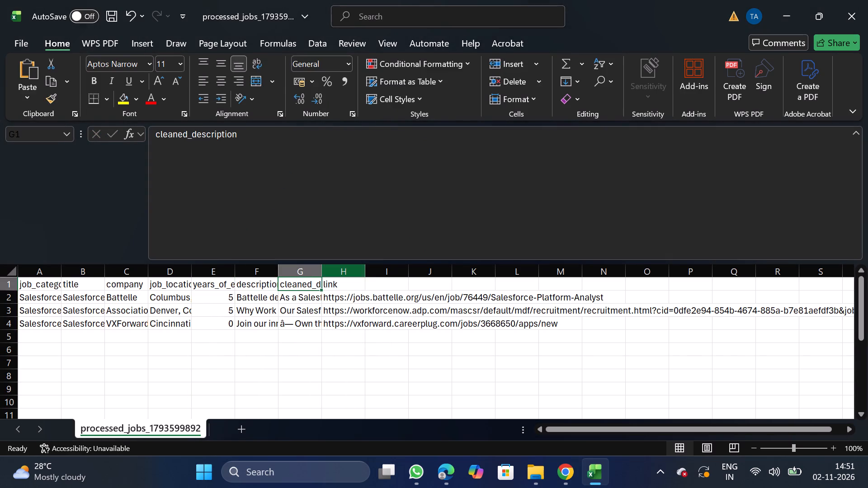
pyautogui.click(371, 214)
pyautogui.press('BackSpace')
pyautogui.press('BackSpace')
pyautogui.press('BackSpace')
pyautogui.press('BackSpace')
pyautogui.press('BackSpace')
pyautogui.press('BackSpace')
pyautogui.press('BackSpace')
pyautogui.press('BackSpace')
pyautogui.press('BackSpace')
pyautogui.press('BackSpace')
pyautogui.press('BackSpace')
pyautogui.press('BackSpace')
pyautogui.press('BackSpace')
pyautogui.press('BackSpace')
pyautogui.press('BackSpace')
pyautogui.press('BackSpace')
pyautogui.press('BackSpace')
pyautogui.press('BackSpace')
pyautogui.press('BackSpace')
pyautogui.press('BackSpace')
pyautogui.hotkey('ctrl', 'v')
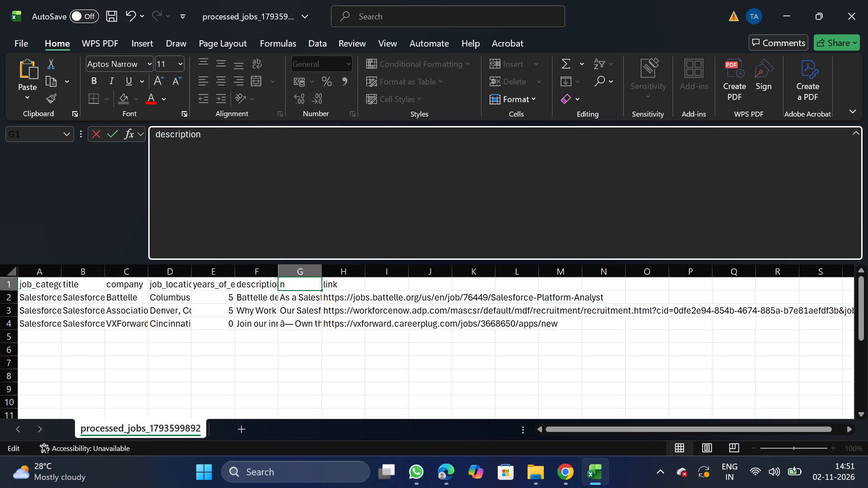
# Replace the F1 header with original_description, copied from the required column names on NextGenApply's bulk CSV upload page in Chrome.
pyautogui.click(264, 285)
pyautogui.click(340, 221)
pyautogui.press('BackSpace')
pyautogui.press('BackSpace')
pyautogui.press('BackSpace')
pyautogui.press('BackSpace')
pyautogui.press('BackSpace')
pyautogui.press('BackSpace')
pyautogui.press('BackSpace')
pyautogui.press('BackSpace')
pyautogui.press('BackSpace')
pyautogui.press('BackSpace')
pyautogui.press('BackSpace')
pyautogui.press('BackSpace')
pyautogui.press('BackSpace')
pyautogui.press('BackSpace')
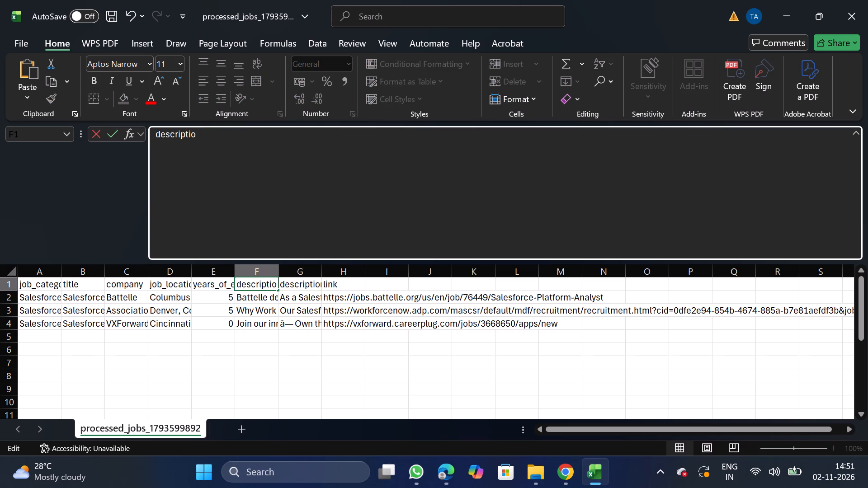
pyautogui.click(565, 467)
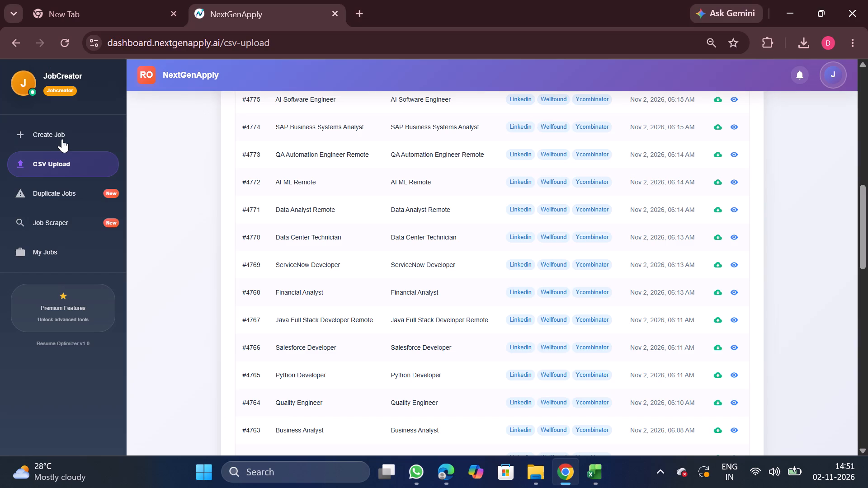
pyautogui.doubleClick(60, 141)
pyautogui.click(438, 118)
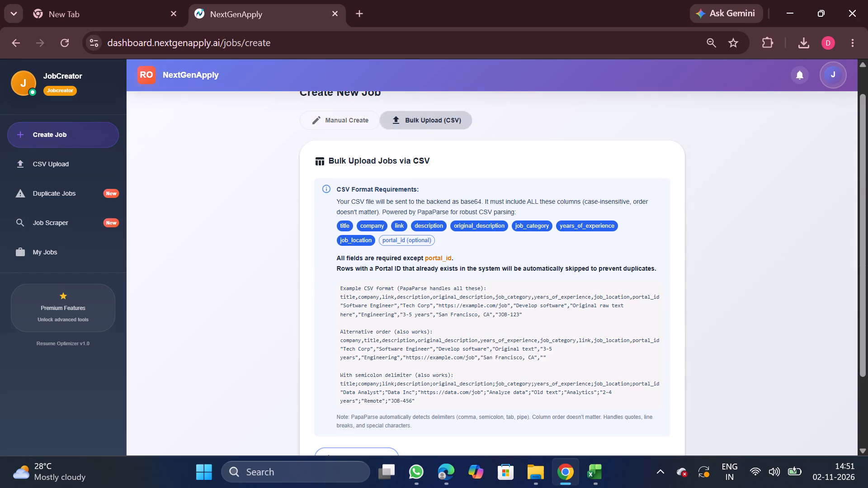
pyautogui.doubleClick(490, 225)
pyautogui.hotkey('ctrl', 'c')
pyautogui.click(598, 480)
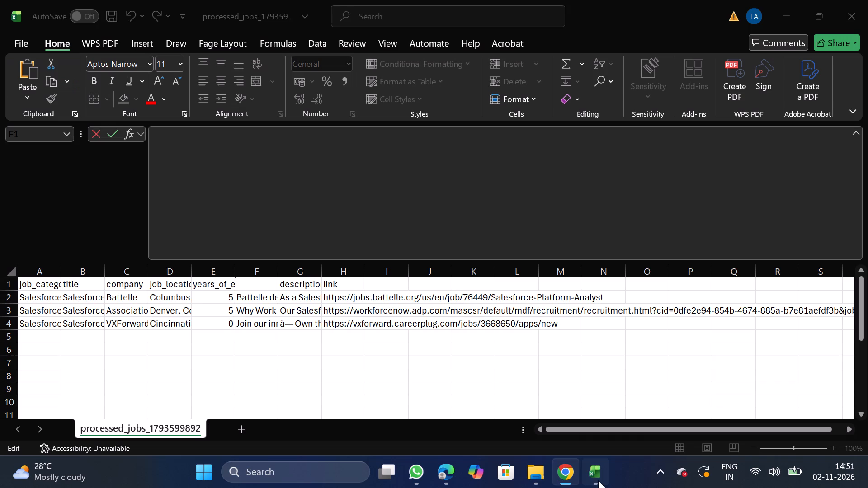
pyautogui.hotkey('ctrl', 'v')
pyautogui.click(82, 266)
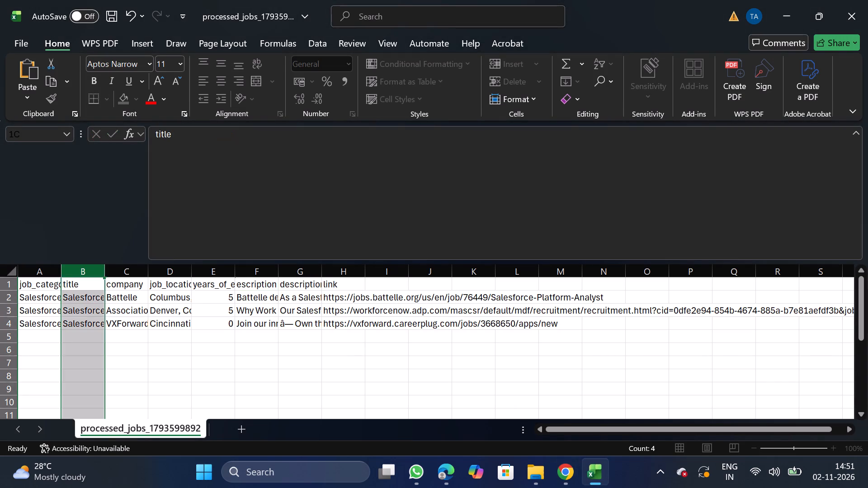
# Check the remaining job titles and delete row 4, the VXForward Salesforce Technical Architect job.
pyautogui.click(90, 295)
pyautogui.click(90, 309)
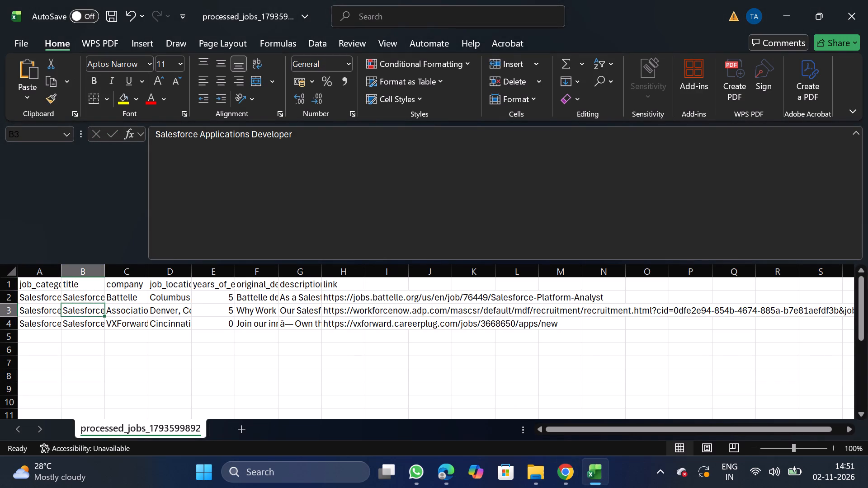
pyautogui.click(87, 326)
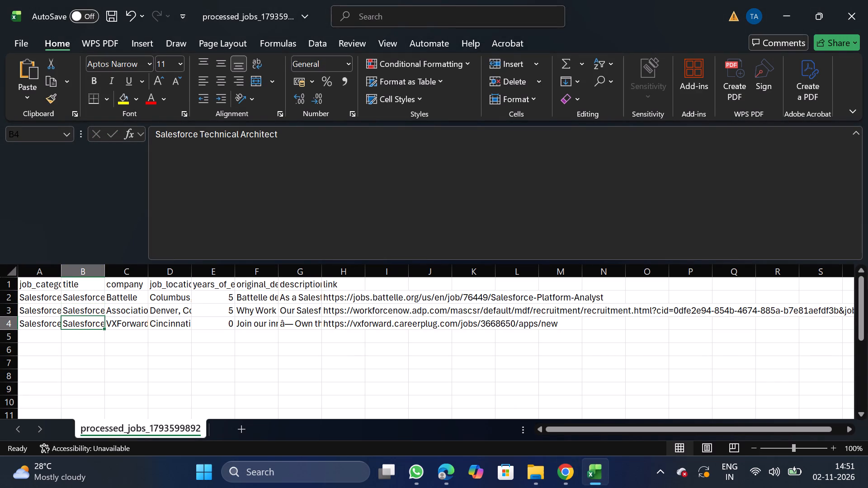
pyautogui.click(6, 322)
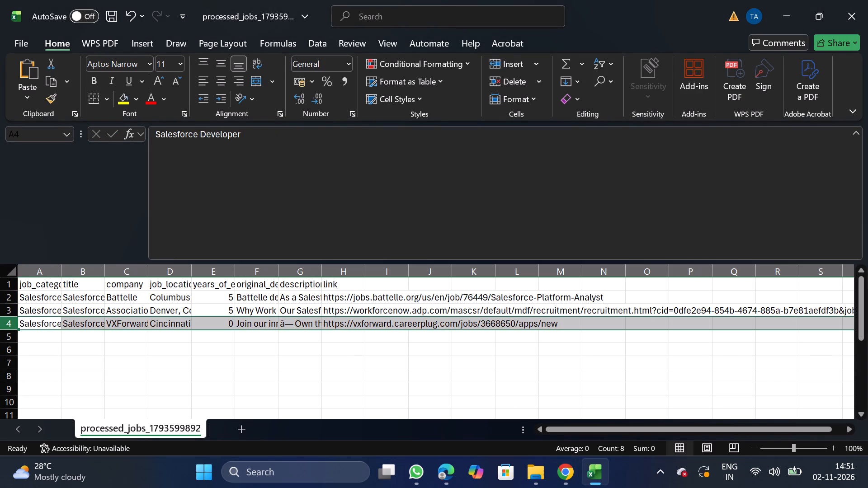
pyautogui.rightClick(30, 325)
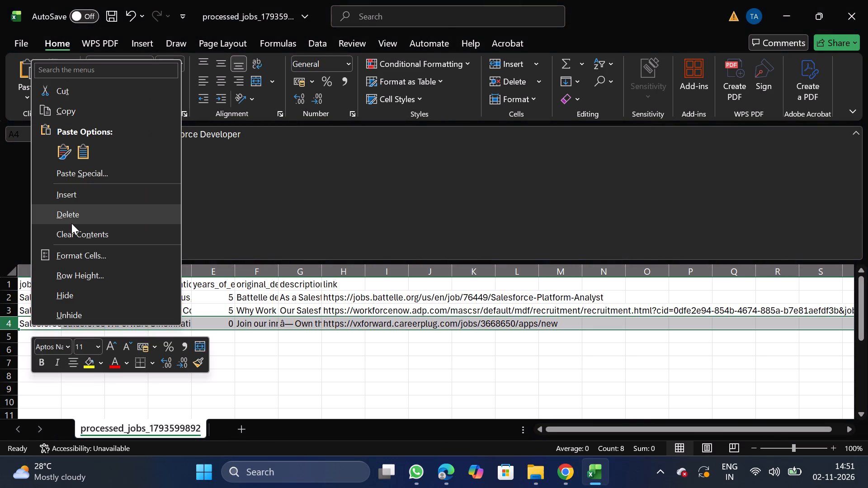
pyautogui.click(71, 223)
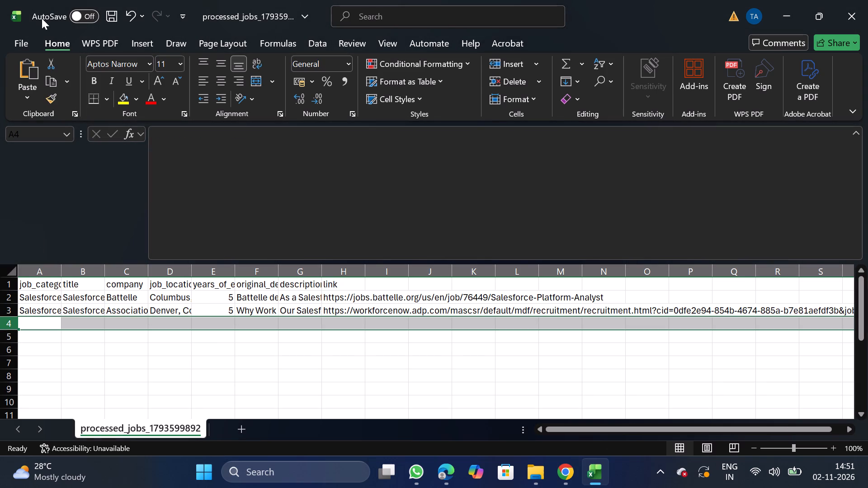
# Save the cleaned file as the CSV Salesforce_11_02 in the Daily Scraping jobs folder under Documents.
pyautogui.click(22, 44)
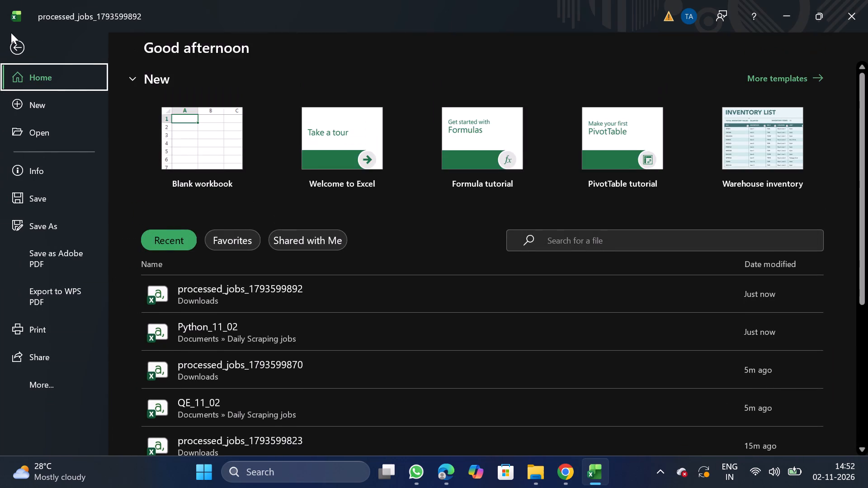
pyautogui.click(17, 58)
pyautogui.moveTo(17, 38); pyautogui.dragTo(32, 239)
pyautogui.doubleClick(43, 228)
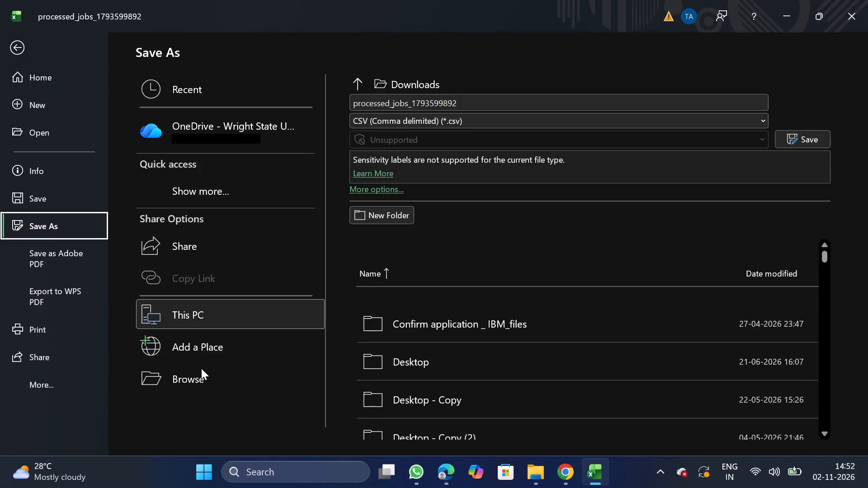
pyautogui.tripleClick(201, 368)
pyautogui.doubleClick(64, 144)
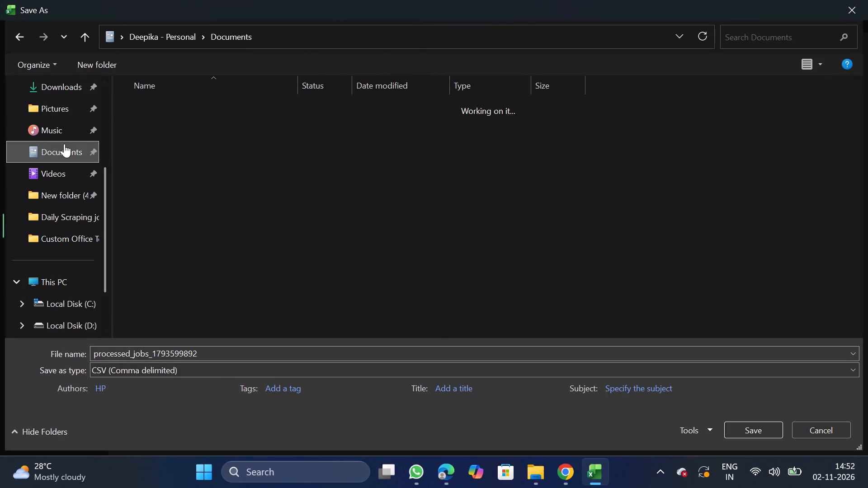
pyautogui.doubleClick(163, 154)
pyautogui.click(250, 348)
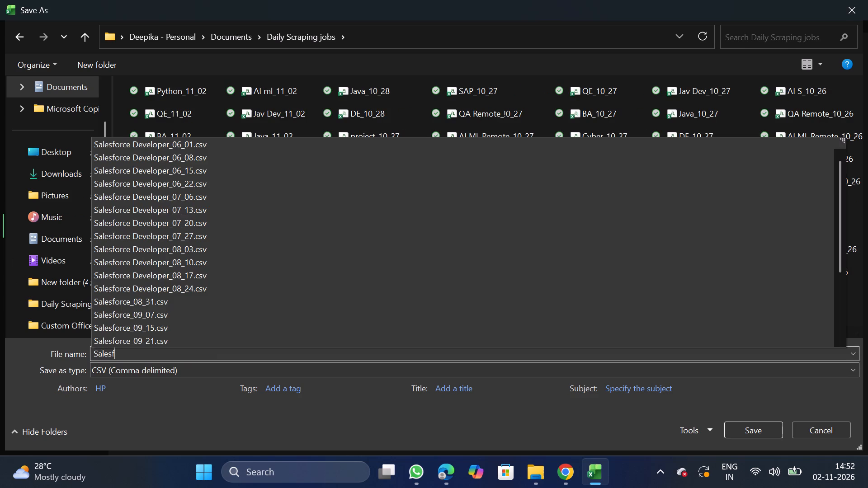
pyautogui.write('orce_11_02')
pyautogui.click(763, 431)
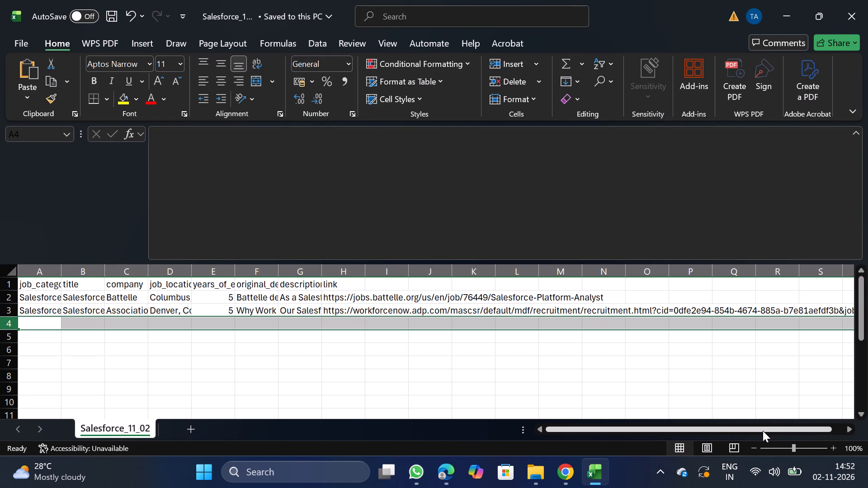
# Switch to Chrome, bulk upload Salesforce_11_02.csv on NextGenApply's Create Job page, and close its Excel workbook.
pyautogui.click(566, 461)
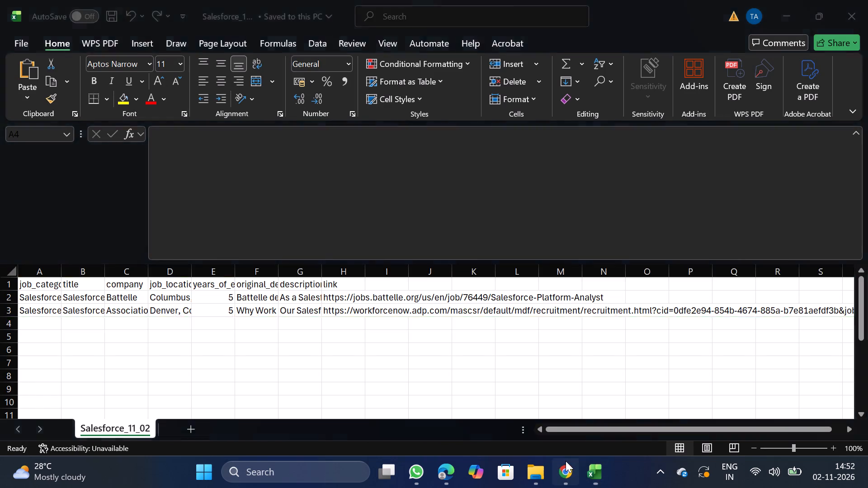
pyautogui.scroll(-2, 464, 407)
pyautogui.click(368, 372)
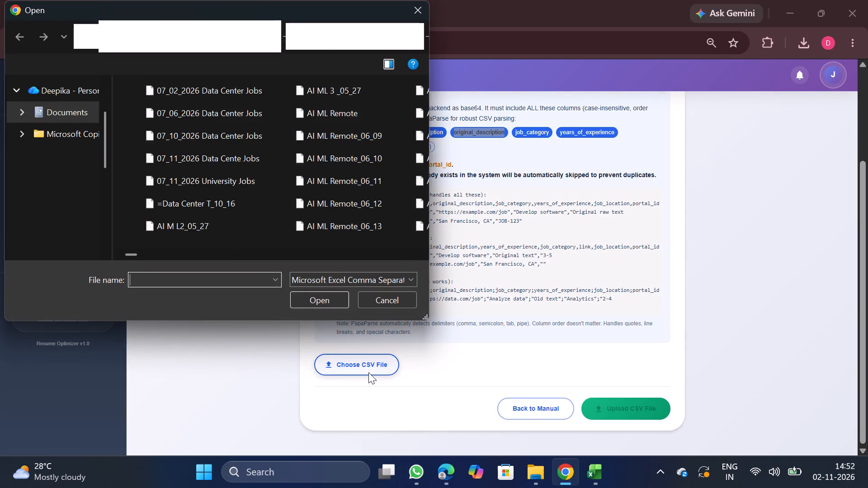
pyautogui.doubleClick(186, 89)
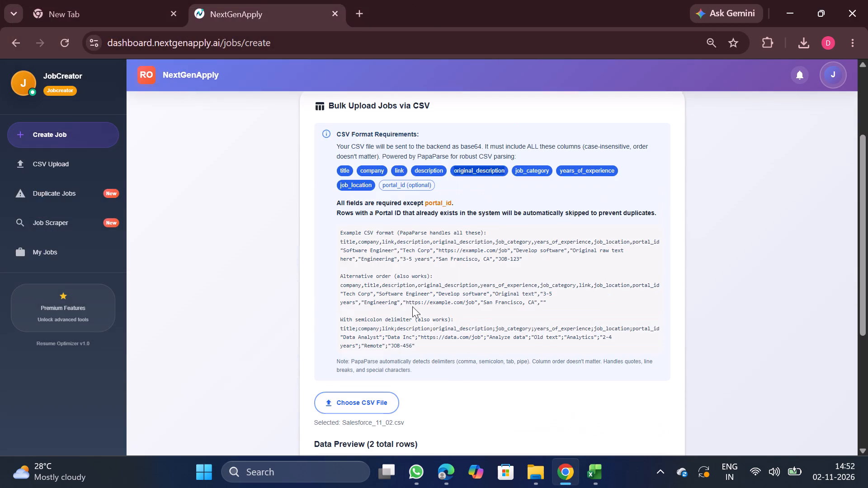
pyautogui.scroll(-2, 467, 341)
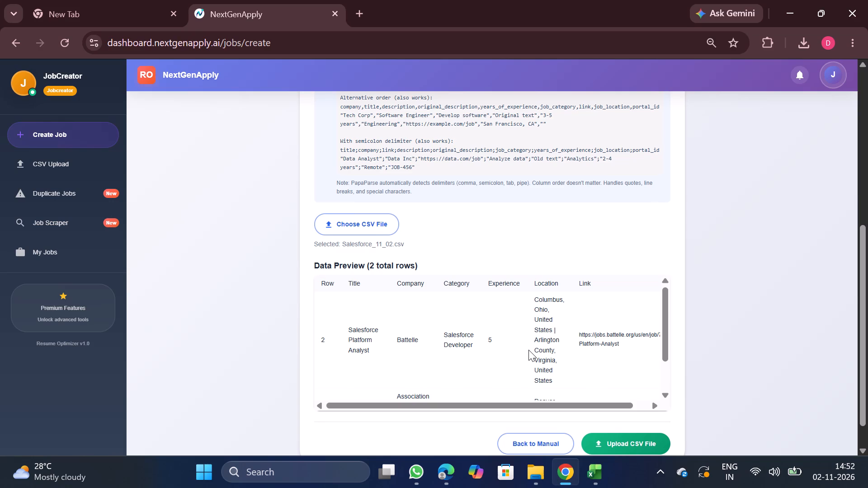
pyautogui.scroll(-4, 528, 350)
pyautogui.click(613, 413)
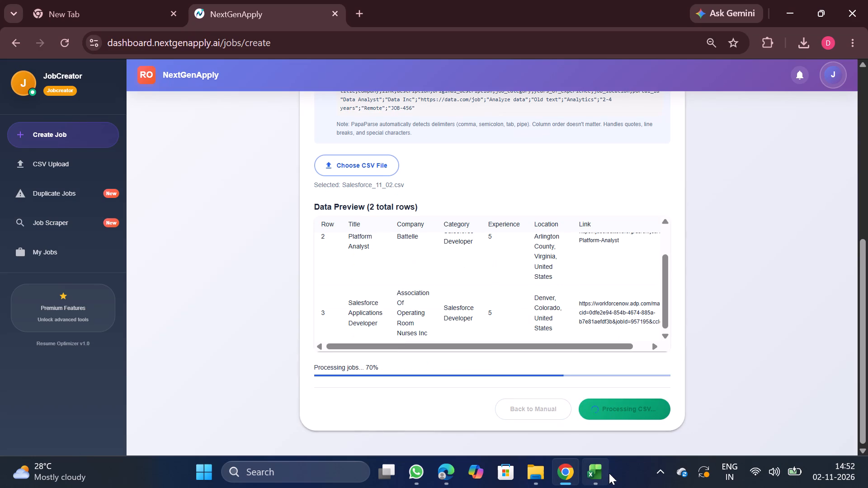
pyautogui.click(654, 362)
pyautogui.scroll(5, 392, 242)
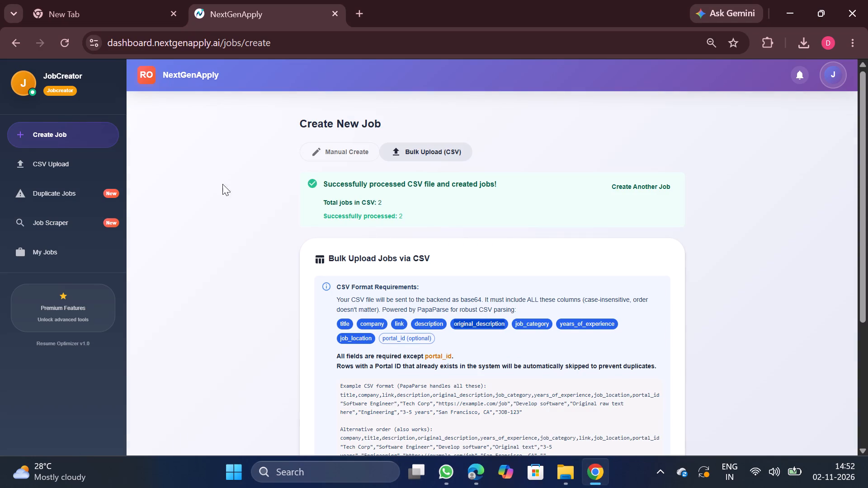
# Download the processed CSV for Java Full Stack Developer Remote (#4767) from the CSV Upload history and open it in Excel.
pyautogui.click(82, 168)
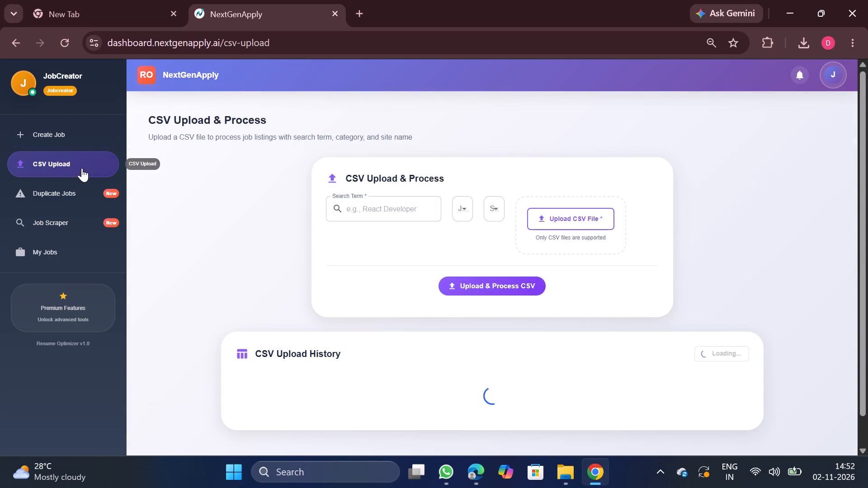
pyautogui.scroll(-3, 356, 353)
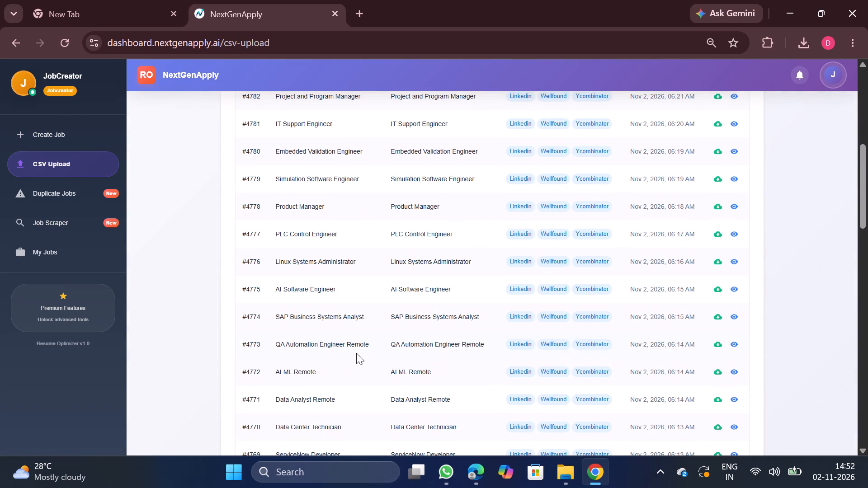
pyautogui.scroll(-2, 477, 383)
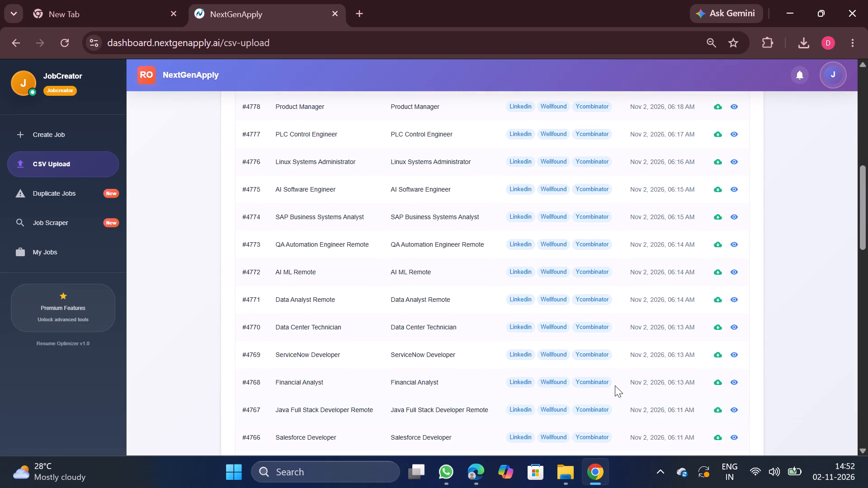
pyautogui.click(718, 412)
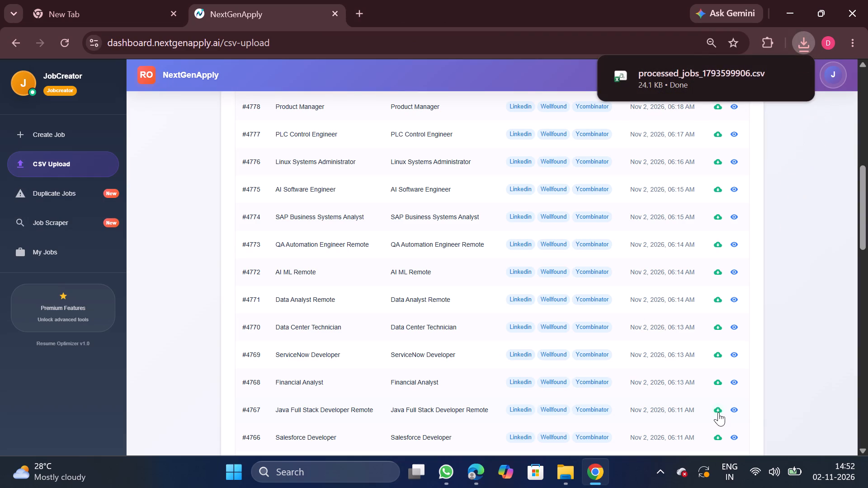
pyautogui.click(702, 76)
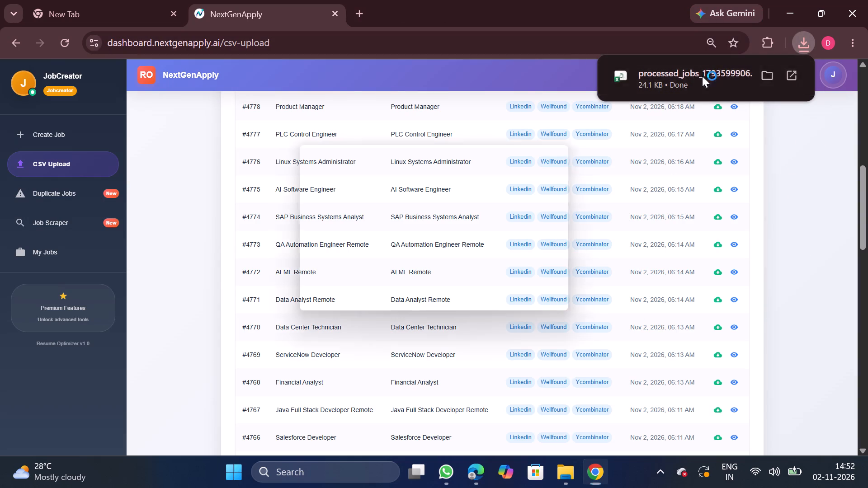
# Remove duplicate rows from the whole job table, comparing only the company column.
pyautogui.click(137, 305)
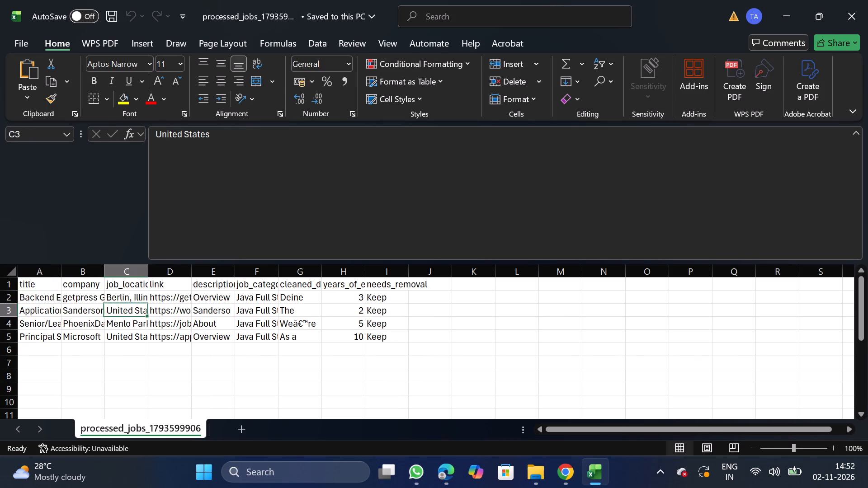
pyautogui.hotkey('ctrl', 'a')
pyautogui.click(311, 42)
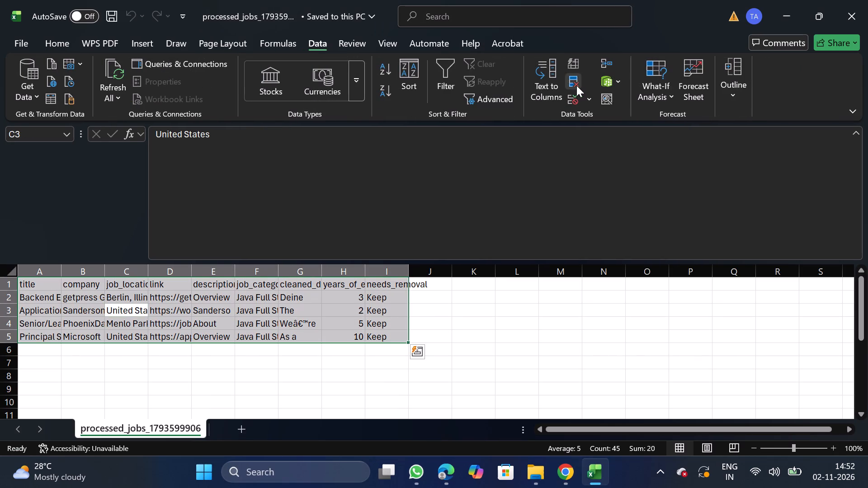
pyautogui.click(576, 85)
pyautogui.click(190, 206)
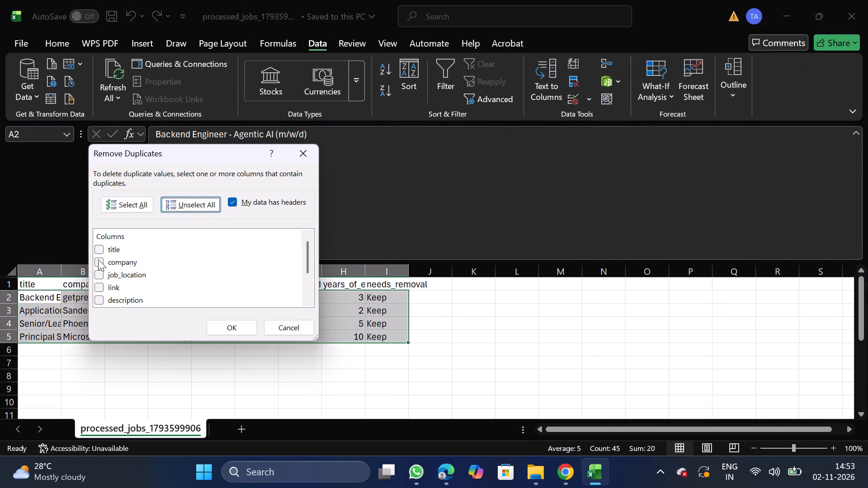
pyautogui.click(100, 261)
pyautogui.click(238, 332)
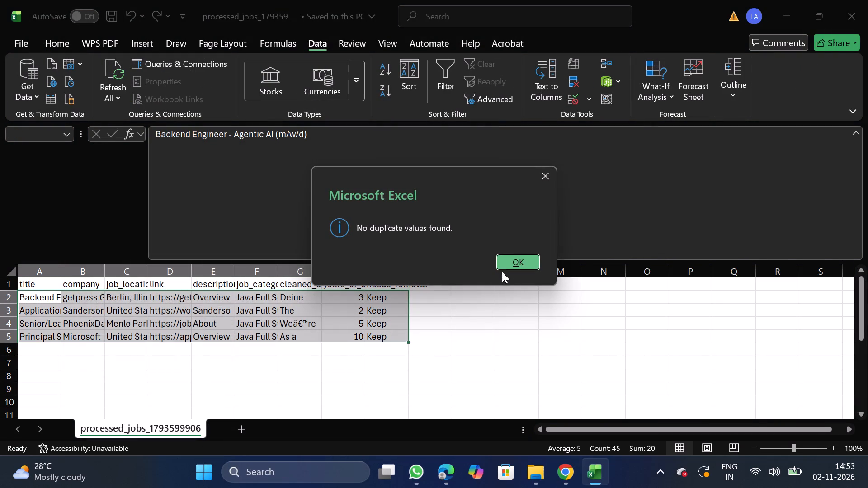
pyautogui.click(512, 266)
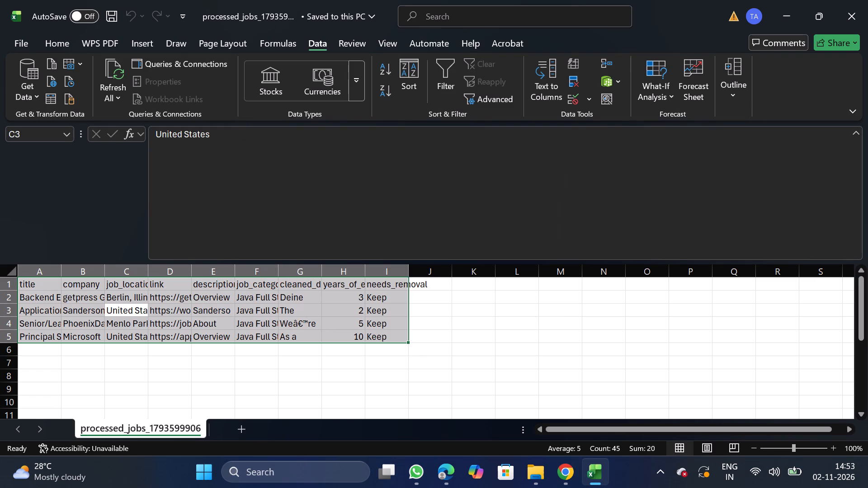
# Delete row 5, the Microsoft Principal Software Engineer job.
pyautogui.moveTo(0, 336); pyautogui.dragTo(29, 338)
pyautogui.rightClick(29, 338)
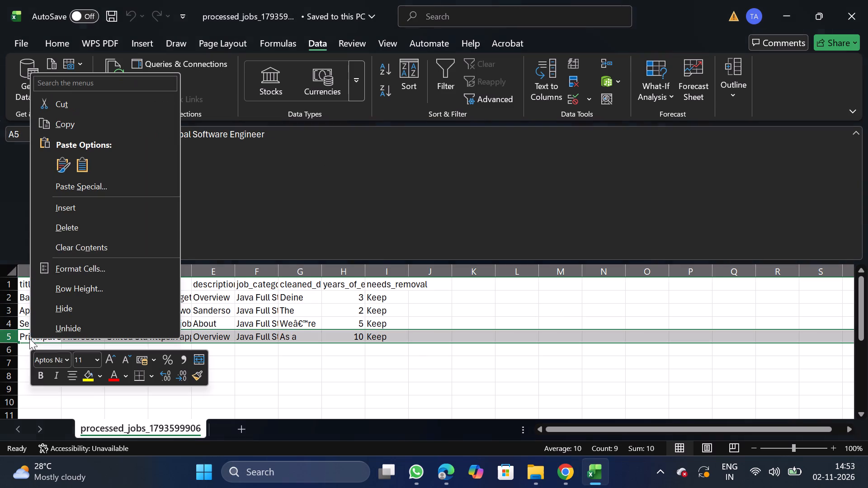
pyautogui.click(96, 230)
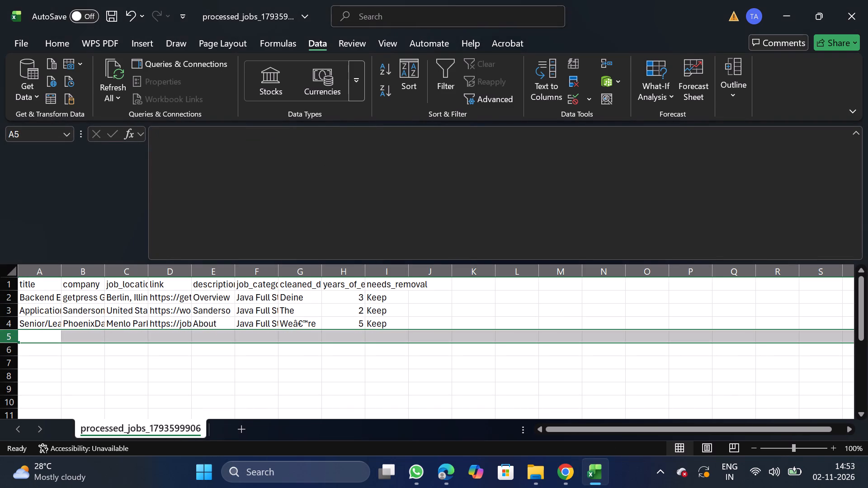
# Delete the needs_removal column I.
pyautogui.moveTo(383, 269); pyautogui.dragTo(383, 306)
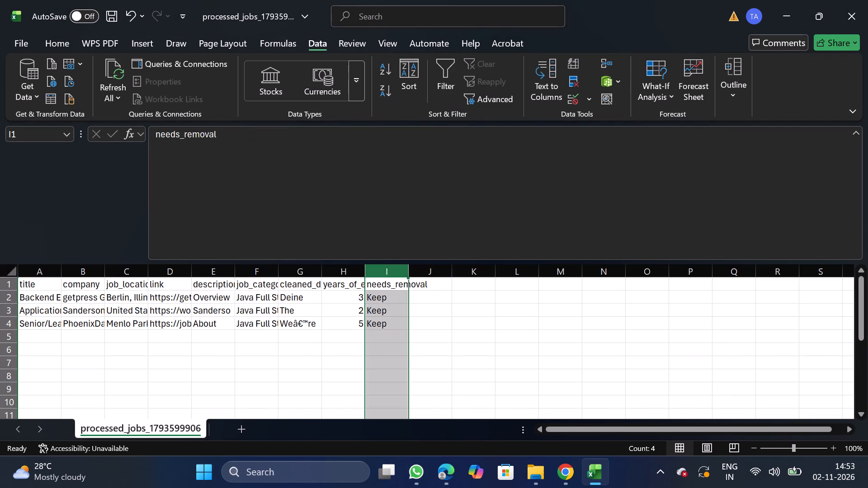
pyautogui.rightClick(383, 306)
pyautogui.click(430, 194)
# Move the job_category column to the front of the table, before the title column.
pyautogui.click(266, 268)
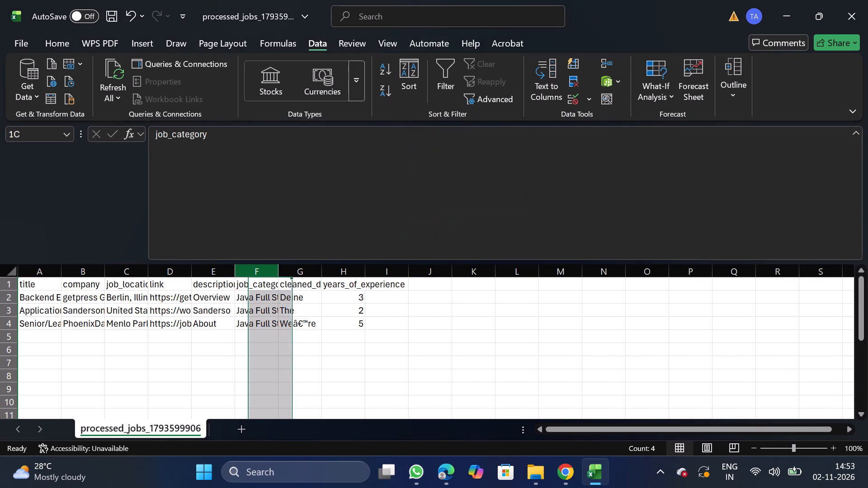
pyautogui.hotkey('ctrl', 'x')
pyautogui.click(37, 268)
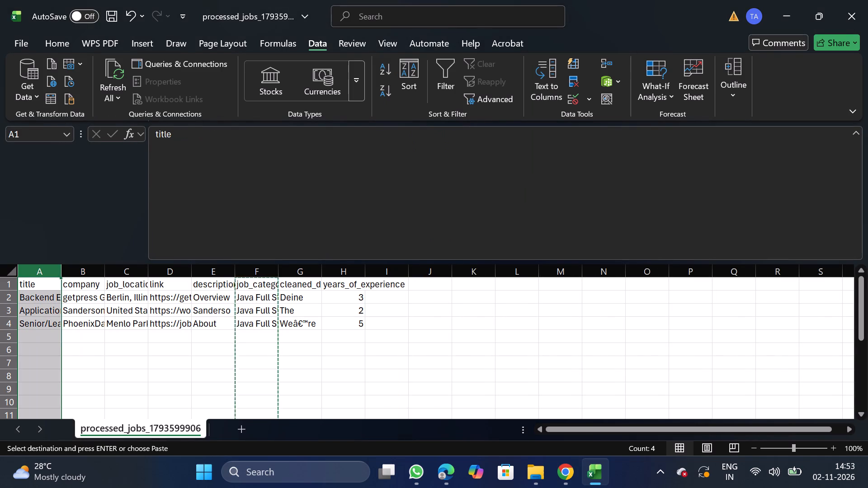
pyautogui.rightClick(37, 294)
pyautogui.click(100, 161)
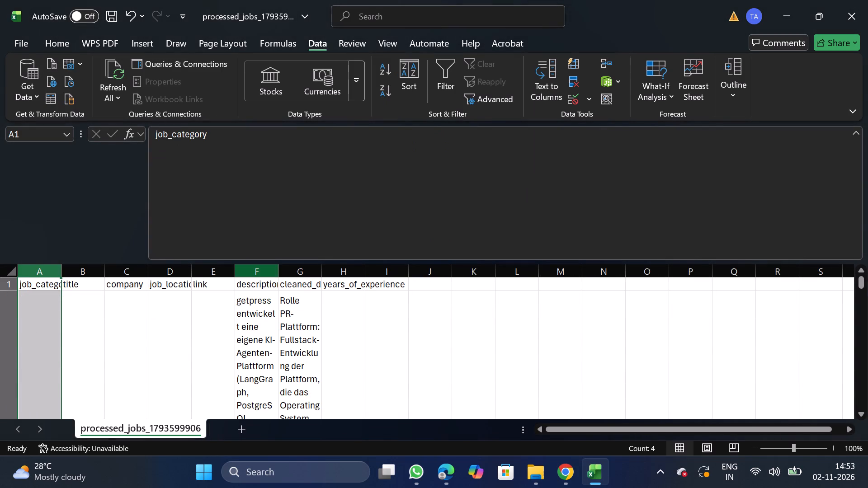
# Turn off text wrapping for the description and cleaned_description columns, F and G.
pyautogui.click(250, 274)
pyautogui.hotkey('shift', 'Right')
pyautogui.doubleClick(56, 49)
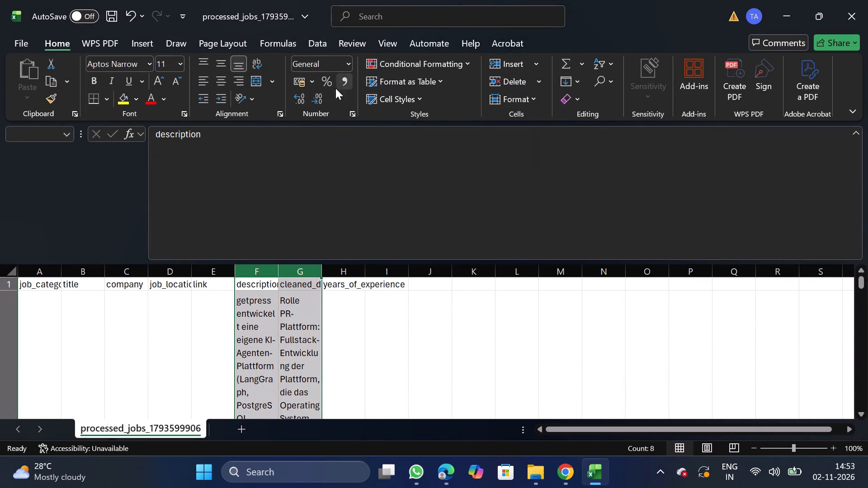
pyautogui.click(279, 117)
pyautogui.doubleClick(74, 223)
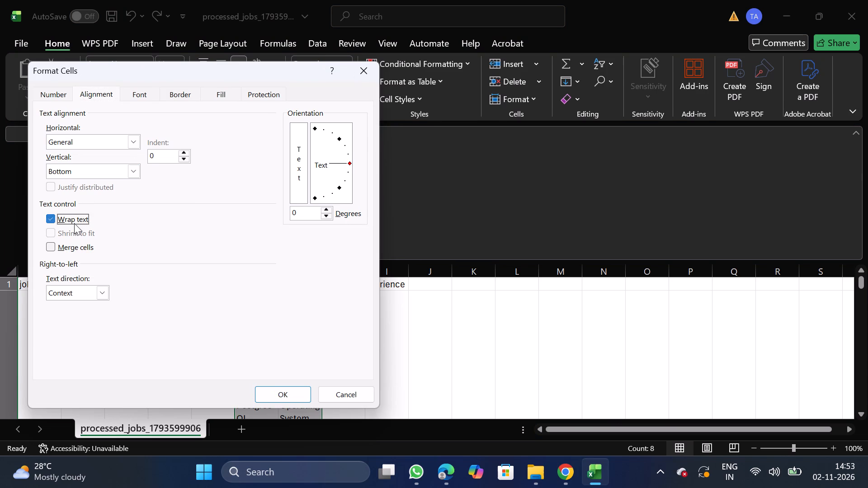
pyautogui.click(295, 395)
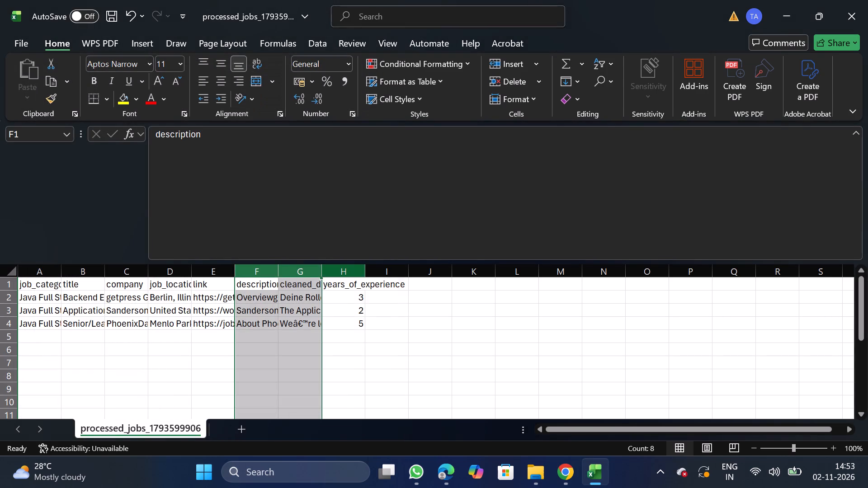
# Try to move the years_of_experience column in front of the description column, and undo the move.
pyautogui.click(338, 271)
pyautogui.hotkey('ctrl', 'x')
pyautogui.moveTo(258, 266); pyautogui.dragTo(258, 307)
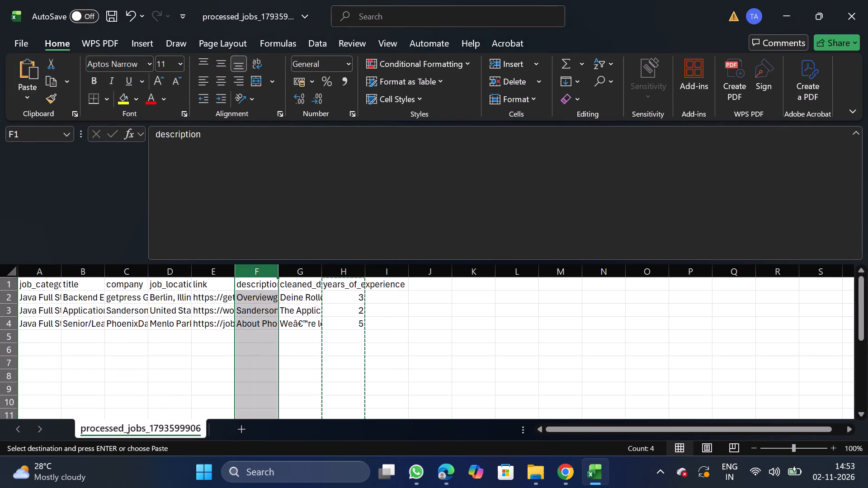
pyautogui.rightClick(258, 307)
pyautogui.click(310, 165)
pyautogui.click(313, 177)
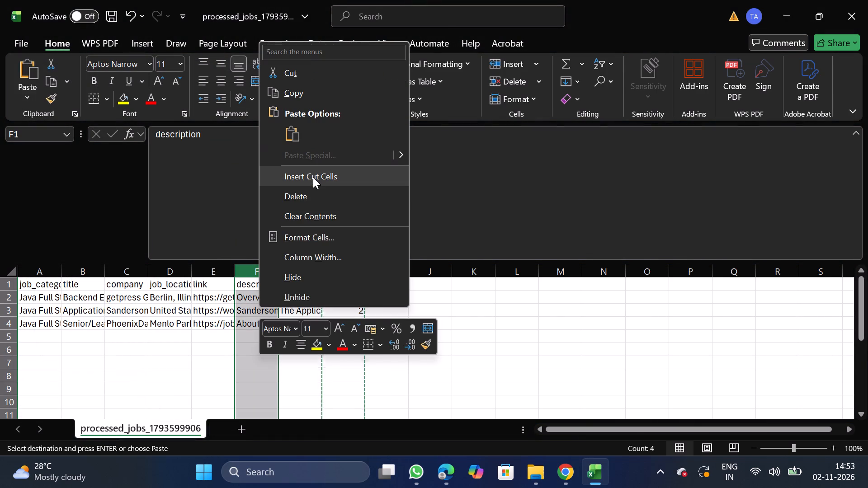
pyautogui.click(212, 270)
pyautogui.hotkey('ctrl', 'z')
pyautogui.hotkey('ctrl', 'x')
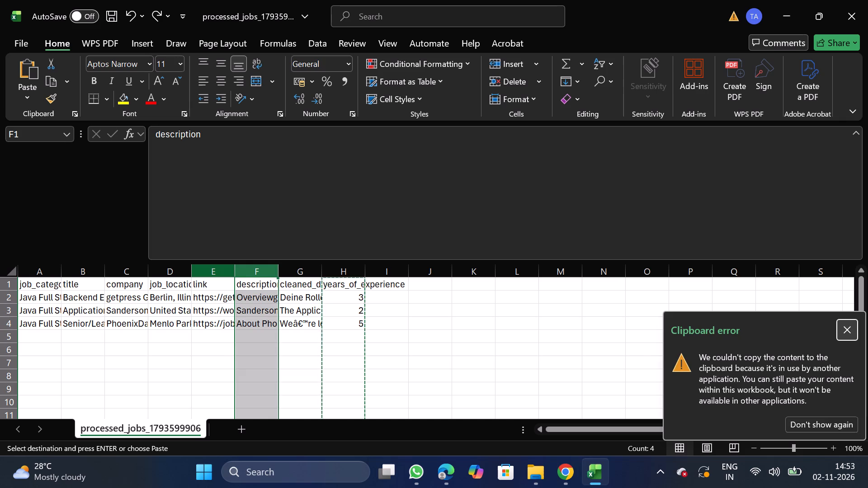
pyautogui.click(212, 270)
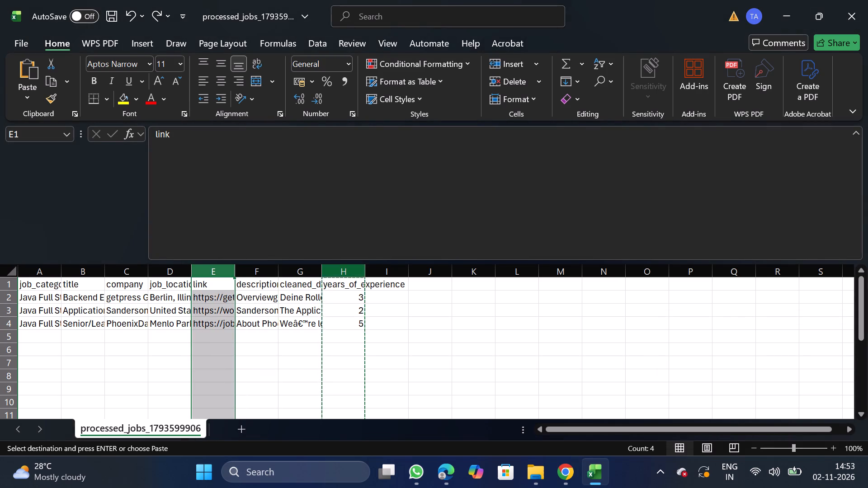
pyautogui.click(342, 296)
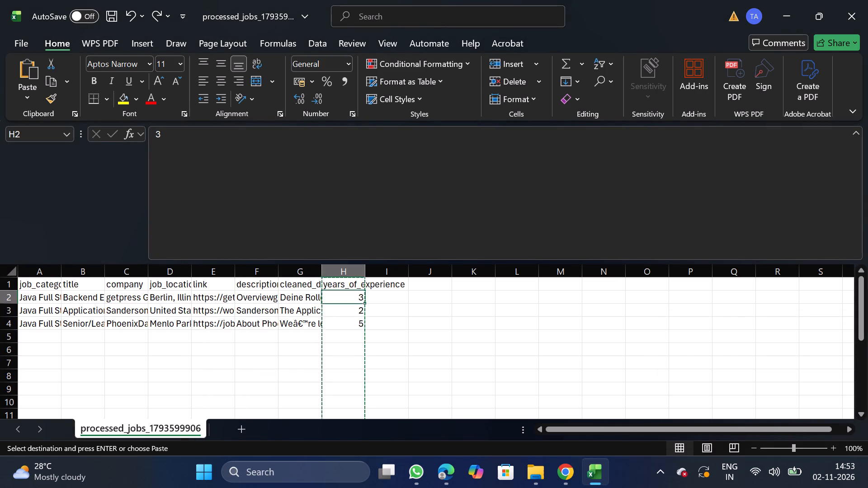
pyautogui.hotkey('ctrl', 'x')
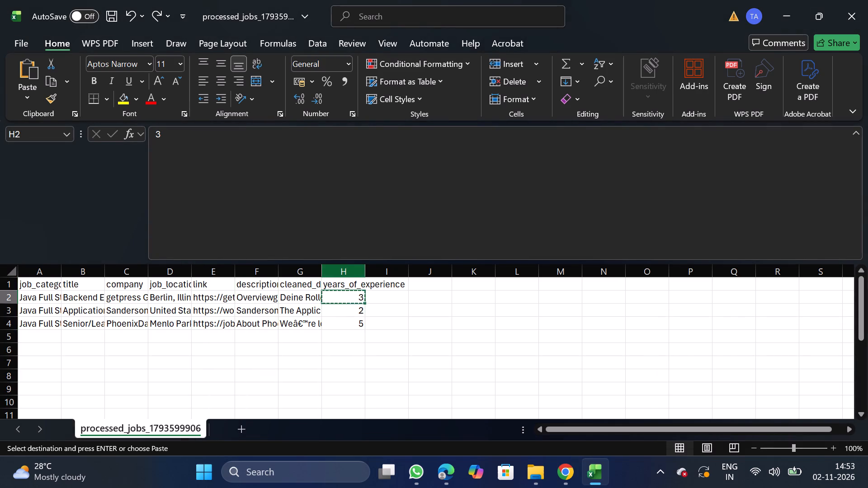
# Move the whole years_of_experience column from H to directly before the description column F.
pyautogui.click(342, 265)
pyautogui.hotkey('ctrl', 'x')
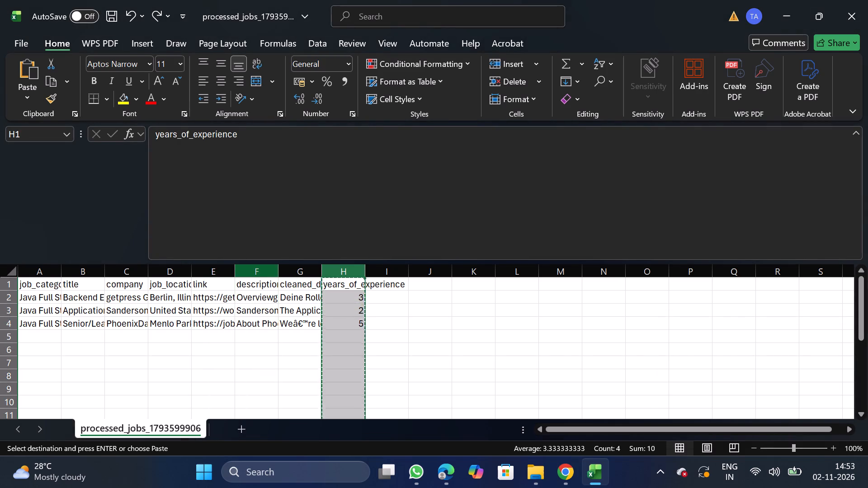
pyautogui.moveTo(245, 274); pyautogui.dragTo(248, 325)
pyautogui.rightClick(248, 325)
pyautogui.click(305, 185)
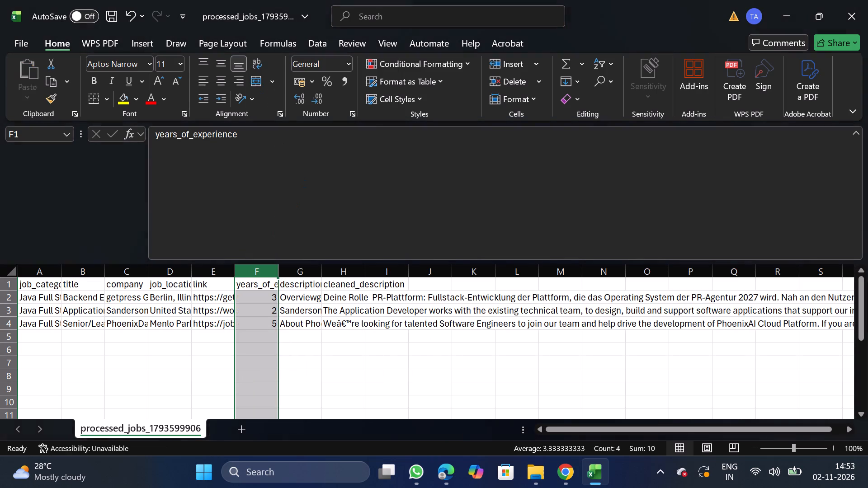
# Move the link column from E to the end of the table, after cleaned_description.
pyautogui.click(208, 270)
pyautogui.hotkey('ctrl', 'x')
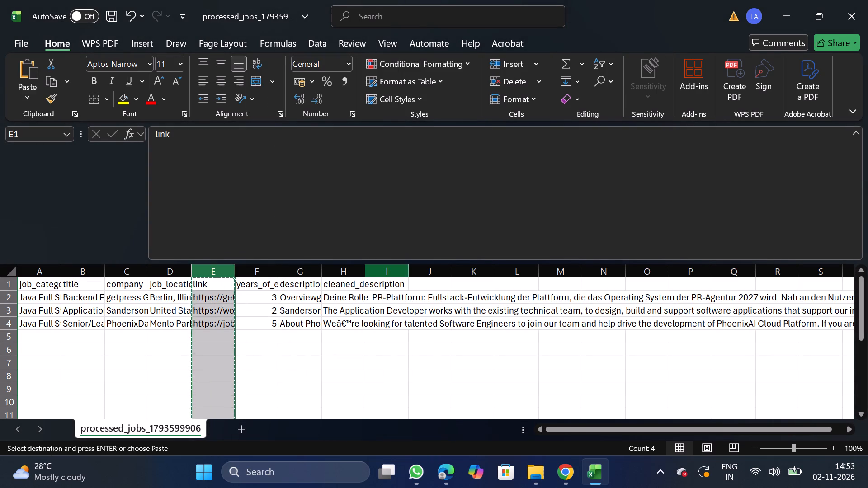
pyautogui.moveTo(382, 267); pyautogui.dragTo(382, 305)
pyautogui.rightClick(382, 305)
pyautogui.click(448, 175)
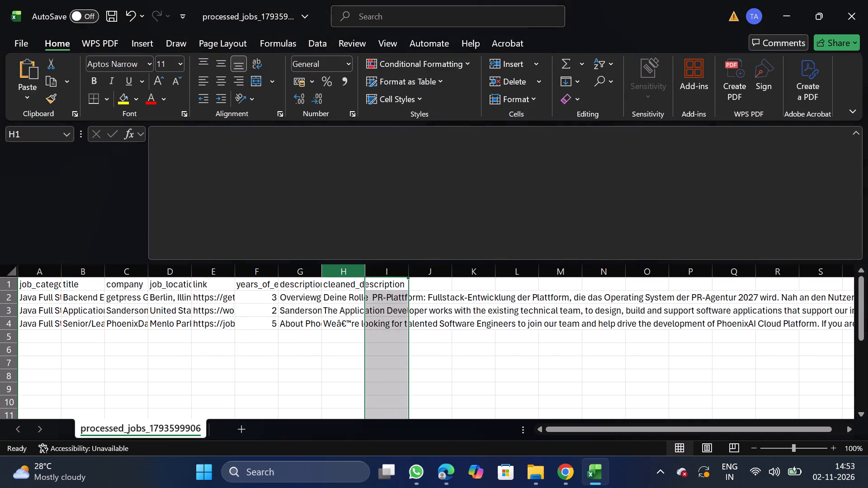
# Rename the cleaned_description header in G1 to description, reusing the text of the F1 header.
pyautogui.click(252, 278)
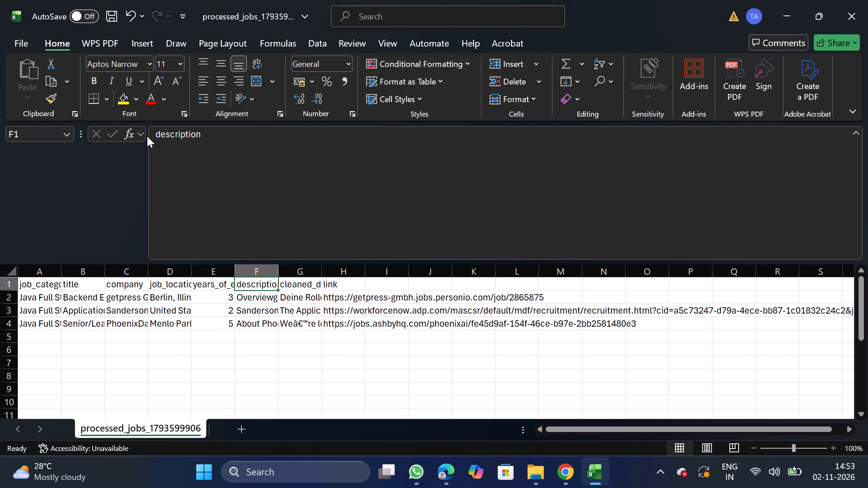
pyautogui.moveTo(149, 127); pyautogui.dragTo(218, 140)
pyautogui.hotkey('ctrl', 'c')
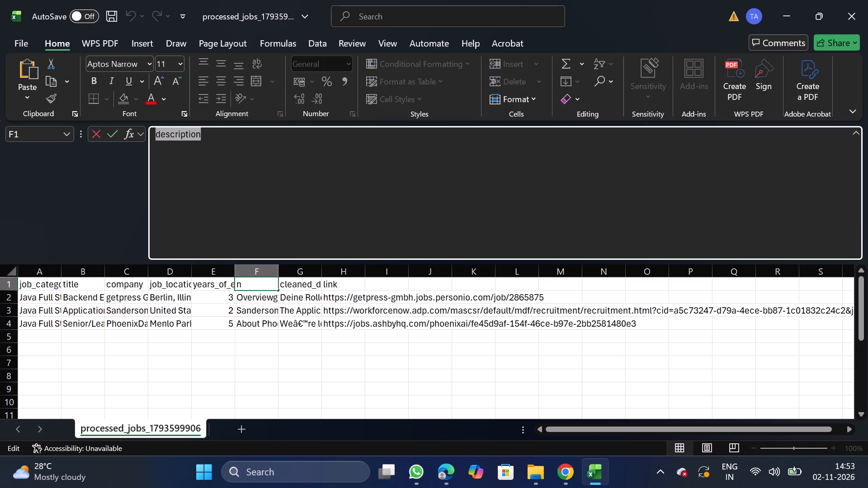
pyautogui.click(289, 286)
pyautogui.click(401, 209)
pyautogui.press('BackSpace')
pyautogui.press('BackSpace')
pyautogui.press('BackSpace')
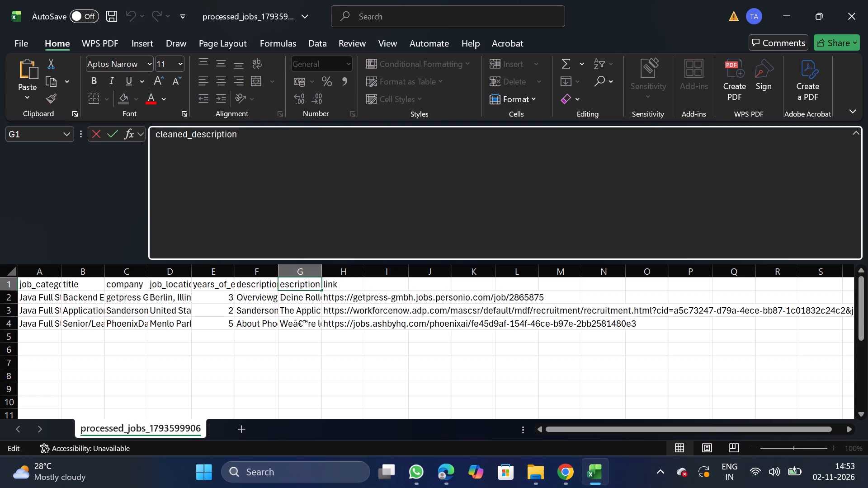
pyautogui.press('BackSpace')
pyautogui.press('BackSpace')
pyautogui.press('BackSpace')
pyautogui.press('BackSpace')
pyautogui.press('BackSpace')
pyautogui.press('BackSpace')
pyautogui.press('BackSpace')
pyautogui.press('BackSpace')
pyautogui.press('BackSpace')
pyautogui.press('BackSpace')
pyautogui.press('BackSpace')
pyautogui.press('BackSpace')
pyautogui.press('BackSpace')
pyautogui.press('BackSpace')
pyautogui.press('BackSpace')
pyautogui.press('BackSpace')
pyautogui.press('BackSpace')
pyautogui.press('BackSpace')
pyautogui.press('BackSpace')
pyautogui.press('BackSpace')
pyautogui.hotkey('ctrl', 'v')
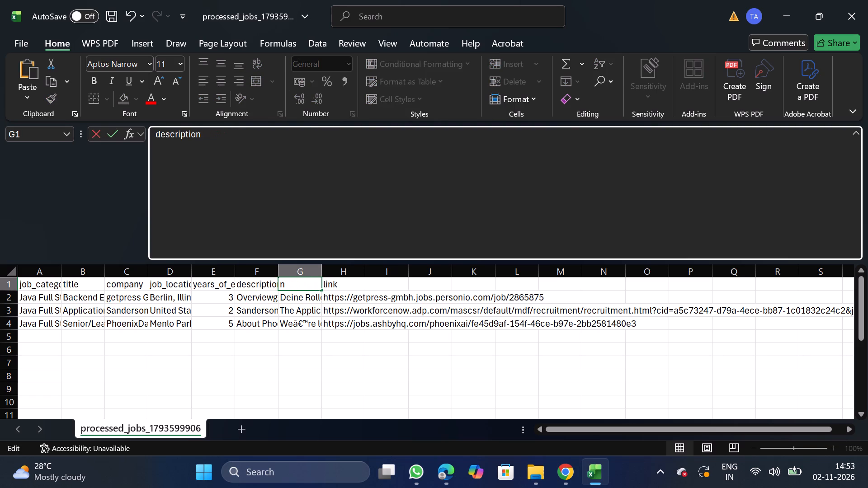
# Rename the F1 header to original_description, copying the name from NextGenApply's bulk upload column requirements in Chrome, and check the job titles in Excel.
pyautogui.click(257, 287)
pyautogui.click(315, 238)
pyautogui.press('BackSpace')
pyautogui.press('BackSpace')
pyautogui.press('BackSpace')
pyautogui.press('BackSpace')
pyautogui.press('BackSpace')
pyautogui.press('BackSpace')
pyautogui.press('BackSpace')
pyautogui.press('BackSpace')
pyautogui.press('BackSpace')
pyautogui.press('BackSpace')
pyautogui.press('BackSpace')
pyautogui.press('BackSpace')
pyautogui.press('BackSpace')
pyautogui.press('BackSpace')
pyautogui.press('BackSpace')
pyautogui.press('BackSpace')
pyautogui.press('BackSpace')
pyautogui.press('BackSpace')
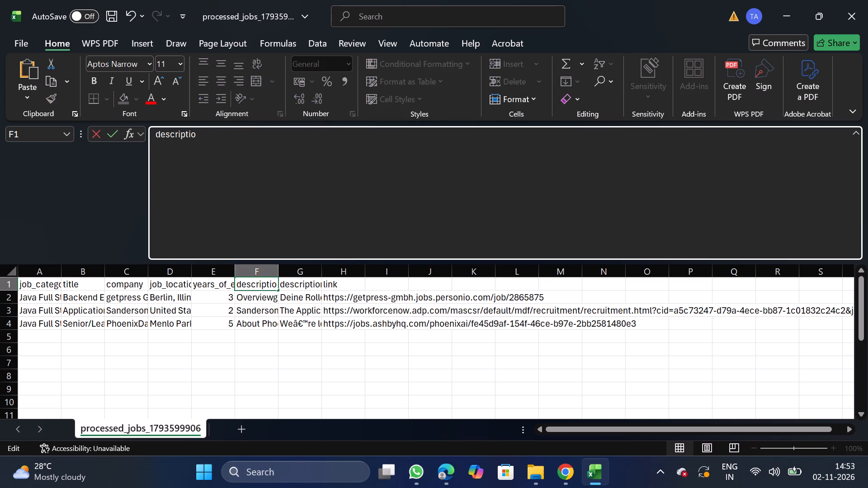
pyautogui.click(572, 474)
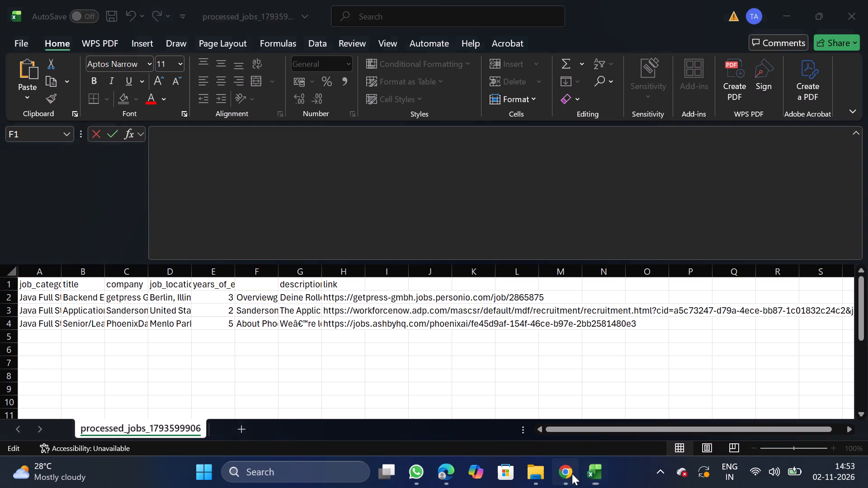
pyautogui.click(67, 143)
pyautogui.click(432, 114)
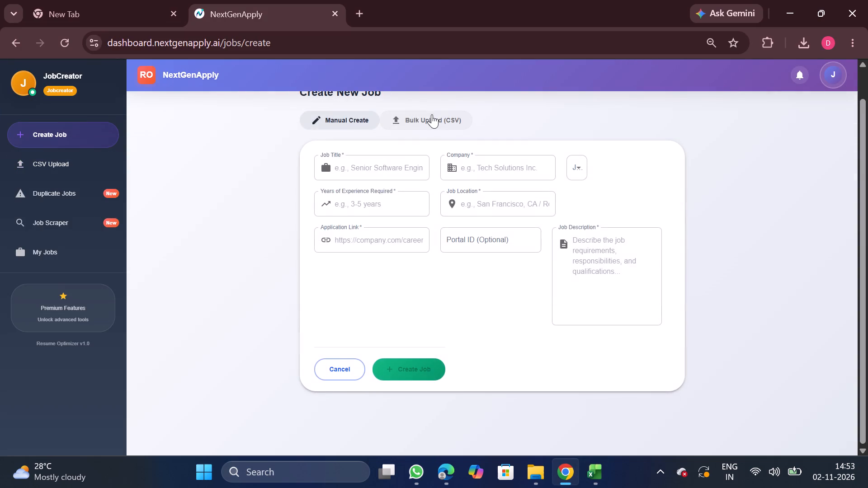
pyautogui.doubleClick(484, 231)
pyautogui.hotkey('ctrl', 'c')
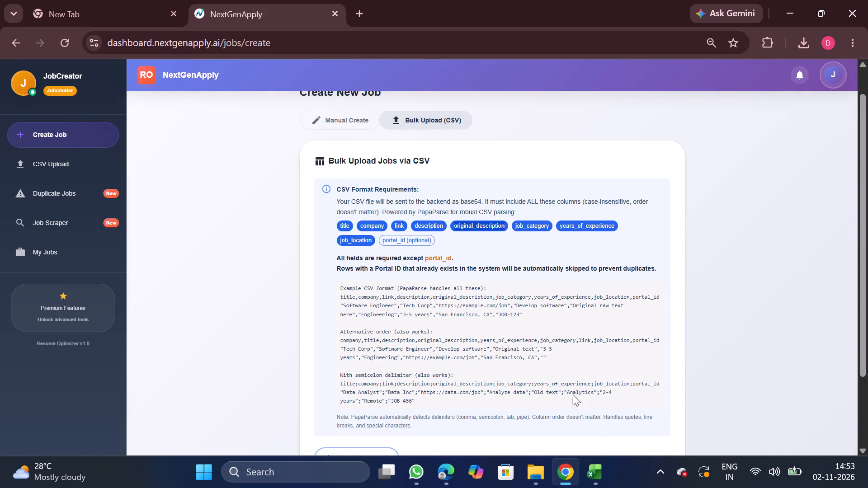
pyautogui.click(595, 475)
pyautogui.hotkey('ctrl', 'v')
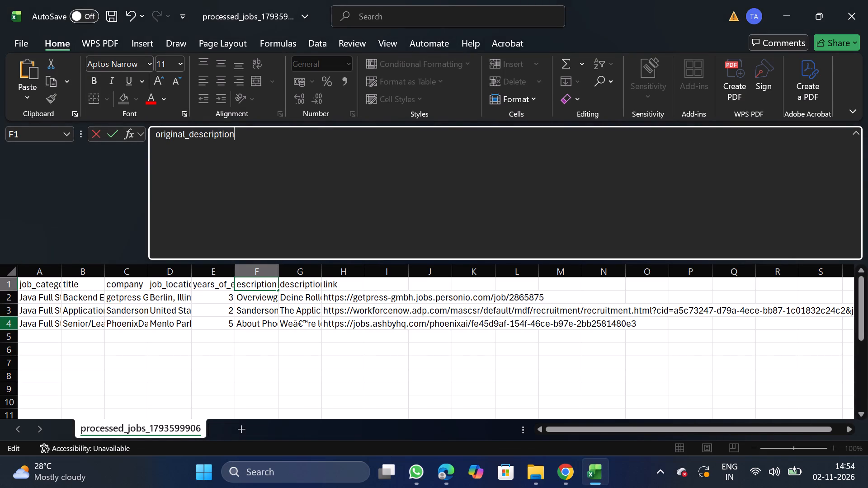
pyautogui.click(81, 299)
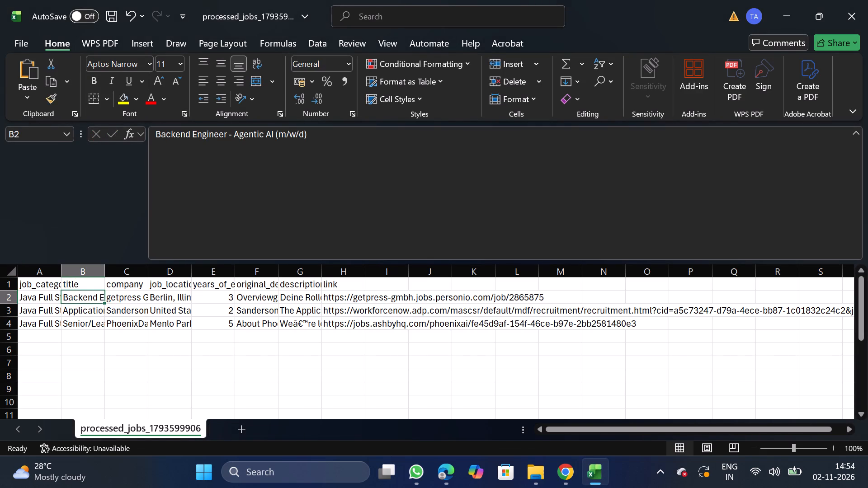
pyautogui.click(81, 310)
pyautogui.click(80, 325)
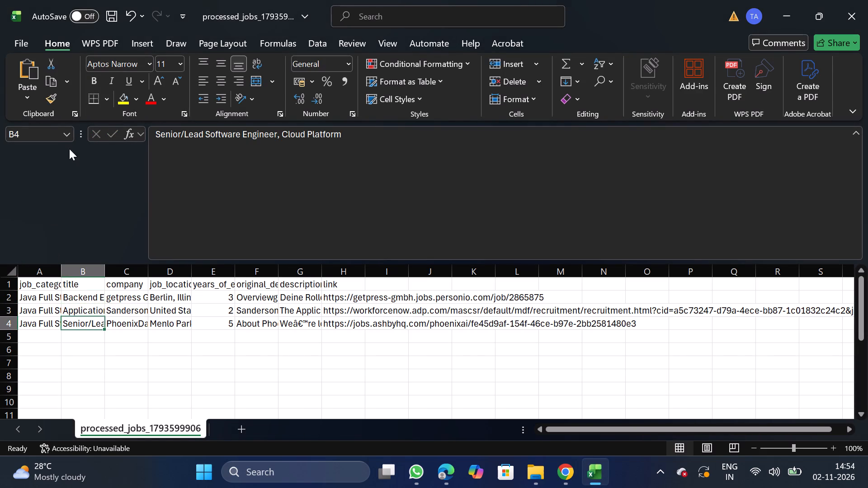
# Save the workbook as a comma-delimited CSV named Java Remote_11_02 in the Daily Scraping jobs folder under Documents.
pyautogui.click(19, 42)
pyautogui.doubleClick(68, 237)
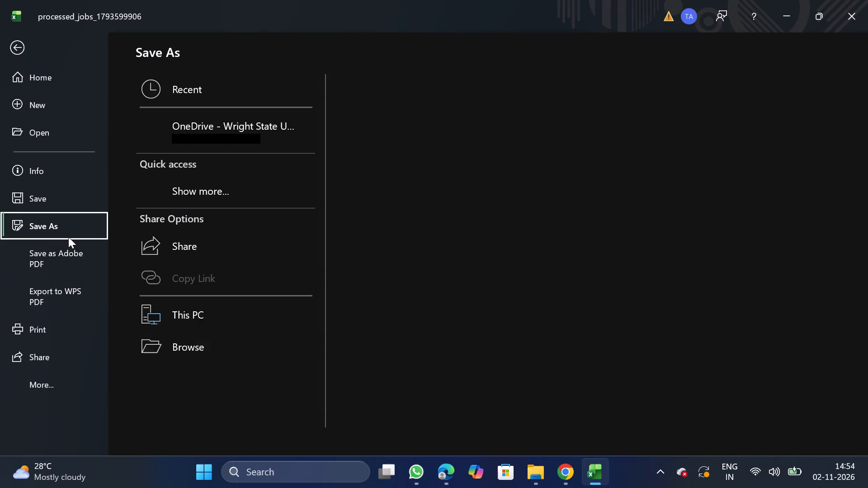
pyautogui.tripleClick(232, 371)
pyautogui.tripleClick(232, 371)
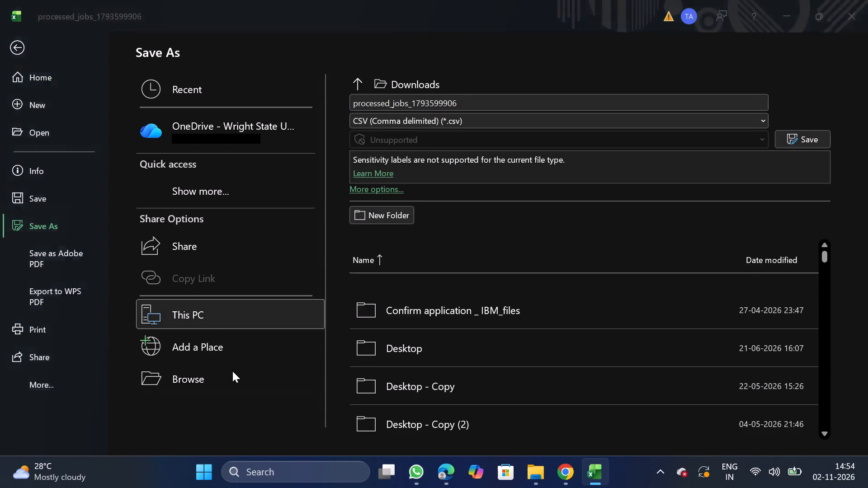
pyautogui.doubleClick(65, 159)
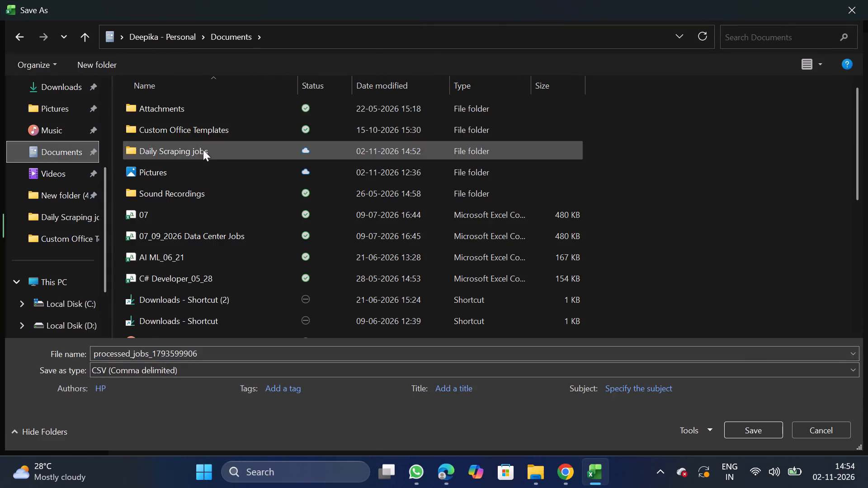
pyautogui.doubleClick(203, 150)
pyautogui.click(245, 351)
pyautogui.press('BackSpace')
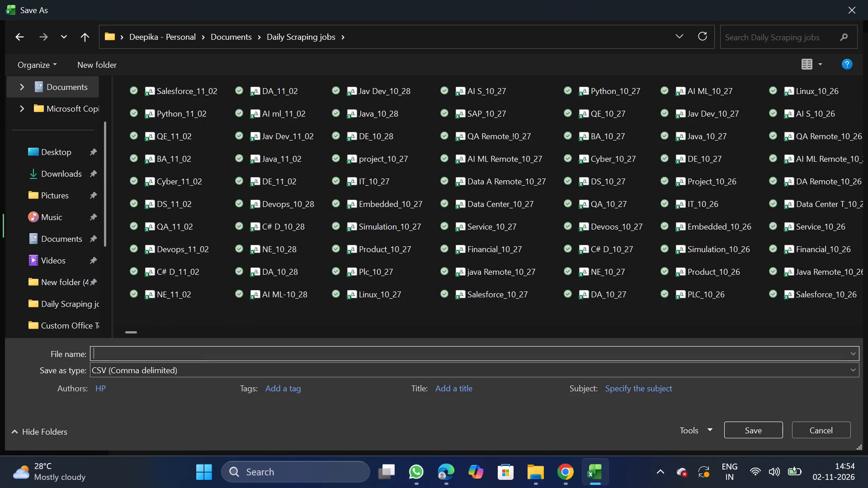
pyautogui.press('BackSpace')
pyautogui.press('j')
pyautogui.press('BackSpace')
pyautogui.write('ava')
pyautogui.press('space')
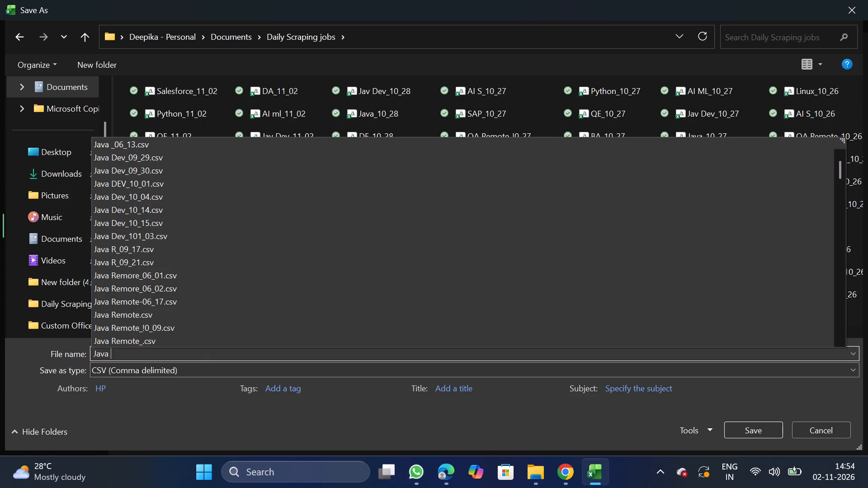
pyautogui.write('emote_11_02')
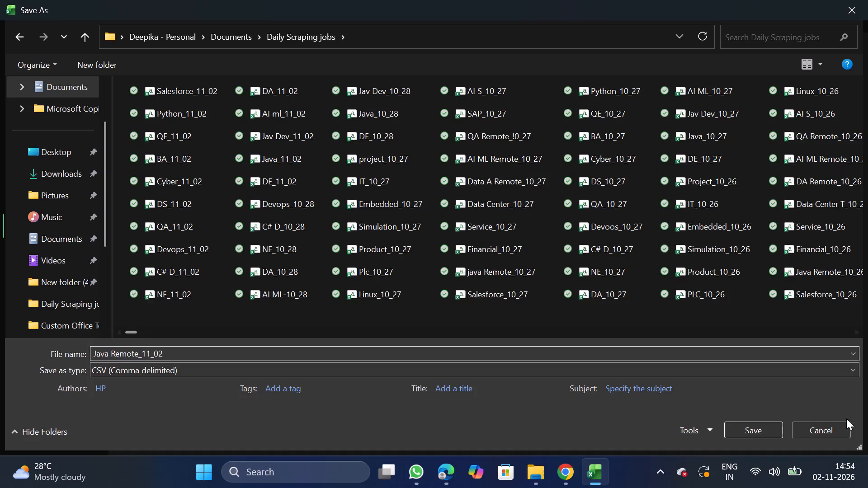
pyautogui.click(774, 429)
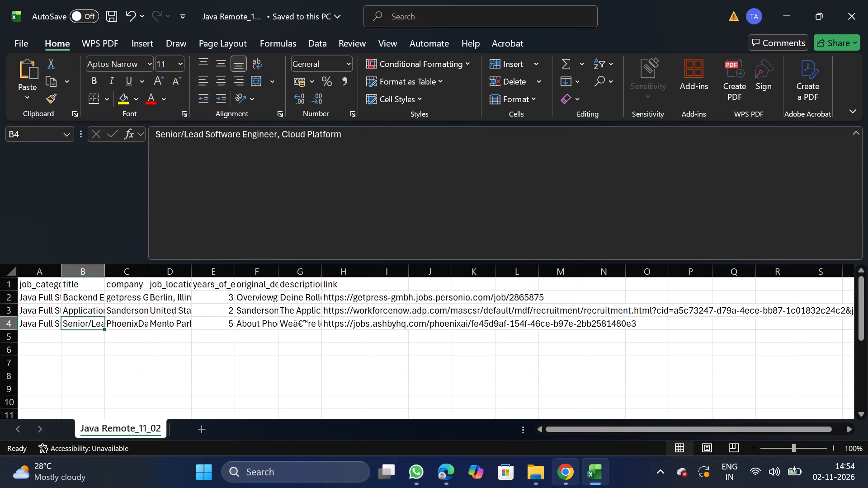
# Switch to NextGenApply in Chrome and bulk upload Java Remote_11_02.csv, checking its data preview first.
pyautogui.click(554, 487)
pyautogui.scroll(-2, 375, 382)
pyautogui.click(369, 364)
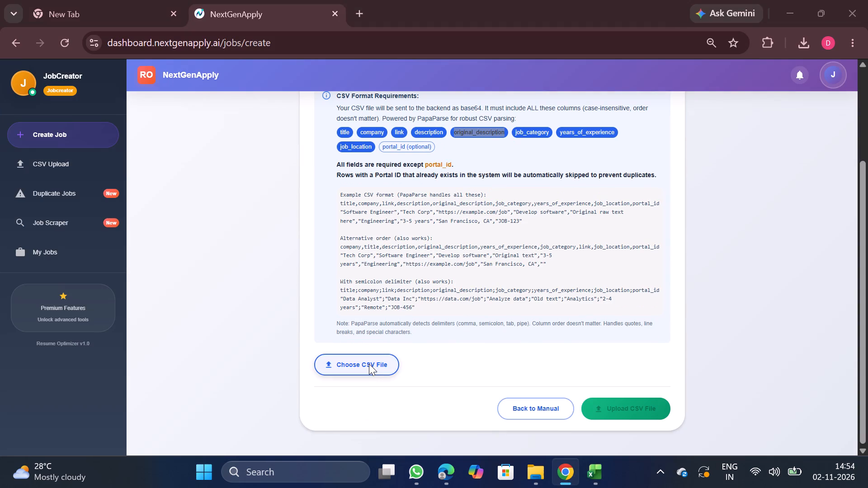
pyautogui.doubleClick(169, 101)
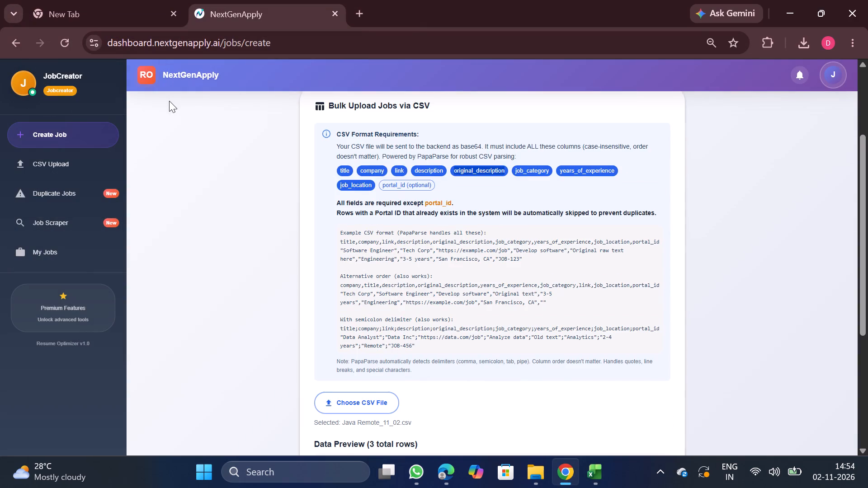
pyautogui.scroll(-1, 411, 286)
pyautogui.scroll(-2, 503, 306)
pyautogui.scroll(-1, 584, 359)
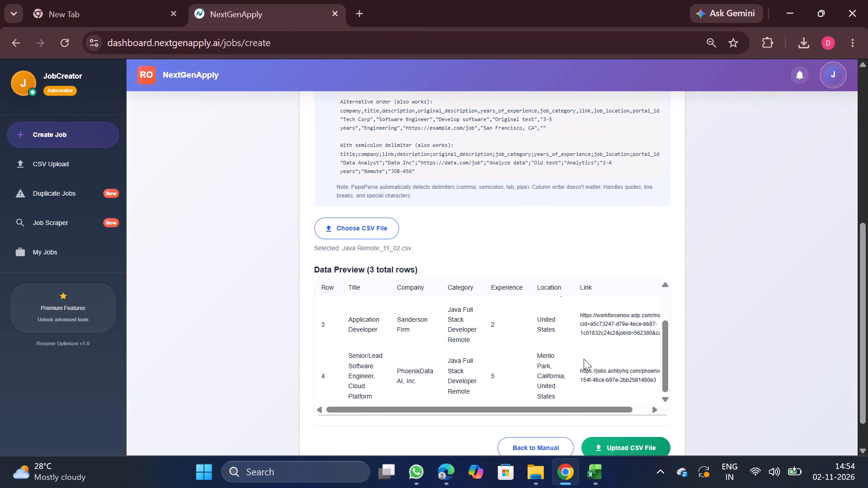
pyautogui.scroll(-1, 584, 359)
pyautogui.scroll(-1, 598, 325)
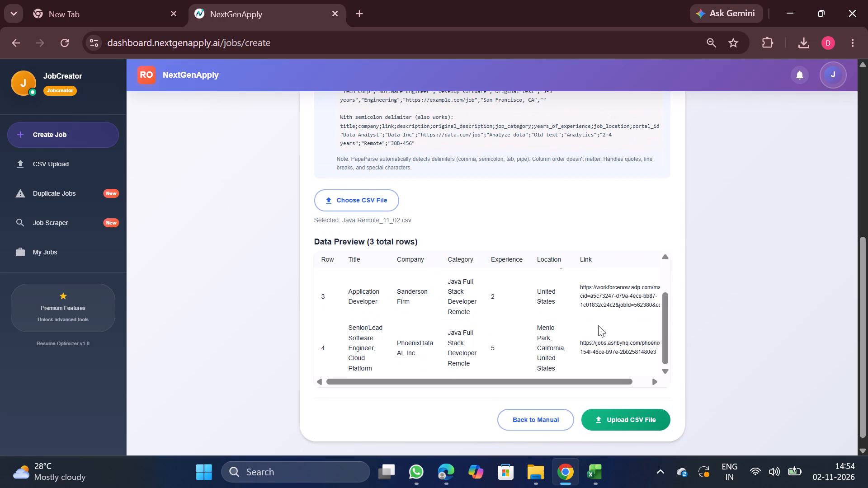
pyautogui.click(628, 409)
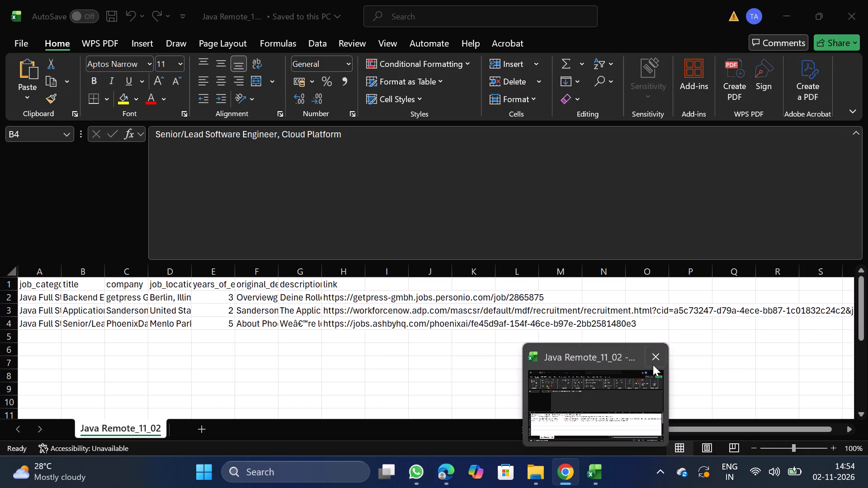
# Close the Java Remote_11_02 workbook.
pyautogui.click(653, 364)
# Download the processed Financial Analyst CSV (#4768) from the CSV Upload History and open it in Excel.
pyautogui.scroll(5, 518, 305)
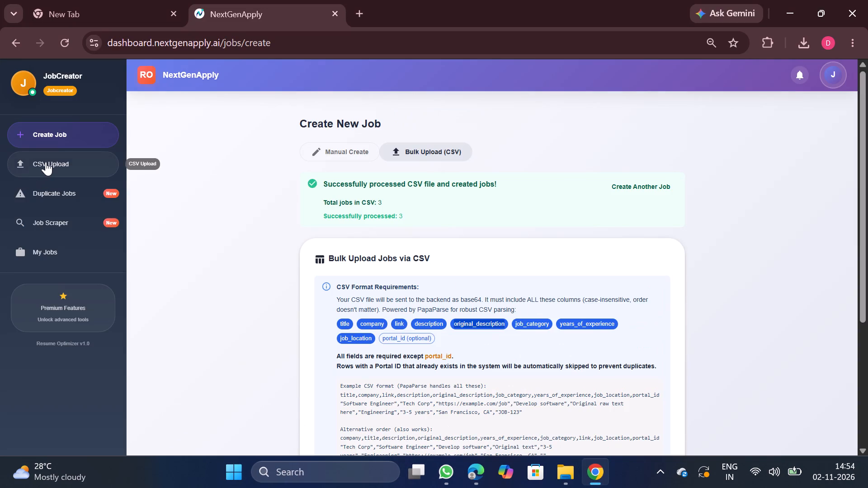
pyautogui.click(46, 162)
pyautogui.scroll(-1, 472, 310)
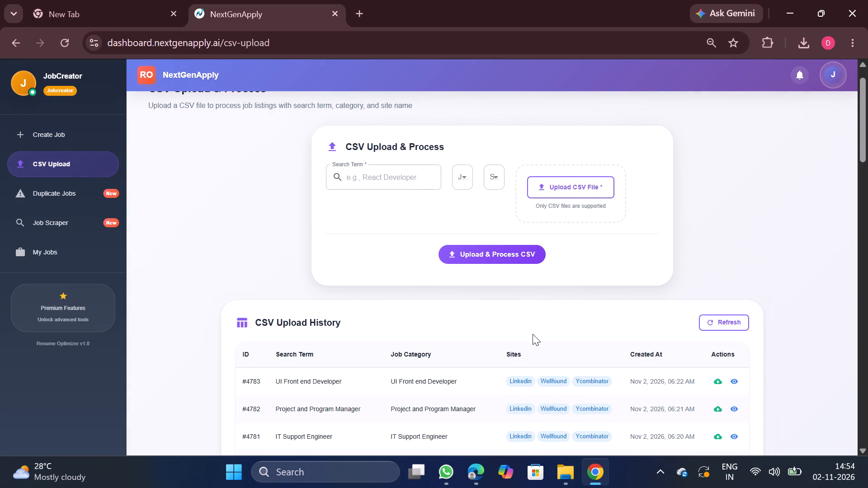
pyautogui.scroll(-4, 533, 334)
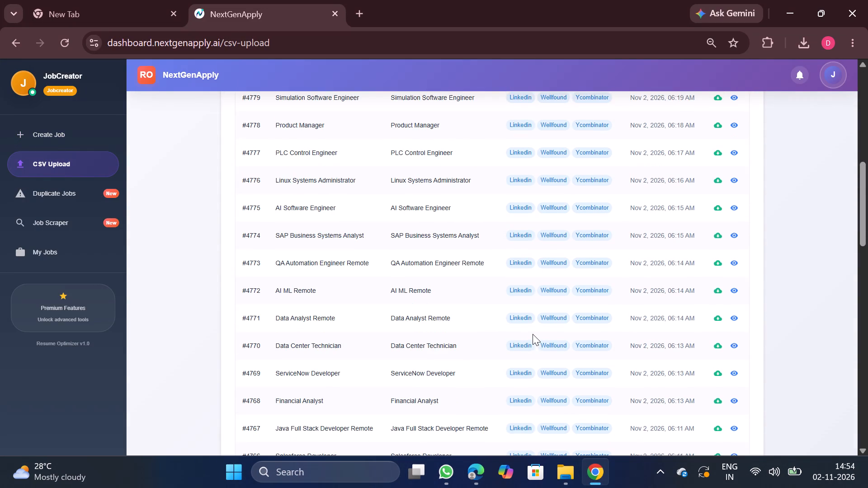
pyautogui.click(716, 389)
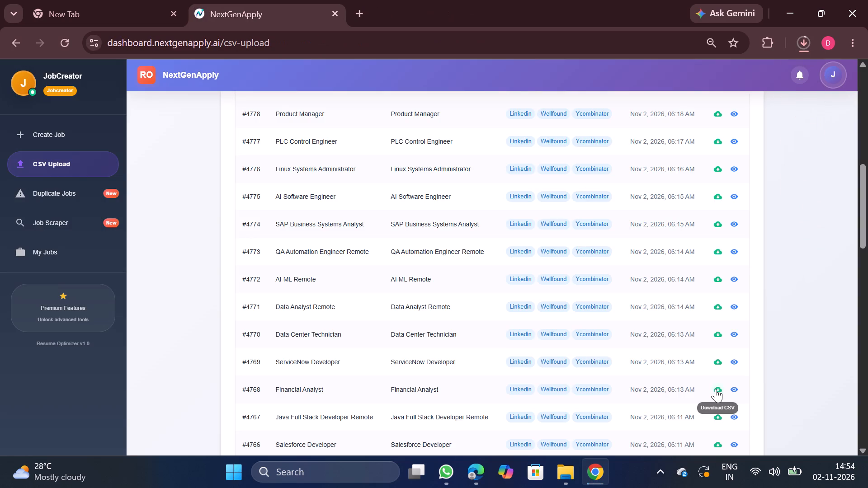
pyautogui.click(703, 77)
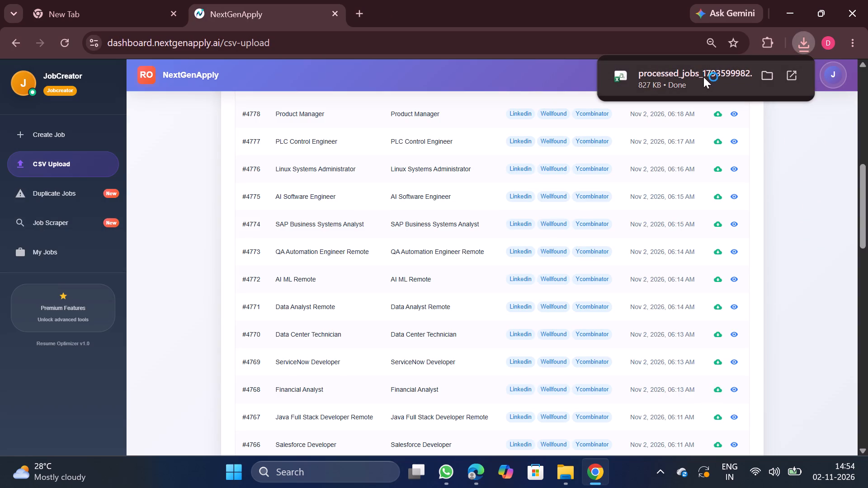
# Remove duplicate rows from the entire Financial Analyst table, comparing only the company column.
pyautogui.click(218, 372)
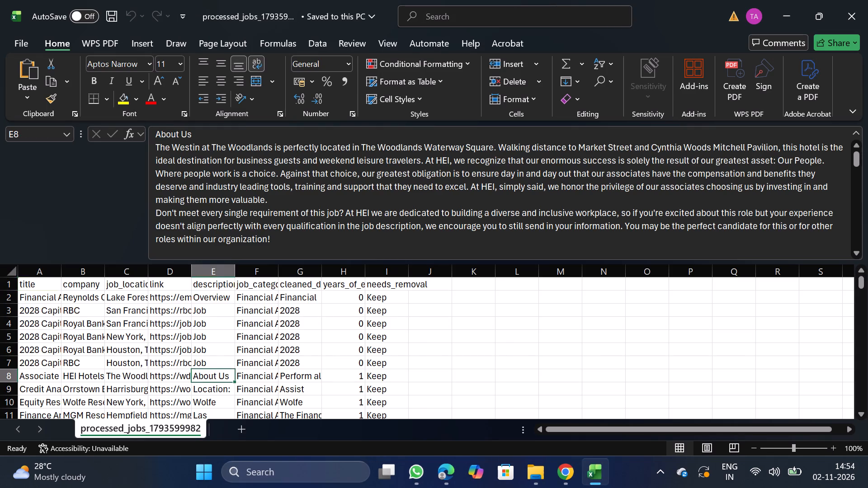
pyautogui.hotkey('ctrl', 'a')
pyautogui.click(323, 46)
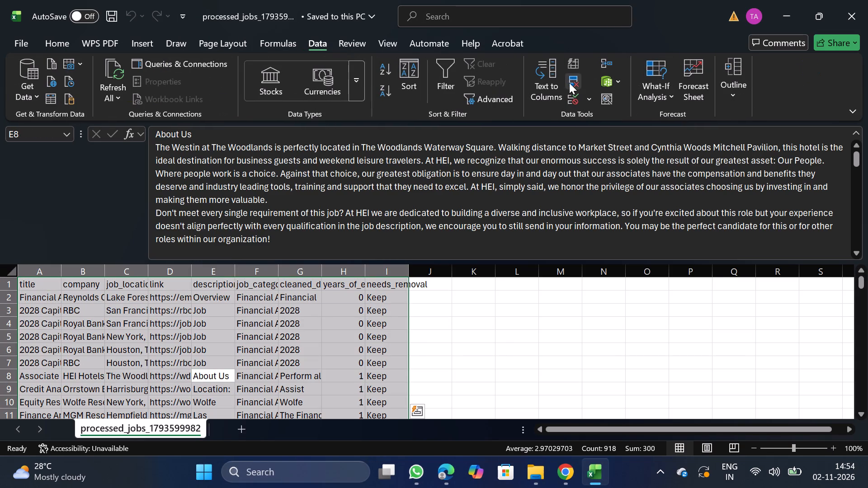
pyautogui.click(569, 83)
pyautogui.click(181, 204)
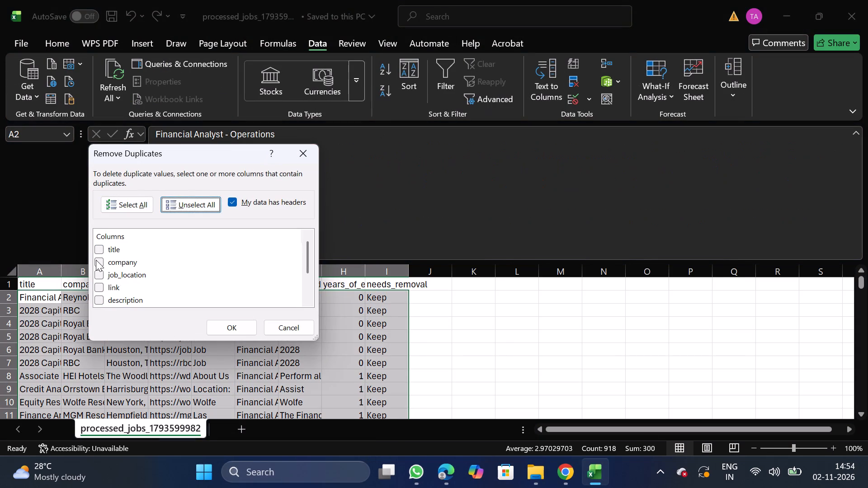
pyautogui.click(96, 260)
pyautogui.click(260, 332)
pyautogui.click(246, 330)
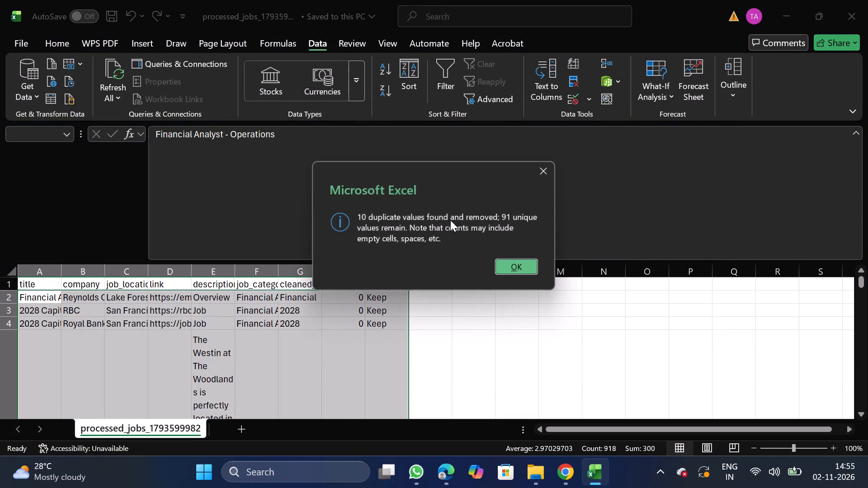
pyautogui.click(514, 269)
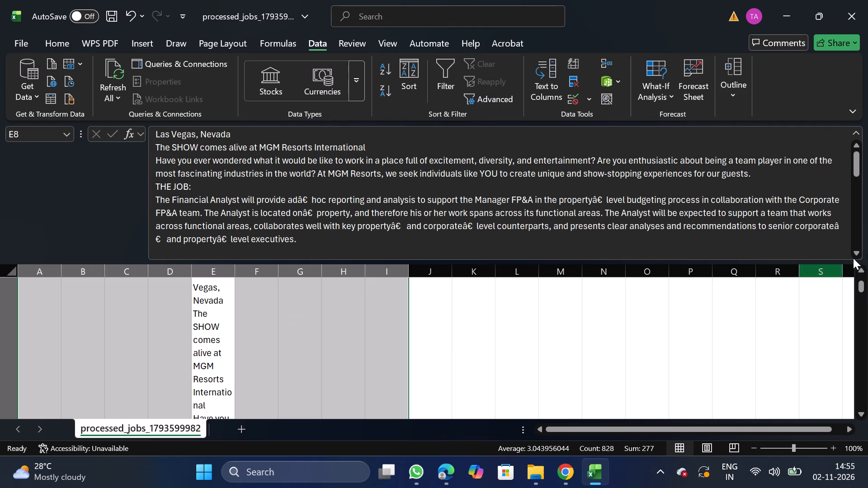
pyautogui.click(859, 289)
pyautogui.moveTo(859, 289); pyautogui.dragTo(854, 265)
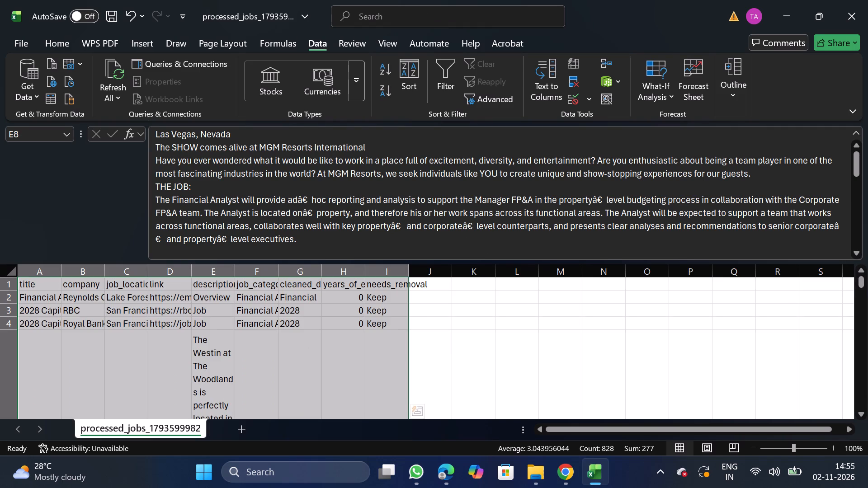
# Filter needs_removal to Remove, delete the matching rows, and turn the filter off.
pyautogui.click(385, 286)
pyautogui.click(453, 64)
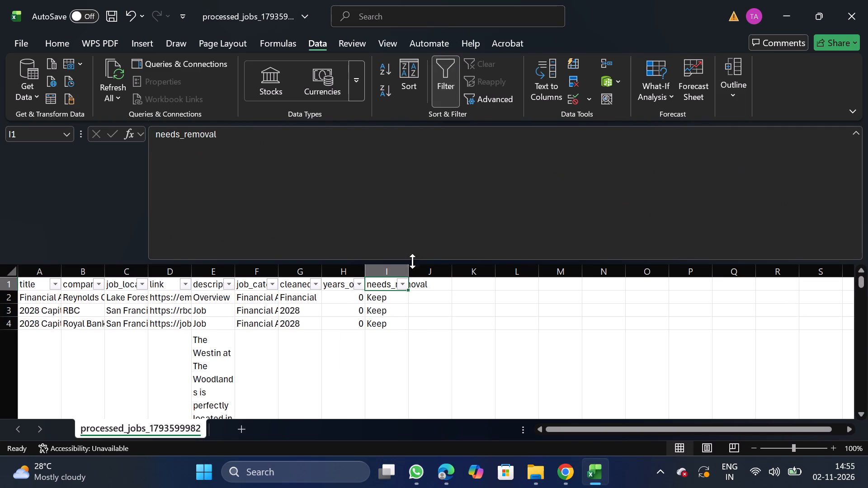
pyautogui.click(408, 281)
pyautogui.click(262, 323)
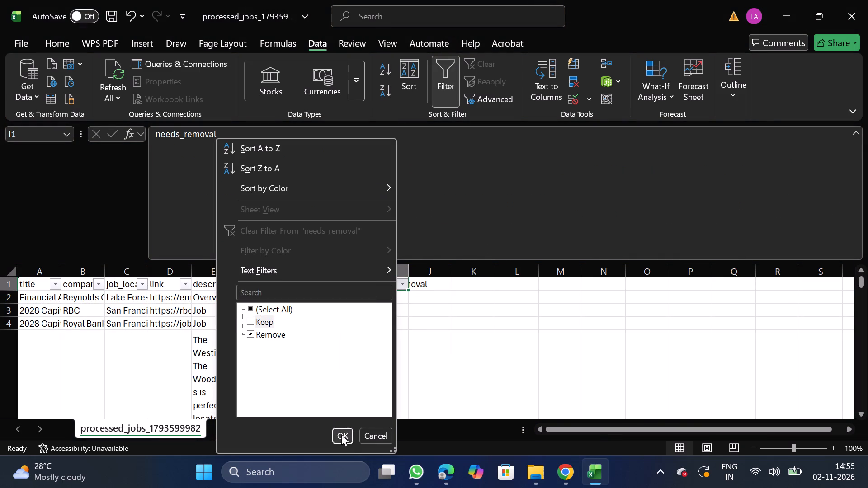
pyautogui.click(346, 443)
pyautogui.click(0, 318)
pyautogui.hotkey('ctrl', 'shift', 'Down')
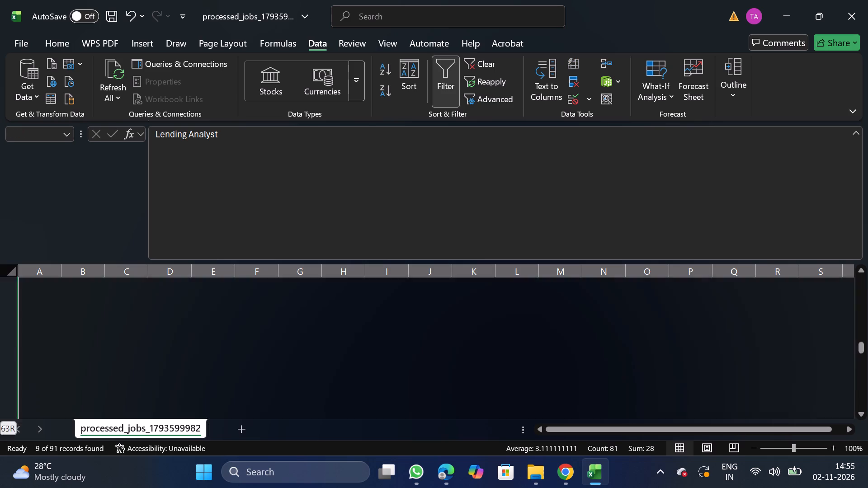
pyautogui.rightClick(138, 367)
pyautogui.click(207, 248)
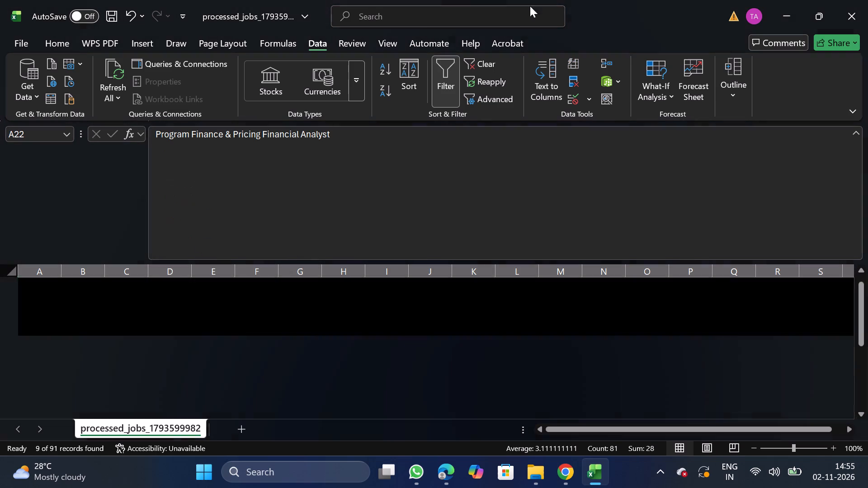
pyautogui.click(449, 91)
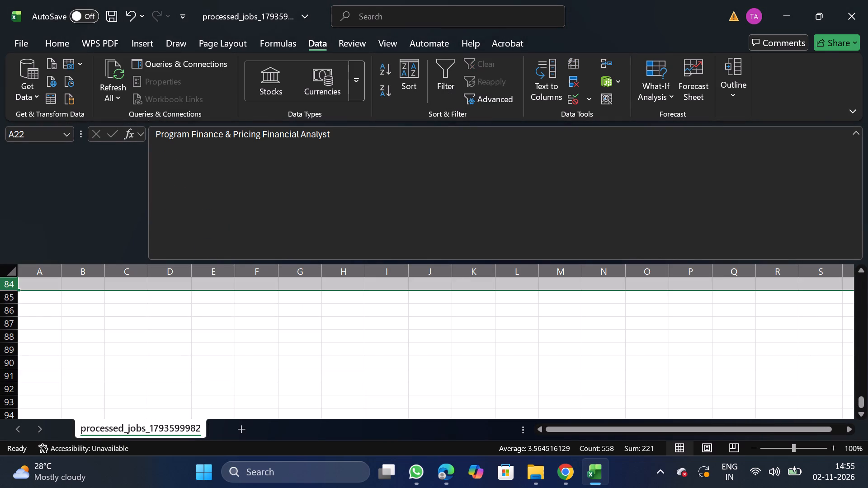
# Delete the needs_removal column from the Financial Analyst sheet.
pyautogui.moveTo(854, 401); pyautogui.dragTo(860, 401)
pyautogui.click(860, 401)
pyautogui.moveTo(860, 401); pyautogui.dragTo(846, 201)
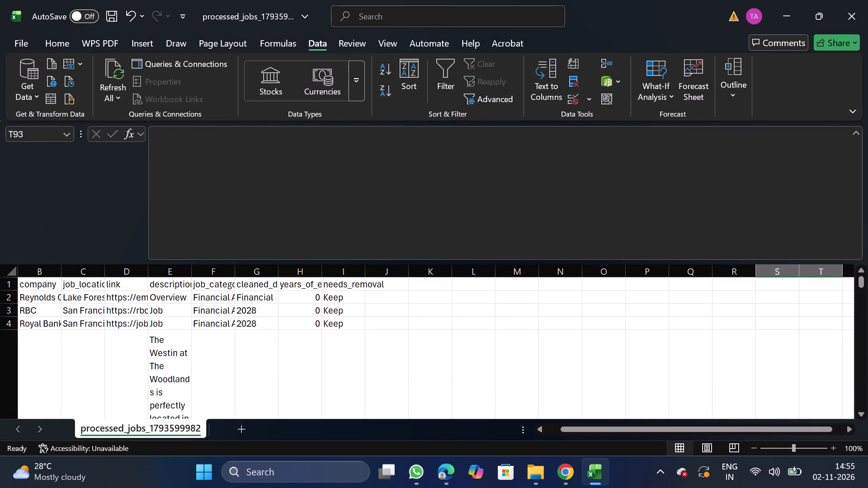
pyautogui.moveTo(342, 266); pyautogui.dragTo(348, 348)
pyautogui.rightClick(348, 348)
pyautogui.click(384, 234)
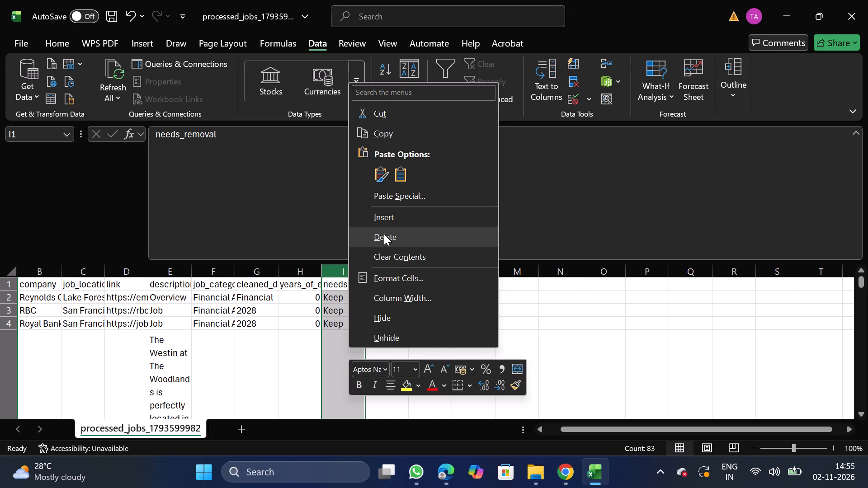
# Filter years_of_experience to 8, 9 and 10, delete the matching rows, and turn the filter off.
pyautogui.click(300, 280)
pyautogui.click(440, 77)
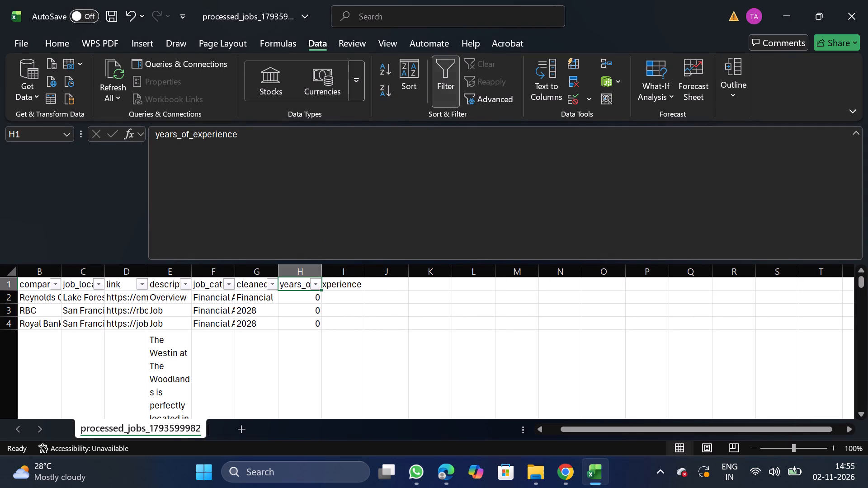
pyautogui.click(314, 289)
pyautogui.click(203, 314)
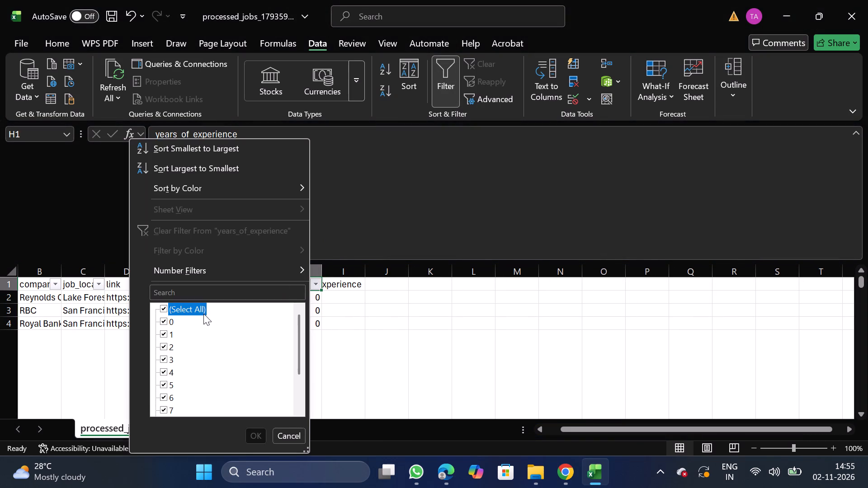
pyautogui.scroll(-1, 201, 386)
pyautogui.click(168, 370)
pyautogui.click(165, 383)
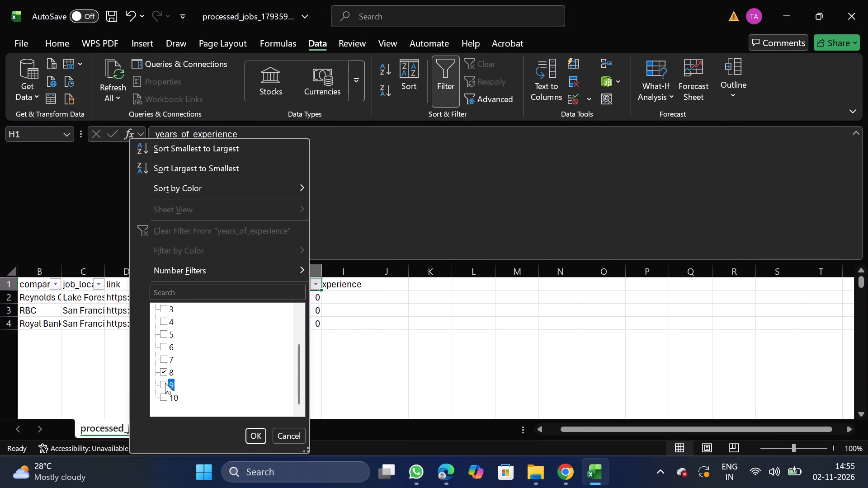
pyautogui.click(164, 402)
pyautogui.moveTo(255, 446); pyautogui.dragTo(256, 437)
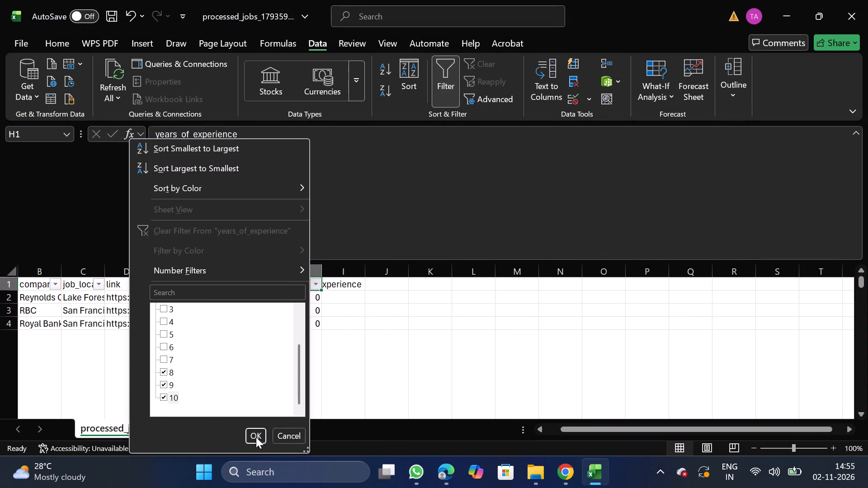
pyautogui.click(256, 437)
pyautogui.click(9, 322)
pyautogui.hotkey('ctrl', 'shift', 'Down')
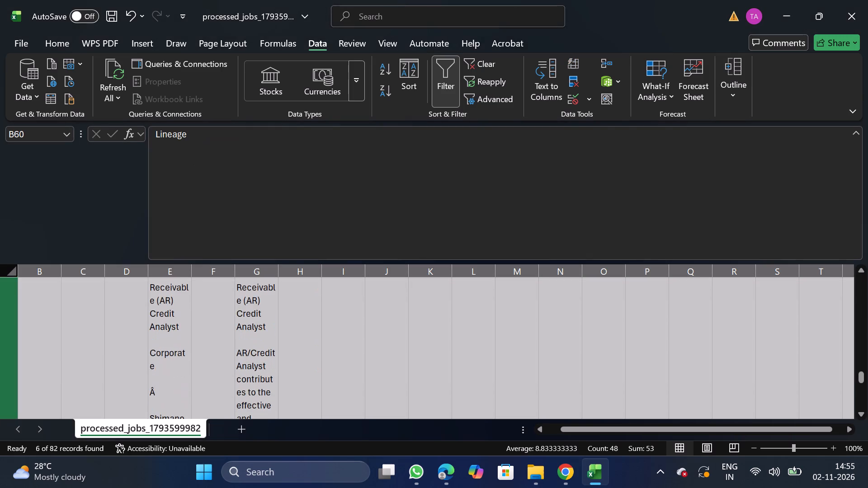
pyautogui.rightClick(110, 350)
pyautogui.click(190, 240)
pyautogui.click(435, 90)
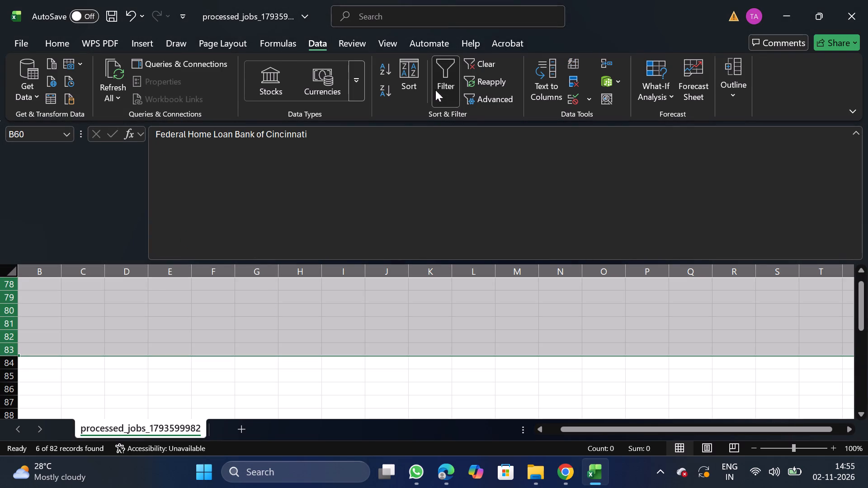
# Move the job_category column to the front of the table, before title.
pyautogui.moveTo(860, 402); pyautogui.dragTo(864, 100)
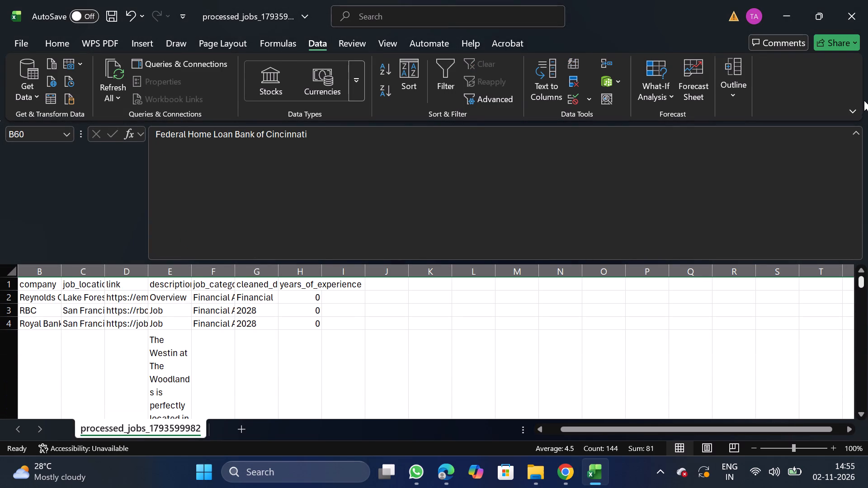
pyautogui.click(206, 265)
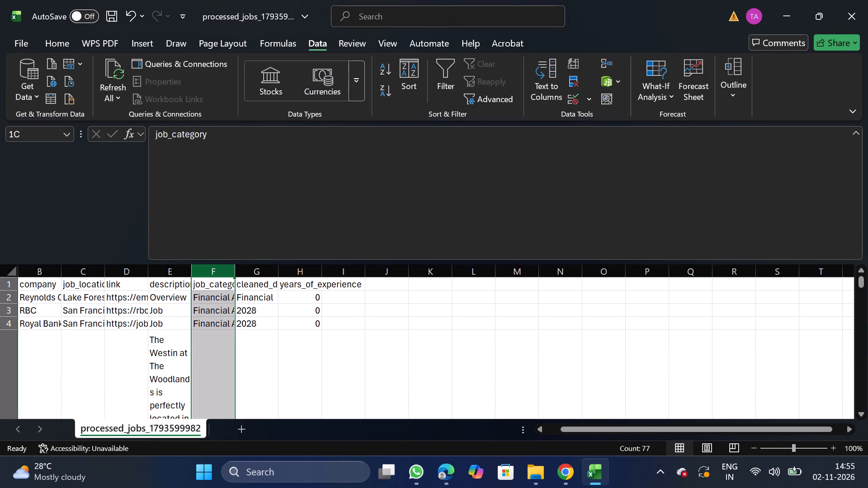
pyautogui.hotkey('ctrl', 'x')
pyautogui.moveTo(33, 270); pyautogui.dragTo(33, 298)
pyautogui.rightClick(33, 298)
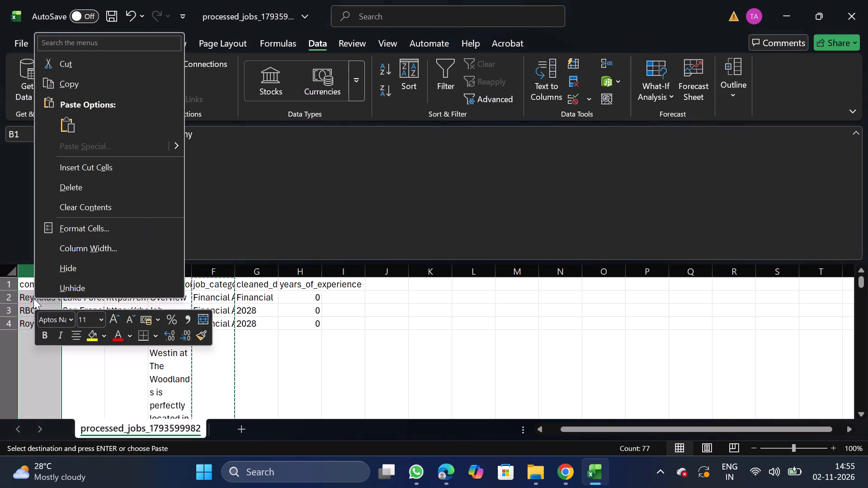
pyautogui.click(88, 166)
pyautogui.hscroll(1, 125, 321)
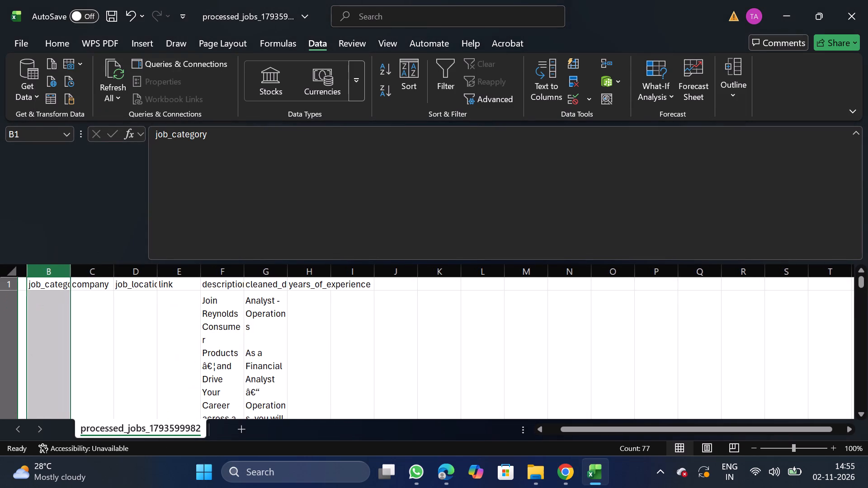
pyautogui.hscroll(3, 125, 321)
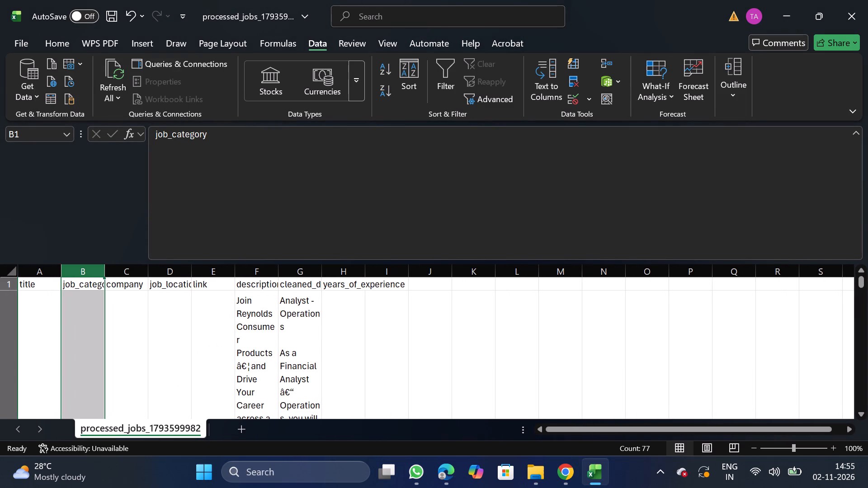
pyautogui.hotkey('ctrl', 'x')
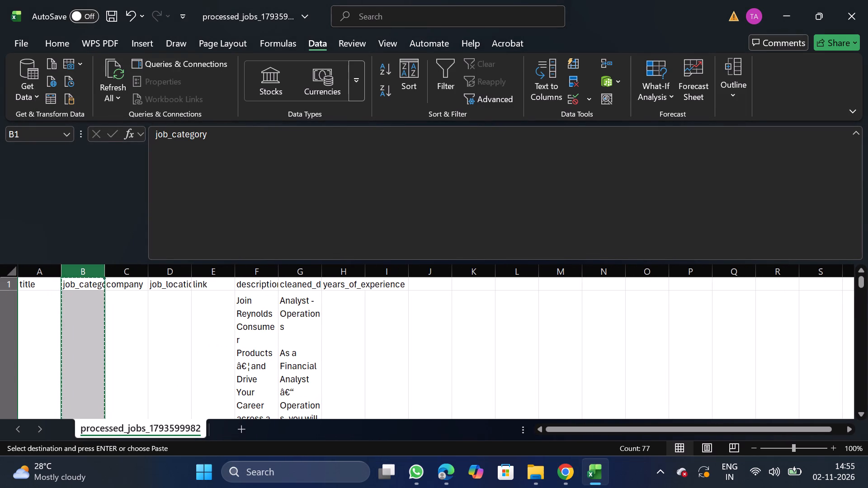
pyautogui.click(49, 264)
pyautogui.moveTo(42, 273); pyautogui.dragTo(38, 362)
pyautogui.rightClick(38, 362)
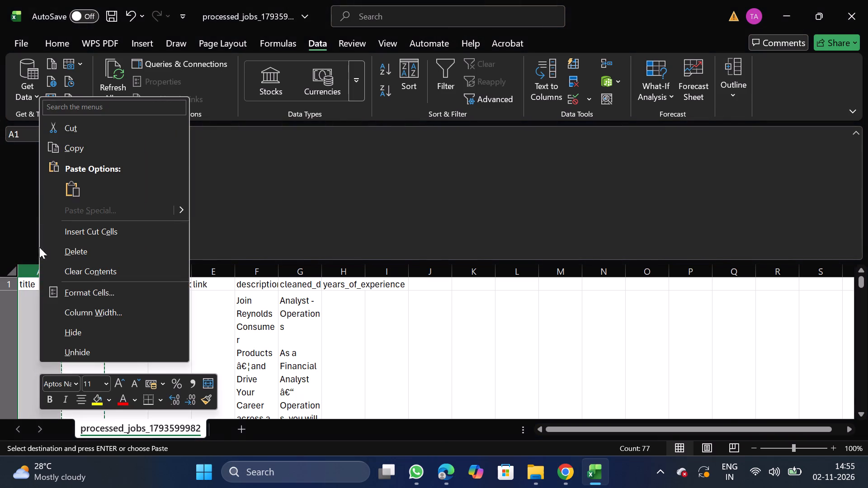
pyautogui.click(117, 232)
# Turn off text wrapping for the description and cleaned_description columns.
pyautogui.click(261, 272)
pyautogui.hotkey('shift', 'Right')
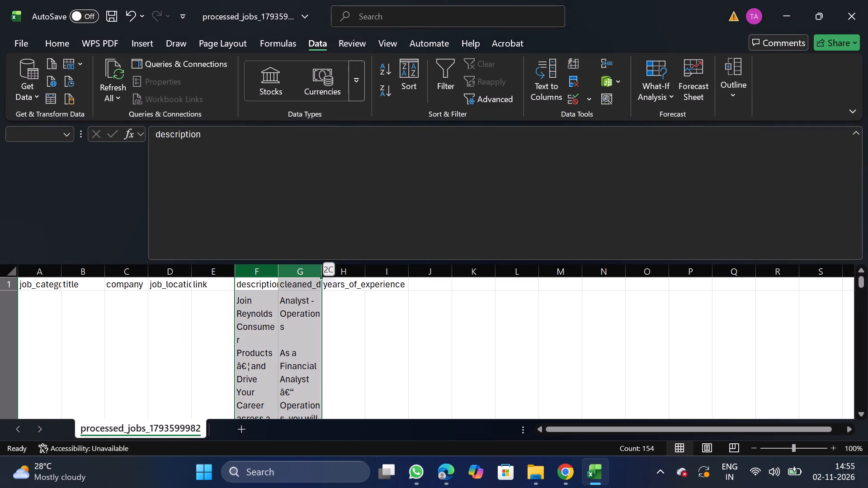
pyautogui.click(66, 38)
pyautogui.click(278, 116)
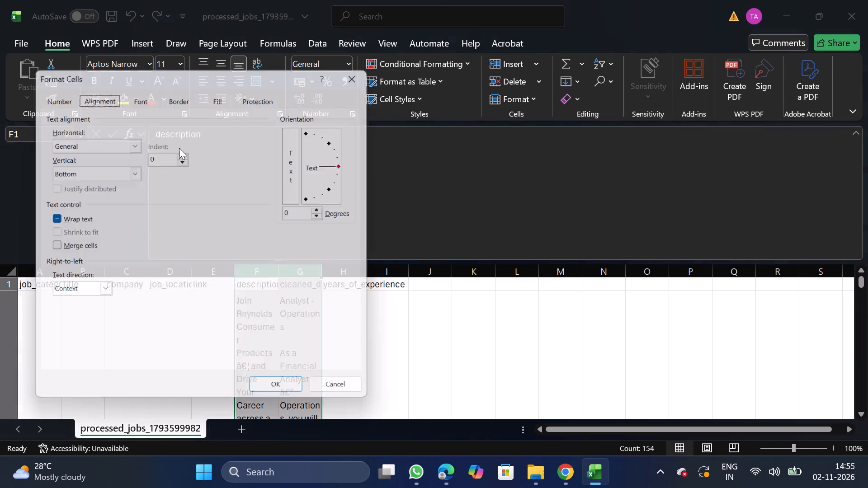
pyautogui.click(75, 212)
pyautogui.moveTo(75, 212); pyautogui.dragTo(75, 219)
pyautogui.doubleClick(75, 219)
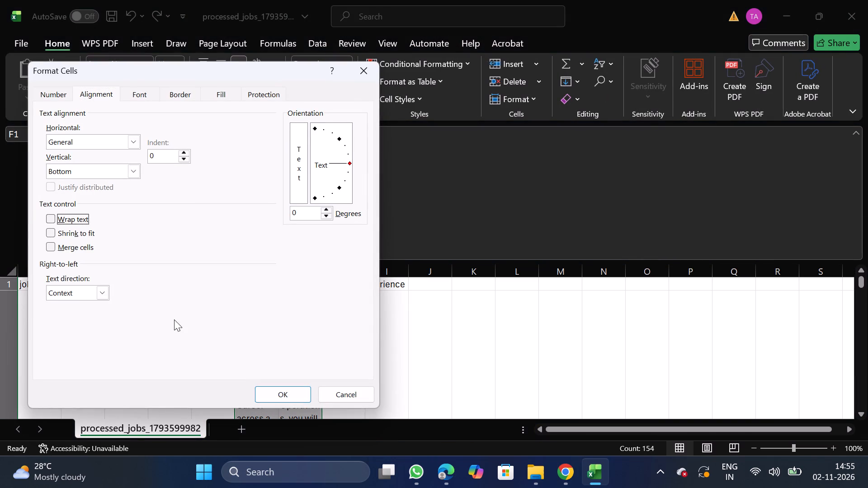
pyautogui.click(278, 401)
# Move the years_of_experience column in front of the description column.
pyautogui.click(337, 272)
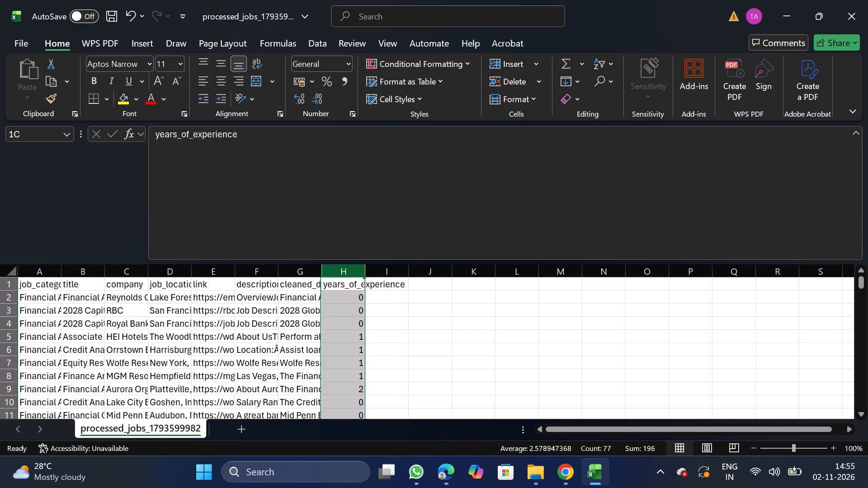
pyautogui.hotkey('ctrl', 'x')
pyautogui.moveTo(262, 266); pyautogui.dragTo(250, 348)
pyautogui.rightClick(250, 348)
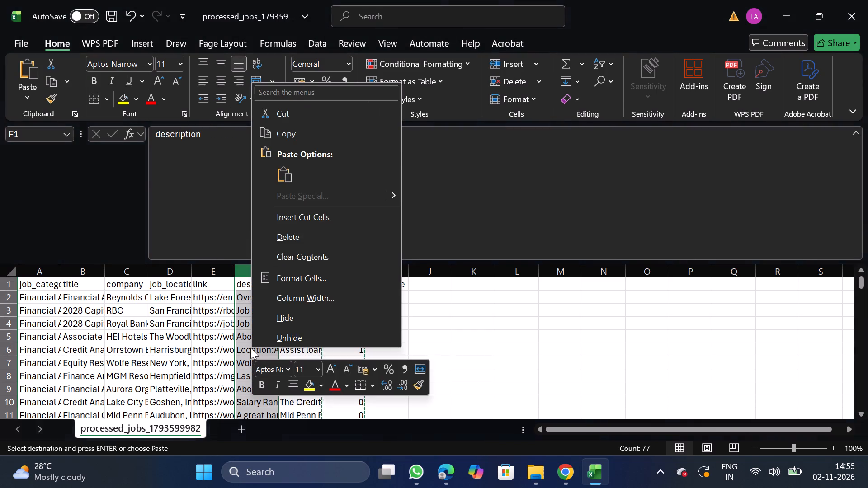
pyautogui.click(302, 224)
# Move the link column to the end of the table, after cleaned_description.
pyautogui.click(196, 273)
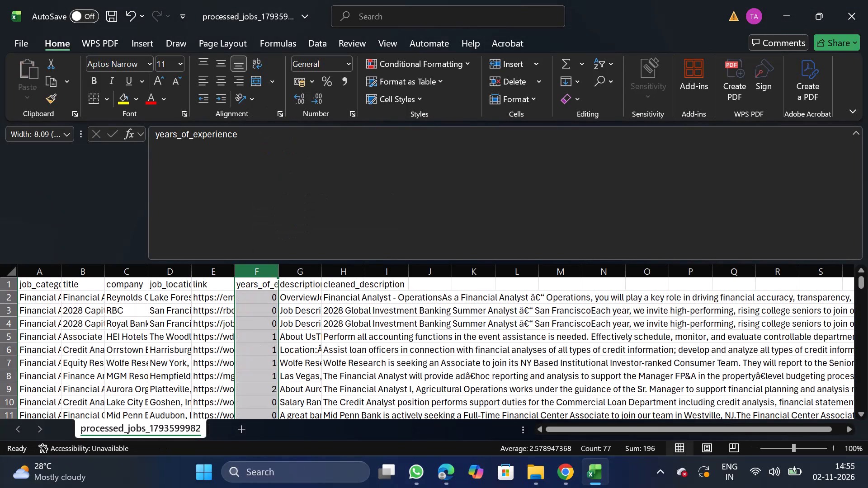
pyautogui.click(204, 266)
pyautogui.hotkey('ctrl', 'x')
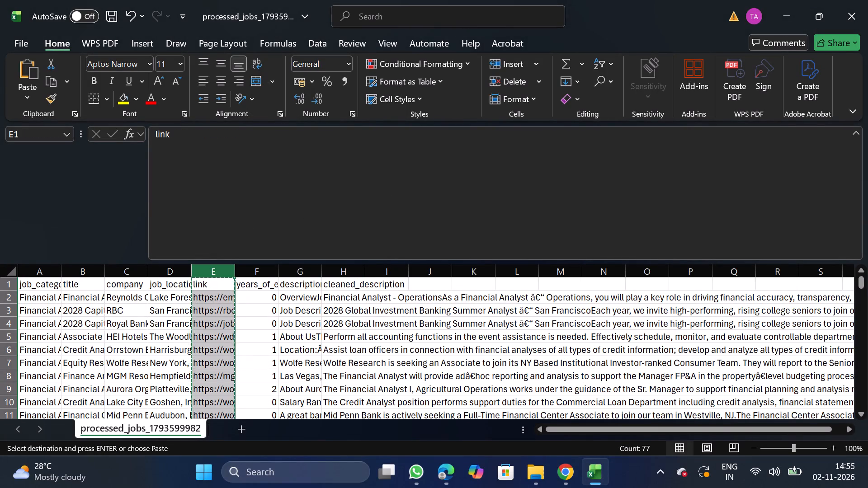
pyautogui.moveTo(386, 274); pyautogui.dragTo(377, 352)
pyautogui.rightClick(377, 352)
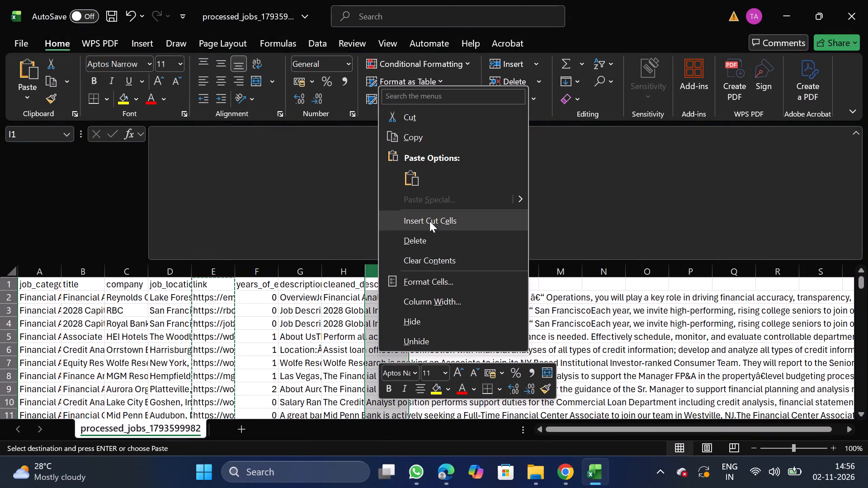
pyautogui.click(429, 221)
# Rename the cleaned_description header in G1 as description, copying the text from the F1 header.
pyautogui.click(260, 282)
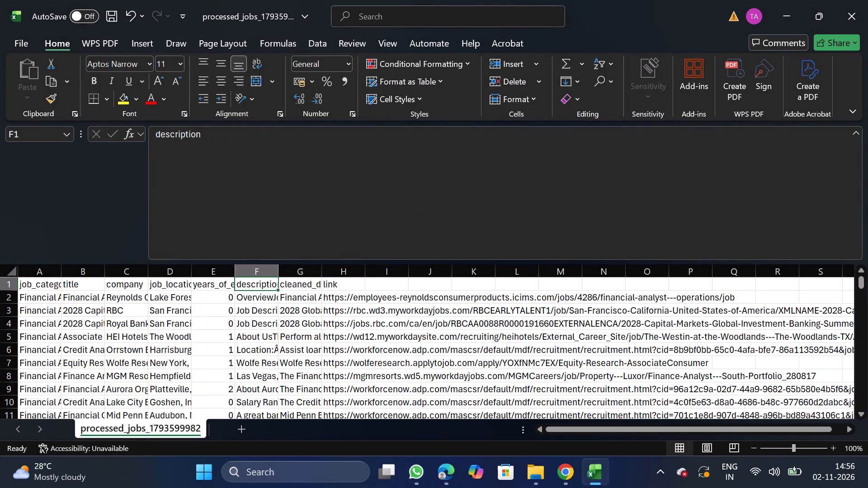
pyautogui.moveTo(153, 136); pyautogui.dragTo(223, 138)
pyautogui.hotkey('ctrl', 'c')
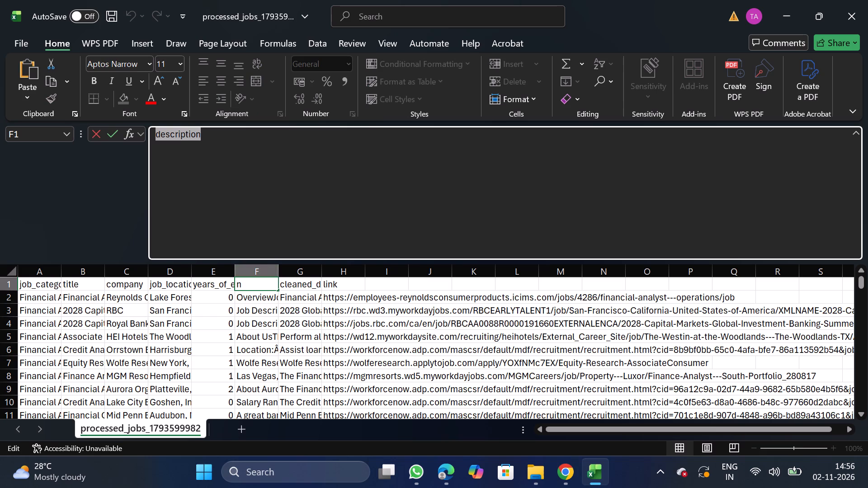
pyautogui.click(307, 286)
pyautogui.click(382, 222)
pyautogui.press('BackSpace')
pyautogui.press('BackSpace')
pyautogui.press('BackSpace')
pyautogui.press('BackSpace')
pyautogui.press('BackSpace')
pyautogui.press('BackSpace')
pyautogui.press('BackSpace')
pyautogui.press('BackSpace')
pyautogui.press('BackSpace')
pyautogui.press('BackSpace')
pyautogui.press('BackSpace')
pyautogui.press('BackSpace')
pyautogui.press('BackSpace')
pyautogui.press('BackSpace')
pyautogui.press('BackSpace')
pyautogui.press('BackSpace')
pyautogui.press('BackSpace')
pyautogui.press('BackSpace')
pyautogui.press('BackSpace')
pyautogui.press('BackSpace')
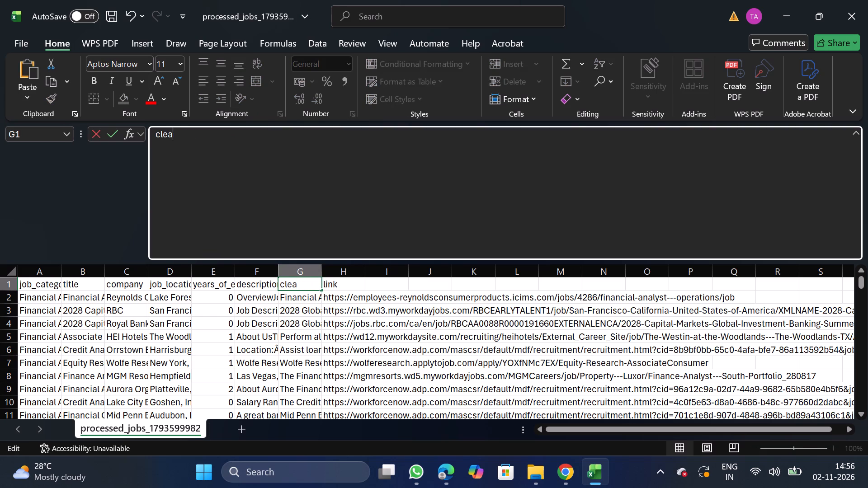
pyautogui.hotkey('ctrl', 'v')
# Rename the description header in F1 as original_description, copying the column name from NextGenApply's bulk upload CSV format requirements.
pyautogui.click(264, 282)
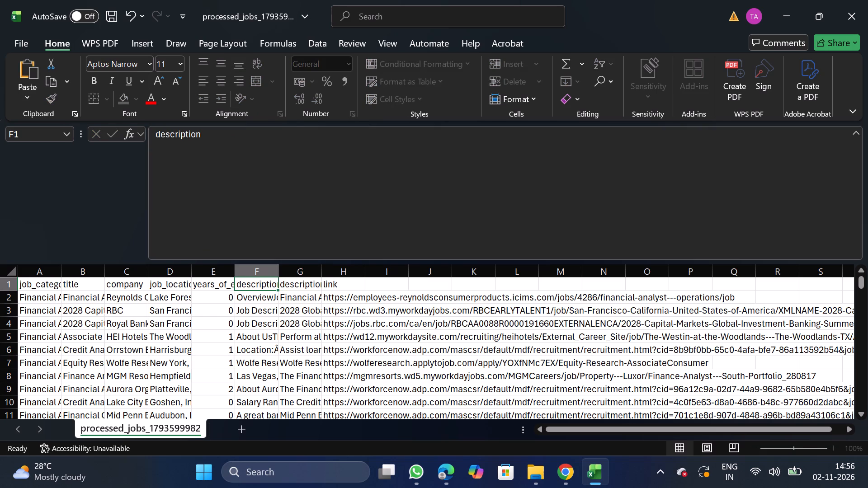
pyautogui.click(339, 234)
pyautogui.press('BackSpace')
pyautogui.press('BackSpace')
pyautogui.press('BackSpace')
pyautogui.press('BackSpace')
pyautogui.press('BackSpace')
pyautogui.press('BackSpace')
pyautogui.press('BackSpace')
pyautogui.press('BackSpace')
pyautogui.press('BackSpace')
pyautogui.press('BackSpace')
pyautogui.press('BackSpace')
pyautogui.press('BackSpace')
pyautogui.press('BackSpace')
pyautogui.press('BackSpace')
pyautogui.press('BackSpace')
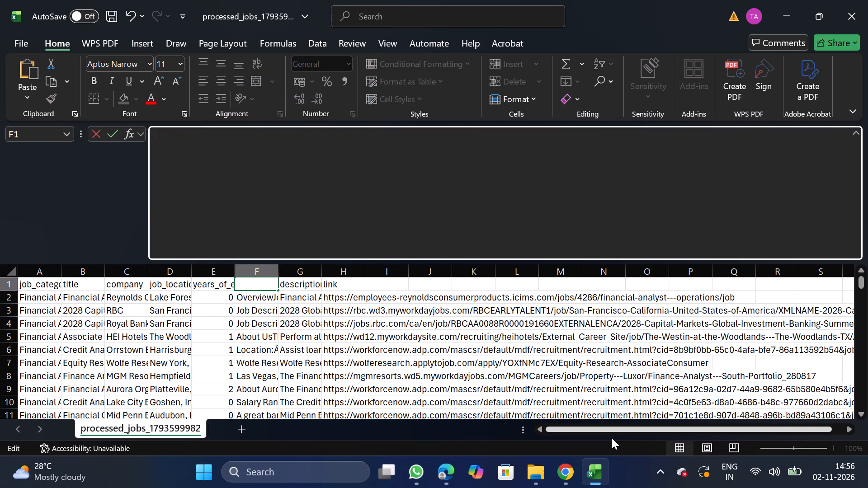
pyautogui.click(559, 479)
pyautogui.click(71, 132)
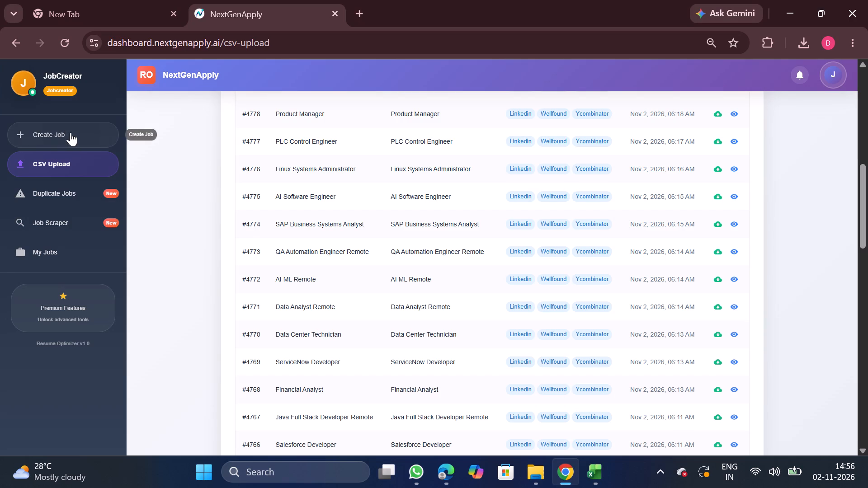
pyautogui.click(425, 127)
pyautogui.doubleClick(469, 225)
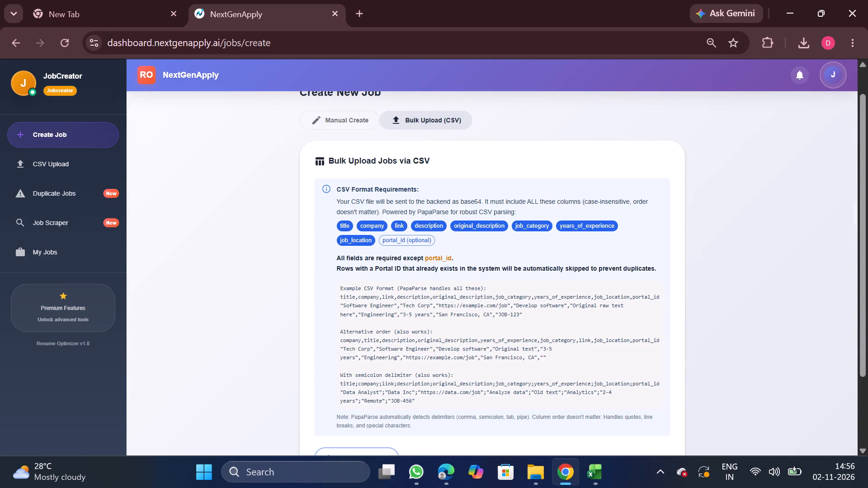
pyautogui.hotkey('ctrl', 'c')
pyautogui.click(592, 472)
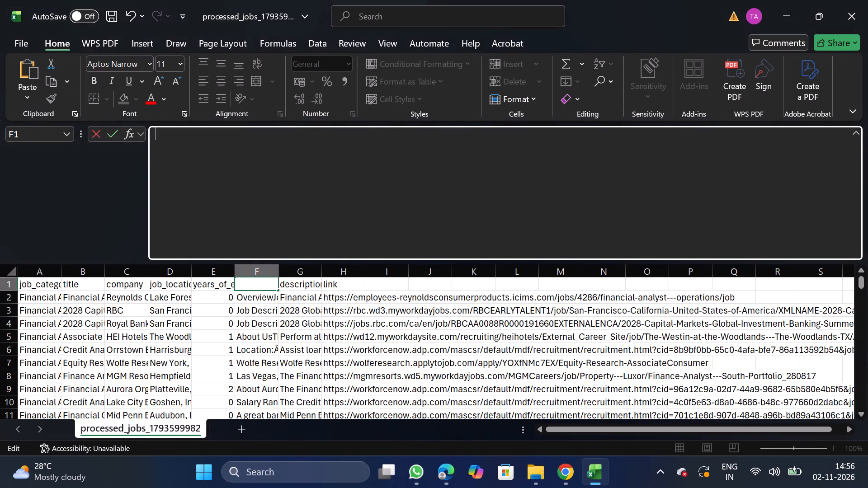
pyautogui.hotkey('ctrl', 'v')
# Filter the title column to only the 2028 Capital Markets Summer Analyst; Analyst, Treasury & FP&A; and Associate Director of Finance titles.
pyautogui.click(83, 265)
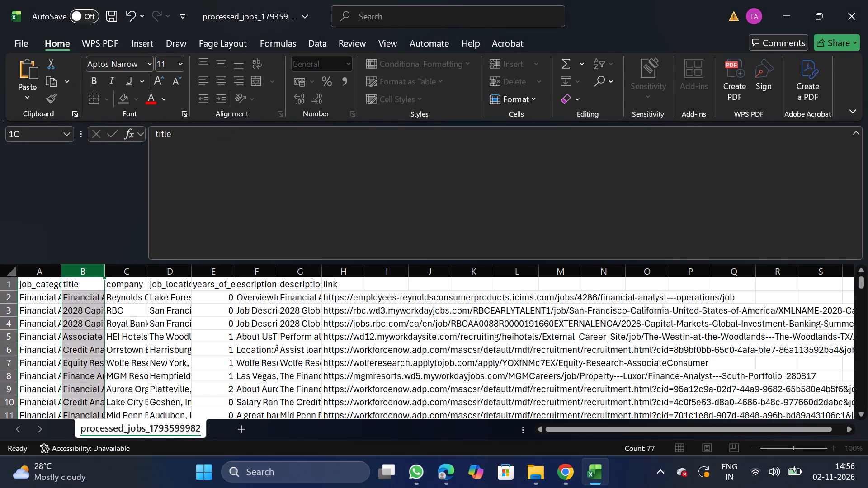
pyautogui.click(310, 39)
pyautogui.click(439, 74)
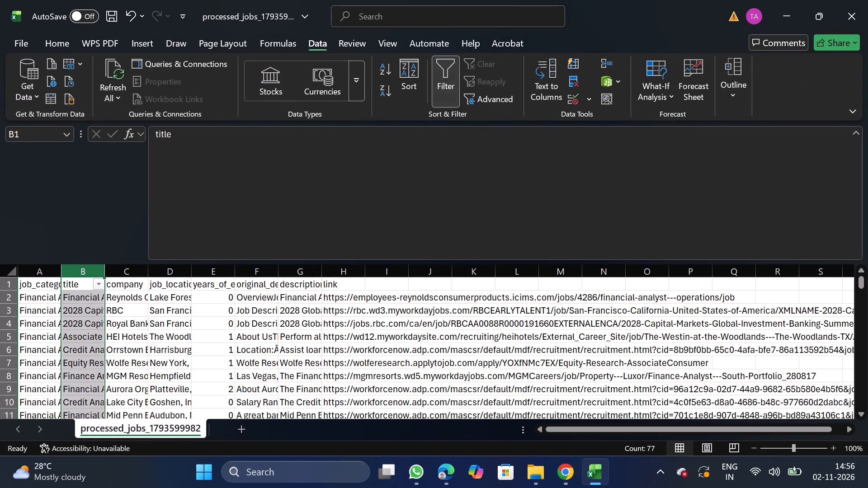
pyautogui.click(99, 284)
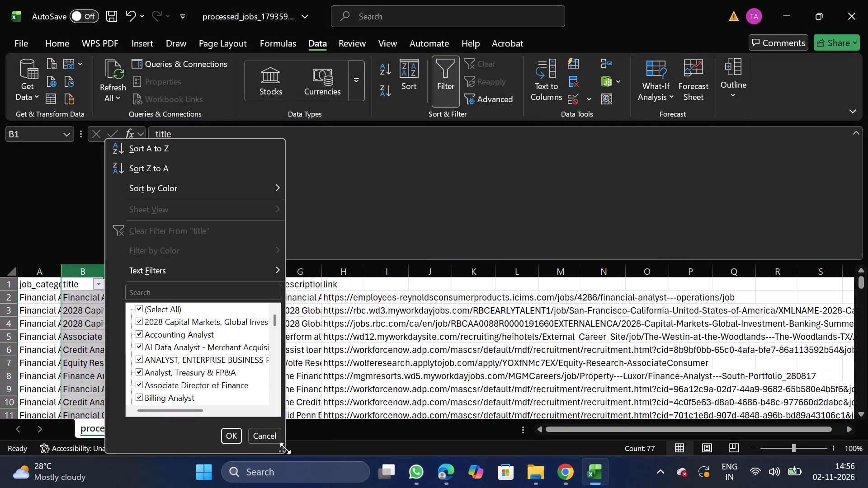
pyautogui.click(285, 448)
pyautogui.moveTo(285, 448); pyautogui.dragTo(538, 487)
pyautogui.click(162, 307)
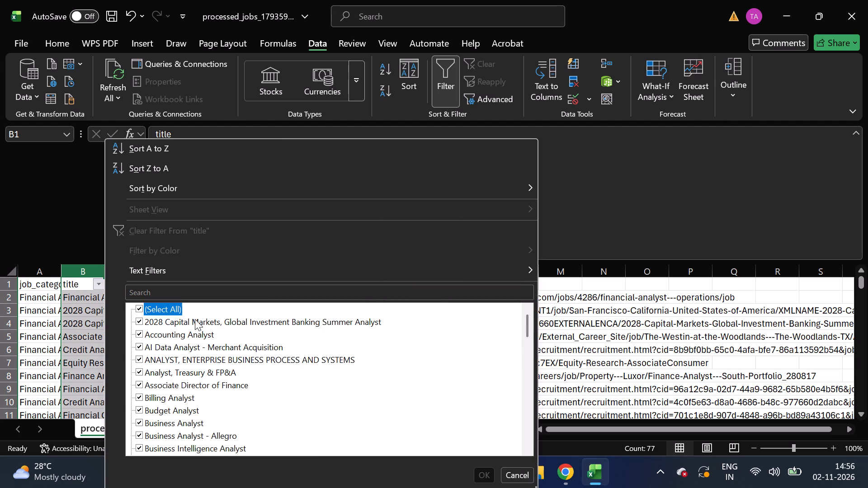
pyautogui.click(195, 319)
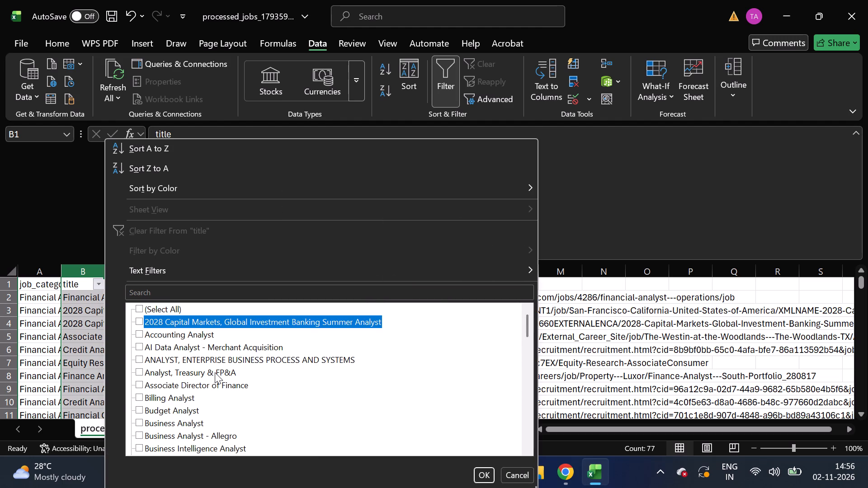
pyautogui.click(215, 372)
pyautogui.click(208, 388)
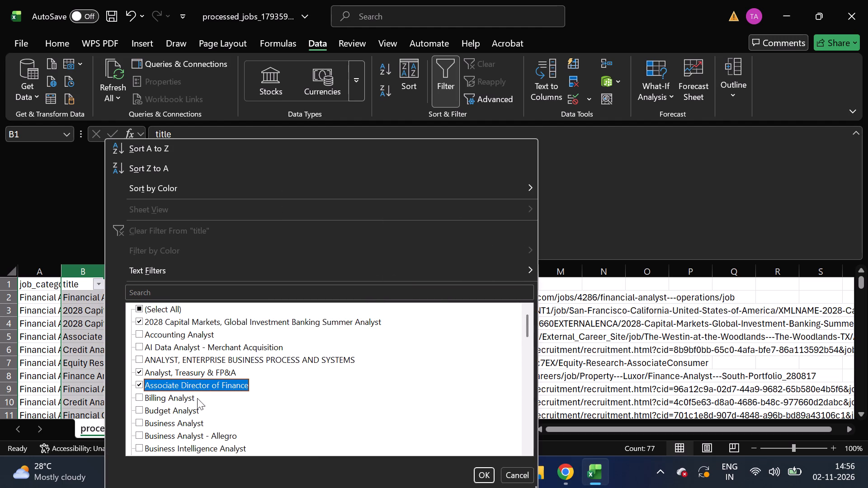
# Include Probabilistic Risk Assessment Analyst-Human Spaceflight (Remote) and Sales Compensation Analyst (Financial Modeling & Planning) in the title filter.
pyautogui.scroll(-1, 184, 440)
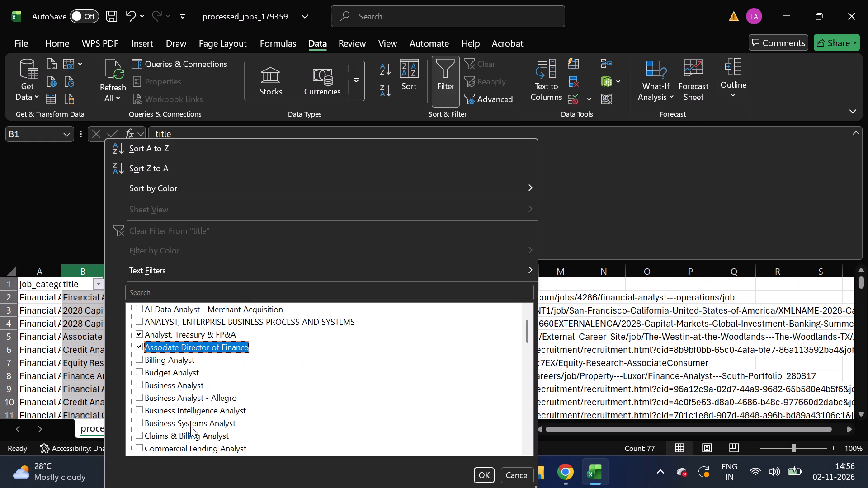
pyautogui.scroll(-1, 184, 432)
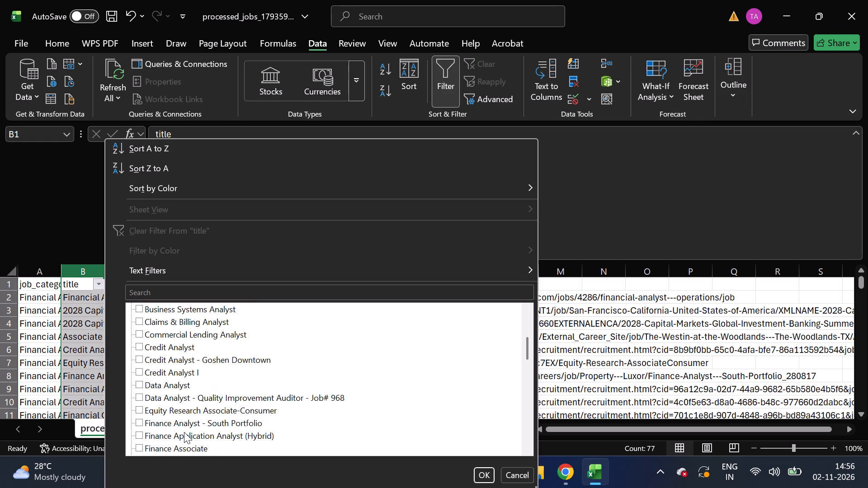
pyautogui.scroll(-1, 181, 434)
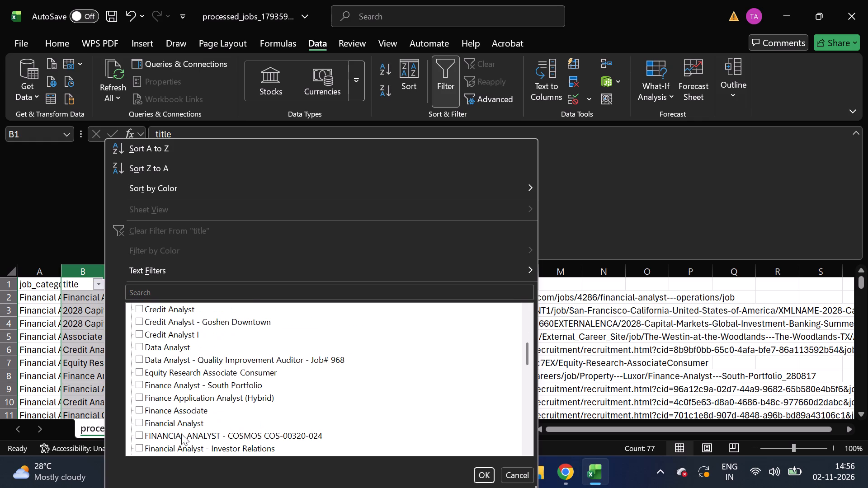
pyautogui.scroll(-2, 181, 434)
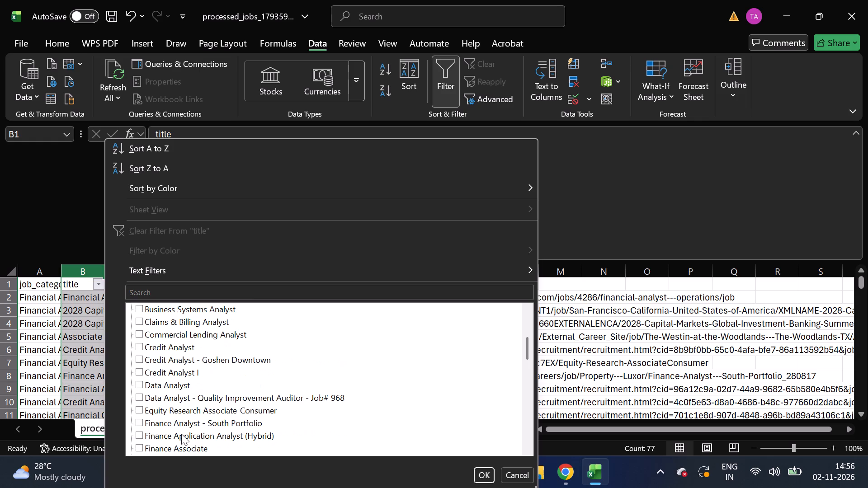
pyautogui.scroll(-1, 181, 434)
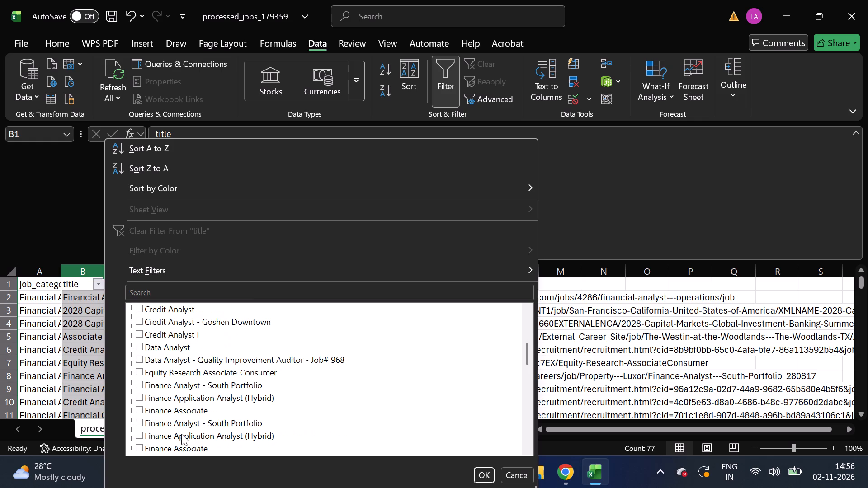
pyautogui.scroll(-1, 181, 434)
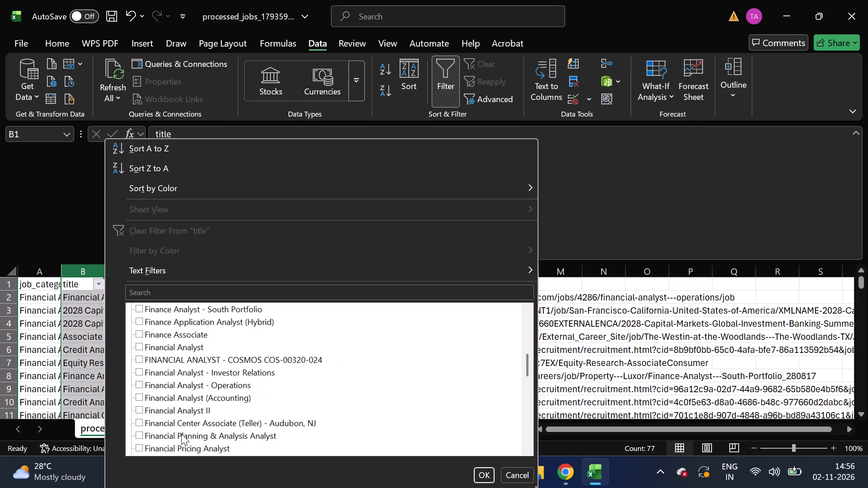
pyautogui.scroll(-1, 181, 434)
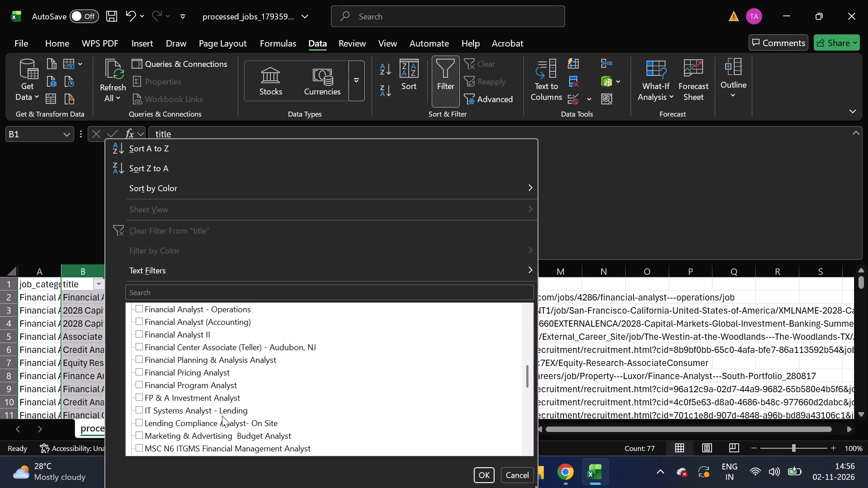
pyautogui.scroll(-1, 224, 437)
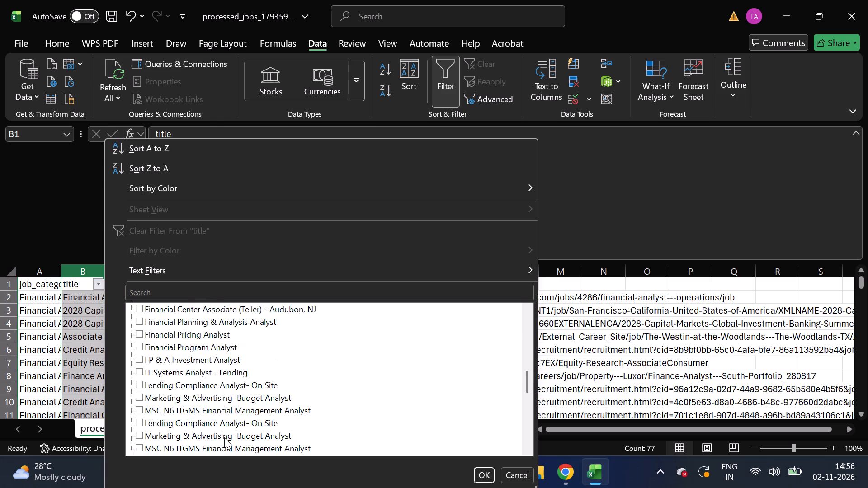
pyautogui.scroll(-1, 224, 437)
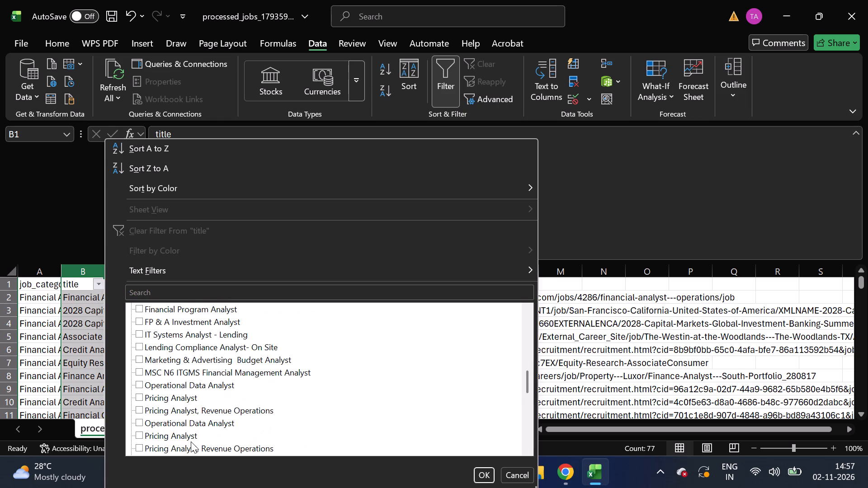
pyautogui.scroll(-1, 183, 441)
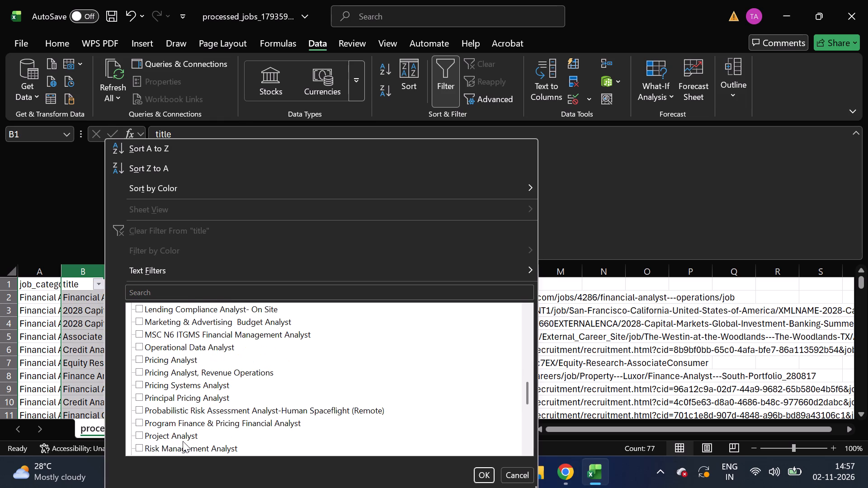
pyautogui.click(237, 410)
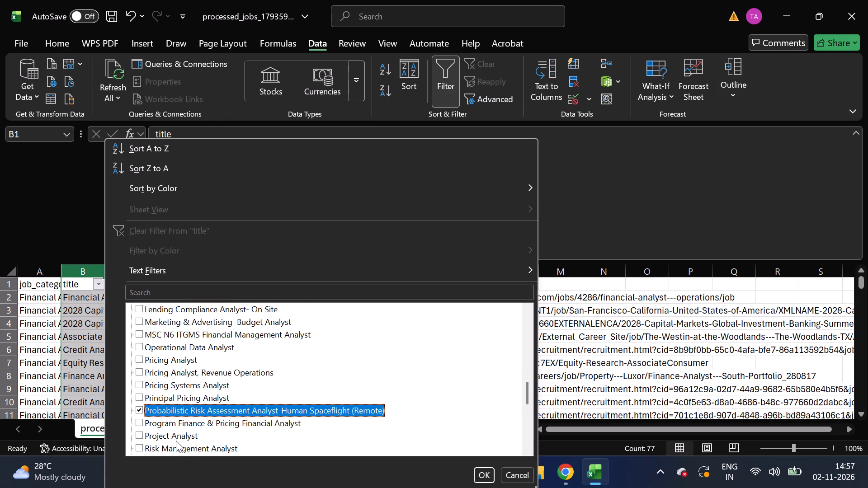
pyautogui.scroll(-1, 176, 441)
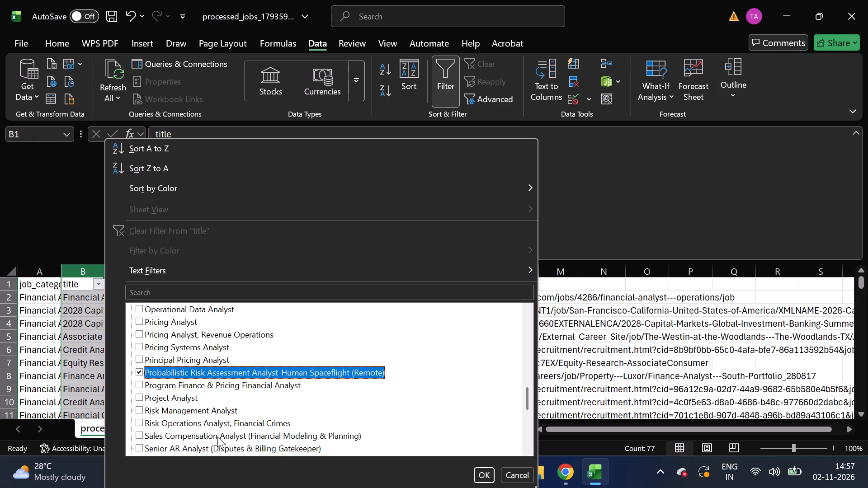
pyautogui.click(217, 436)
# Include Sr. Business Systems Analyst, CRM (Salesforce); Treasury Analyst - Treasury Technology - EVERNORTH; (Blanks); and Senior Financial Analyst, Treasury, and apply the title filter.
pyautogui.scroll(-1, 217, 436)
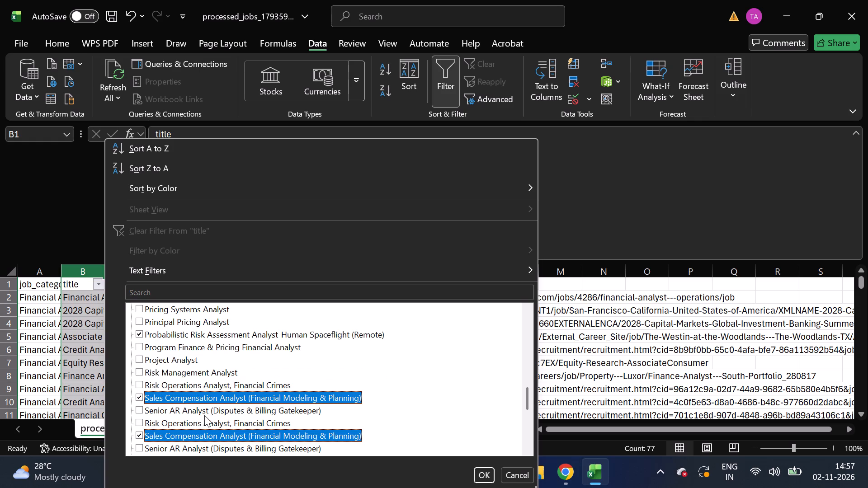
pyautogui.scroll(-1, 180, 437)
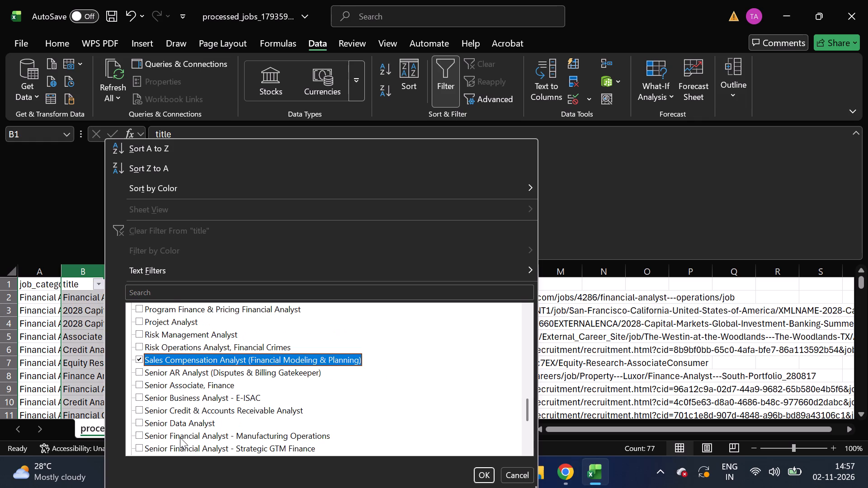
pyautogui.scroll(-1, 195, 440)
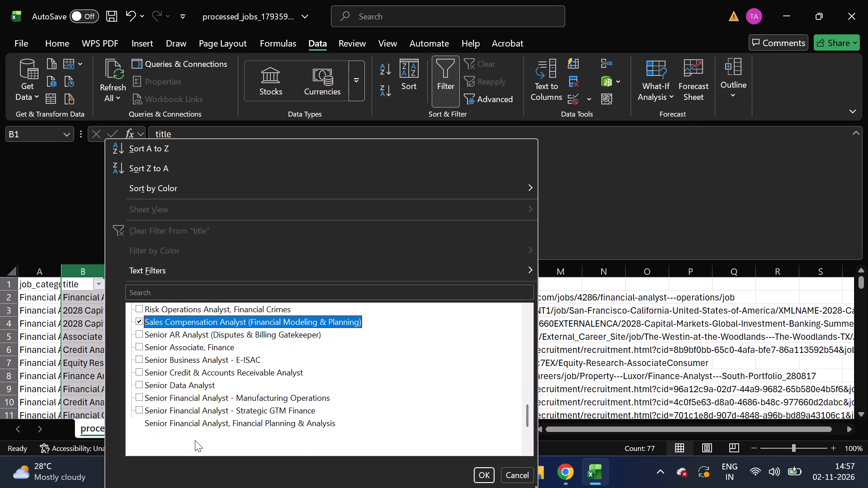
pyautogui.scroll(-1, 193, 445)
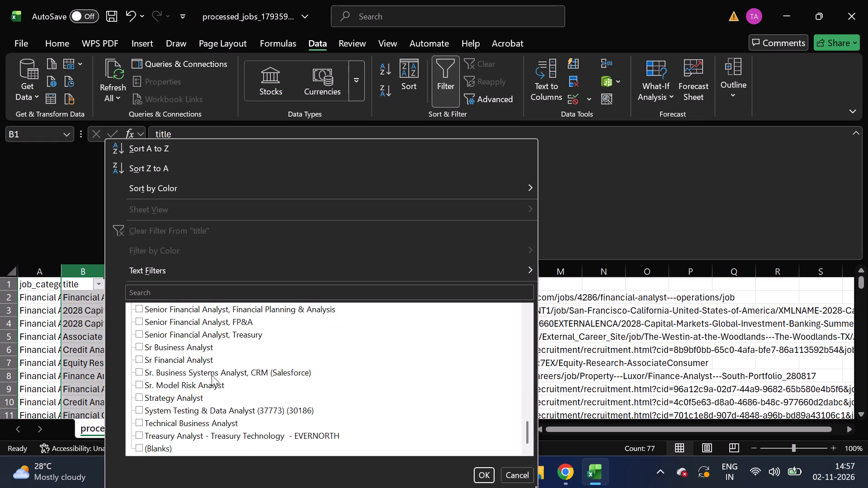
pyautogui.click(251, 373)
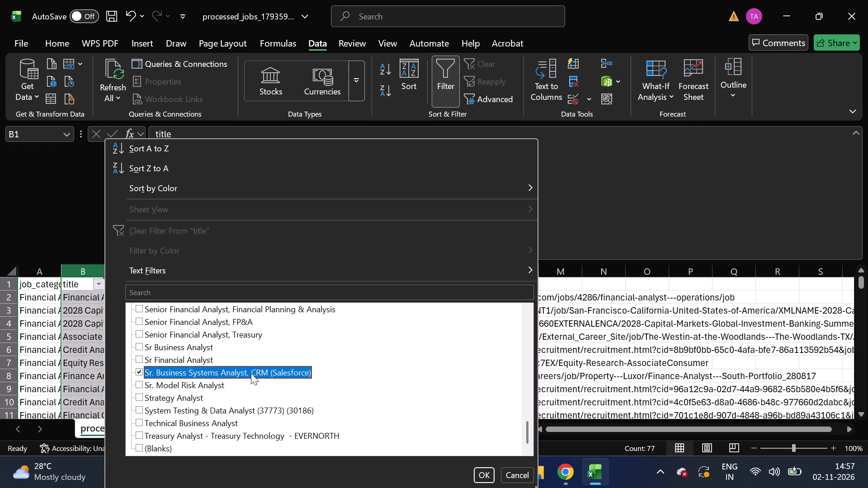
pyautogui.click(182, 434)
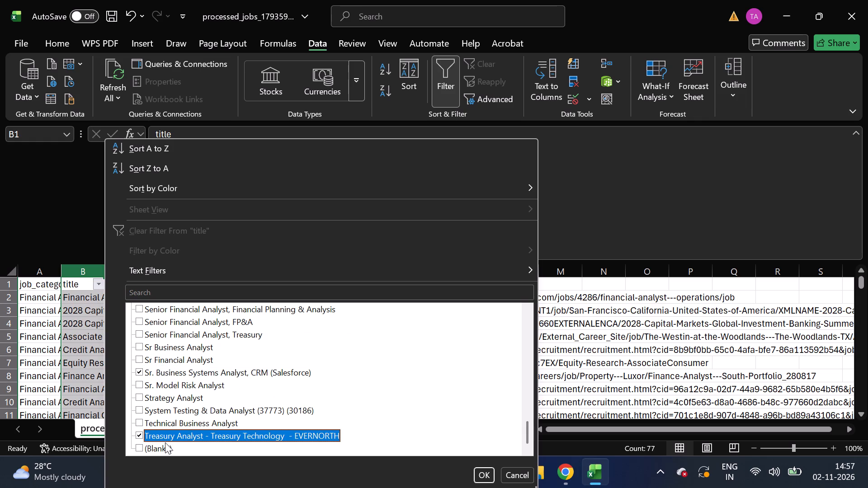
pyautogui.click(160, 447)
pyautogui.click(241, 336)
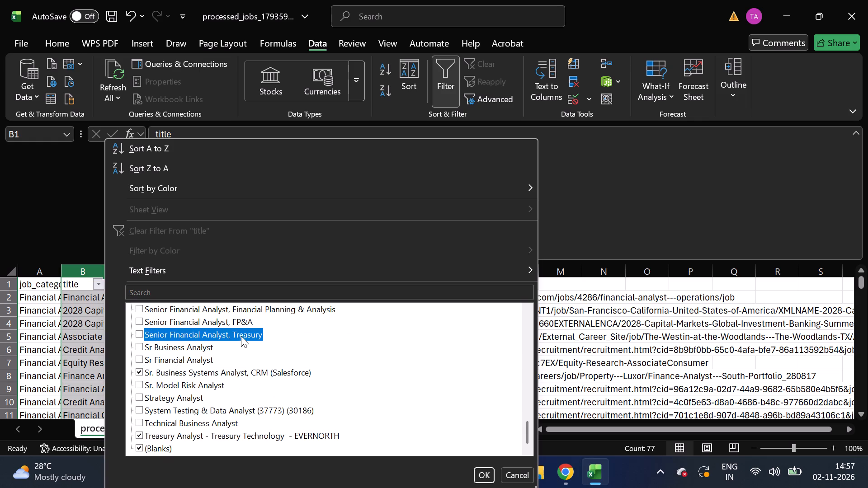
pyautogui.click(474, 478)
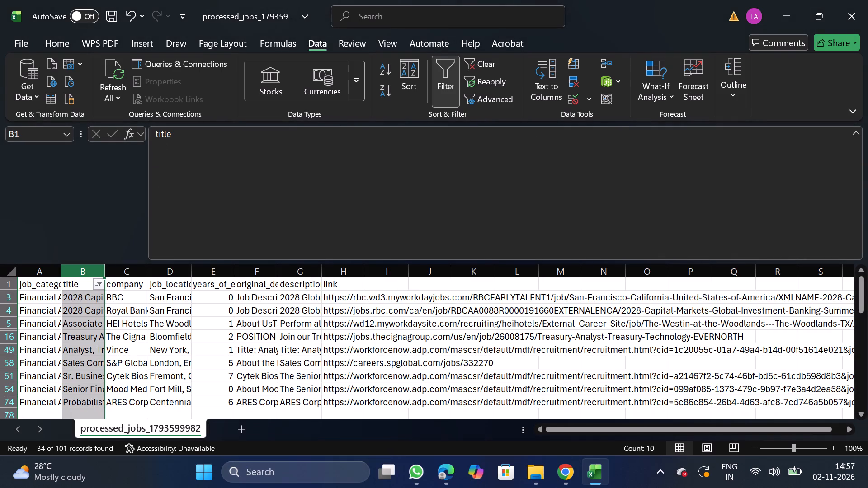
# Delete all the filtered job rows below the header and remove the title filter.
pyautogui.click(0, 299)
pyautogui.hotkey('ctrl', 'shift', 'Down')
pyautogui.rightClick(75, 305)
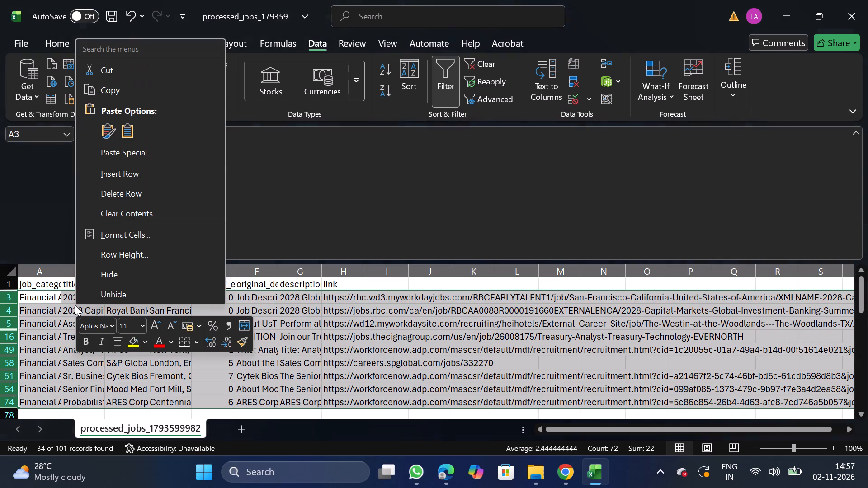
pyautogui.click(141, 197)
pyautogui.click(441, 94)
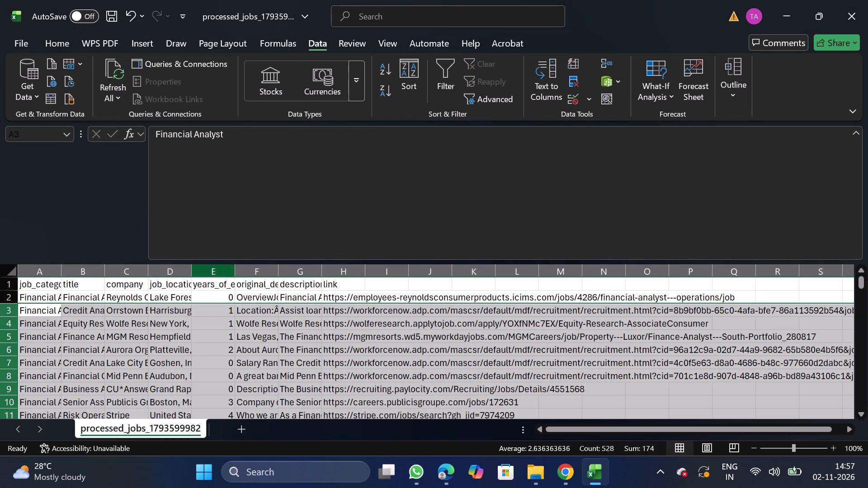
# Turn on filtering for every column in the table's header row.
pyautogui.click(115, 282)
pyautogui.click(80, 278)
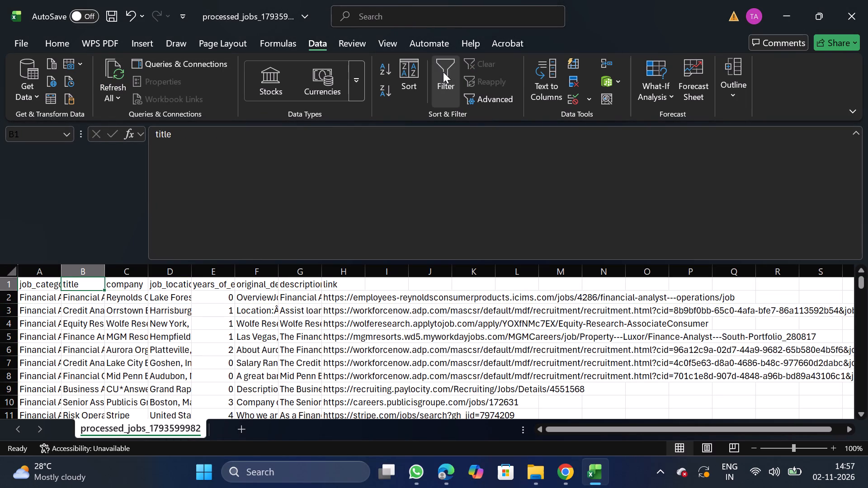
pyautogui.click(453, 75)
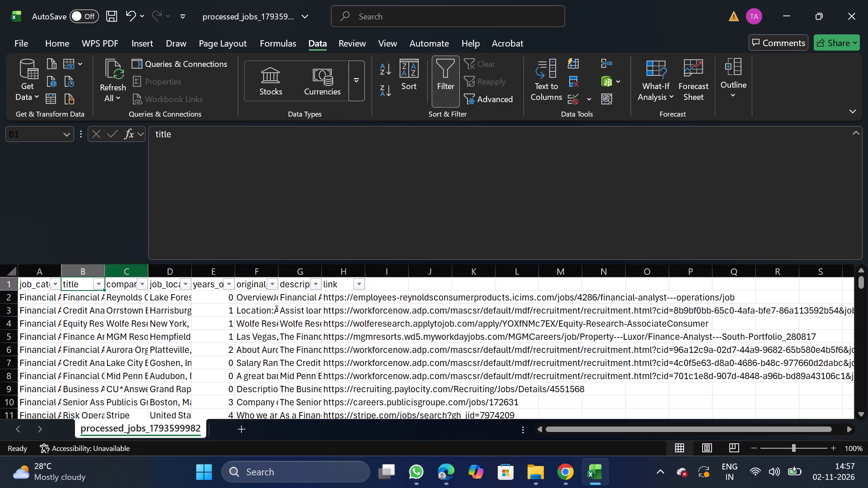
# Filter the title column for "enterprise", delete the matching job row, and remove the filter.
pyautogui.click(100, 286)
pyautogui.click(164, 290)
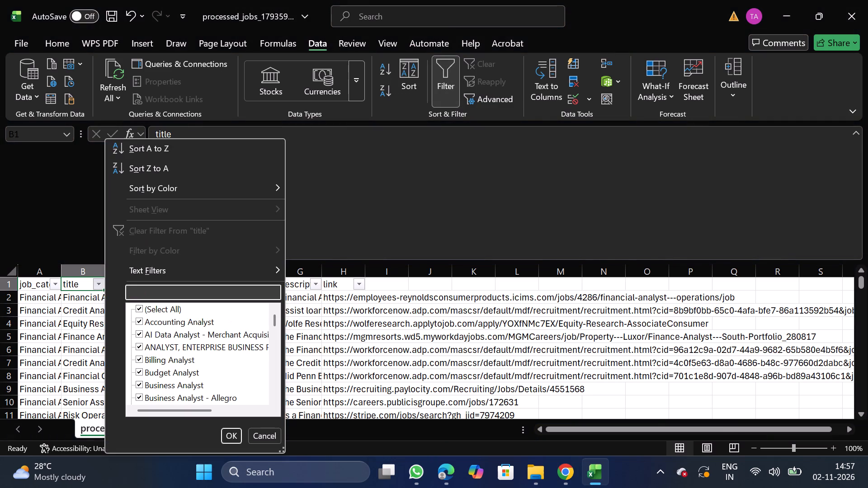
pyautogui.write('enterprise')
pyautogui.click(228, 430)
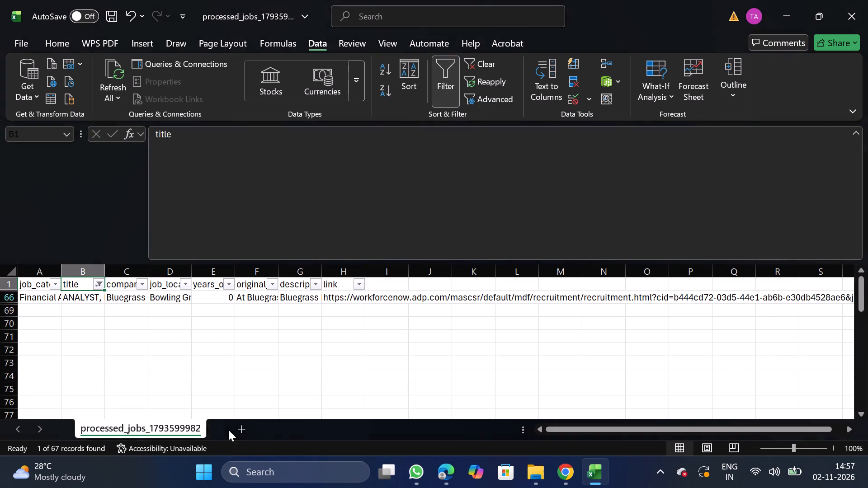
pyautogui.moveTo(15, 297); pyautogui.dragTo(31, 297)
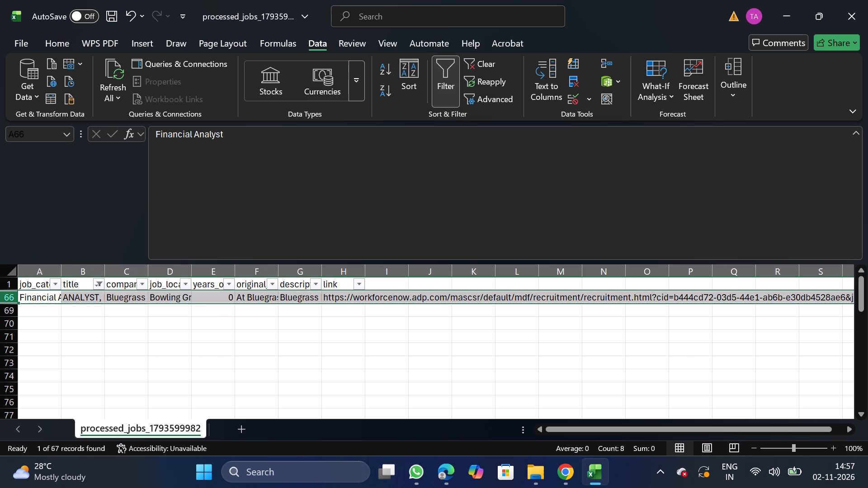
pyautogui.moveTo(31, 297); pyautogui.dragTo(27, 291, button='right')
pyautogui.click(90, 191)
pyautogui.click(448, 81)
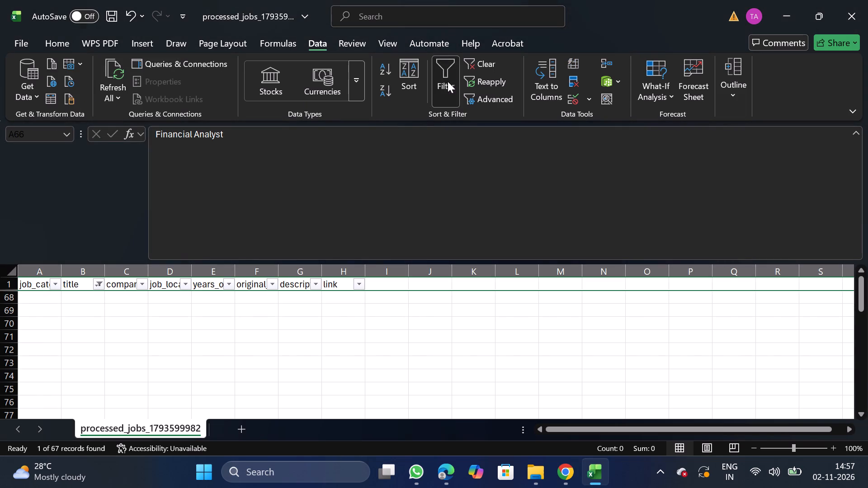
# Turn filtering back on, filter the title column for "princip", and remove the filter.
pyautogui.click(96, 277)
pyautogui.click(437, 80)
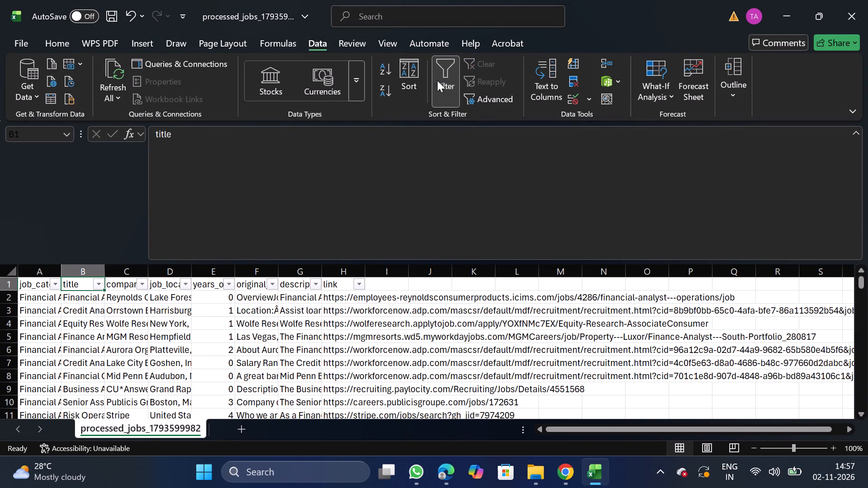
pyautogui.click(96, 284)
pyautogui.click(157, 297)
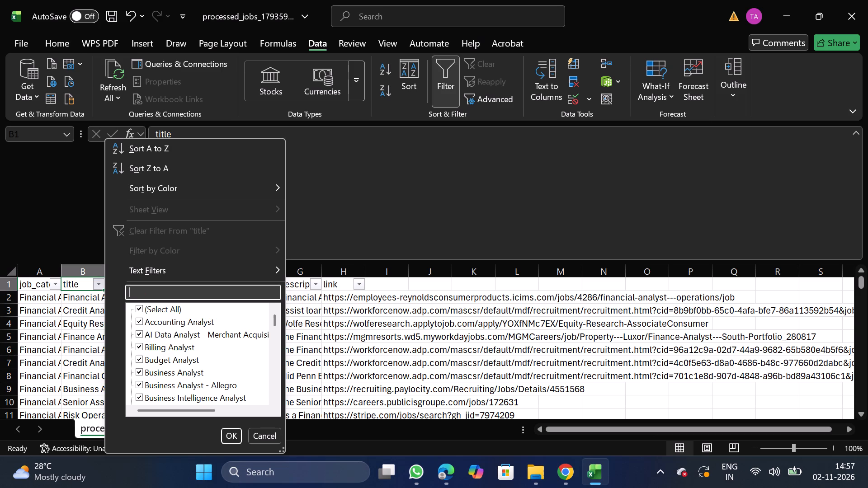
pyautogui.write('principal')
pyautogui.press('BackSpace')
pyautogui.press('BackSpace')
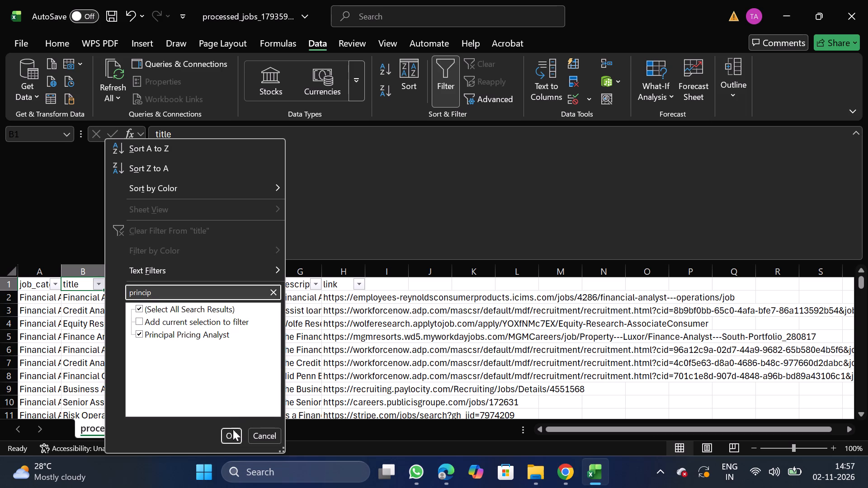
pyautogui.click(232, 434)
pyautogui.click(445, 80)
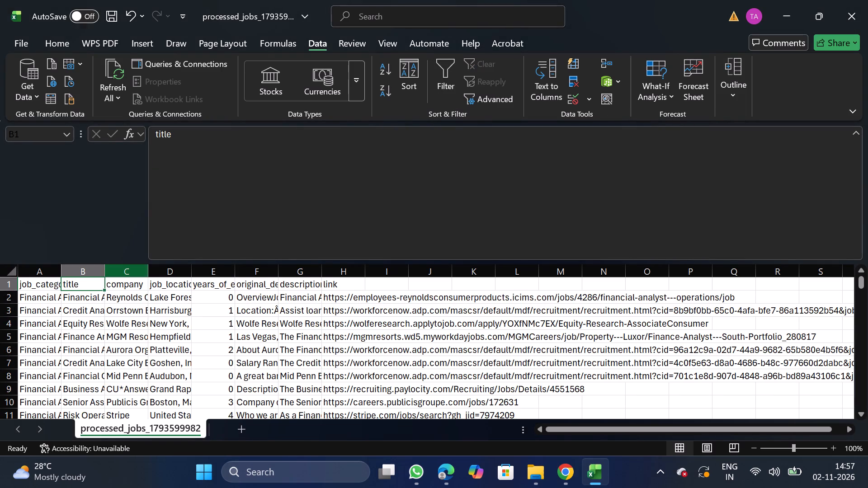
# Search the title column's filter values for "lead" and "staff", then turn filtering off.
pyautogui.click(446, 72)
pyautogui.click(103, 292)
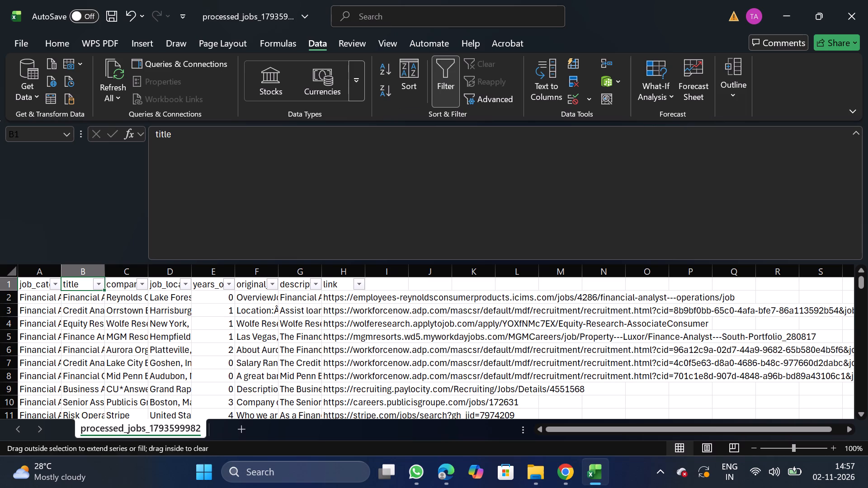
pyautogui.click(96, 279)
pyautogui.click(139, 289)
pyautogui.write('lead')
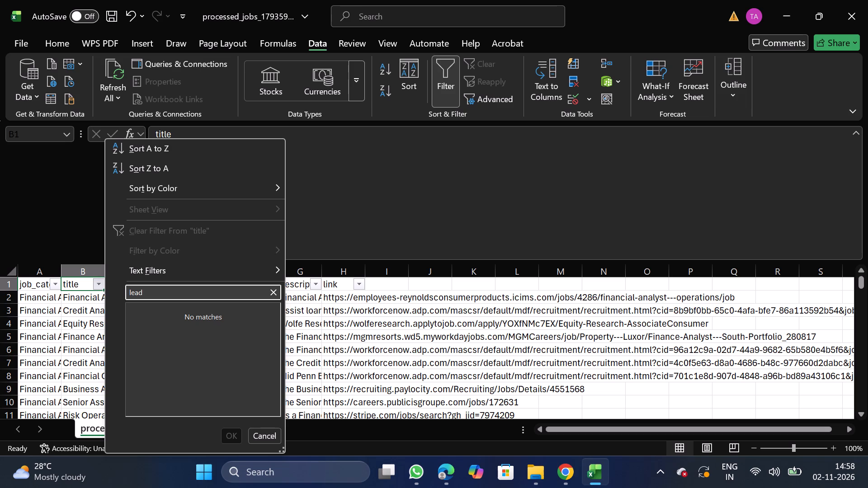
pyautogui.press('BackSpace')
pyautogui.press('BackSpace')
pyautogui.press('BackSpace')
pyautogui.press('BackSpace')
pyautogui.press('BackSpace')
pyautogui.write('staff')
pyautogui.press('BackSpace')
pyautogui.press('BackSpace')
pyautogui.press('BackSpace')
pyautogui.press('BackSpace')
pyautogui.press('BackSpace')
pyautogui.press('BackSpace')
pyautogui.press('BackSpace')
pyautogui.press('BackSpace')
pyautogui.press('BackSpace')
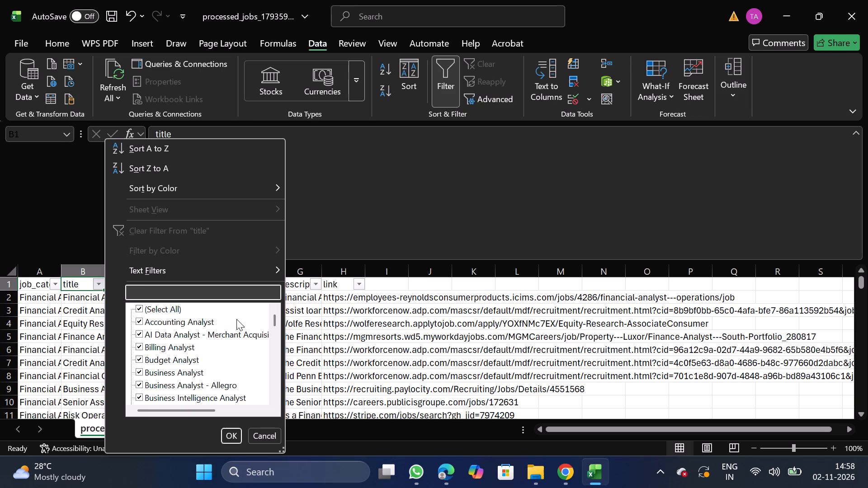
pyautogui.click(323, 363)
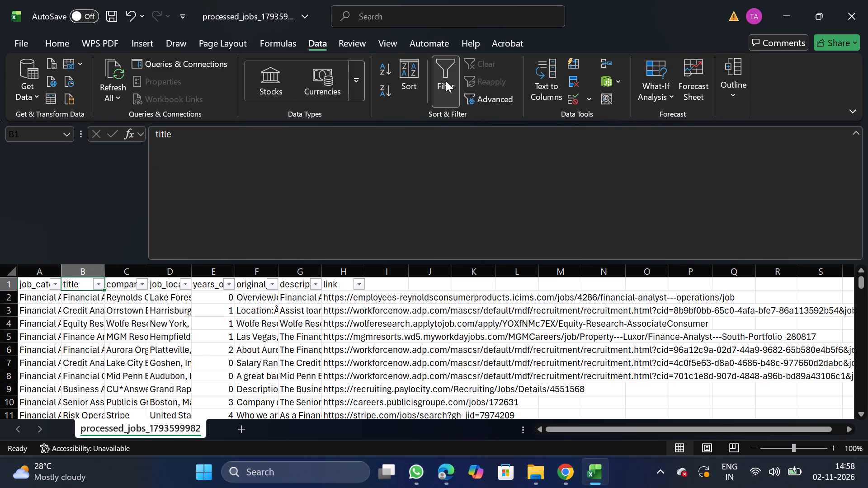
pyautogui.click(446, 81)
# Turn on filtering and search the company column's filter values for "walmart" and "dried".
pyautogui.click(145, 281)
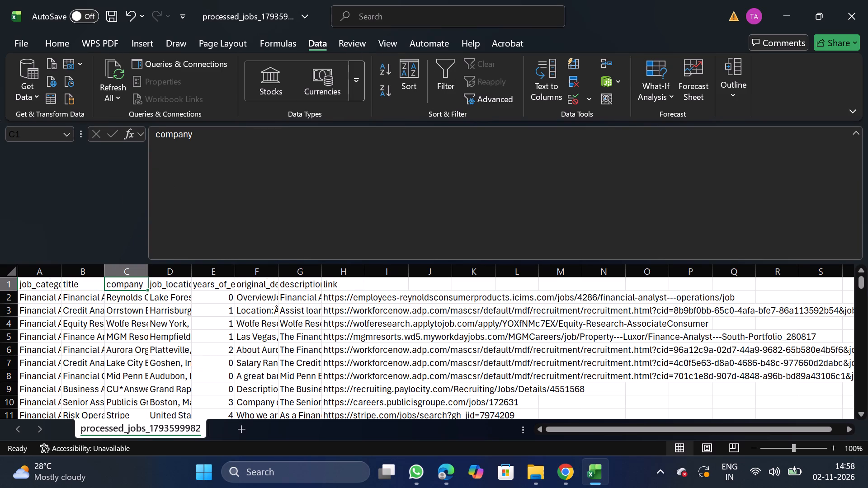
pyautogui.click(454, 86)
pyautogui.click(145, 285)
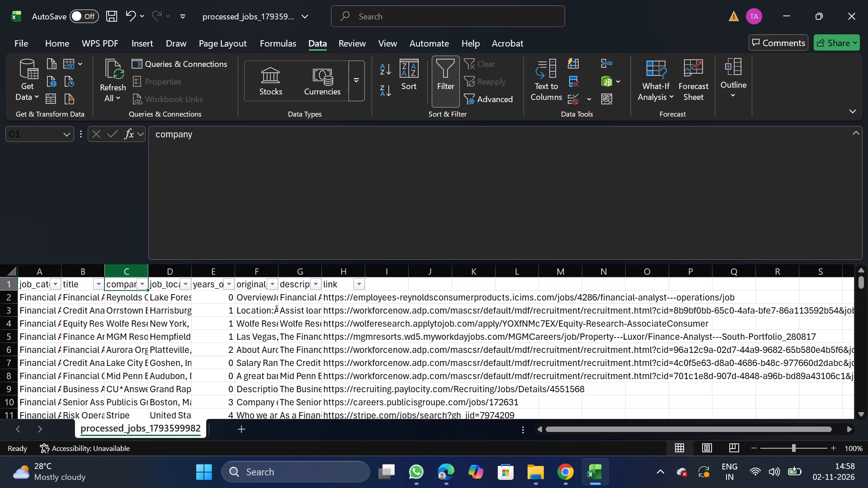
pyautogui.click(194, 291)
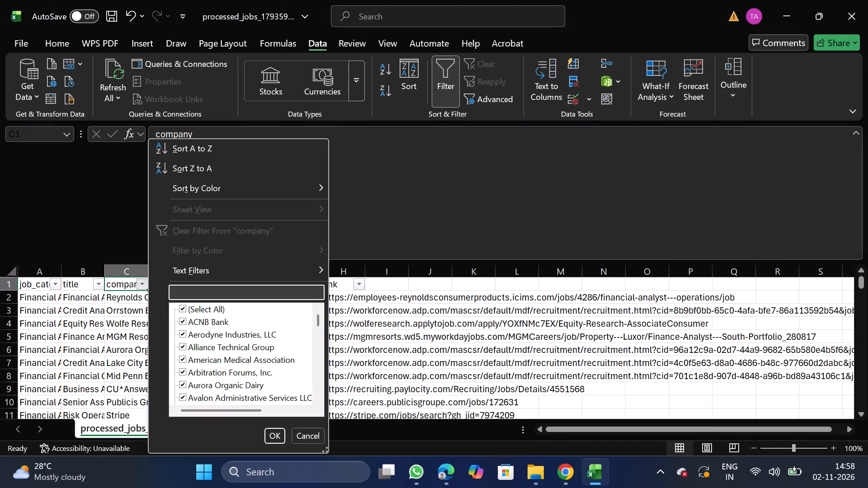
pyautogui.write('walmart')
pyautogui.press('BackSpace')
pyautogui.press('BackSpace')
pyautogui.press('BackSpace')
pyautogui.press('BackSpace')
pyautogui.press('BackSpace')
pyautogui.press('BackSpace')
pyautogui.press('BackSpace')
pyautogui.press('BackSpace')
pyautogui.press('BackSpace')
pyautogui.press('BackSpace')
pyautogui.press('BackSpace')
pyautogui.press('BackSpace')
pyautogui.press('BackSpace')
pyautogui.press('BackSpace')
pyautogui.press('BackSpace')
pyautogui.press('BackSpace')
pyautogui.write('dried')
pyautogui.press('BackSpace')
pyautogui.press('BackSpace')
pyautogui.press('BackSpace')
pyautogui.press('BackSpace')
pyautogui.press('BackSpace')
pyautogui.press('BackSpace')
pyautogui.press('BackSpace')
pyautogui.press('BackSpace')
pyautogui.press('BackSpace')
pyautogui.press('BackSpace')
pyautogui.press('BackSpace')
pyautogui.press('BackSpace')
pyautogui.press('BackSpace')
pyautogui.press('BackSpace')
pyautogui.press('BackSpace')
# Search the company column's filter values for "capital" and "under".
pyautogui.write('capital')
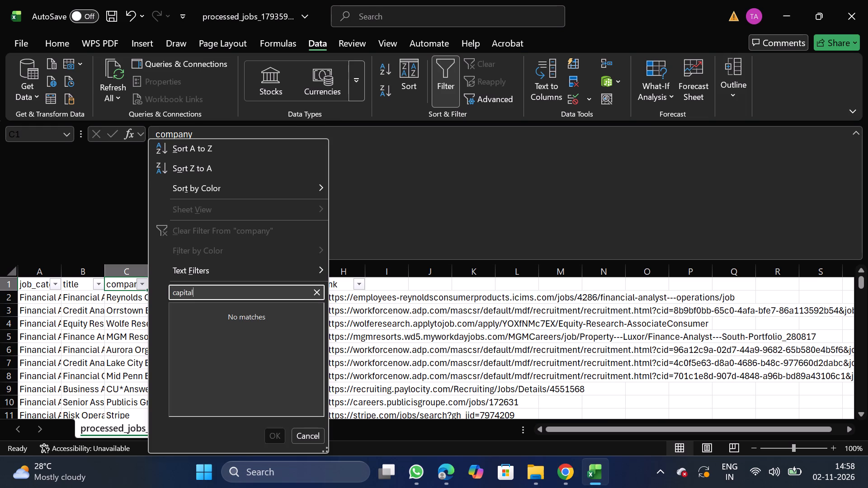
pyautogui.press('BackSpace')
pyautogui.press('BackSpace')
pyautogui.press('BackSpace')
pyautogui.press('BackSpace')
pyautogui.press('BackSpace')
pyautogui.press('BackSpace')
pyautogui.press('BackSpace')
pyautogui.press('BackSpace')
pyautogui.press('BackSpace')
pyautogui.press('BackSpace')
pyautogui.press('BackSpace')
pyautogui.press('BackSpace')
pyautogui.press('BackSpace')
pyautogui.press('BackSpace')
pyautogui.write('under')
pyautogui.press('BackSpace')
pyautogui.press('BackSpace')
pyautogui.press('BackSpace')
pyautogui.press('BackSpace')
pyautogui.press('BackSpace')
pyautogui.press('BackSpace')
pyautogui.press('BackSpace')
pyautogui.press('BackSpace')
pyautogui.press('BackSpace')
pyautogui.press('BackSpace')
pyautogui.press('BackSpace')
pyautogui.press('BackSpace')
pyautogui.press('BackSpace')
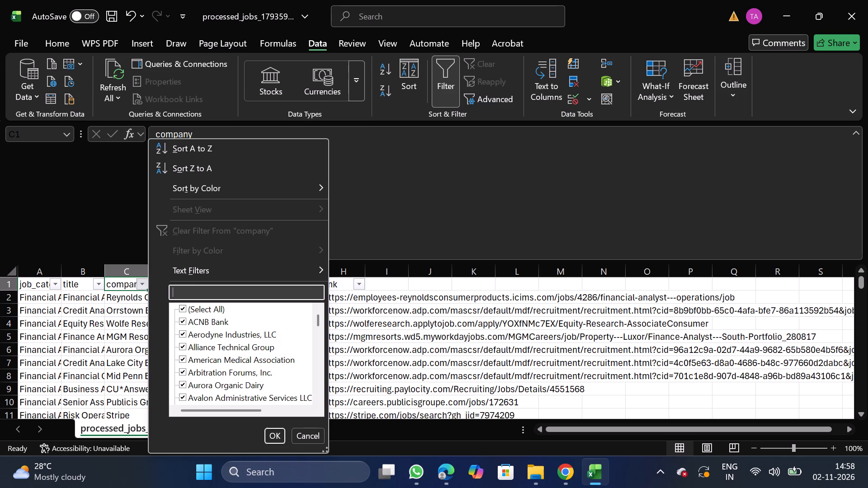
# Search the company column's filter values for "hunt" and "skim".
pyautogui.write('hunt')
pyautogui.press('BackSpace')
pyautogui.press('BackSpace')
pyautogui.press('BackSpace')
pyautogui.press('BackSpace')
pyautogui.press('BackSpace')
pyautogui.press('BackSpace')
pyautogui.press('BackSpace')
pyautogui.press('BackSpace')
pyautogui.press('BackSpace')
pyautogui.press('BackSpace')
pyautogui.press('BackSpace')
pyautogui.press('BackSpace')
pyautogui.press('BackSpace')
pyautogui.press('BackSpace')
pyautogui.press('BackSpace')
pyautogui.press('BackSpace')
pyautogui.press('BackSpace')
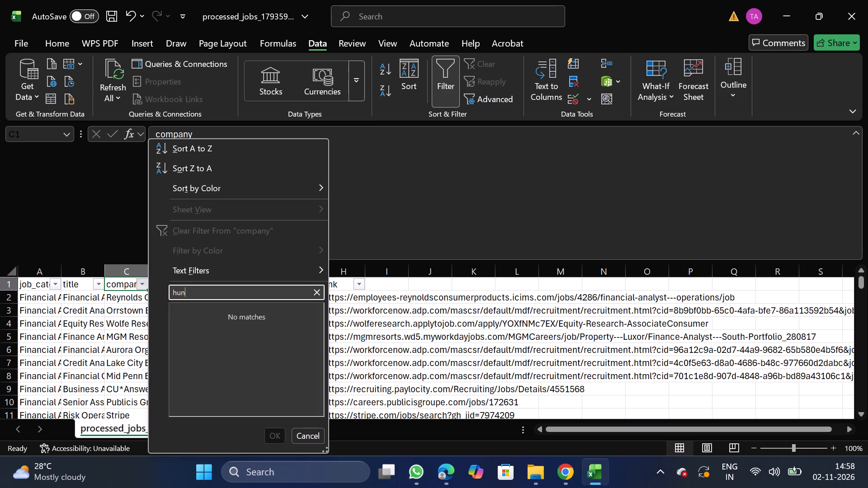
pyautogui.write('skim')
pyautogui.press('BackSpace')
pyautogui.press('BackSpace')
pyautogui.press('BackSpace')
pyautogui.press('BackSpace')
pyautogui.press('BackSpace')
pyautogui.press('BackSpace')
pyautogui.press('BackSpace')
pyautogui.press('BackSpace')
pyautogui.press('BackSpace')
pyautogui.press('BackSpace')
pyautogui.press('BackSpace')
pyautogui.press('BackSpace')
pyautogui.press('BackSpace')
pyautogui.press('BackSpace')
# Search the company column's filter values for "ape" and "in landem", and turn filtering off without applying a selection.
pyautogui.write('ape')
pyautogui.press('BackSpace')
pyautogui.press('BackSpace')
pyautogui.press('BackSpace')
pyautogui.press('BackSpace')
pyautogui.press('BackSpace')
pyautogui.press('BackSpace')
pyautogui.press('BackSpace')
pyautogui.press('BackSpace')
pyautogui.press('BackSpace')
pyautogui.press('BackSpace')
pyautogui.press('BackSpace')
pyautogui.press('BackSpace')
pyautogui.press('BackSpace')
pyautogui.press('BackSpace')
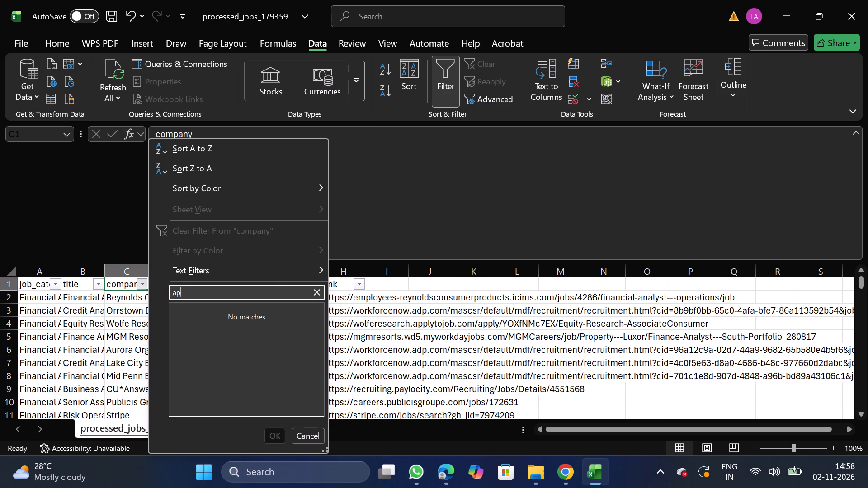
pyautogui.write('in landem')
pyautogui.moveTo(305, 436); pyautogui.dragTo(442, 85)
pyautogui.click(442, 85)
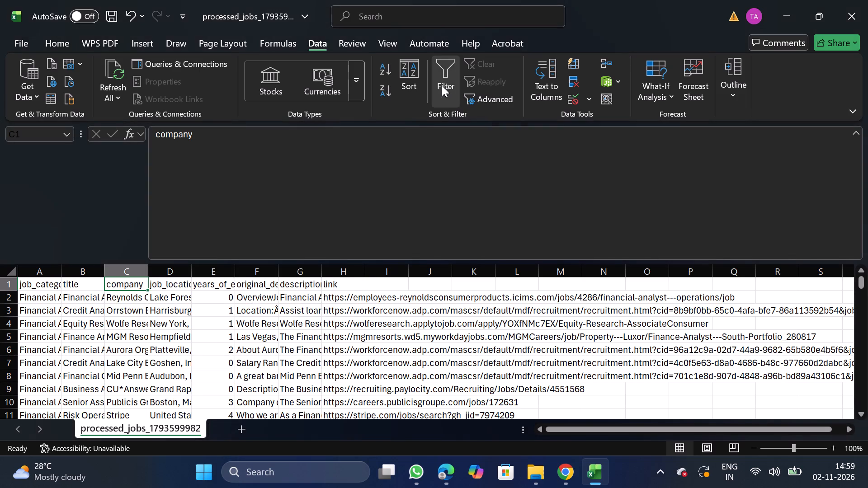
# Save the cleaned file as a CSV named Financial_11_02 in the Daily Scraping jobs folder under Documents.
pyautogui.click(25, 39)
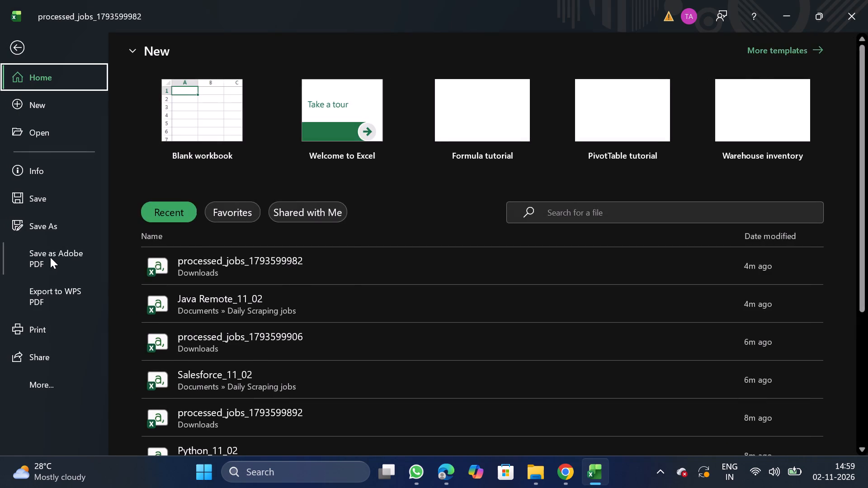
pyautogui.doubleClick(71, 229)
pyautogui.tripleClick(174, 386)
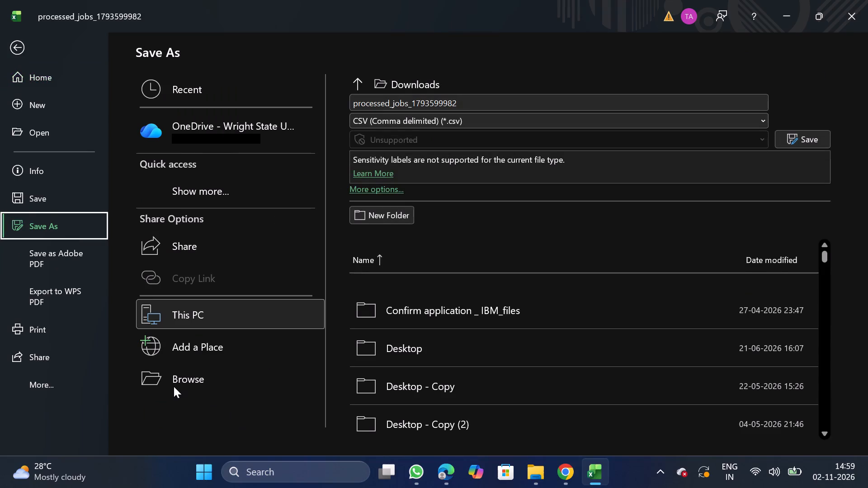
pyautogui.tripleClick(174, 386)
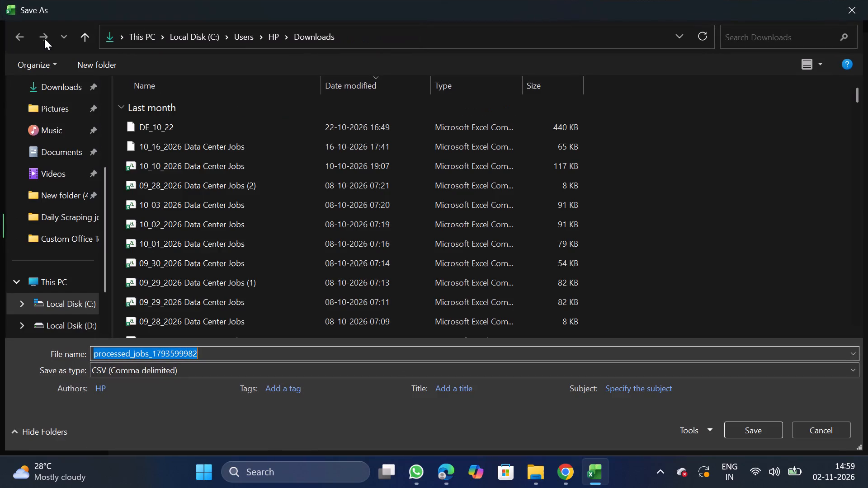
pyautogui.doubleClick(63, 150)
pyautogui.doubleClick(185, 150)
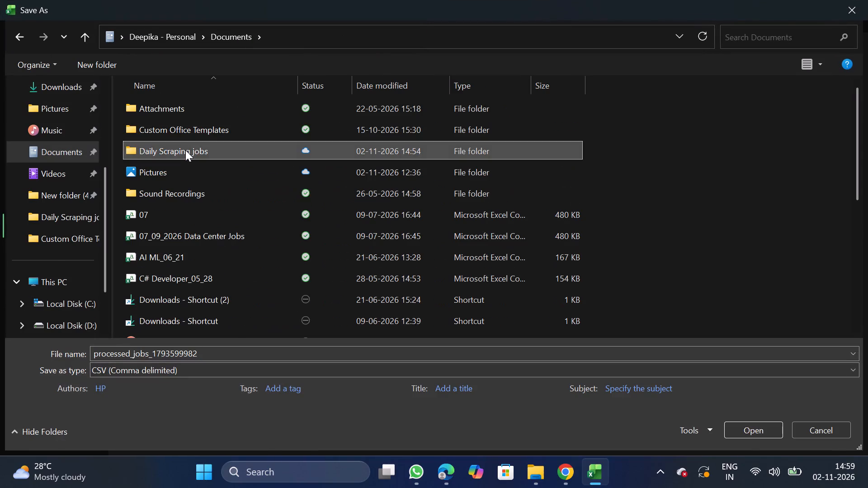
pyautogui.click(230, 357)
pyautogui.press('BackSpace')
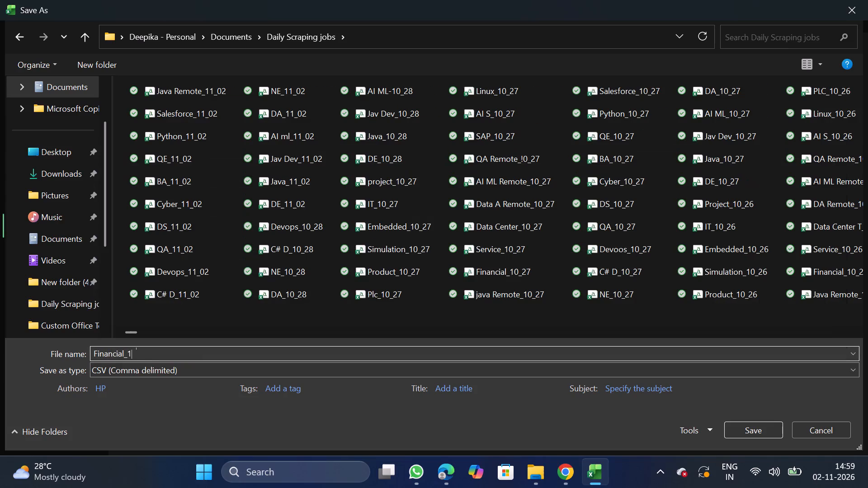
pyautogui.click(760, 432)
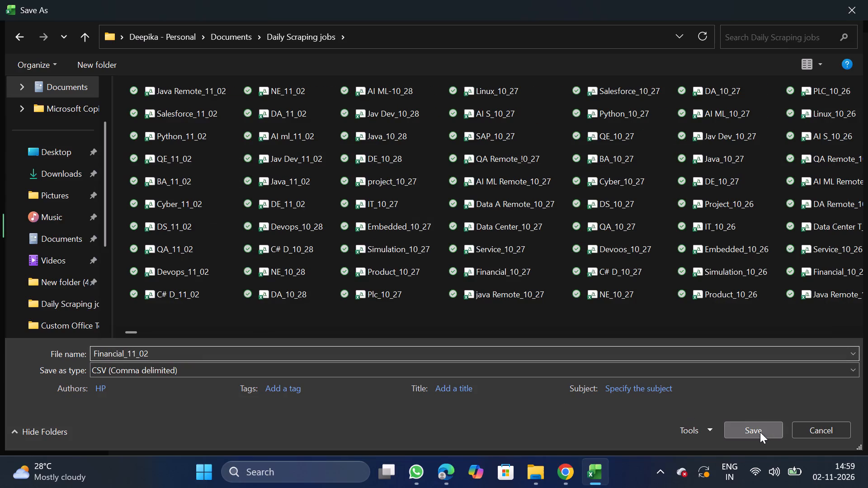
# Switch to Chrome, bulk upload Financial_11_02.csv to NextGenApply, and close its Excel workbook.
pyautogui.click(558, 461)
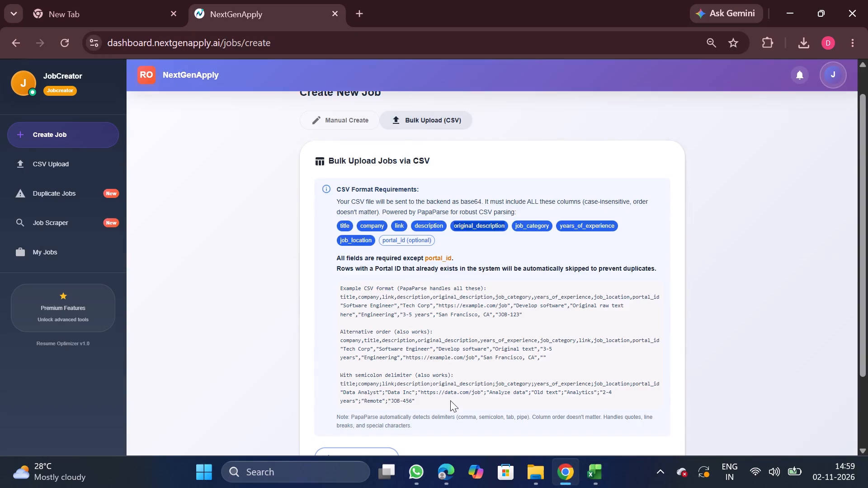
pyautogui.scroll(-2, 450, 400)
pyautogui.click(379, 361)
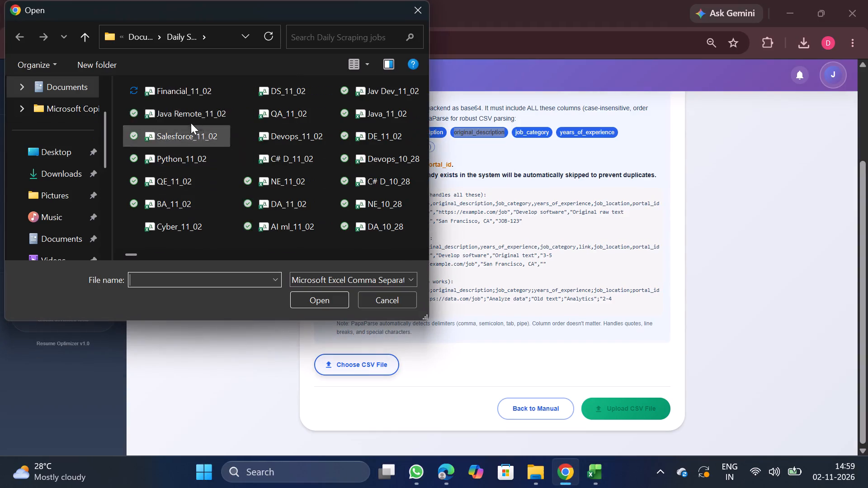
pyautogui.doubleClick(199, 94)
pyautogui.scroll(-2, 410, 313)
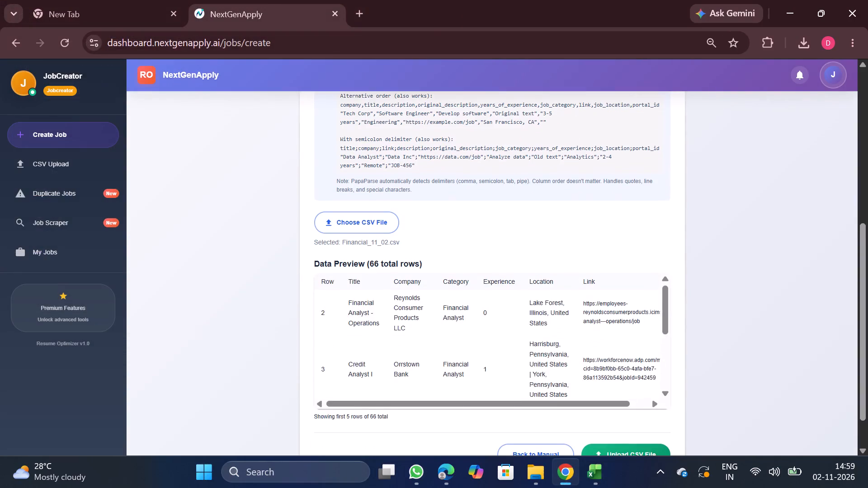
pyautogui.scroll(-3, 508, 352)
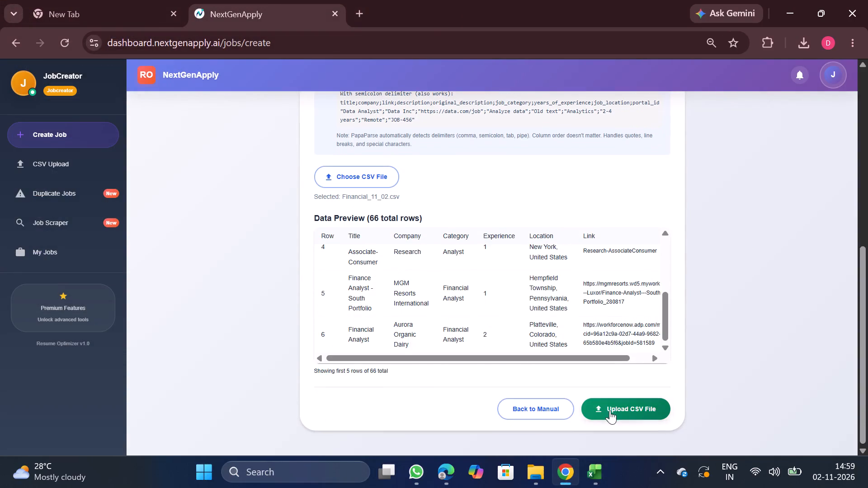
pyautogui.click(610, 410)
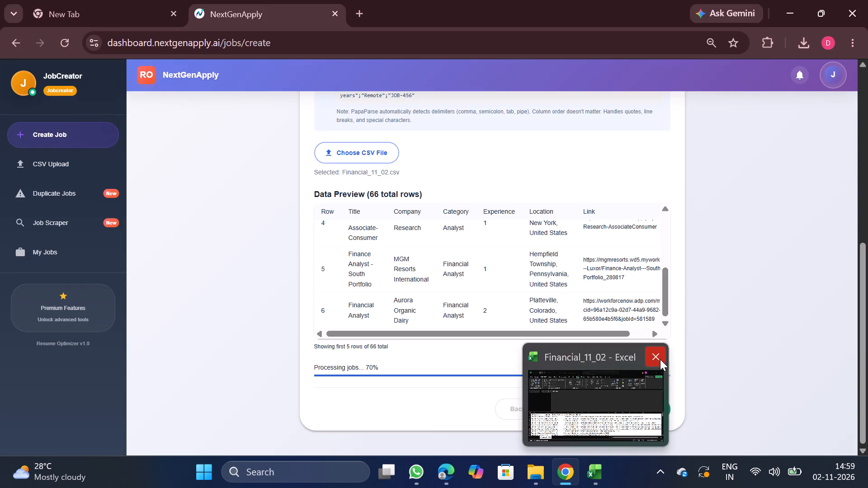
pyautogui.click(660, 359)
pyautogui.scroll(4, 475, 269)
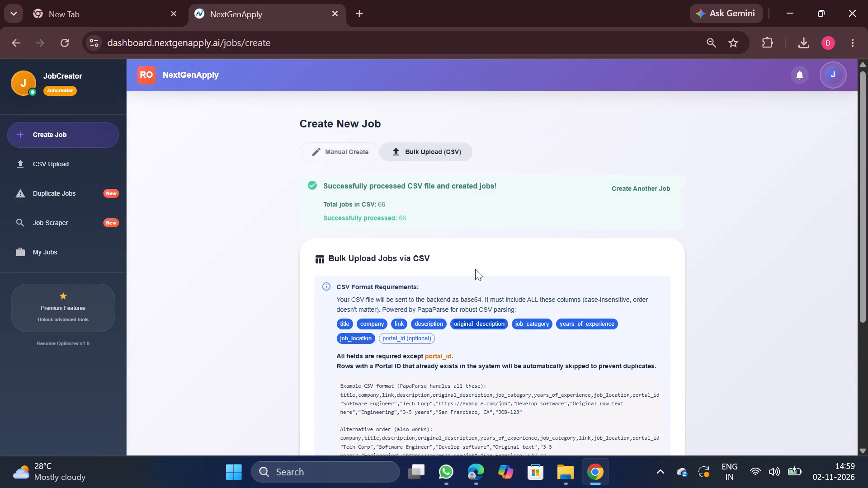
# Download the processed ServiceNow Developer CSV from the CSV upload history and open it in Excel.
pyautogui.click(68, 157)
pyautogui.scroll(1, 343, 249)
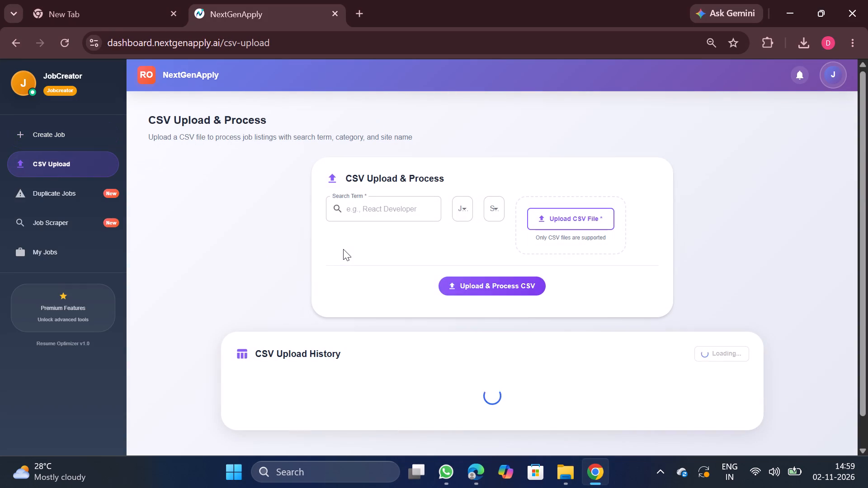
pyautogui.scroll(-2, 546, 314)
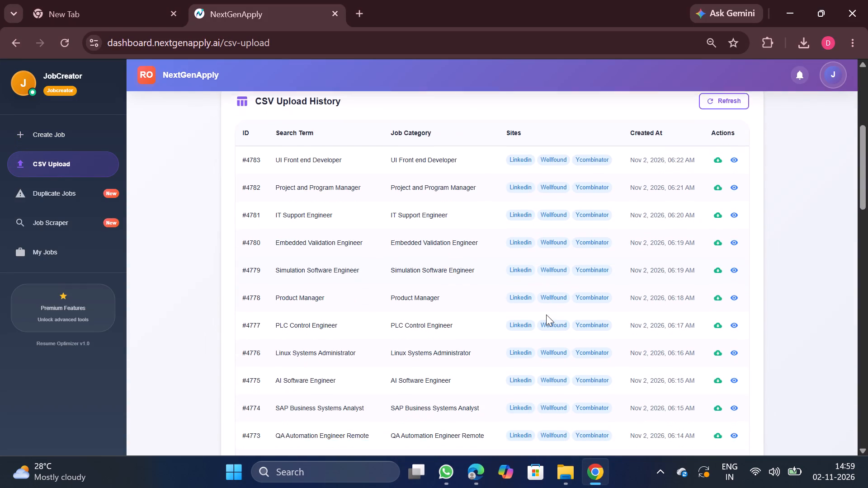
pyautogui.scroll(-2, 546, 314)
pyautogui.scroll(-1, 586, 352)
pyautogui.scroll(-1, 625, 384)
pyautogui.click(719, 412)
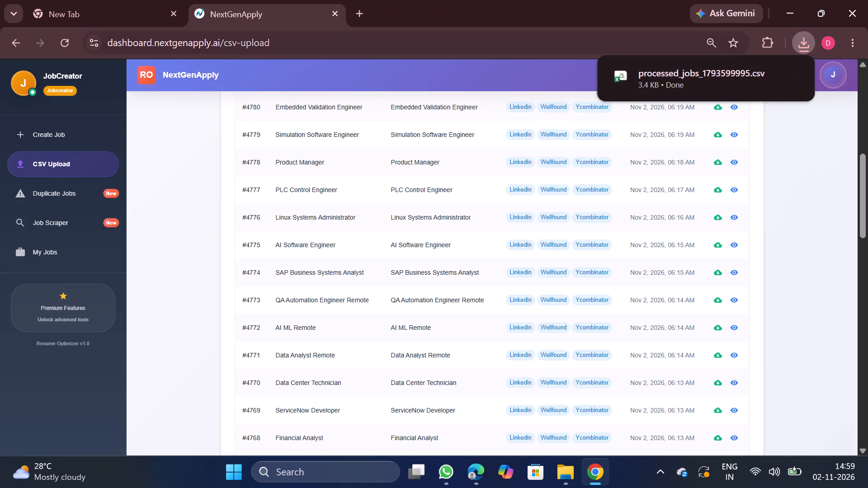
pyautogui.click(699, 87)
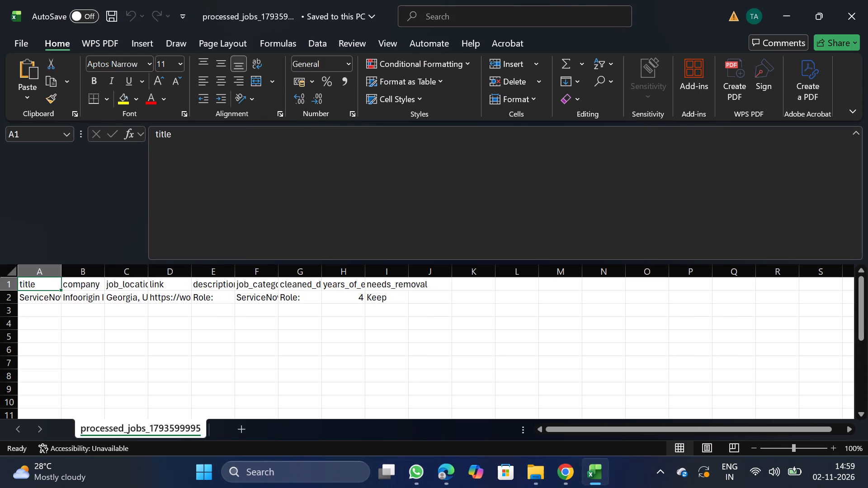
# Move the job_category column in front of the title column.
pyautogui.click(90, 298)
pyautogui.click(42, 299)
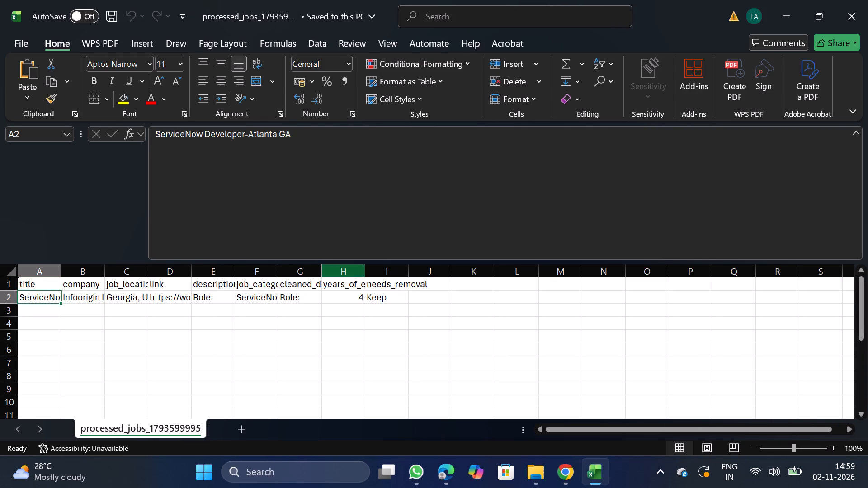
pyautogui.click(259, 272)
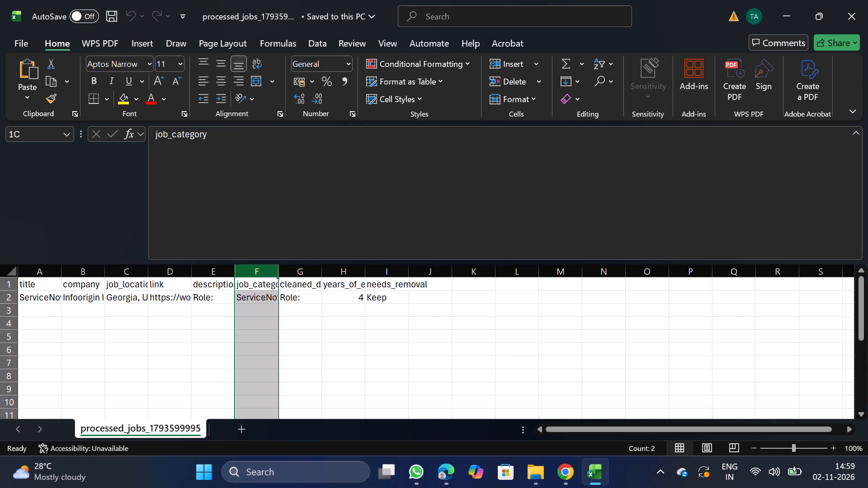
pyautogui.hotkey('ctrl', 'x')
pyautogui.click(39, 277)
pyautogui.rightClick(36, 308)
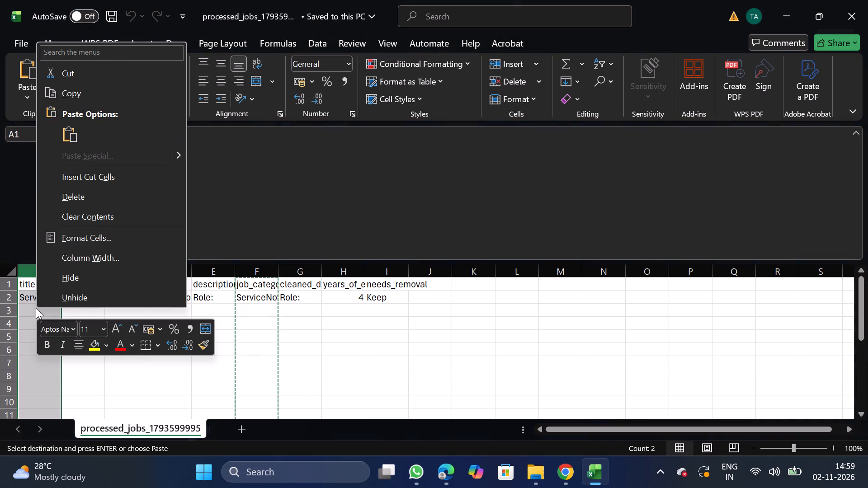
pyautogui.click(83, 172)
# Turn off text wrapping for the description and cleaned_description columns.
pyautogui.click(261, 272)
pyautogui.hotkey('shift', 'Right')
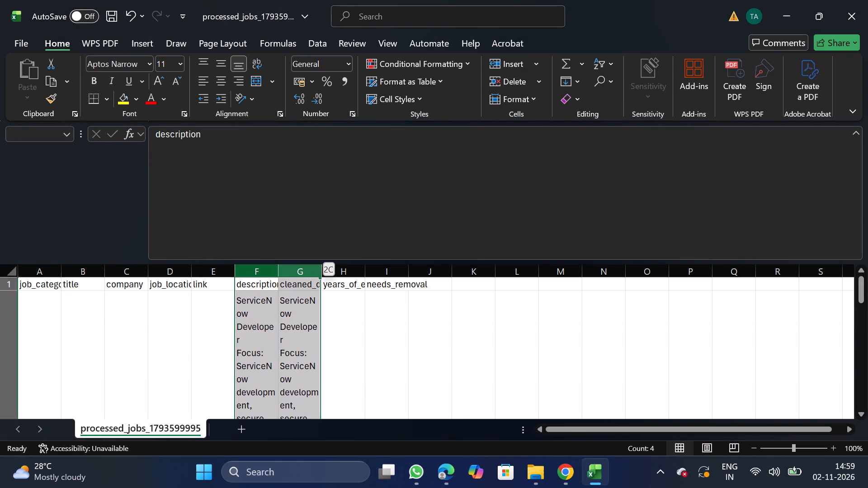
pyautogui.click(283, 110)
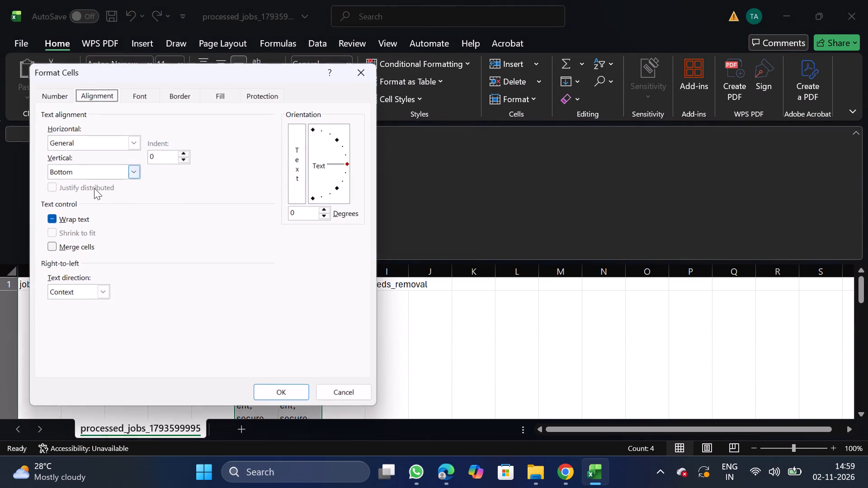
pyautogui.doubleClick(80, 221)
pyautogui.click(295, 389)
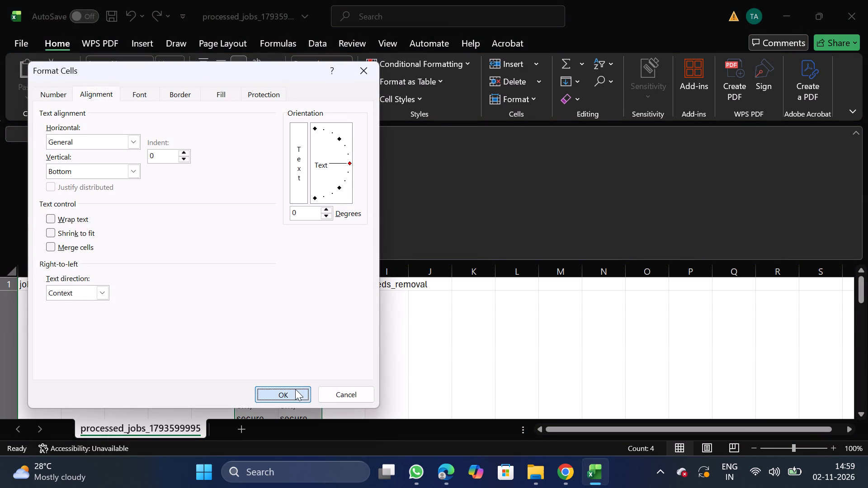
# Delete the needs_removal column.
pyautogui.click(198, 275)
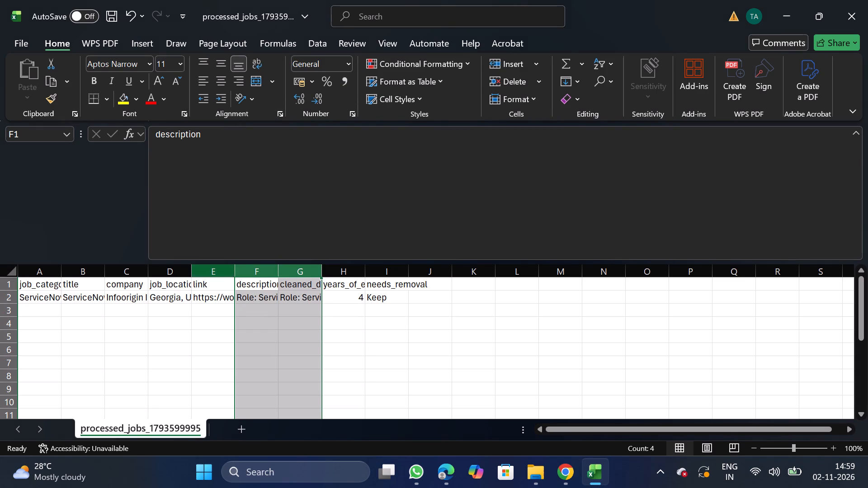
pyautogui.click(219, 268)
pyautogui.hotkey('ctrl', 'x')
pyautogui.moveTo(395, 269); pyautogui.dragTo(393, 309)
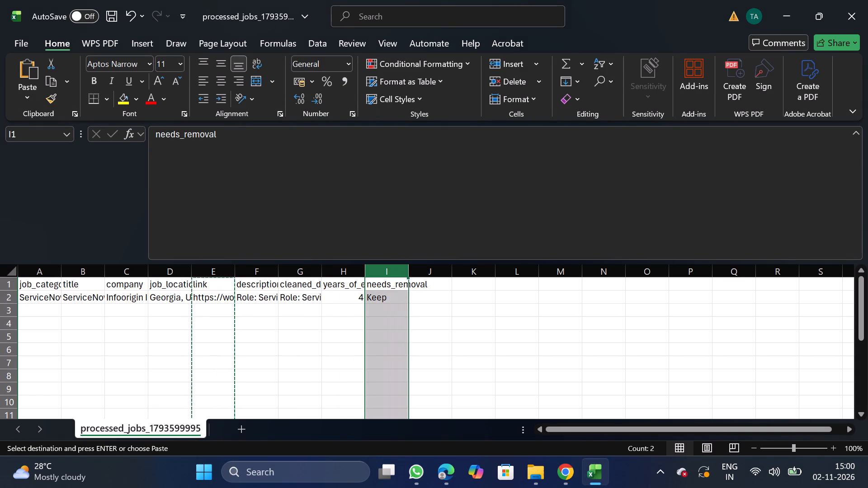
pyautogui.rightClick(393, 309)
pyautogui.click(446, 201)
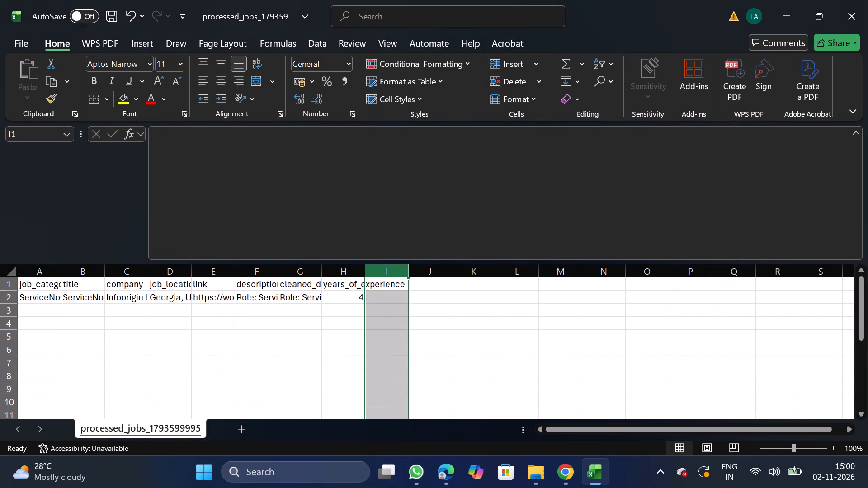
# Move the link column to the end, after years_of_experience.
pyautogui.click(203, 267)
pyautogui.hotkey('ctrl', 'x')
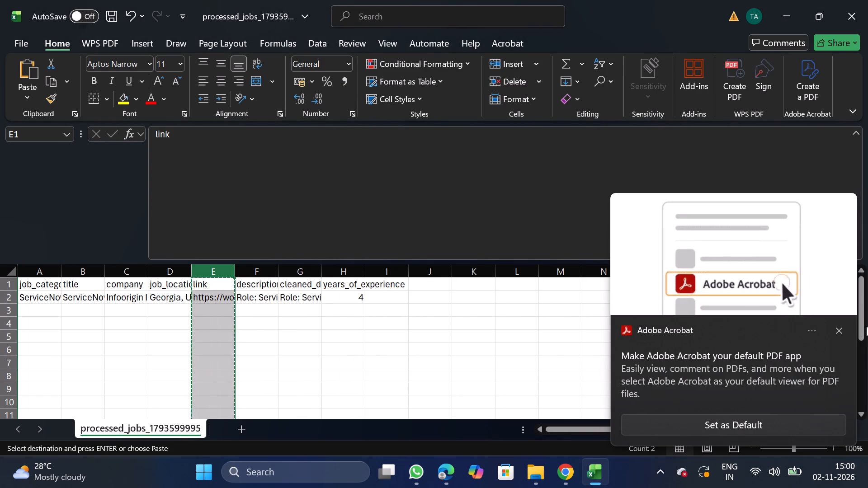
pyautogui.click(838, 328)
pyautogui.click(380, 269)
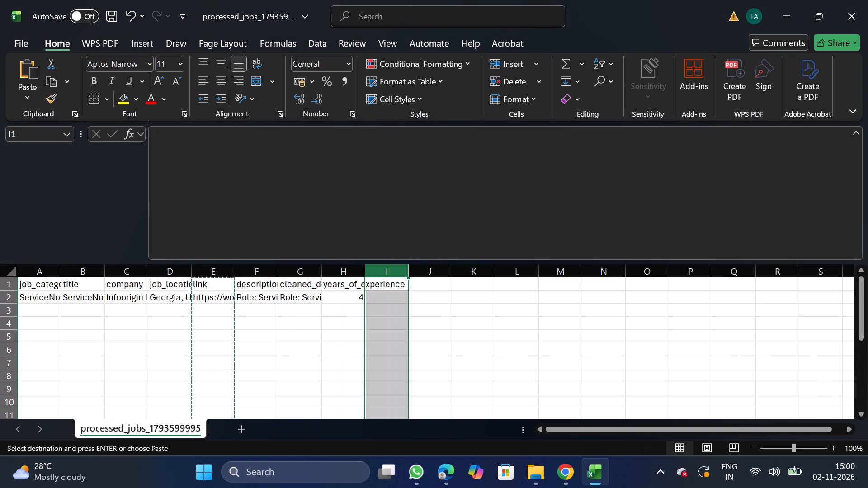
pyautogui.rightClick(381, 296)
pyautogui.click(462, 170)
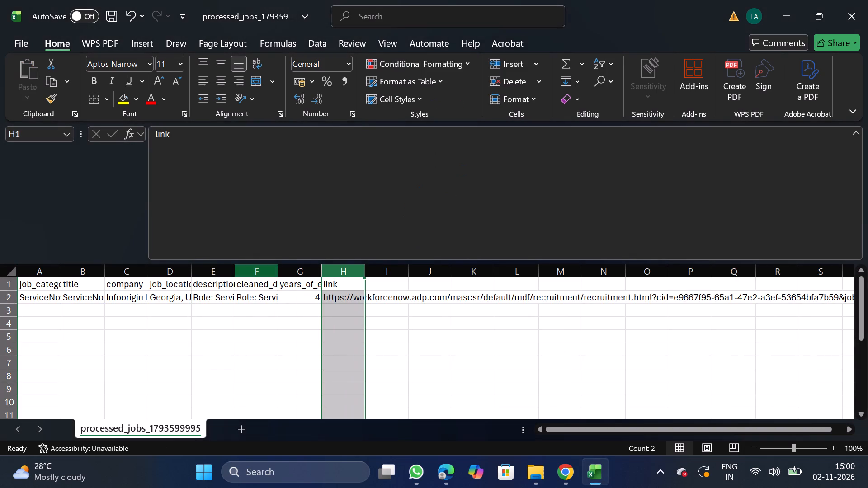
# Move the years_of_experience column between job_location and description.
pyautogui.click(284, 269)
pyautogui.hotkey('ctrl', 'x')
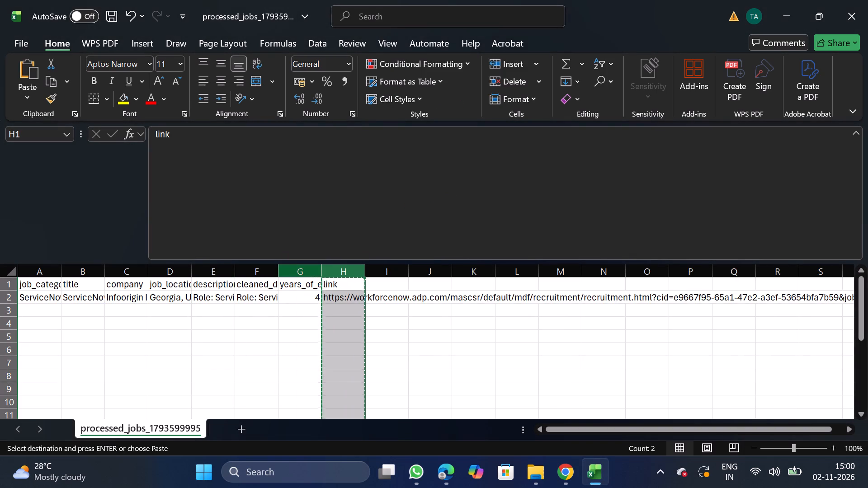
pyautogui.click(298, 271)
pyautogui.hotkey('ctrl', 'x')
pyautogui.moveTo(205, 266); pyautogui.dragTo(206, 286)
pyautogui.rightClick(206, 286)
pyautogui.click(264, 154)
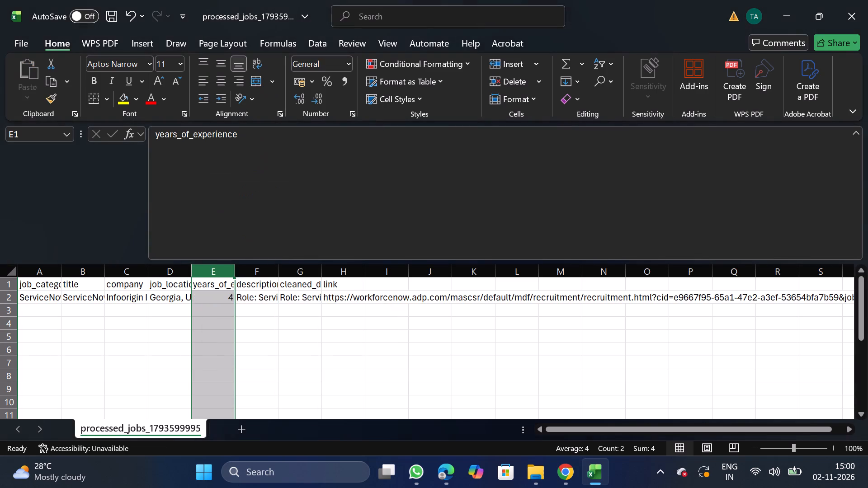
# Replace the cleaned_description header with description, copied from the neighbouring column's header.
pyautogui.click(243, 283)
pyautogui.moveTo(153, 132); pyautogui.dragTo(196, 134)
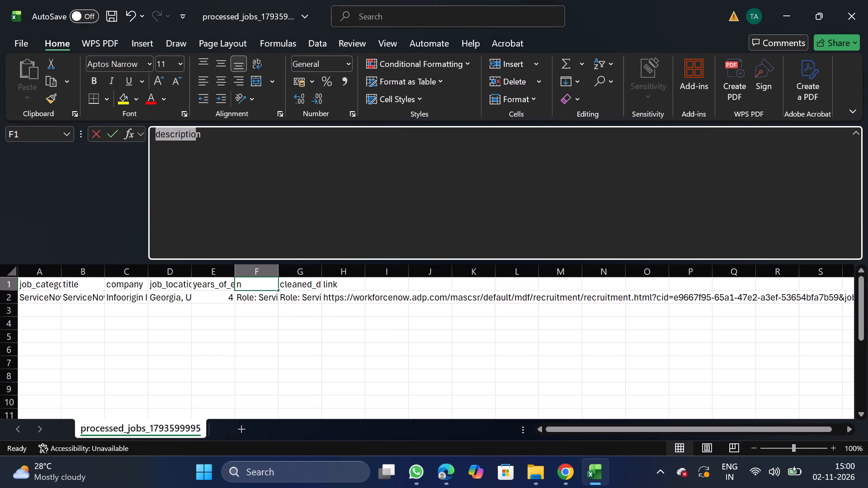
pyautogui.moveTo(196, 134); pyautogui.dragTo(214, 136)
pyautogui.hotkey('ctrl', 'c')
pyautogui.click(302, 286)
pyautogui.click(403, 216)
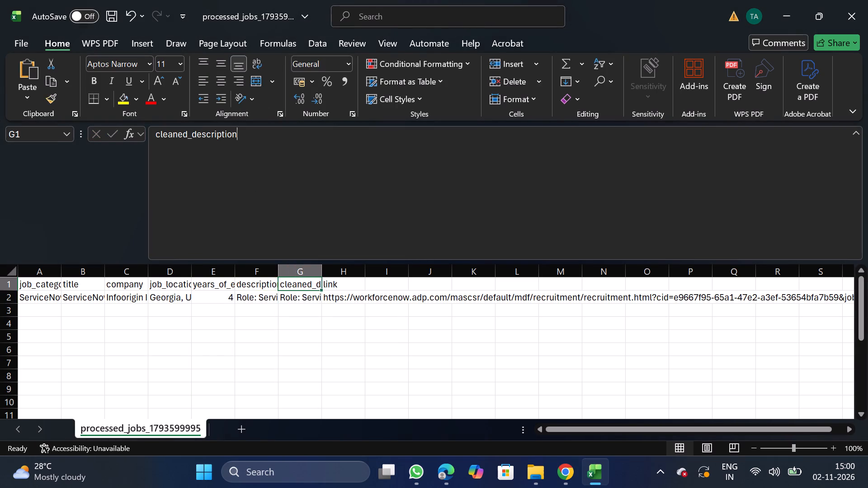
pyautogui.press('BackSpace')
pyautogui.press('BackSpace')
pyautogui.press('BackSpace')
pyautogui.press('BackSpace')
pyautogui.press('BackSpace')
pyautogui.press('BackSpace')
pyautogui.press('BackSpace')
pyautogui.press('BackSpace')
pyautogui.press('BackSpace')
pyautogui.press('BackSpace')
pyautogui.press('BackSpace')
pyautogui.press('BackSpace')
pyautogui.press('BackSpace')
pyautogui.press('BackSpace')
pyautogui.press('BackSpace')
pyautogui.press('BackSpace')
pyautogui.press('BackSpace')
pyautogui.press('BackSpace')
pyautogui.press('BackSpace')
pyautogui.press('BackSpace')
pyautogui.hotkey('ctrl', 'v')
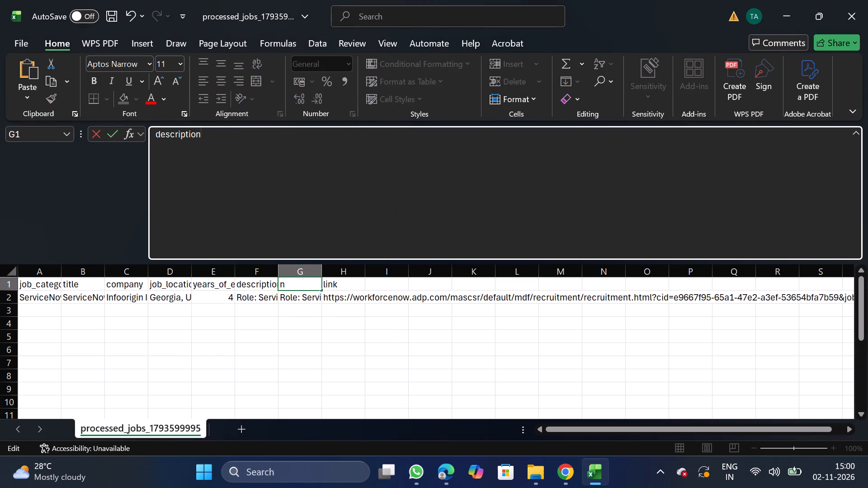
# Replace the first description header (F1) with original_description, copied from NextGenApply's bulk upload CSV format requirements.
pyautogui.click(253, 285)
pyautogui.click(348, 228)
pyautogui.press('BackSpace')
pyautogui.press('BackSpace')
pyautogui.press('BackSpace')
pyautogui.press('BackSpace')
pyautogui.press('BackSpace')
pyautogui.press('BackSpace')
pyautogui.press('BackSpace')
pyautogui.press('BackSpace')
pyautogui.press('BackSpace')
pyautogui.press('BackSpace')
pyautogui.press('BackSpace')
pyautogui.press('BackSpace')
pyautogui.press('BackSpace')
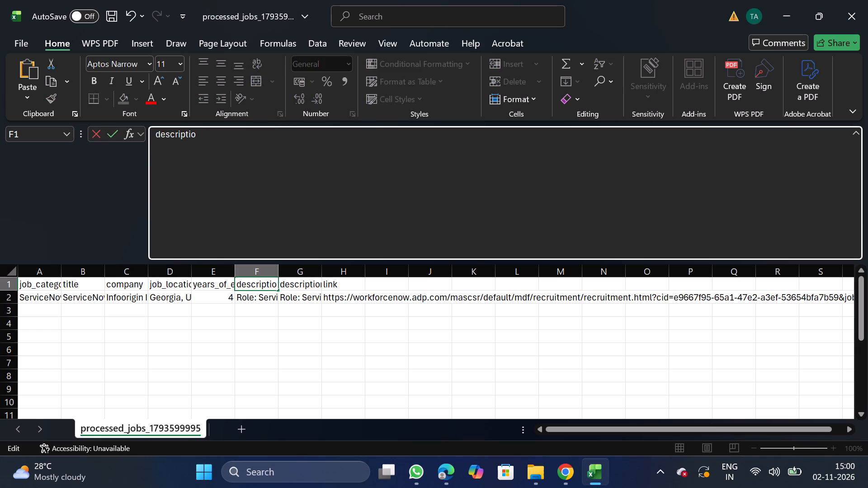
pyautogui.click(561, 483)
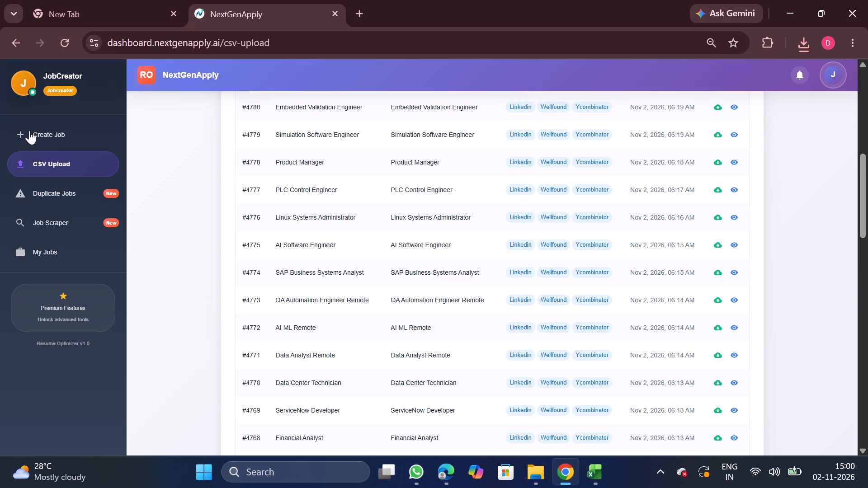
pyautogui.click(51, 134)
pyautogui.click(436, 121)
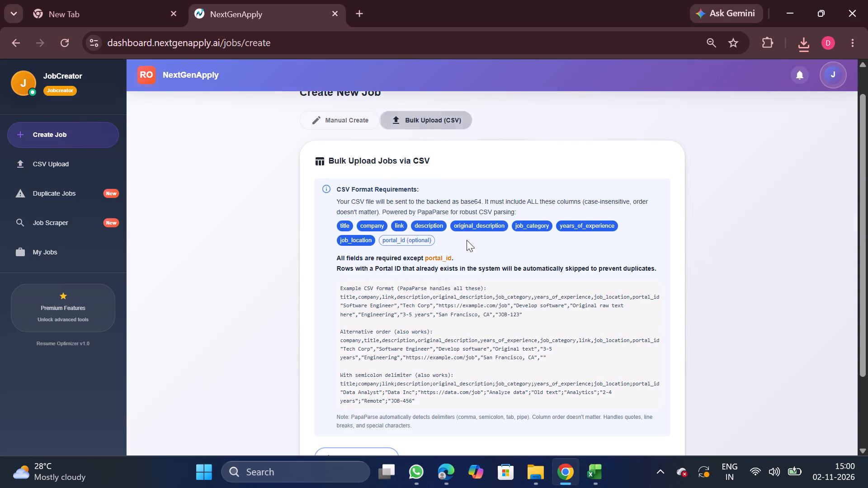
pyautogui.doubleClick(485, 228)
pyautogui.hotkey('ctrl', 'c')
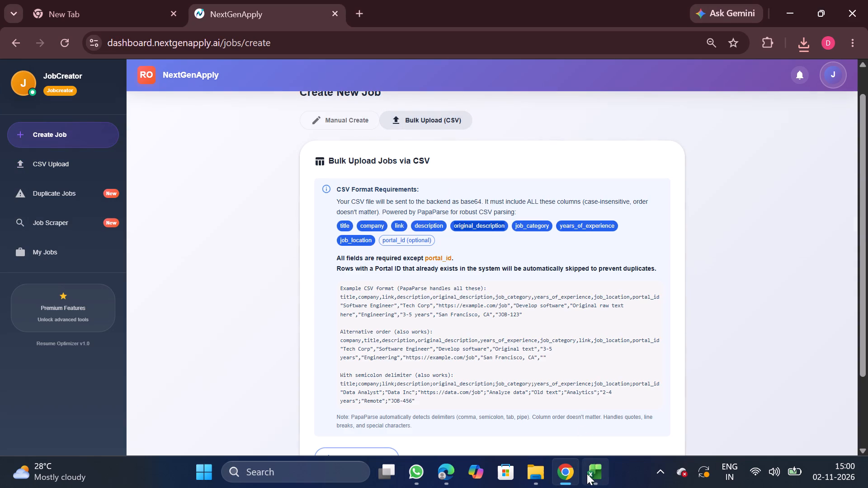
pyautogui.click(588, 471)
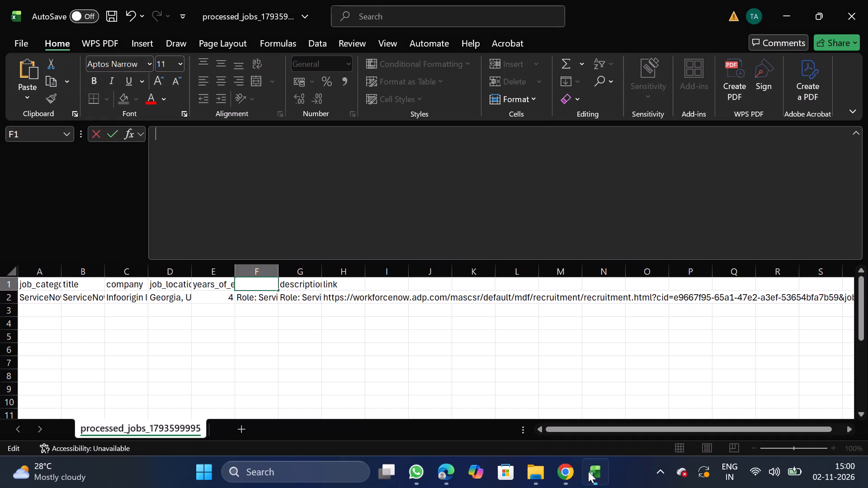
pyautogui.hotkey('ctrl', 'v')
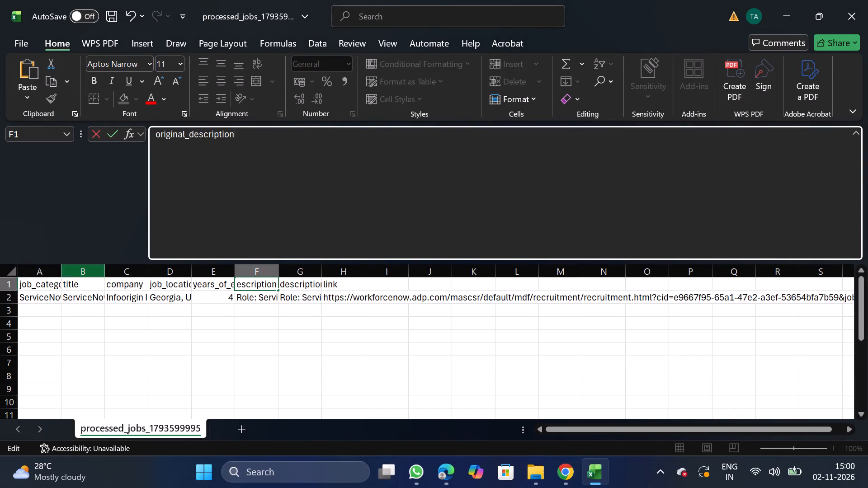
# Save the workbook as the CSV file Service_11_02 in the Daily Scraping jobs folder under Documents.
pyautogui.click(16, 37)
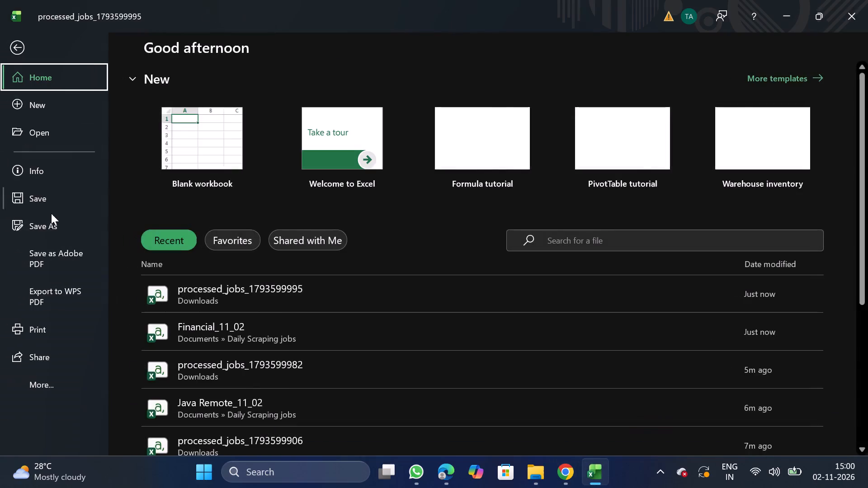
pyautogui.doubleClick(49, 230)
pyautogui.tripleClick(201, 378)
pyautogui.tripleClick(201, 378)
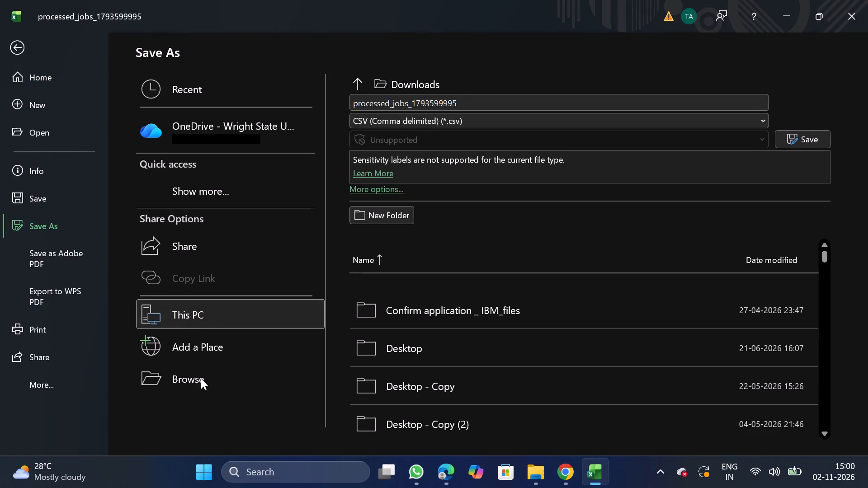
pyautogui.doubleClick(71, 145)
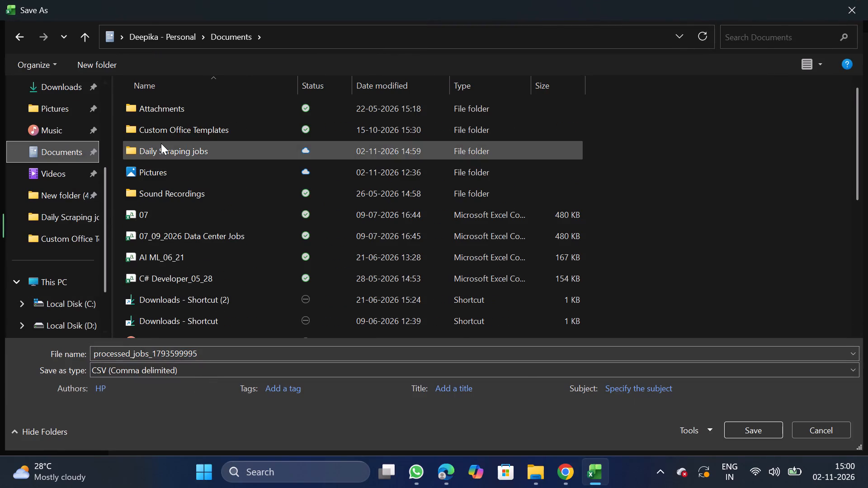
pyautogui.doubleClick(161, 143)
pyautogui.click(219, 359)
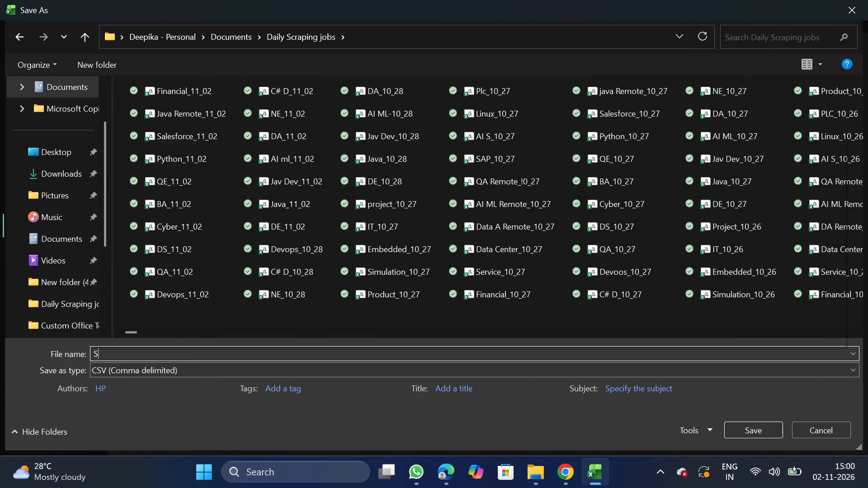
pyautogui.write('ervice_11_02')
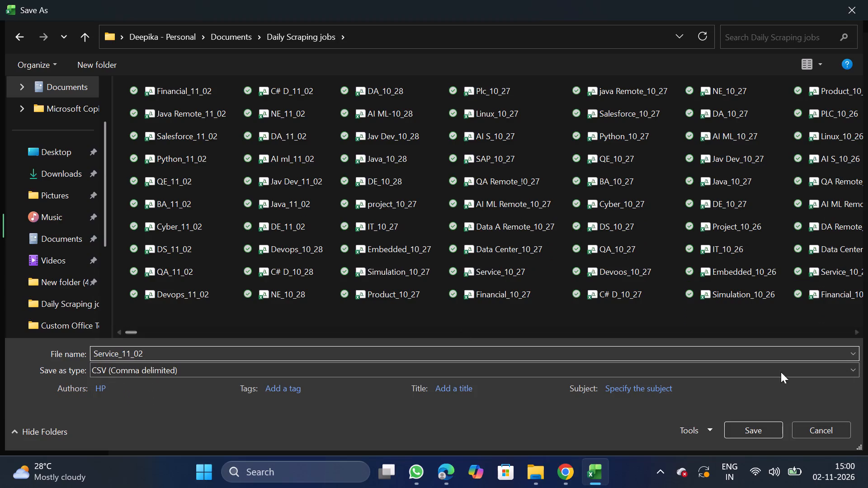
pyautogui.click(784, 425)
pyautogui.click(762, 425)
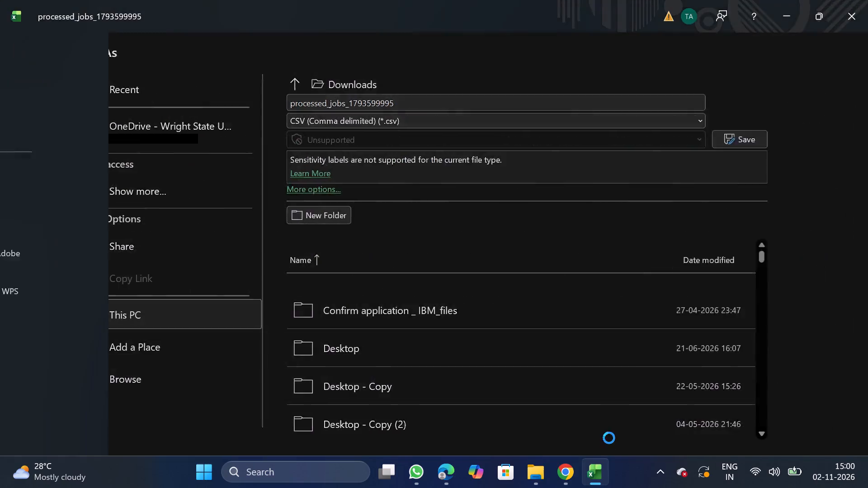
# In NextGenApply, bulk upload the Service_11_02 CSV file from Daily Scraping jobs.
pyautogui.click(567, 479)
pyautogui.scroll(-2, 430, 379)
pyautogui.click(371, 359)
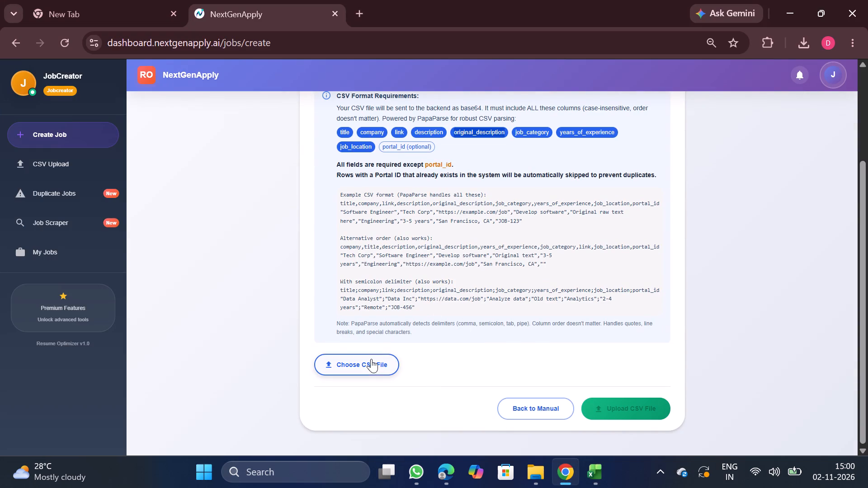
pyautogui.doubleClick(187, 89)
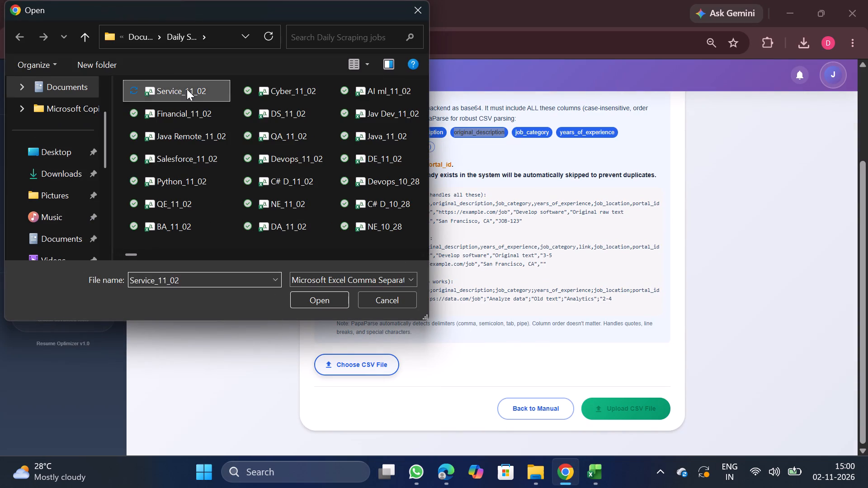
pyautogui.scroll(-3, 482, 350)
pyautogui.scroll(-3, 554, 333)
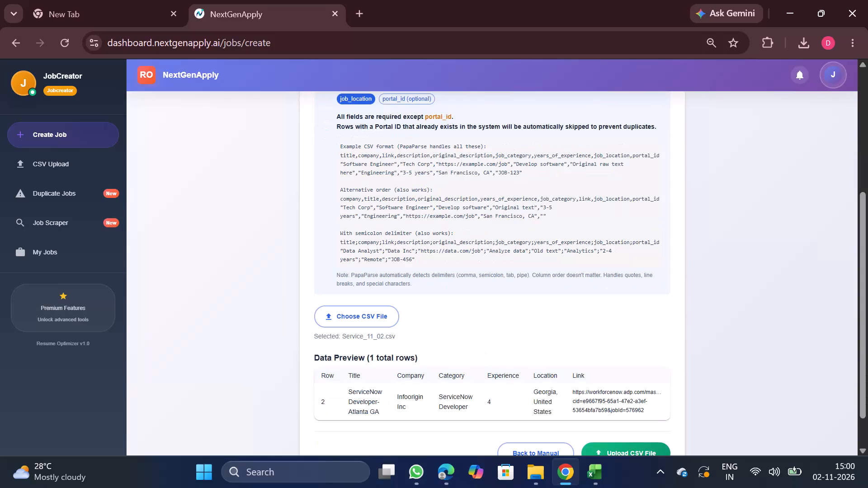
pyautogui.click(617, 409)
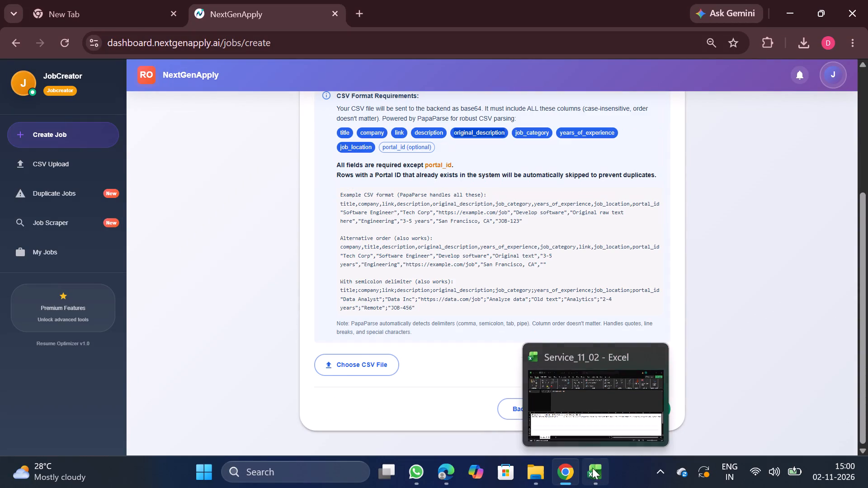
# Close the Service_11_02 workbook in Excel and check the upload result in NextGenApply.
pyautogui.click(658, 357)
pyautogui.scroll(3, 472, 302)
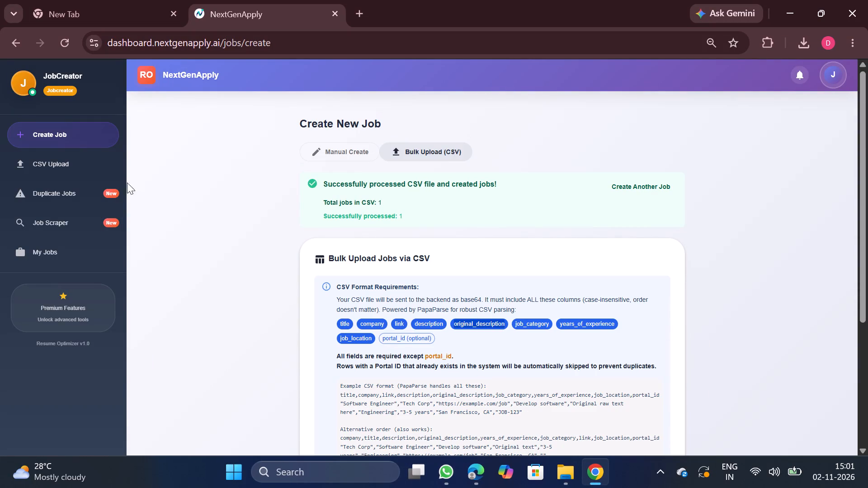
# From the CSV upload history, download the processed Data Center Technician file (#4770) and open it in Excel.
pyautogui.click(56, 165)
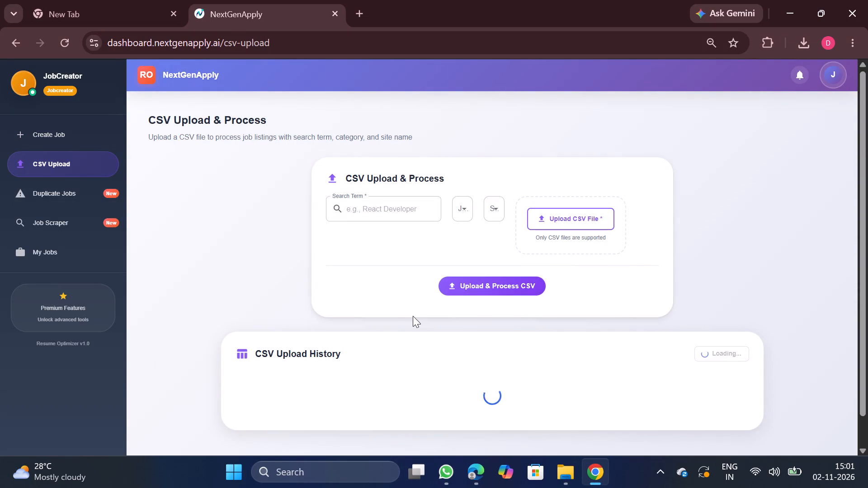
pyautogui.scroll(3, 413, 316)
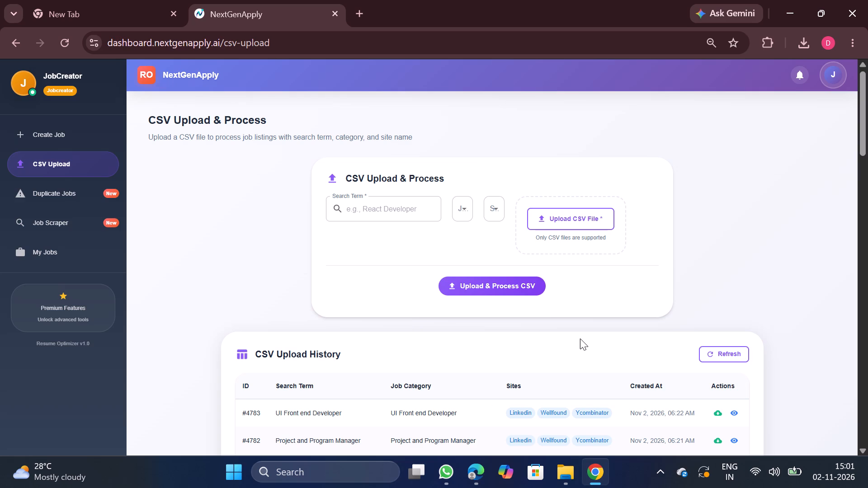
pyautogui.scroll(-4, 580, 338)
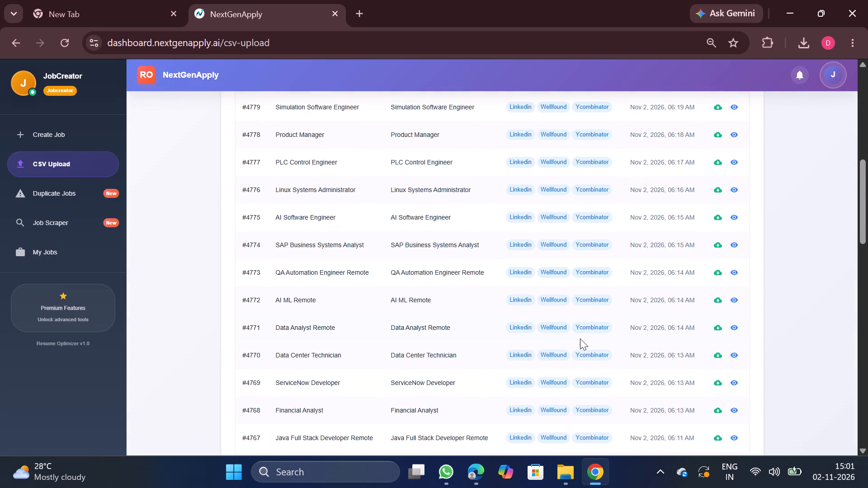
pyautogui.click(723, 355)
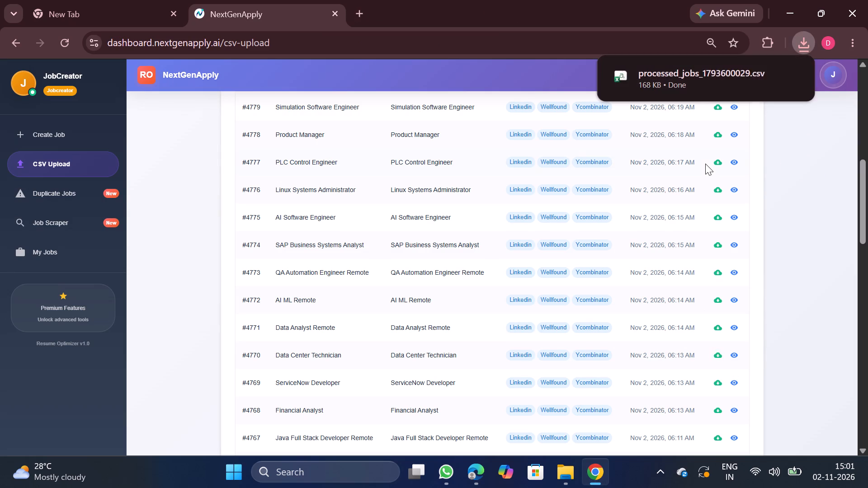
pyautogui.click(717, 77)
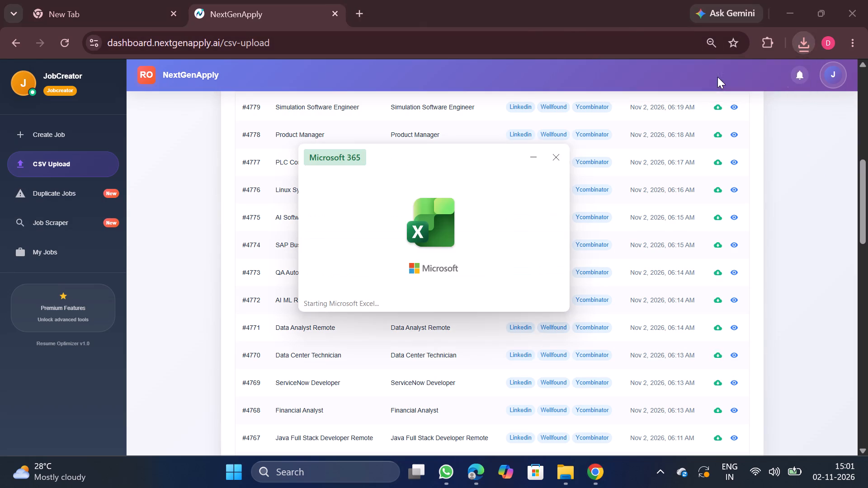
# Remove duplicate rows from the whole job table, comparing only the company column.
pyautogui.click(230, 287)
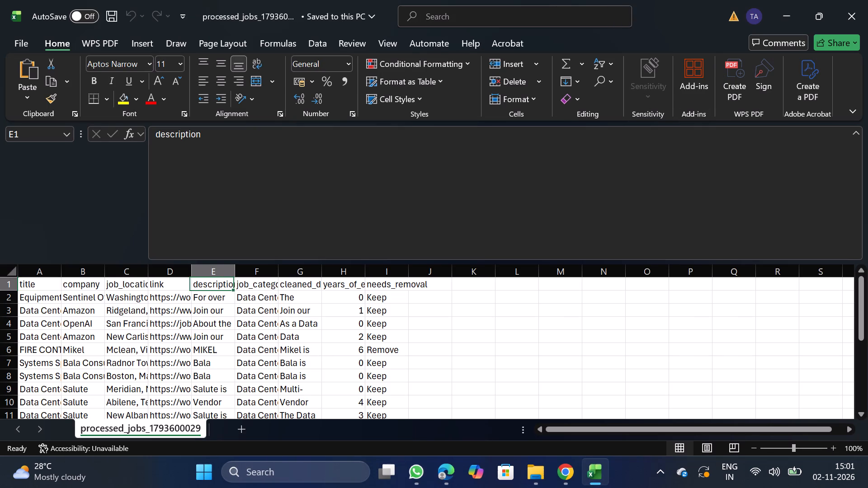
pyautogui.click(210, 315)
pyautogui.hotkey('ctrl', 'a')
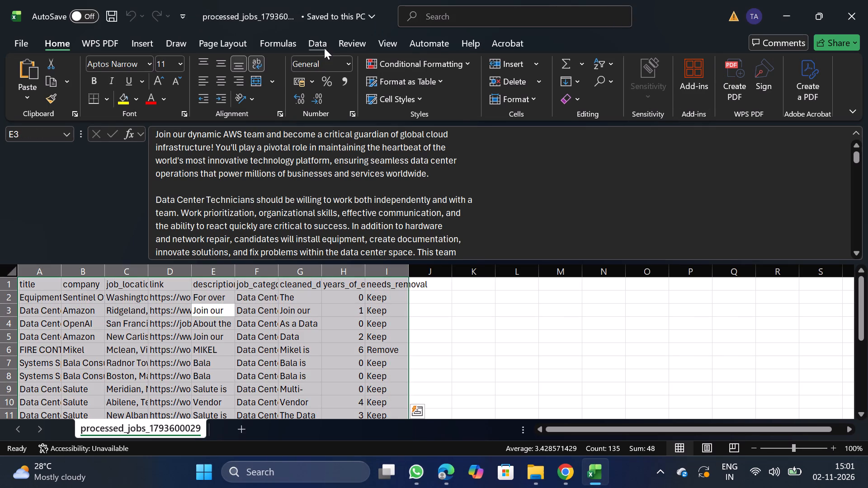
pyautogui.click(324, 48)
pyautogui.click(579, 79)
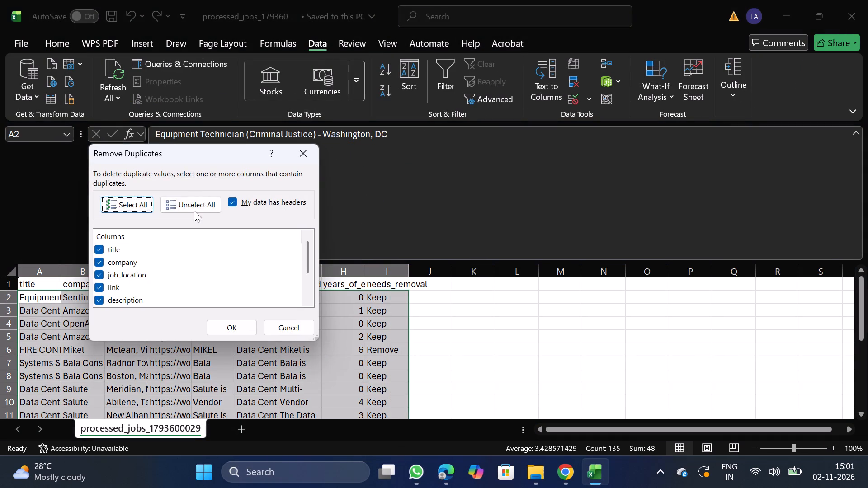
pyautogui.click(194, 211)
pyautogui.click(99, 263)
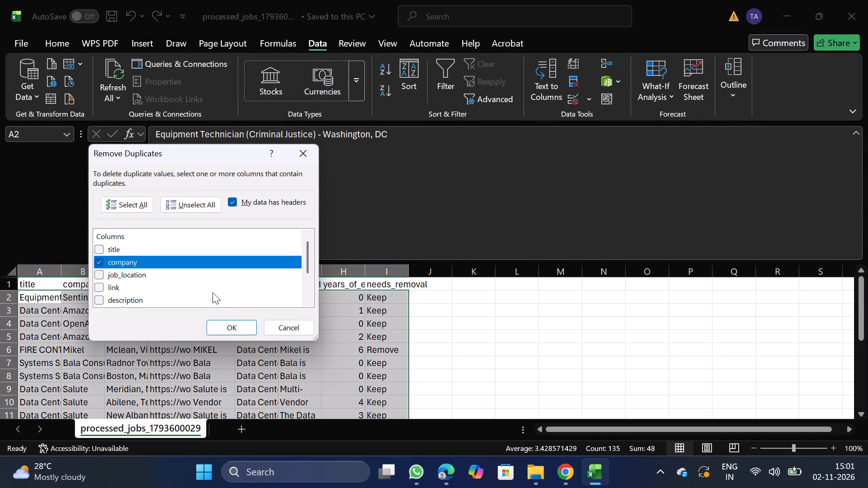
pyautogui.click(245, 323)
pyautogui.click(527, 272)
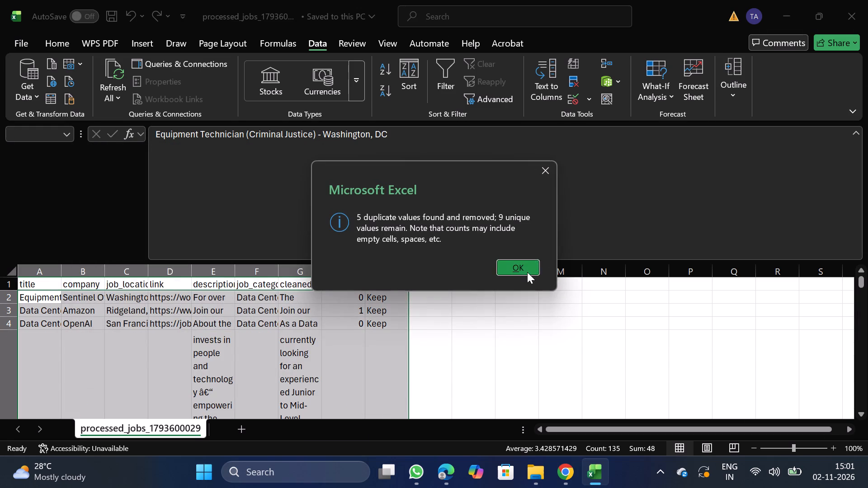
# Filter needs_removal to show only Remove, delete the matching rows, and turn the filter off.
pyautogui.click(377, 281)
pyautogui.click(449, 80)
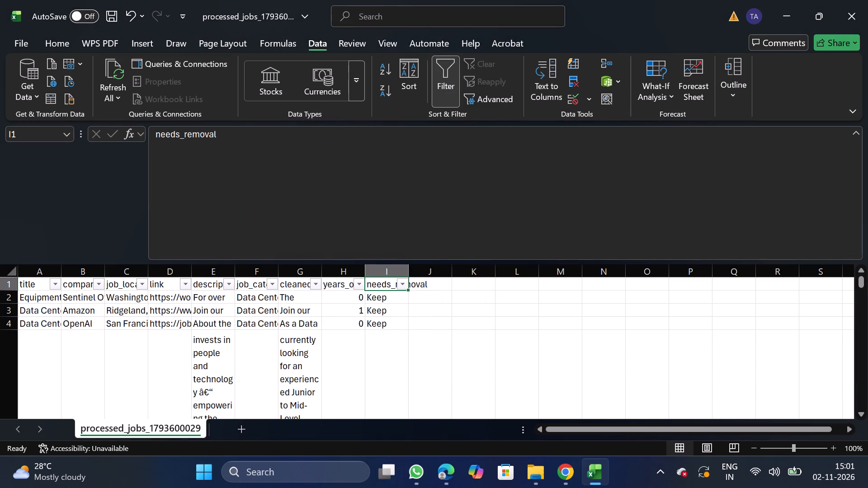
pyautogui.click(402, 284)
pyautogui.click(260, 324)
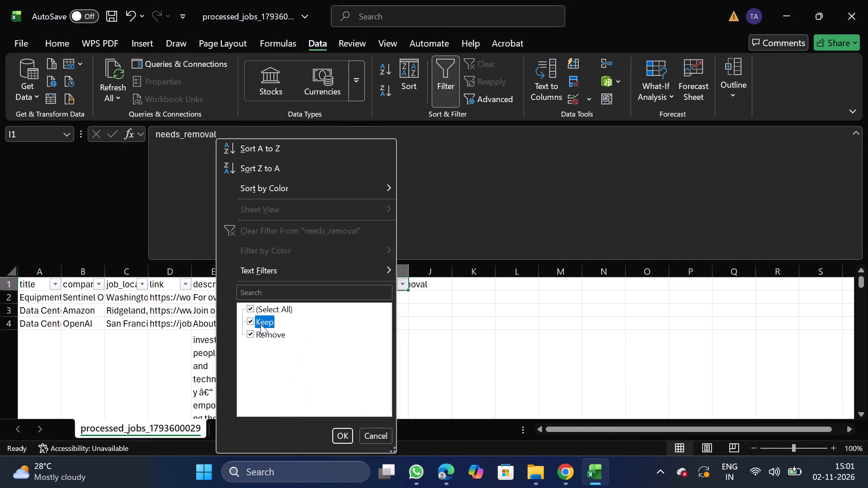
pyautogui.click(346, 441)
pyautogui.click(11, 322)
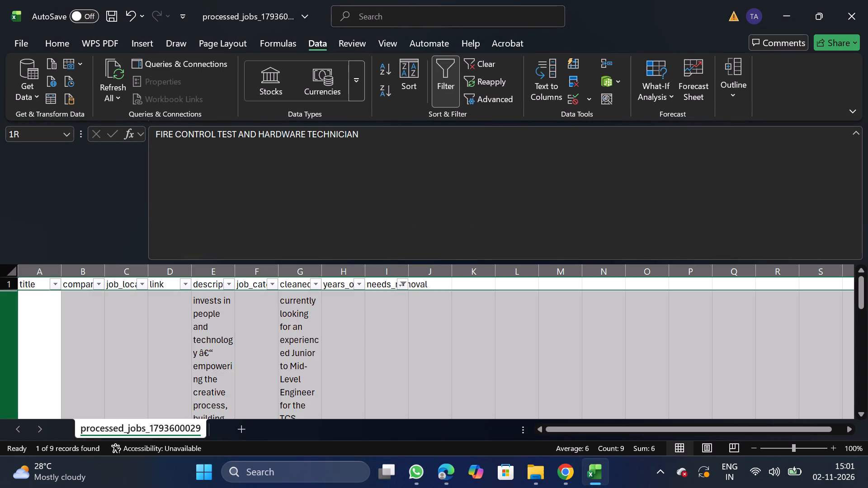
pyautogui.hotkey('ctrl', 'shift', 'Down')
pyautogui.rightClick(90, 348)
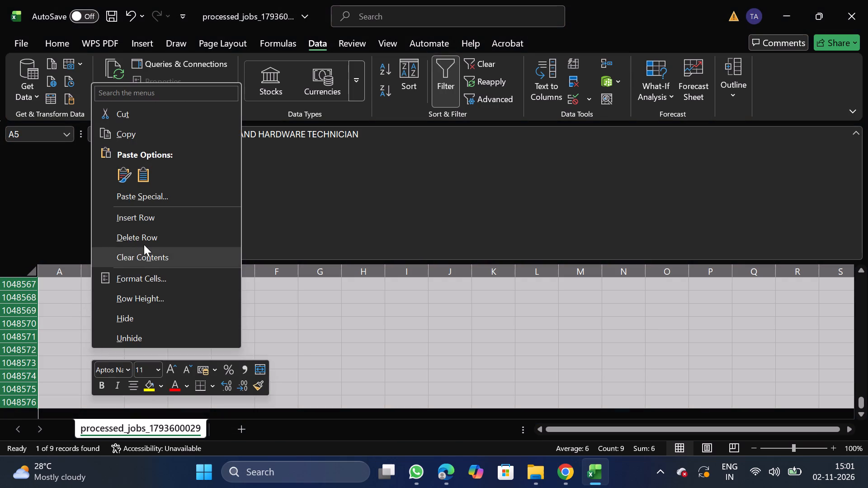
pyautogui.click(144, 244)
pyautogui.click(447, 81)
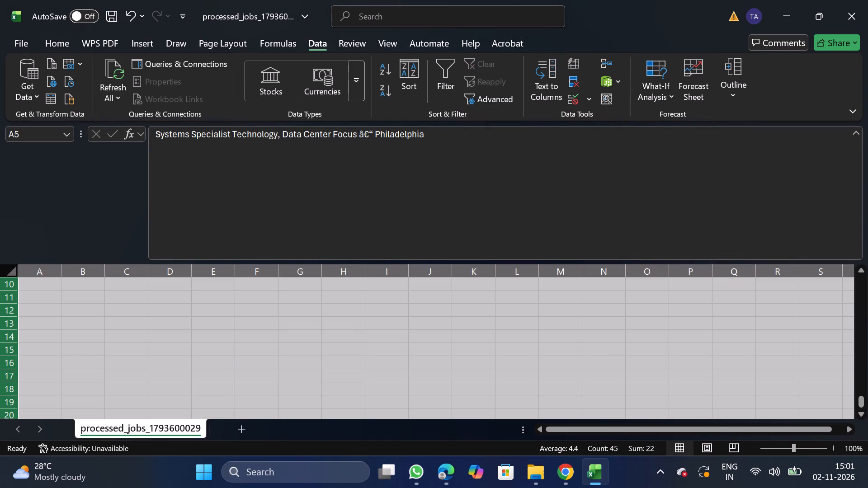
# Delete the needs_removal column.
pyautogui.moveTo(861, 400); pyautogui.dragTo(841, 175)
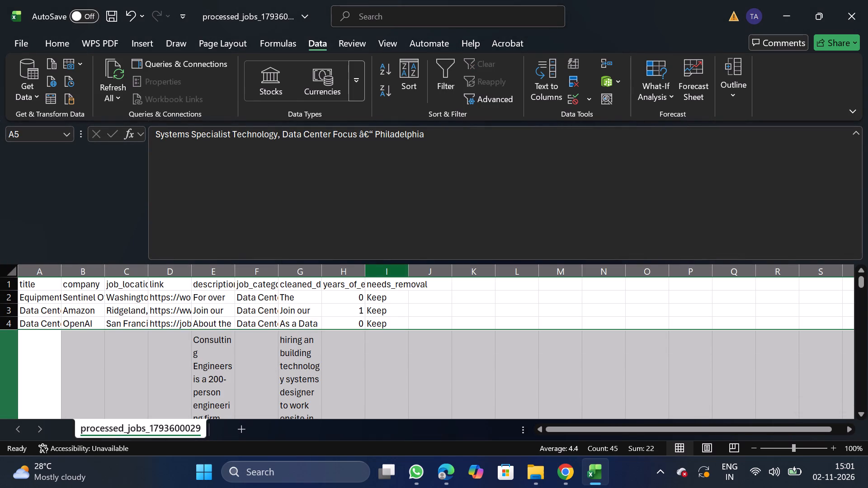
pyautogui.moveTo(396, 277); pyautogui.dragTo(394, 350)
pyautogui.rightClick(394, 350)
pyautogui.click(448, 238)
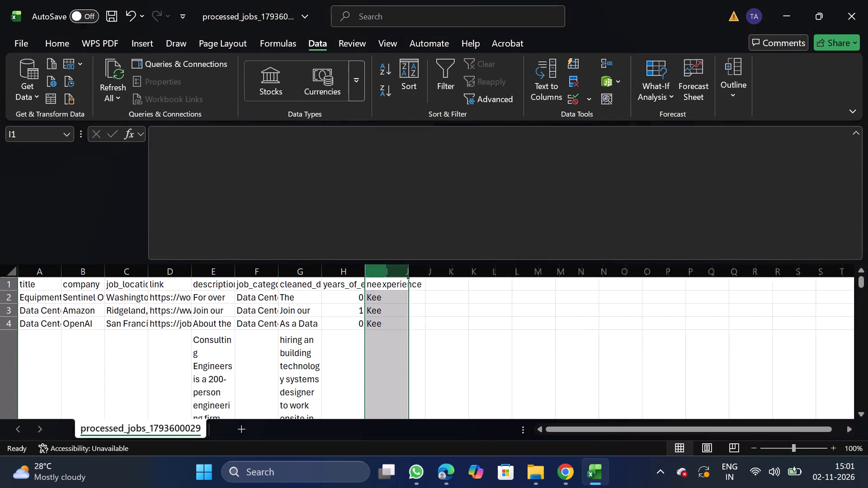
# Move the job_category column to the front of the table, before title.
pyautogui.click(244, 269)
pyautogui.hotkey('ctrl', 'x')
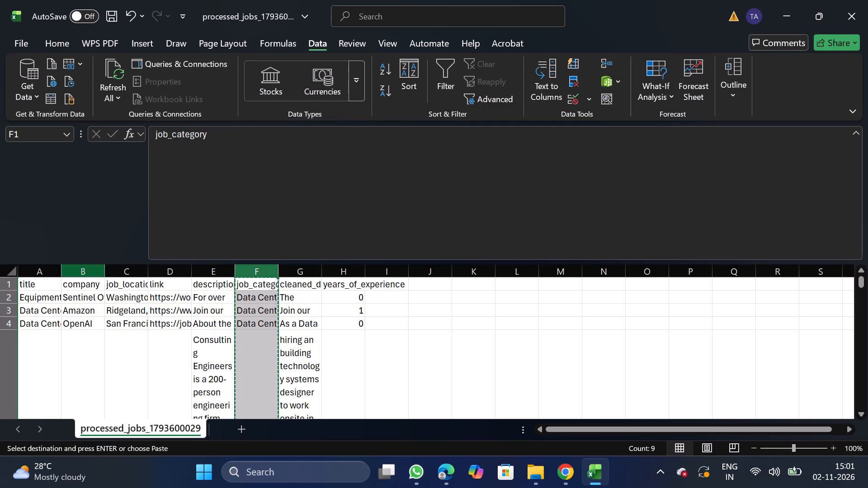
pyautogui.click(50, 271)
pyautogui.moveTo(36, 319); pyautogui.dragTo(53, 342, button='right')
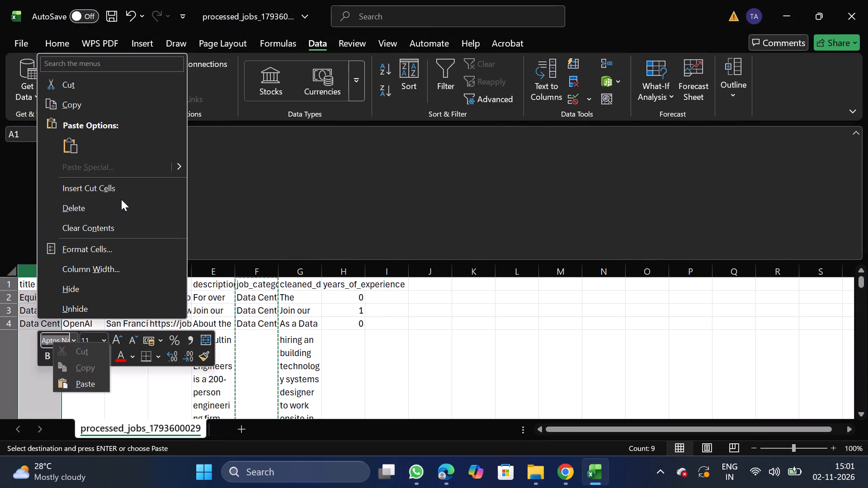
pyautogui.click(126, 194)
# Turn off text wrapping for the description and cleaned description columns.
pyautogui.click(261, 267)
pyautogui.hotkey('shift', 'Right')
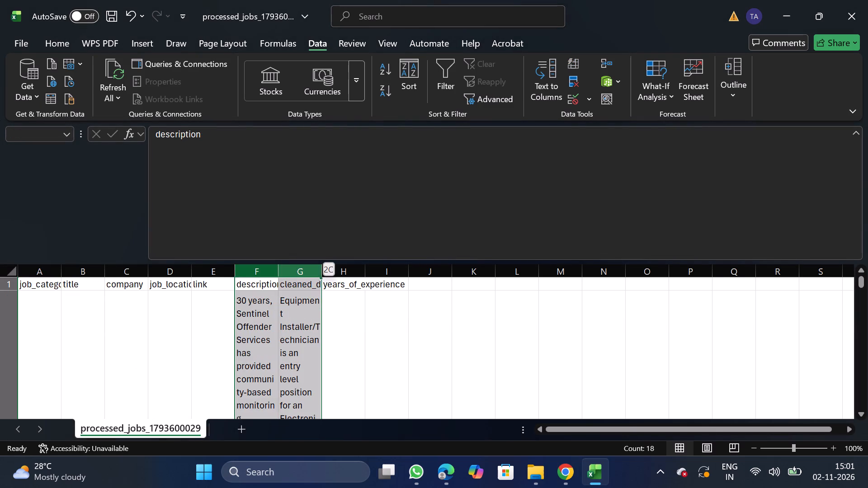
pyautogui.click(66, 51)
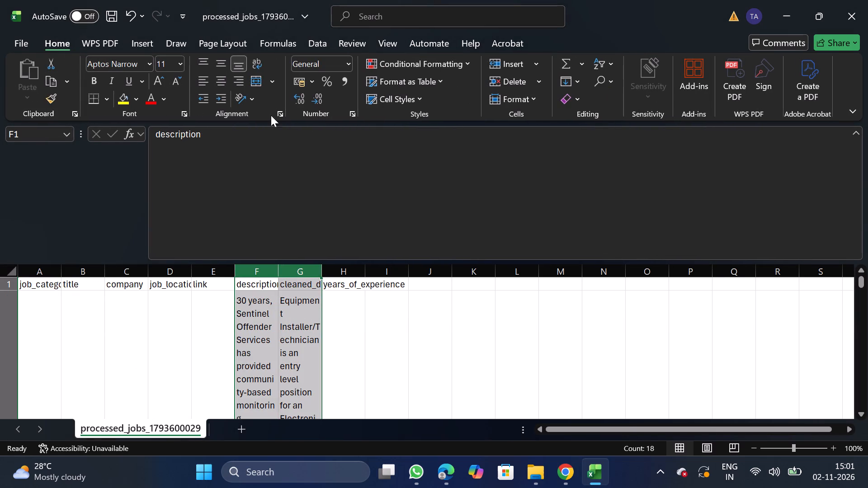
pyautogui.click(281, 111)
pyautogui.click(82, 227)
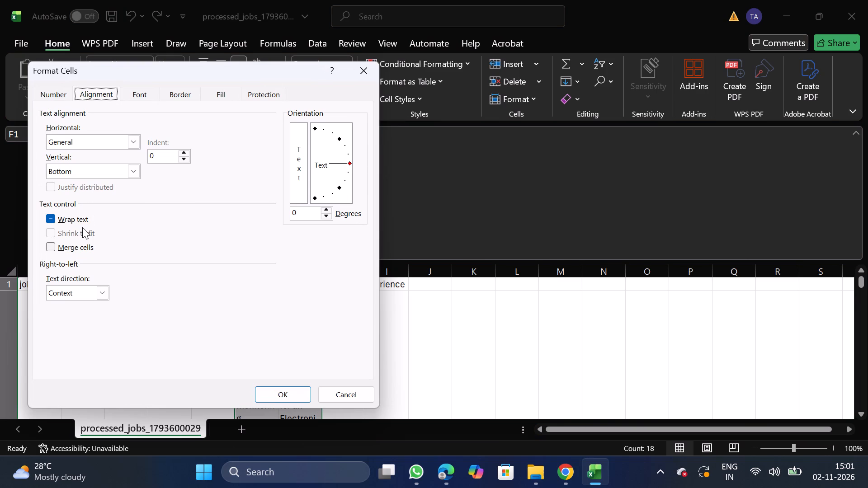
pyautogui.moveTo(82, 227); pyautogui.dragTo(72, 220)
pyautogui.doubleClick(72, 220)
pyautogui.click(296, 394)
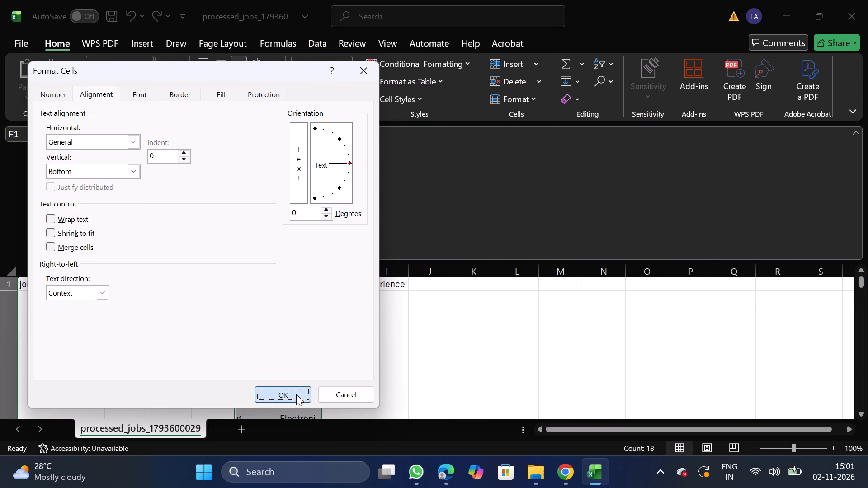
# Rename the cleaned description column's header to description, copying the text from the neighbouring description header.
pyautogui.click(255, 286)
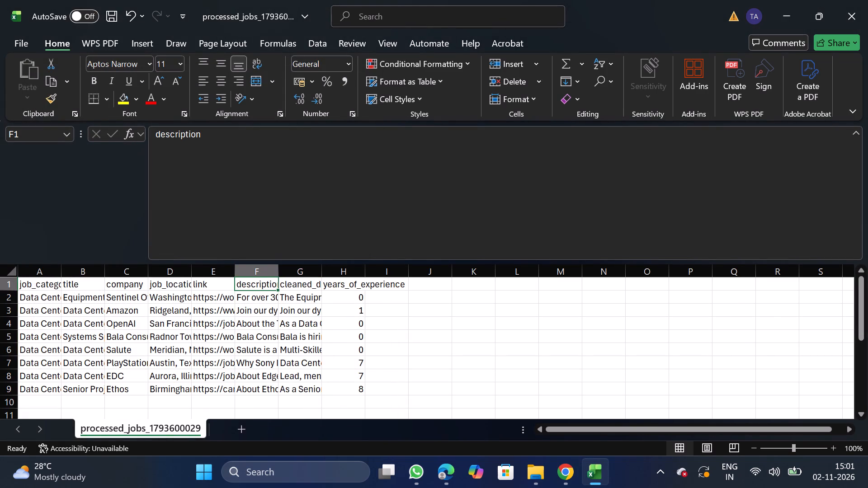
pyautogui.moveTo(151, 141); pyautogui.dragTo(227, 148)
pyautogui.hotkey('ctrl', 'c')
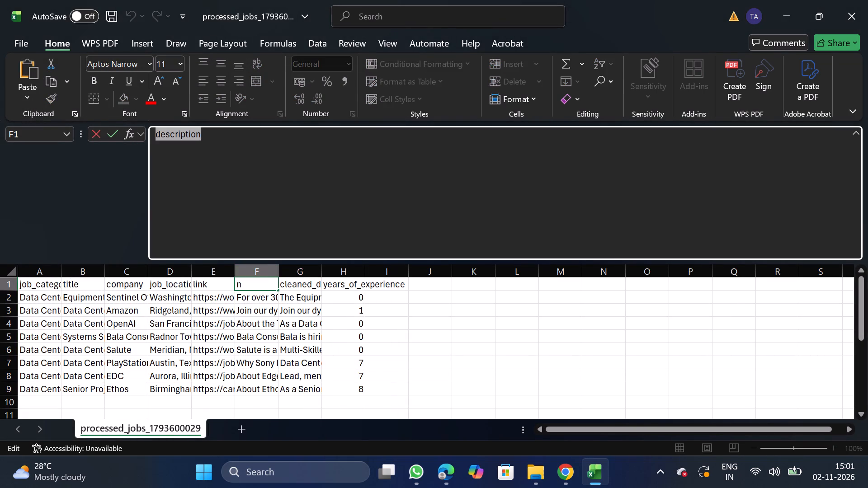
pyautogui.click(314, 285)
pyautogui.click(373, 241)
pyautogui.press('BackSpace')
pyautogui.press('BackSpace')
pyautogui.press('BackSpace')
pyautogui.press('BackSpace')
pyautogui.press('BackSpace')
pyautogui.press('BackSpace')
pyautogui.press('BackSpace')
pyautogui.press('BackSpace')
pyautogui.press('BackSpace')
pyautogui.press('BackSpace')
pyautogui.press('BackSpace')
pyautogui.press('BackSpace')
pyautogui.press('BackSpace')
pyautogui.press('BackSpace')
pyautogui.press('BackSpace')
pyautogui.press('BackSpace')
pyautogui.press('BackSpace')
pyautogui.press('BackSpace')
pyautogui.press('BackSpace')
pyautogui.press('BackSpace')
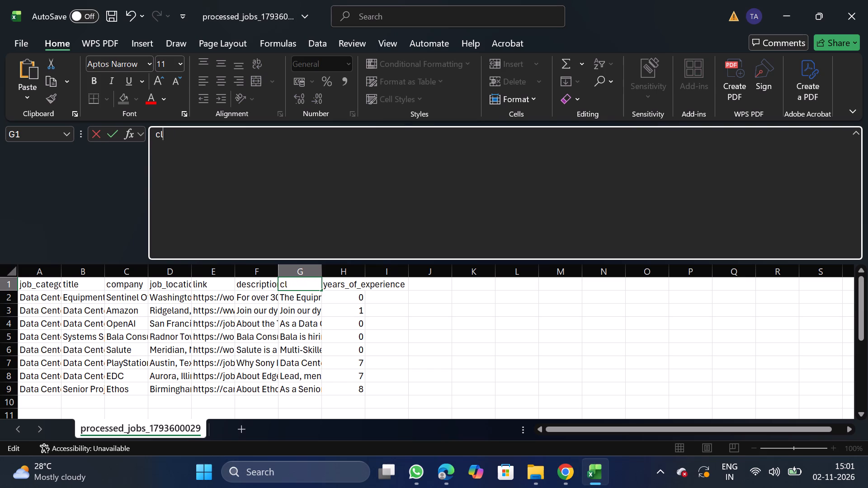
pyautogui.hotkey('ctrl', 'v')
# Rename the first description header to original_description, copying the column name from NextGenApply's bulk upload CSV requirements in Chrome.
pyautogui.click(252, 275)
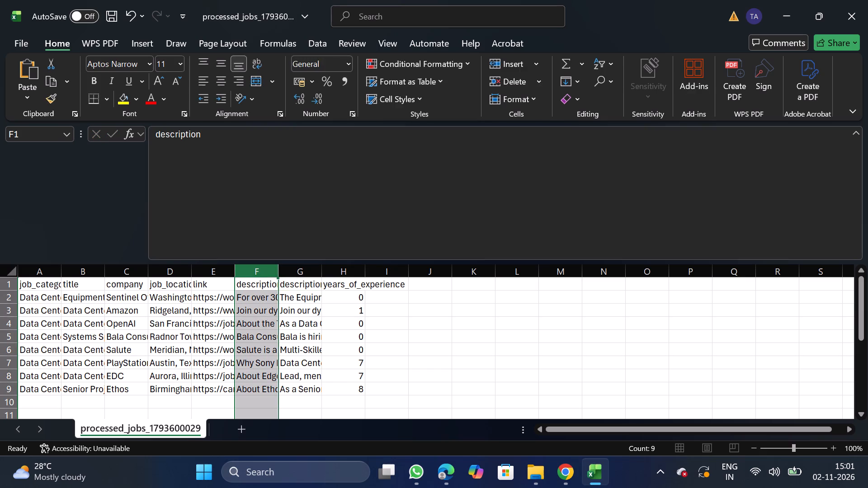
pyautogui.click(373, 196)
pyautogui.press('BackSpace')
pyautogui.press('BackSpace')
pyautogui.press('BackSpace')
pyautogui.press('BackSpace')
pyautogui.press('BackSpace')
pyautogui.press('BackSpace')
pyautogui.press('BackSpace')
pyautogui.press('BackSpace')
pyautogui.press('BackSpace')
pyautogui.press('BackSpace')
pyautogui.press('BackSpace')
pyautogui.press('BackSpace')
pyautogui.press('BackSpace')
pyautogui.press('BackSpace')
pyautogui.press('BackSpace')
pyautogui.press('BackSpace')
pyautogui.press('BackSpace')
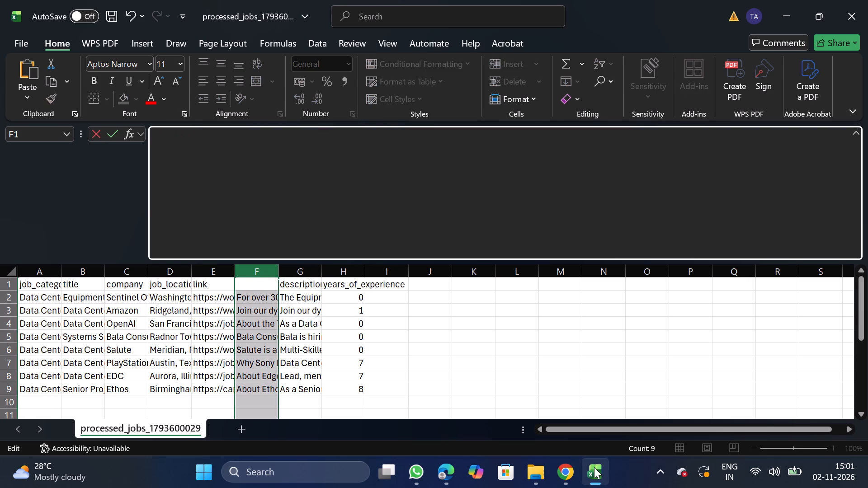
pyautogui.click(568, 468)
pyautogui.click(57, 135)
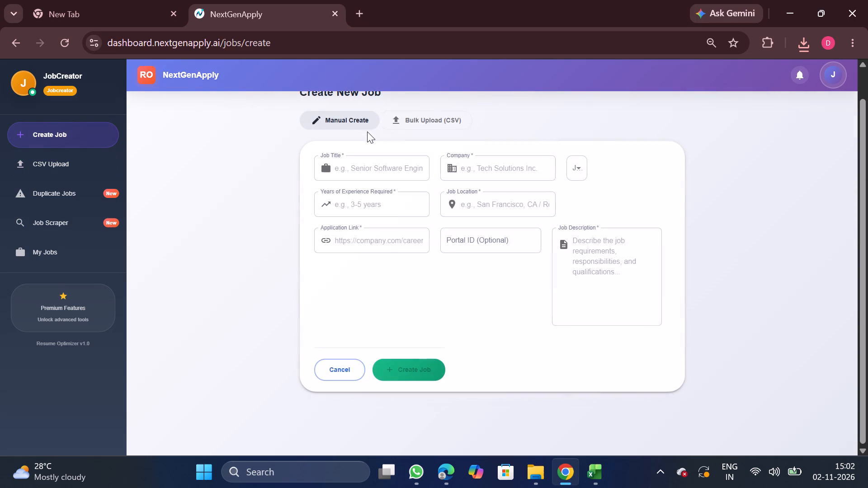
pyautogui.click(424, 115)
pyautogui.doubleClick(469, 223)
pyautogui.hotkey('ctrl', 'c')
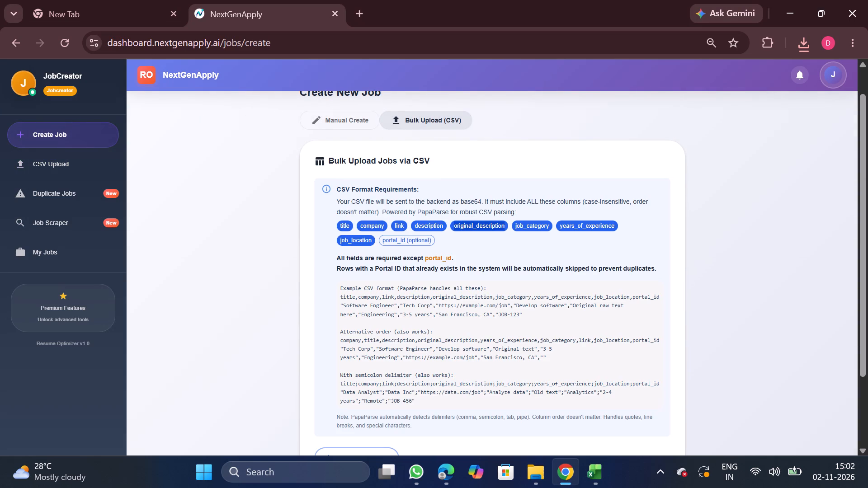
pyautogui.click(597, 478)
pyautogui.hotkey('ctrl', 'v')
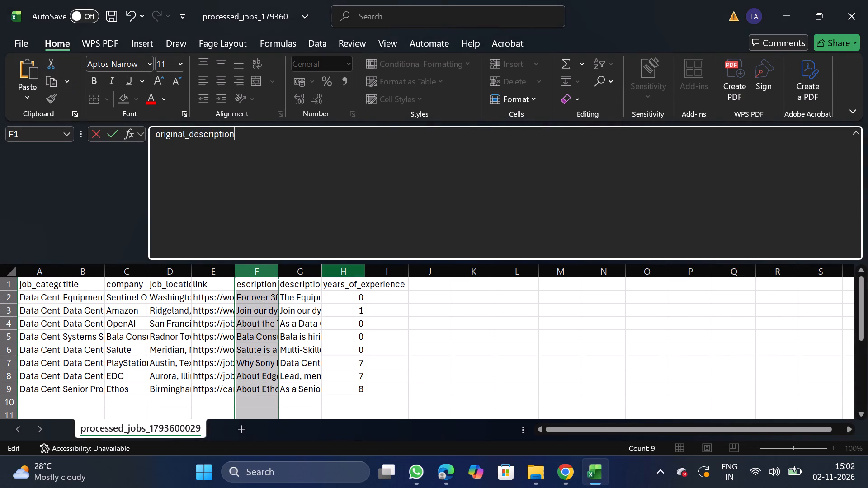
pyautogui.click(349, 271)
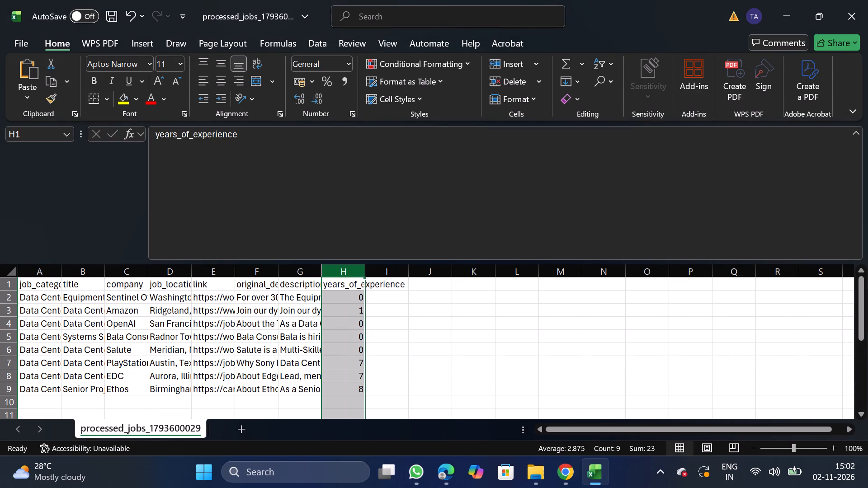
# Move the link column to the end of the table, after years_of_experience.
pyautogui.click(215, 270)
pyautogui.hotkey('ctrl', 'x')
pyautogui.moveTo(385, 272); pyautogui.dragTo(383, 347)
pyautogui.rightClick(383, 347)
pyautogui.click(429, 215)
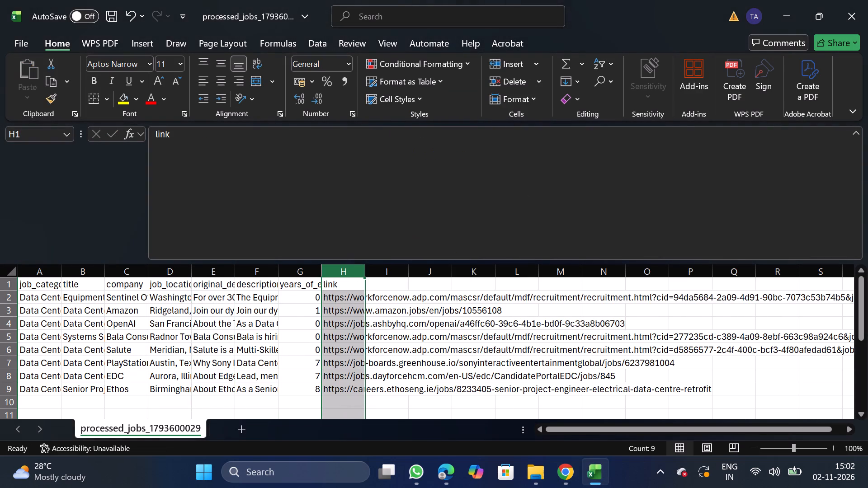
# Move the years_of_experience column to between job_location and original_description.
pyautogui.click(306, 272)
pyautogui.hotkey('ctrl', 'x')
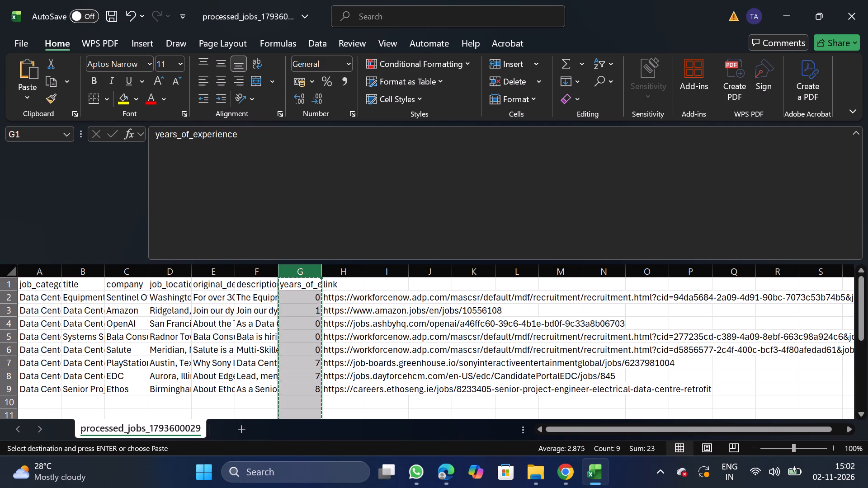
pyautogui.click(201, 265)
pyautogui.rightClick(210, 296)
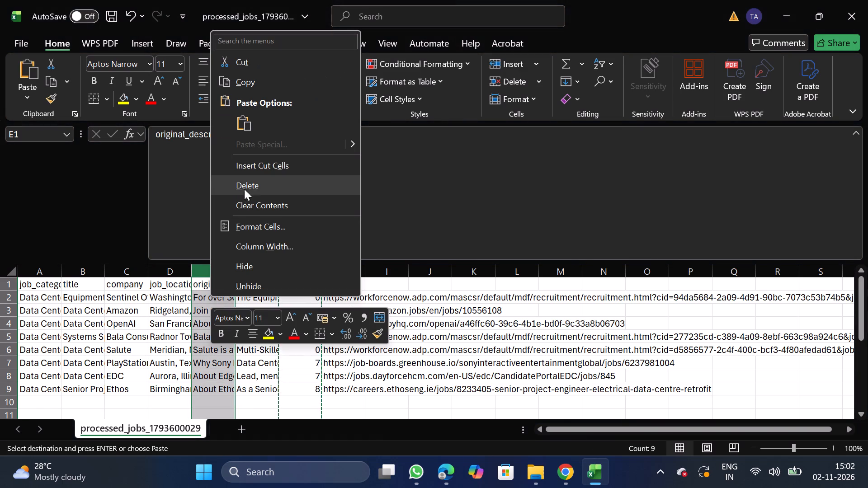
pyautogui.click(270, 164)
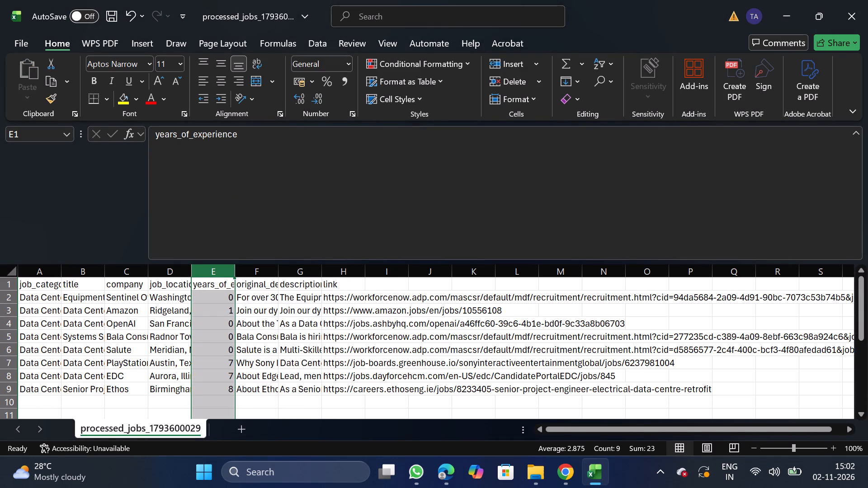
# Check the first job title and delete the Equipment Technician (Criminal Justice) row.
pyautogui.click(94, 277)
pyautogui.click(90, 301)
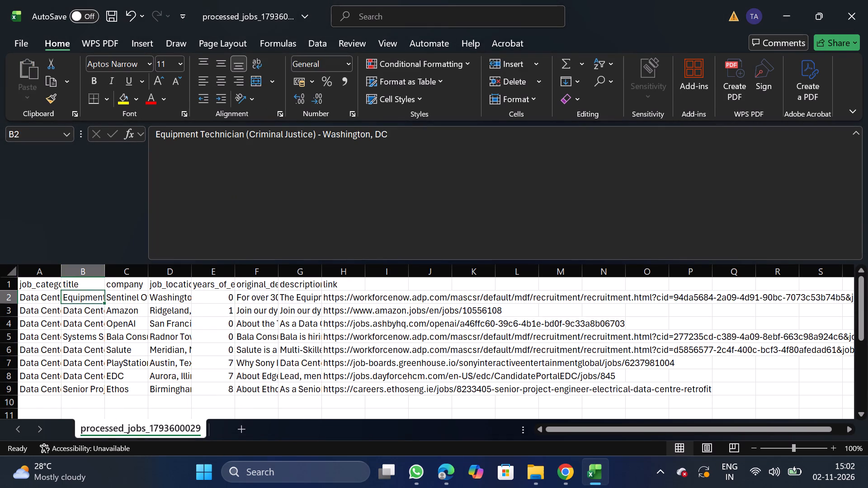
pyautogui.moveTo(3, 299); pyautogui.dragTo(20, 299)
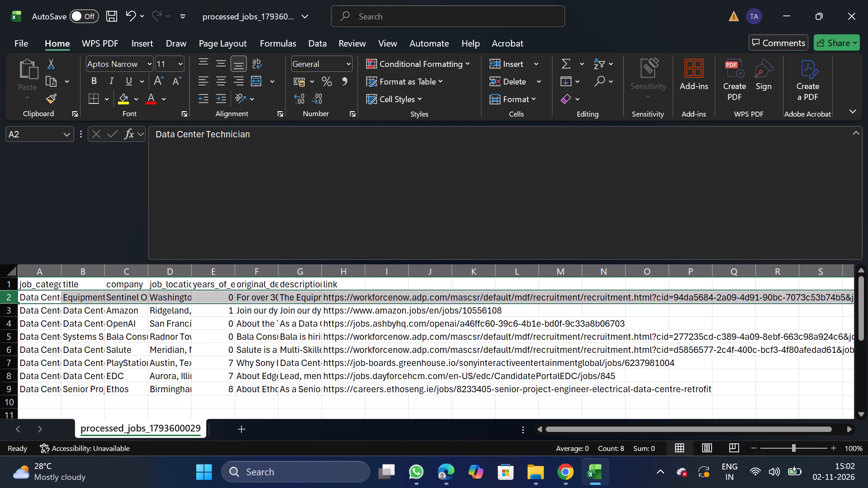
pyautogui.rightClick(20, 299)
pyautogui.click(87, 187)
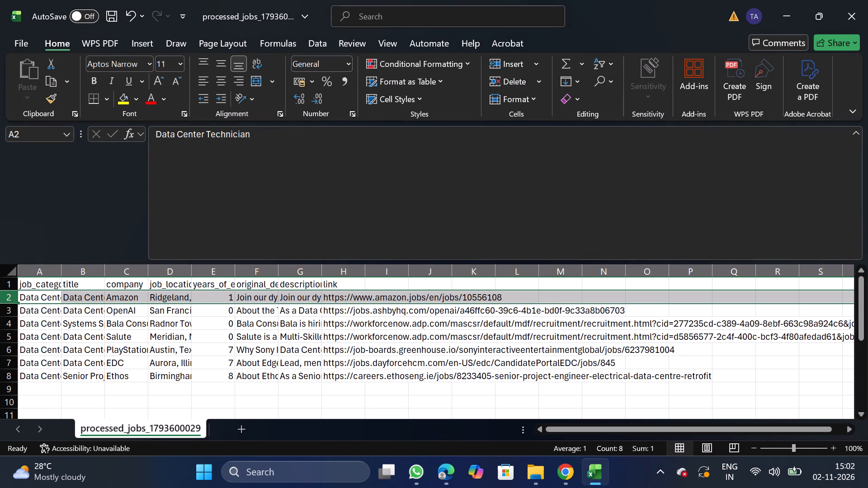
# Check the job titles in the following rows and delete Salute's Data Center Technician (Military Veterans Preferred) row.
pyautogui.click(89, 311)
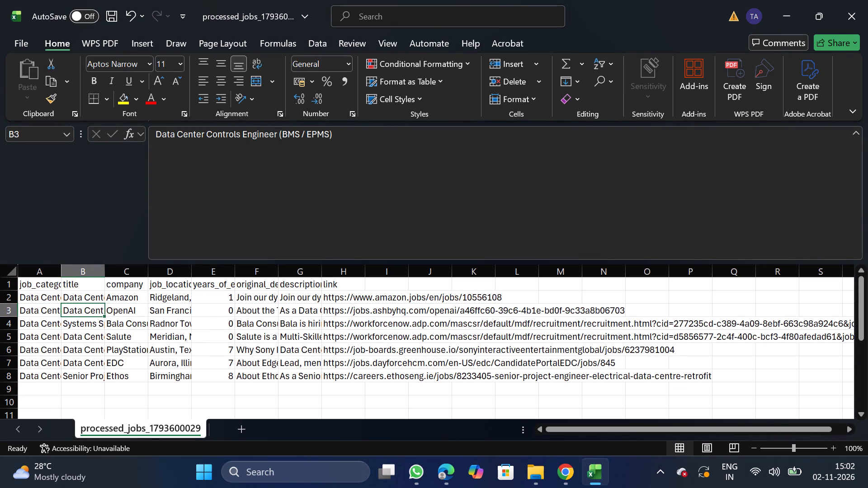
pyautogui.click(73, 324)
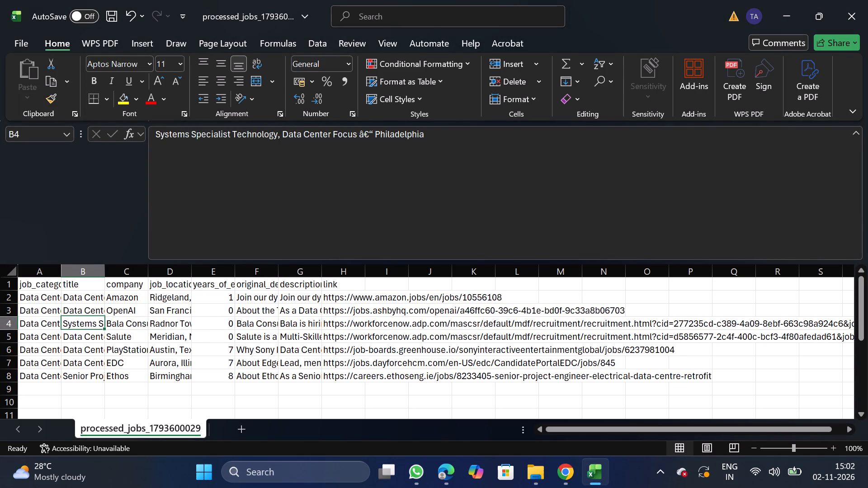
pyautogui.click(97, 339)
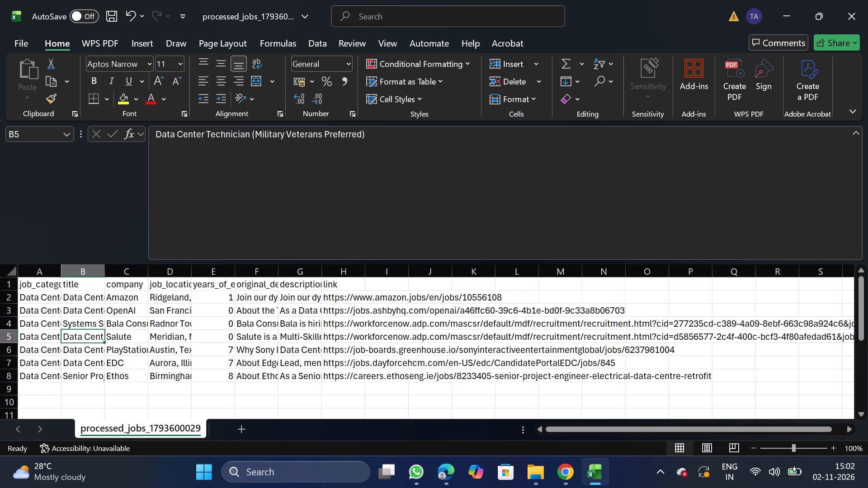
pyautogui.moveTo(4, 336); pyautogui.dragTo(17, 336)
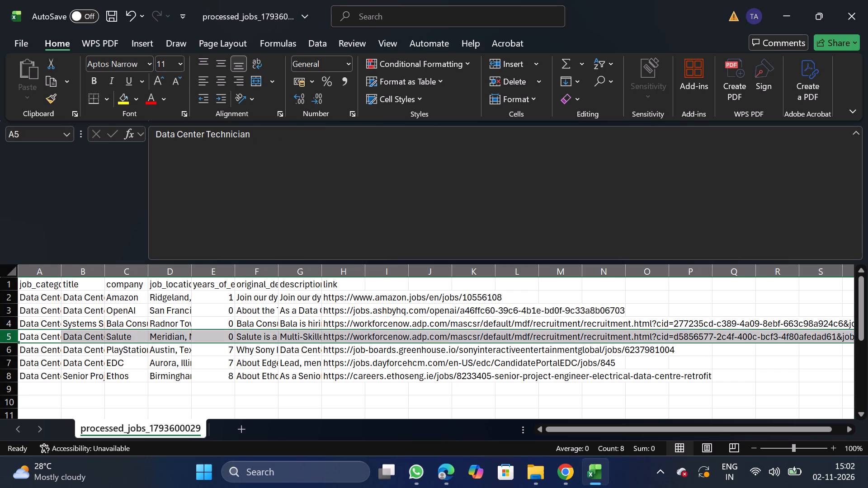
pyautogui.rightClick(17, 336)
pyautogui.click(53, 223)
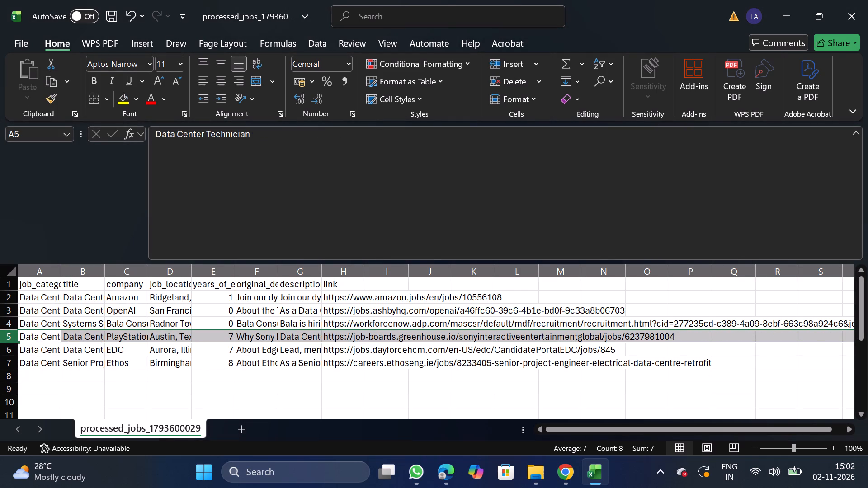
# Check the last two job titles and delete the Ethos Senior Project Engineer row.
pyautogui.click(85, 352)
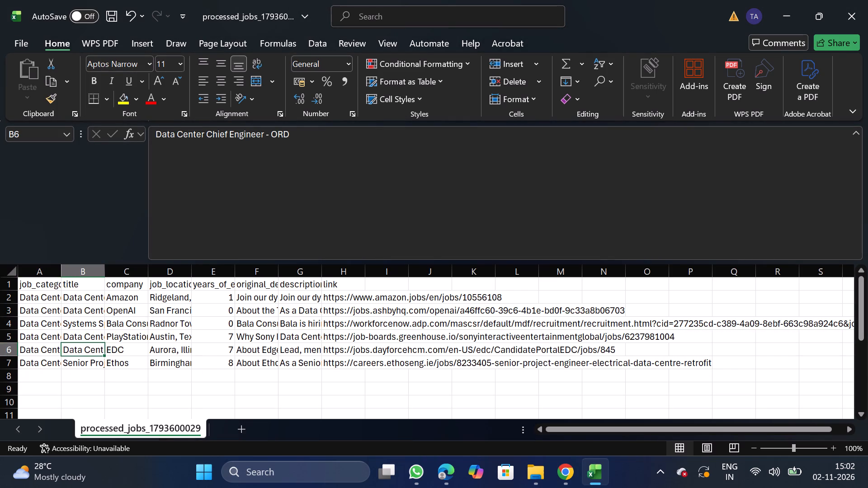
pyautogui.click(80, 363)
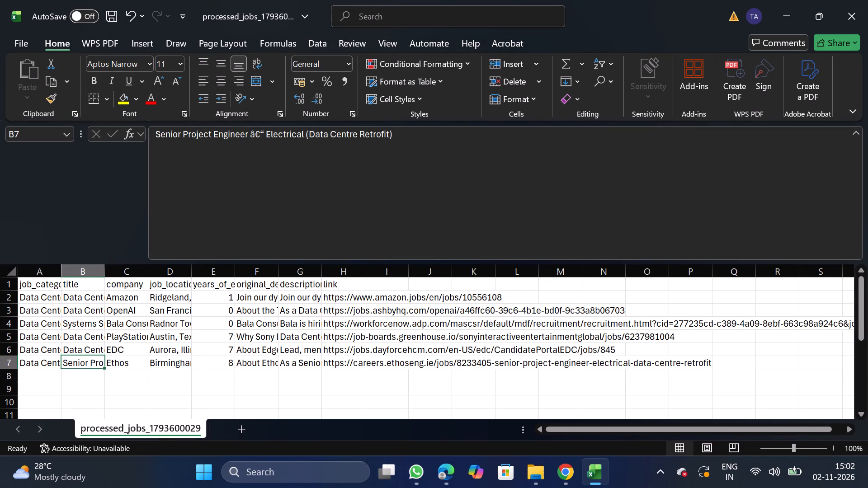
pyautogui.moveTo(7, 361); pyautogui.dragTo(24, 361)
pyautogui.rightClick(24, 361)
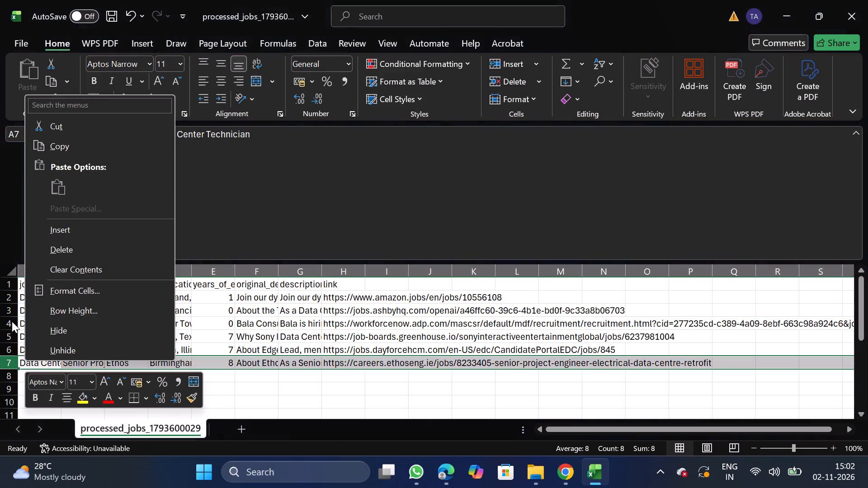
pyautogui.click(76, 255)
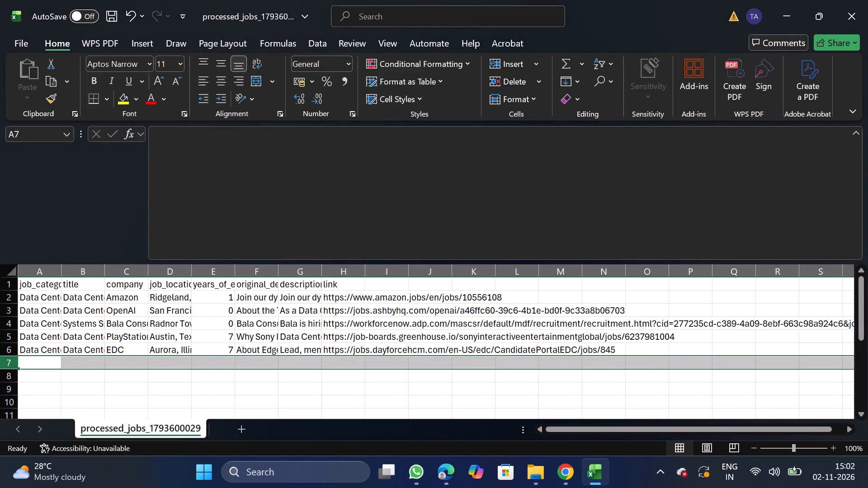
# Save the cleaned file as Data Centet_11_02 in CSV format in the Daily Scraping jobs folder under Documents.
pyautogui.click(18, 47)
pyautogui.doubleClick(57, 231)
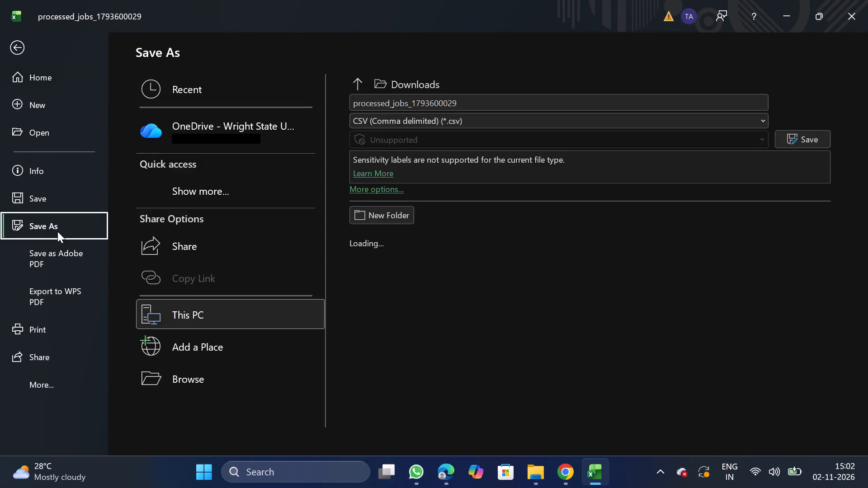
pyautogui.tripleClick(221, 383)
pyautogui.tripleClick(221, 383)
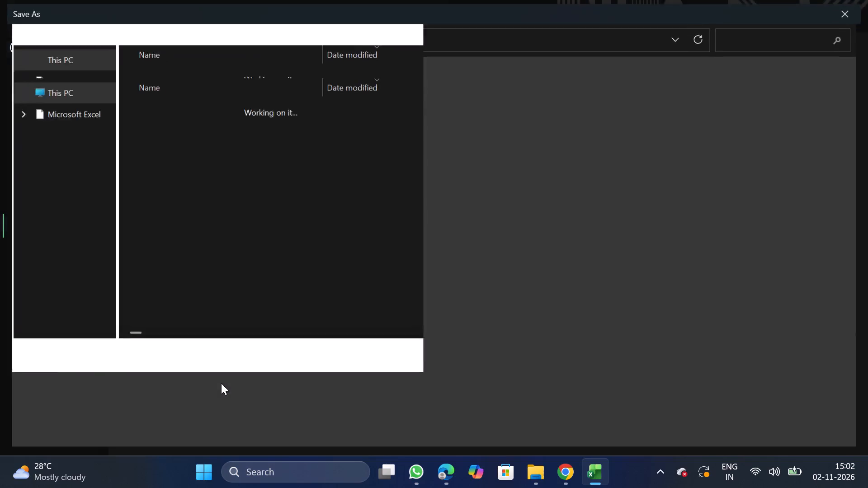
pyautogui.doubleClick(64, 160)
pyautogui.doubleClick(172, 153)
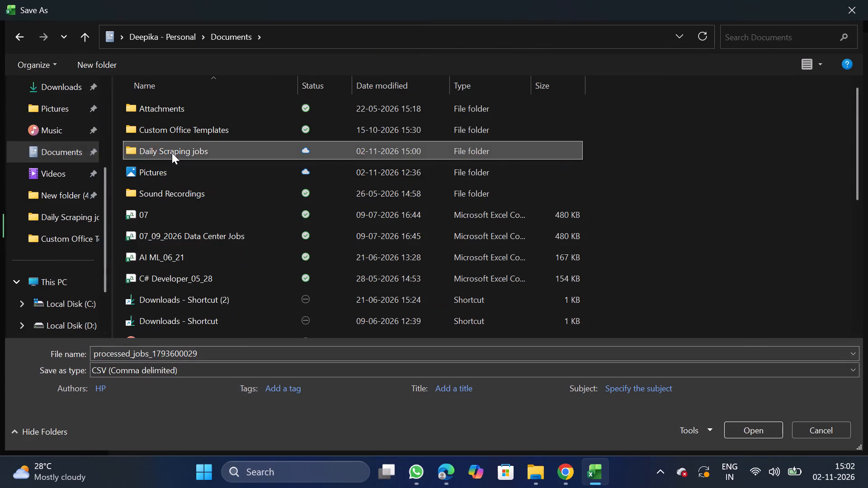
pyautogui.click(255, 357)
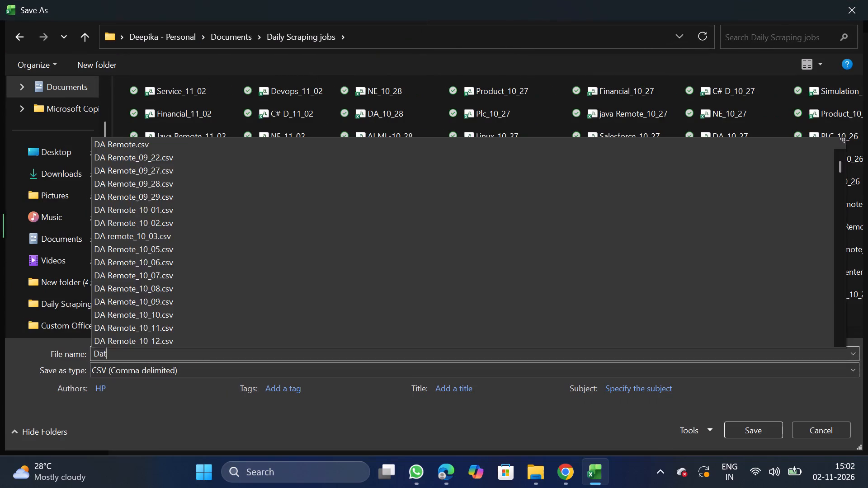
pyautogui.press('c')
pyautogui.press('BackSpace')
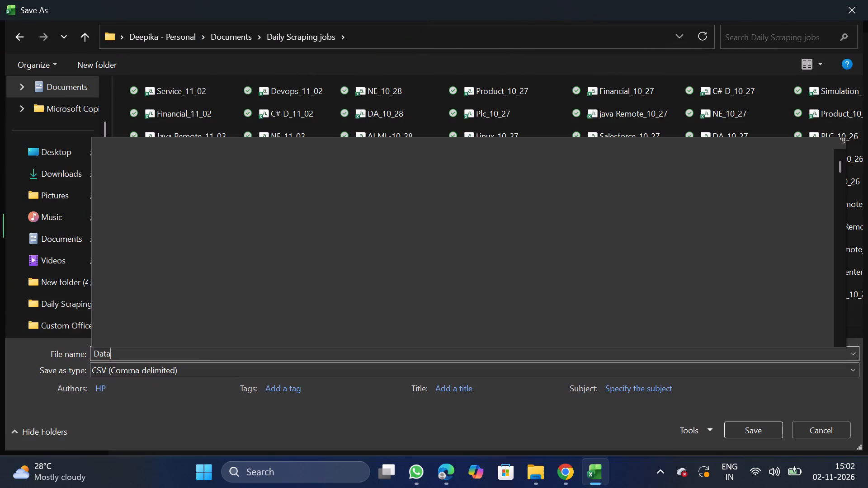
pyautogui.press('space')
pyautogui.write('entet_100')
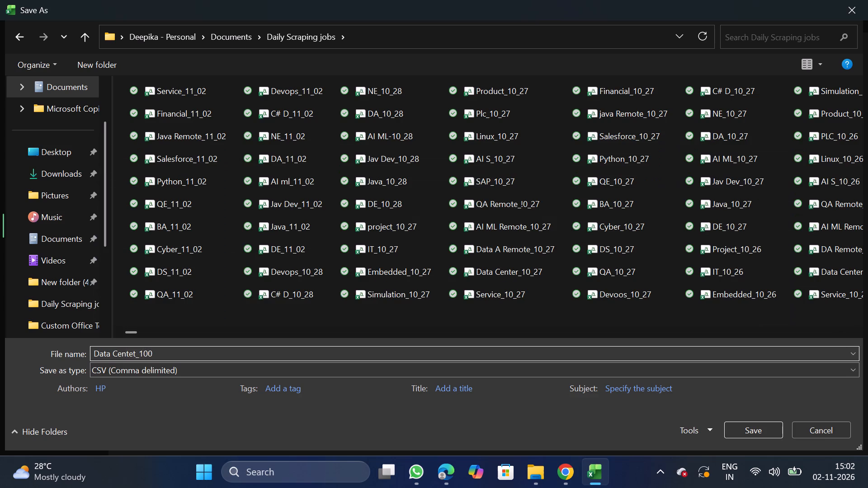
pyautogui.press('BackSpace')
pyautogui.press('BackSpace')
pyautogui.write('1_02')
pyautogui.click(776, 433)
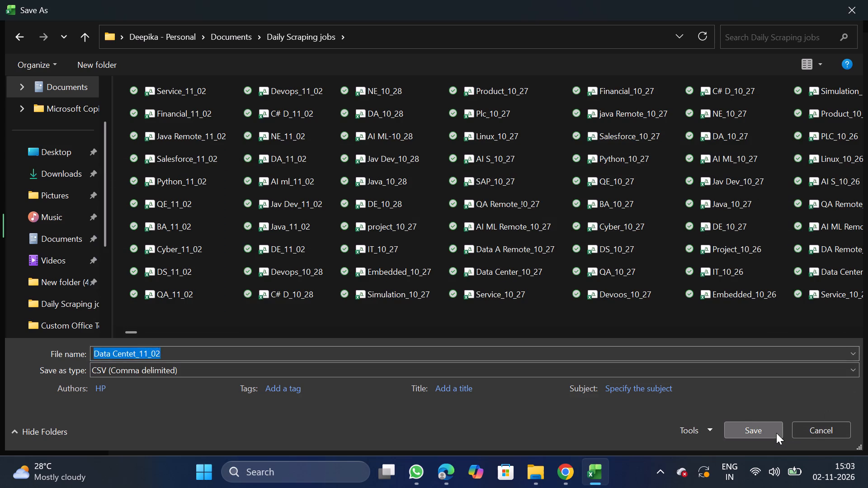
# Switch to NextGenApply in Chrome, choose Data Centet_11_02.csv, check its data preview and upload it.
pyautogui.click(570, 476)
pyautogui.scroll(-2, 458, 408)
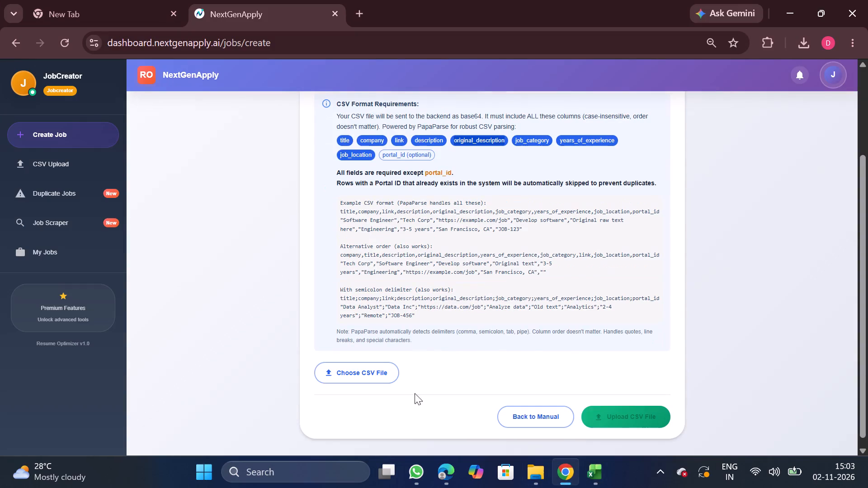
pyautogui.click(377, 371)
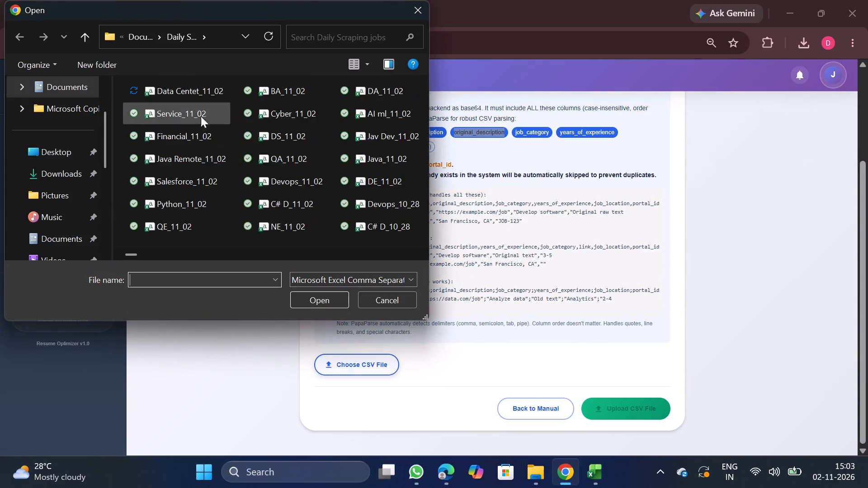
pyautogui.doubleClick(199, 92)
pyautogui.scroll(-1, 405, 295)
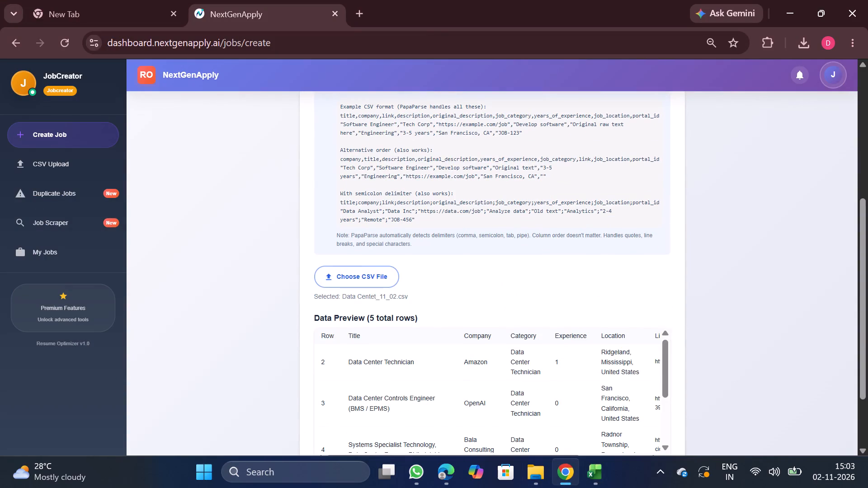
pyautogui.scroll(-2, 508, 337)
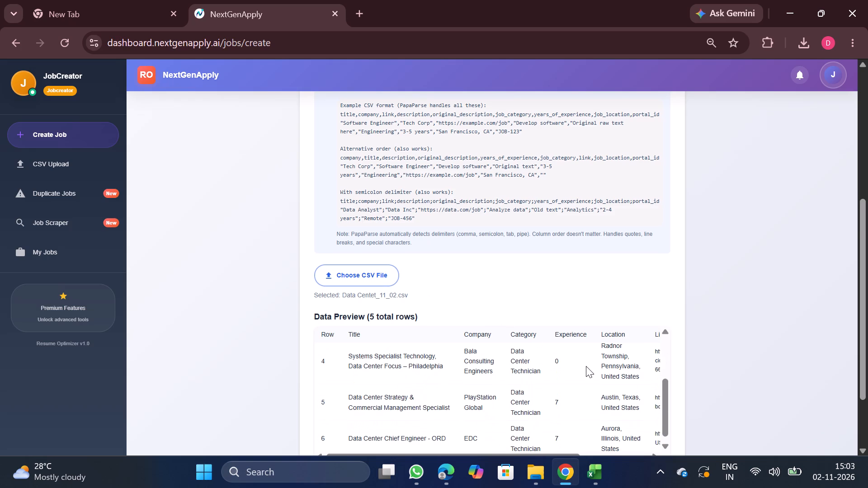
pyautogui.scroll(-1, 586, 366)
pyautogui.click(634, 424)
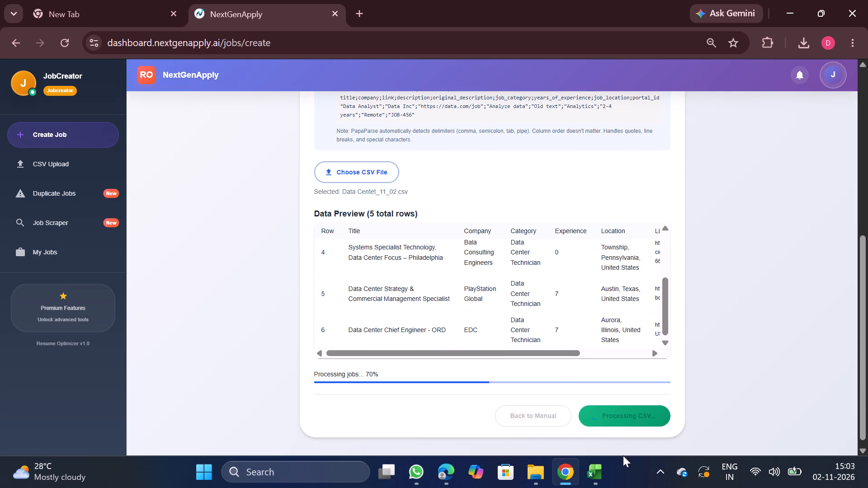
# Close the Data Centet_11_02 workbook in Excel.
pyautogui.click(665, 358)
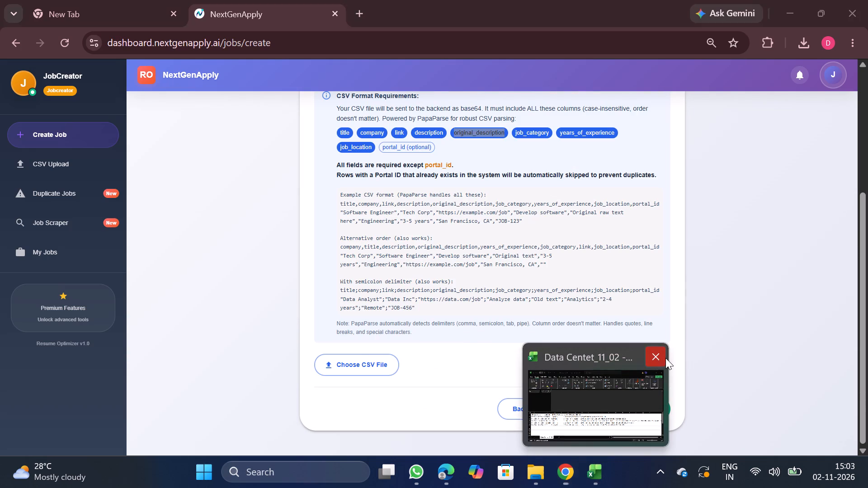
# Download the processed Data Analyst Remote CSV (#4771) from the CSV Upload History and open it in Excel.
pyautogui.scroll(5, 564, 348)
pyautogui.click(55, 163)
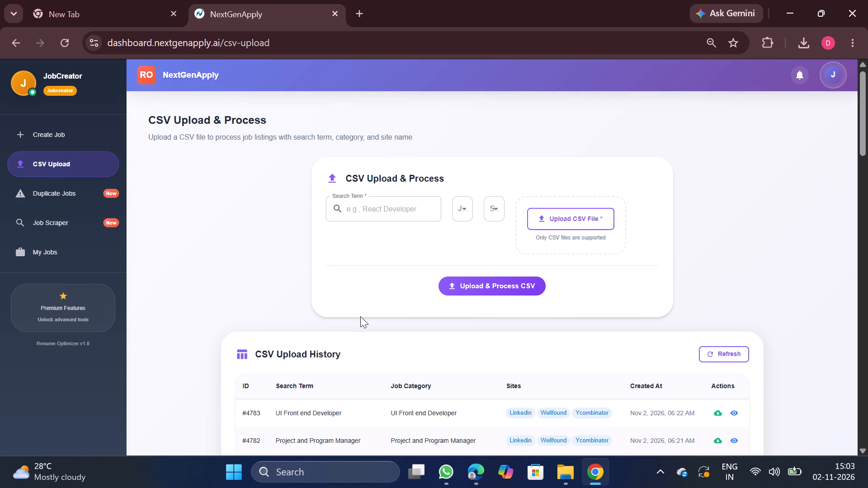
pyautogui.scroll(-2, 541, 413)
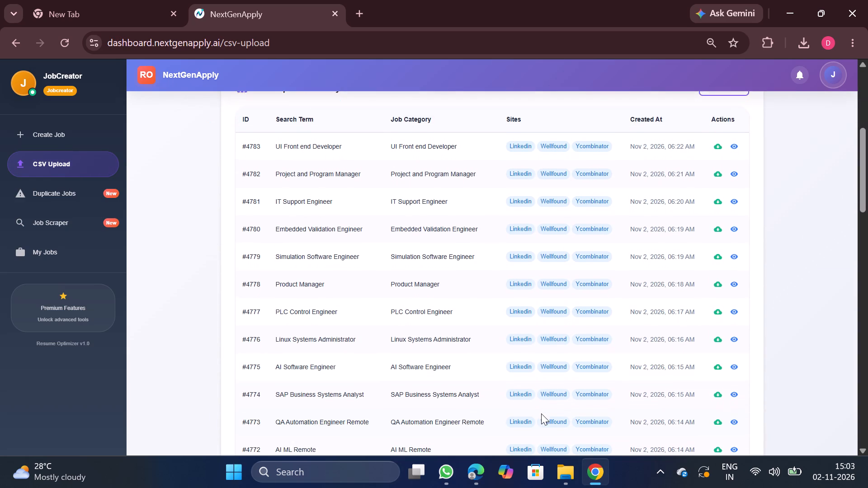
pyautogui.scroll(-1, 541, 413)
pyautogui.click(541, 413)
pyautogui.scroll(-1, 541, 413)
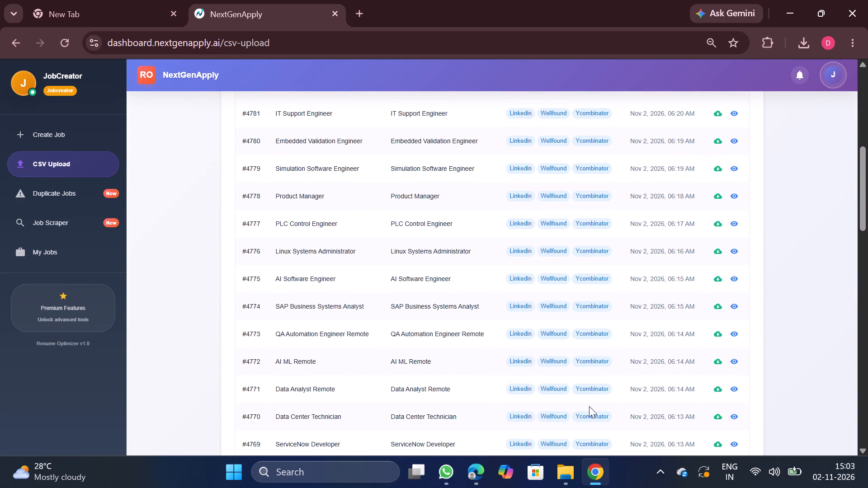
pyautogui.click(717, 388)
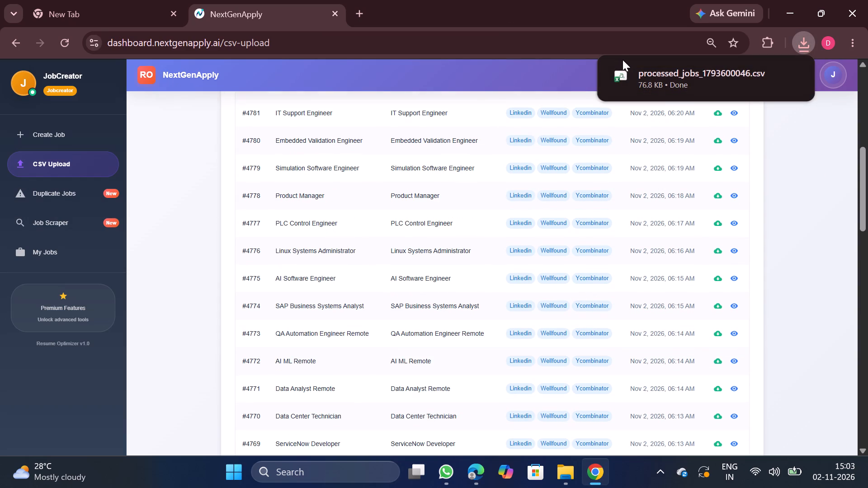
pyautogui.click(666, 82)
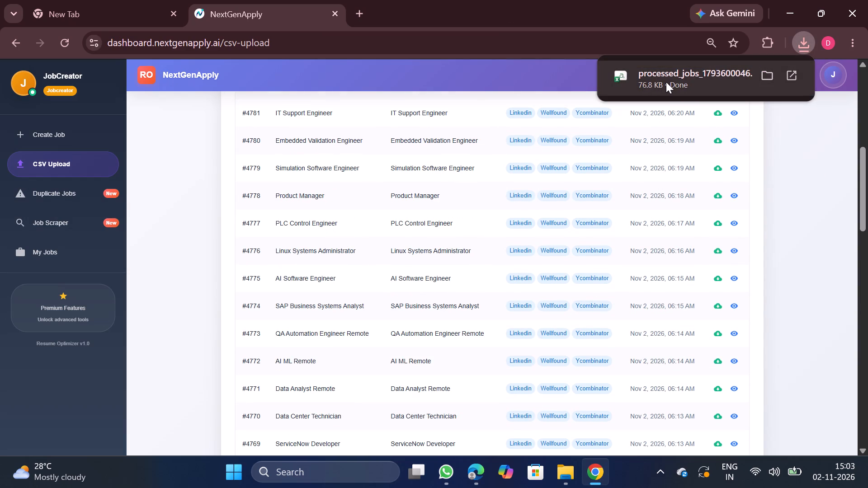
# Remove duplicates from the whole data table, comparing only the company column.
pyautogui.click(198, 352)
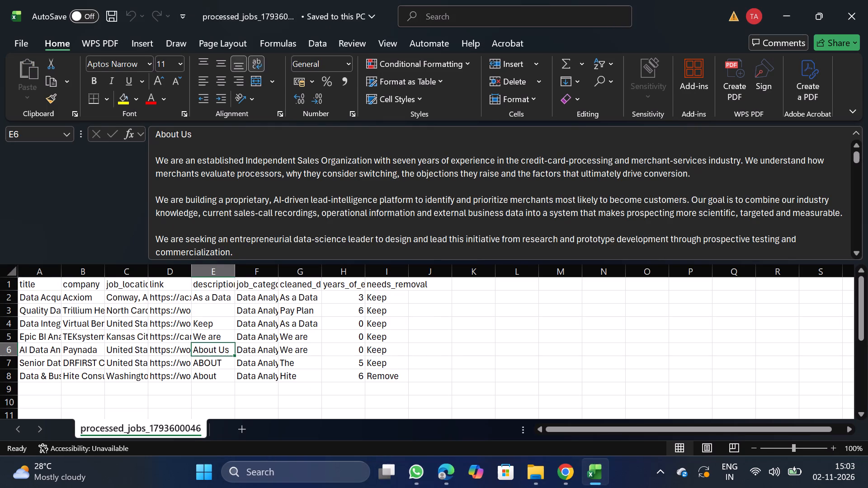
pyautogui.hotkey('ctrl', 'a')
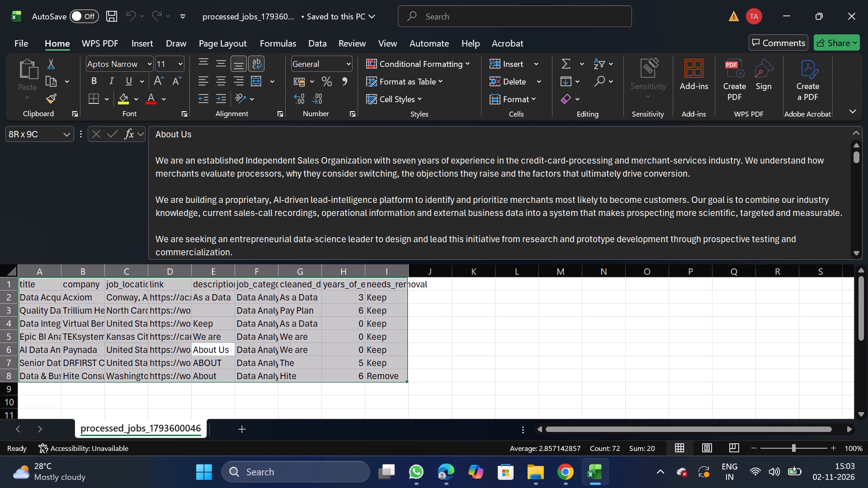
pyautogui.click(316, 41)
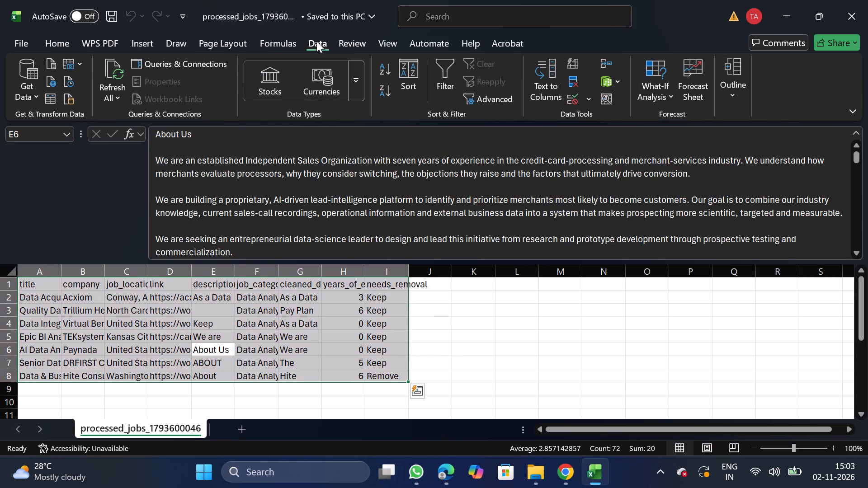
pyautogui.click(573, 85)
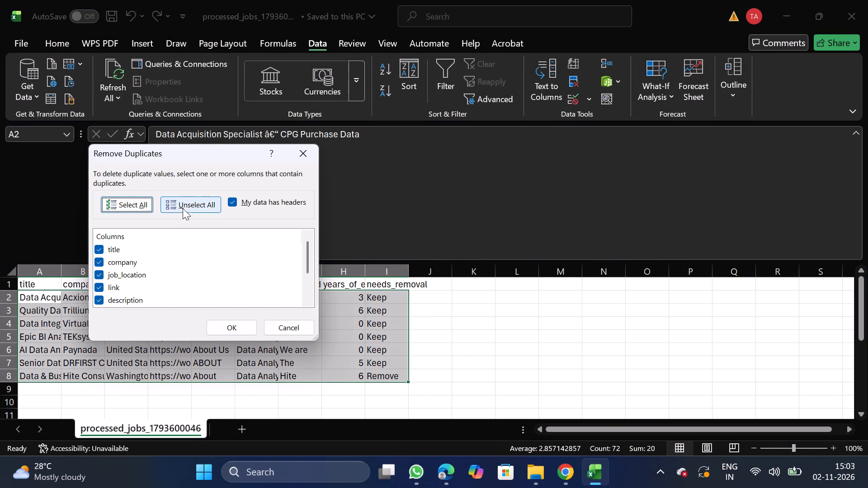
pyautogui.click(186, 206)
pyautogui.click(99, 264)
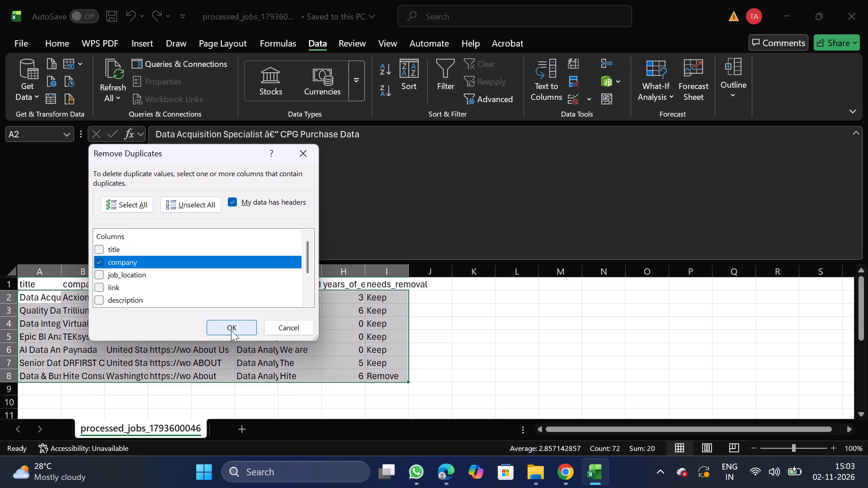
pyautogui.click(231, 330)
pyautogui.click(517, 264)
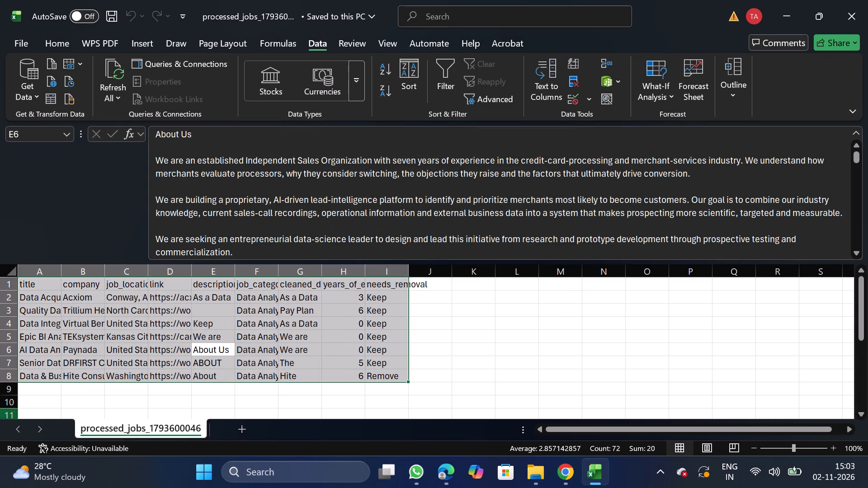
# Delete row 8, the Business Intelligence Analyst job marked Remove.
pyautogui.moveTo(6, 377); pyautogui.dragTo(32, 378)
pyautogui.rightClick(32, 378)
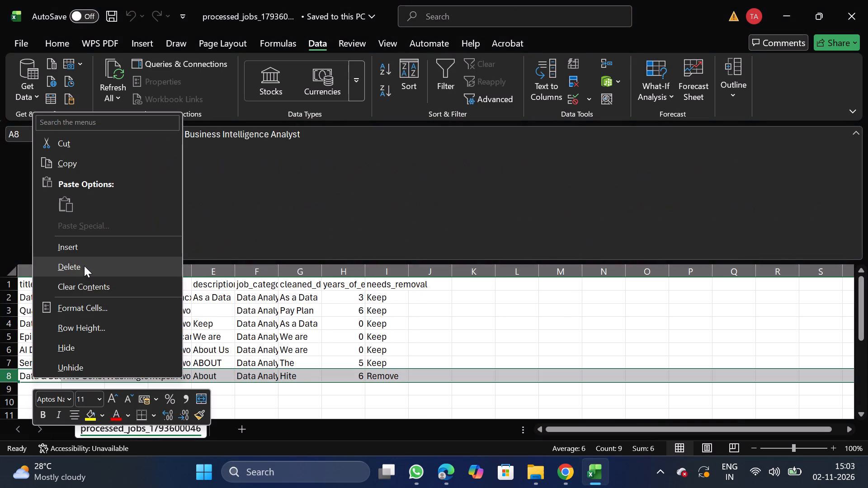
pyautogui.click(88, 267)
# Delete the needs_removal column.
pyautogui.moveTo(396, 274); pyautogui.dragTo(390, 313)
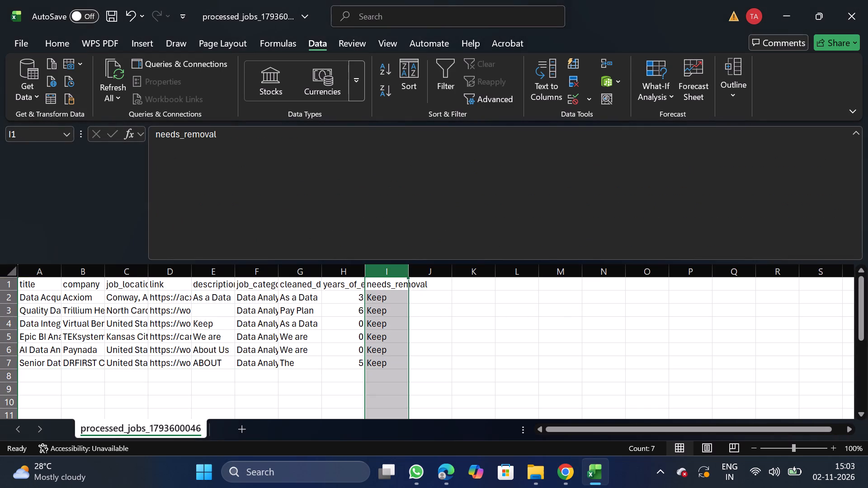
pyautogui.rightClick(390, 313)
pyautogui.click(450, 194)
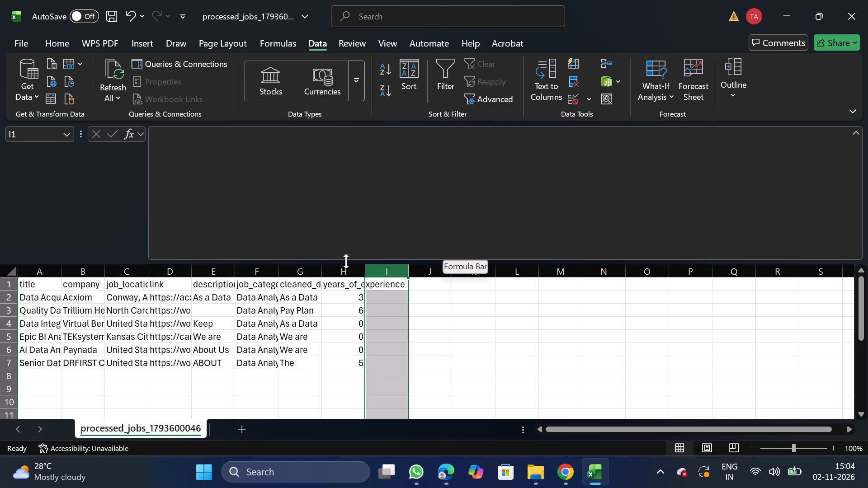
# Move the link column to directly after years_of_experience, as the last column.
pyautogui.click(166, 270)
pyautogui.hotkey('ctrl', 'x')
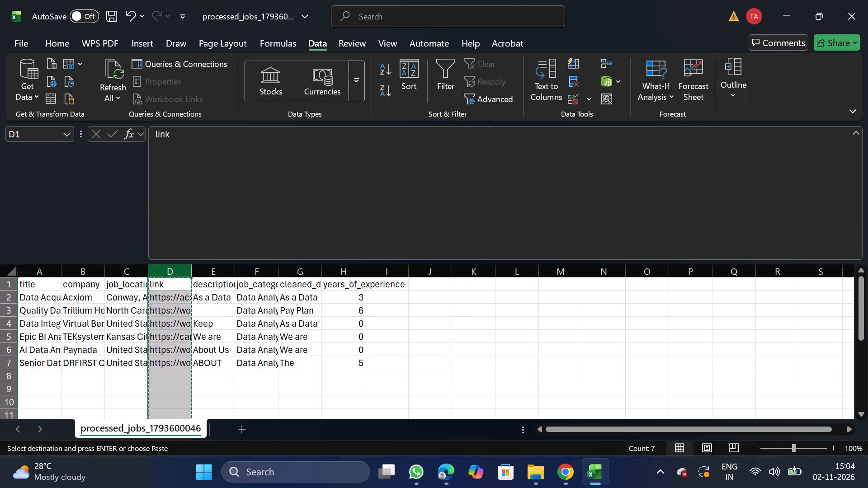
pyautogui.click(388, 275)
pyautogui.rightClick(387, 307)
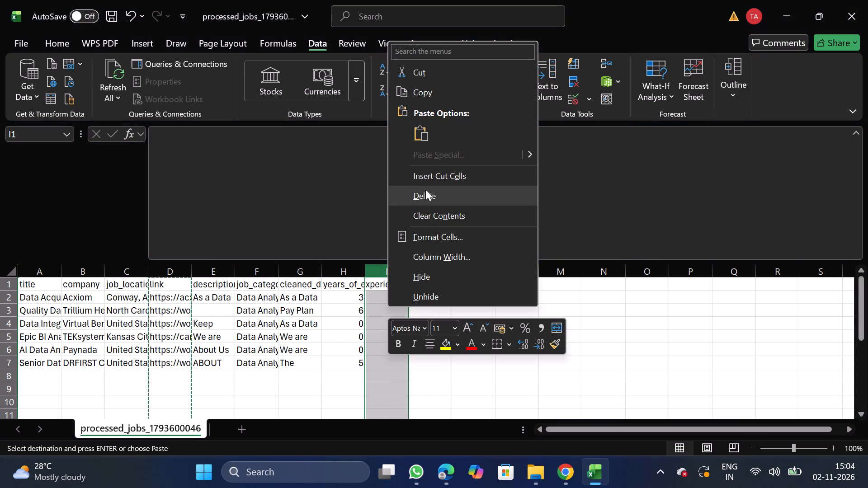
pyautogui.click(446, 170)
# Move the job_category column to the front, before title.
pyautogui.click(167, 271)
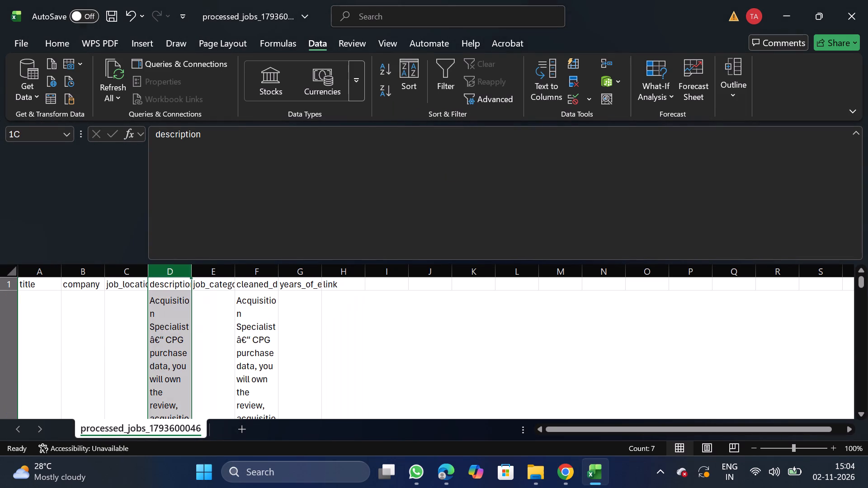
pyautogui.click(211, 270)
pyautogui.hotkey('ctrl', 'x')
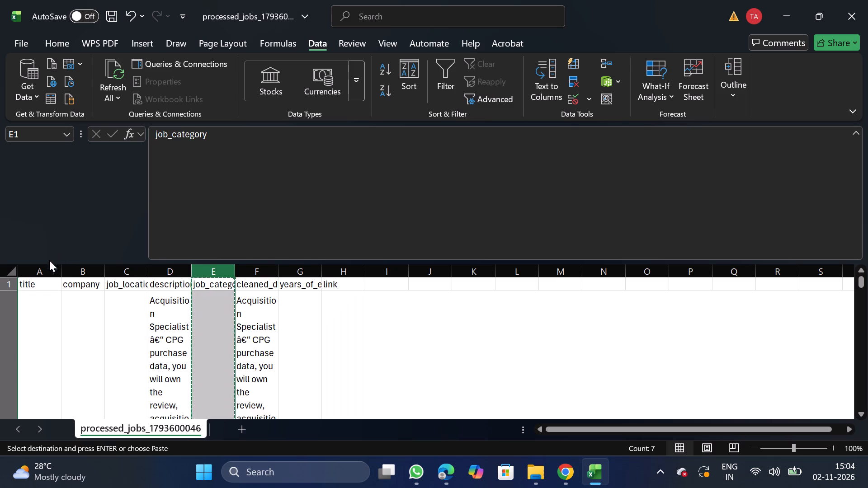
pyautogui.click(39, 268)
pyautogui.rightClick(38, 309)
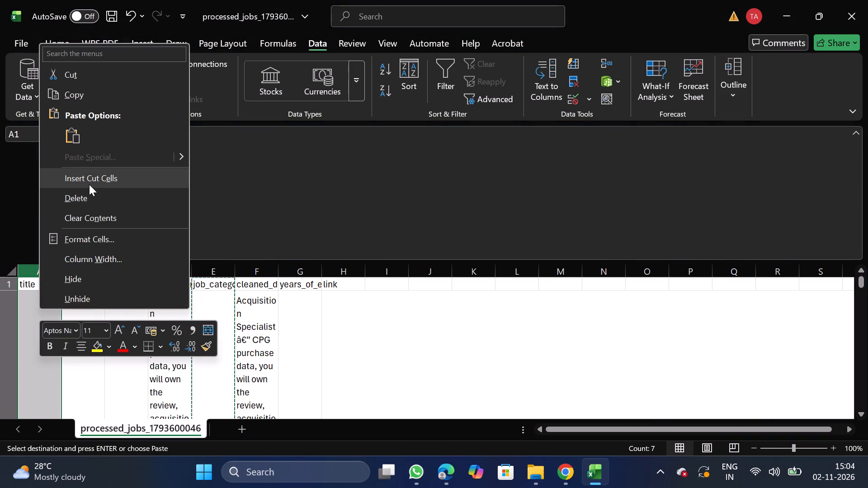
pyautogui.click(90, 184)
# Turn off text wrapping for the description and cleaned_description columns.
pyautogui.click(221, 271)
pyautogui.hotkey('shift', 'Right')
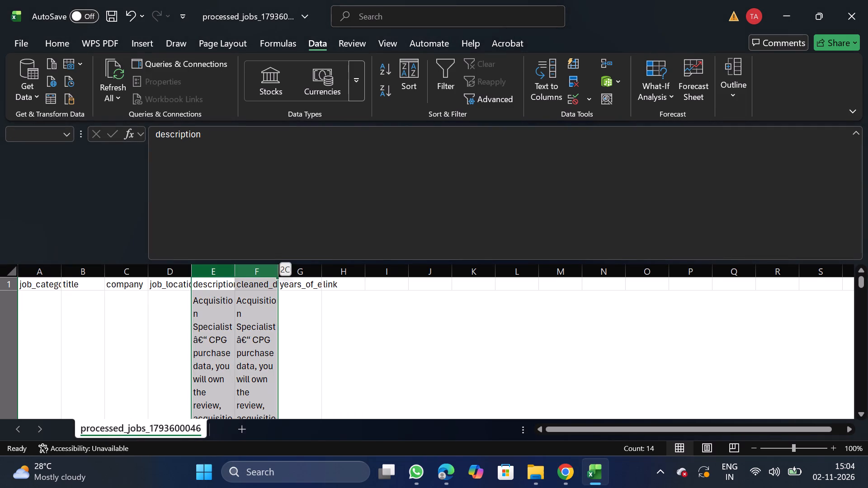
pyautogui.click(70, 47)
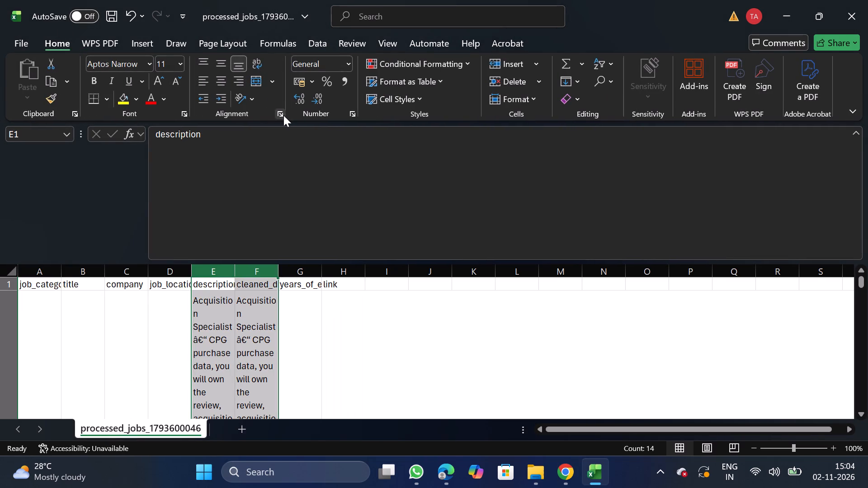
pyautogui.click(283, 116)
pyautogui.doubleClick(77, 223)
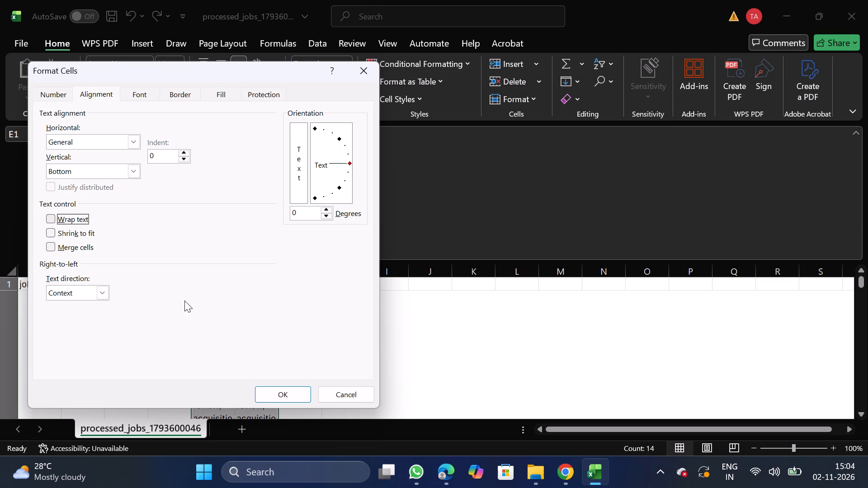
pyautogui.click(281, 397)
# Move the years_of_experience column to directly before the description column.
pyautogui.click(305, 269)
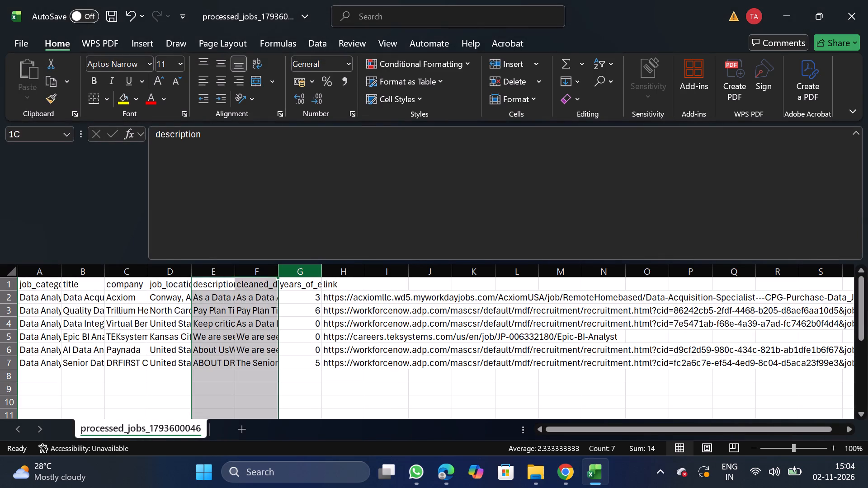
pyautogui.hotkey('ctrl', 'x')
pyautogui.moveTo(209, 274); pyautogui.dragTo(209, 318)
pyautogui.rightClick(209, 318)
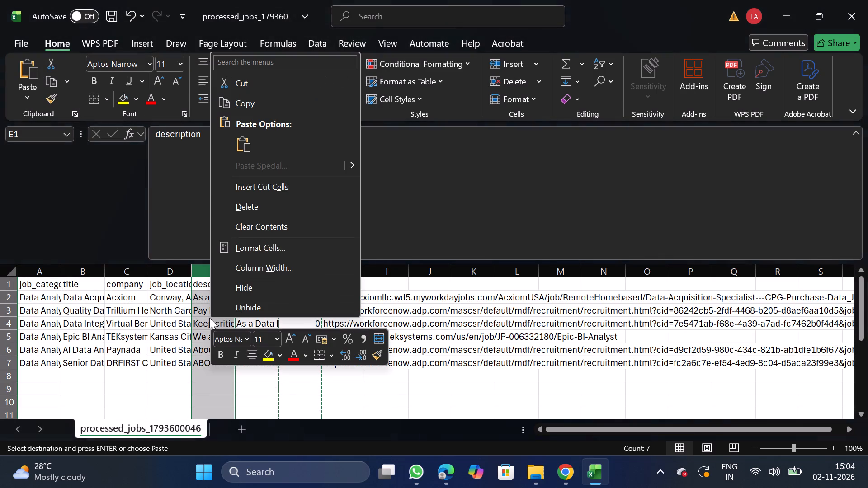
pyautogui.click(261, 182)
# Copy the description header text from F1 and replace the cleaned_description header in G1 with it.
pyautogui.click(252, 280)
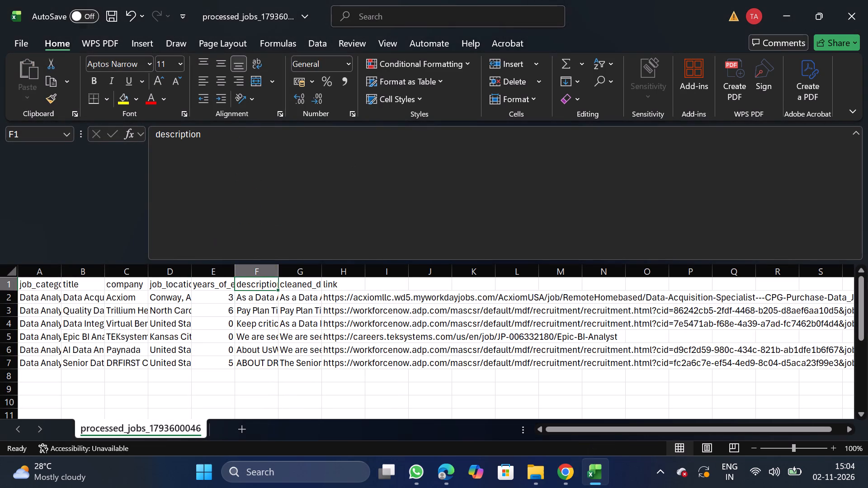
pyautogui.moveTo(152, 132); pyautogui.dragTo(223, 135)
pyautogui.hotkey('ctrl', 'c')
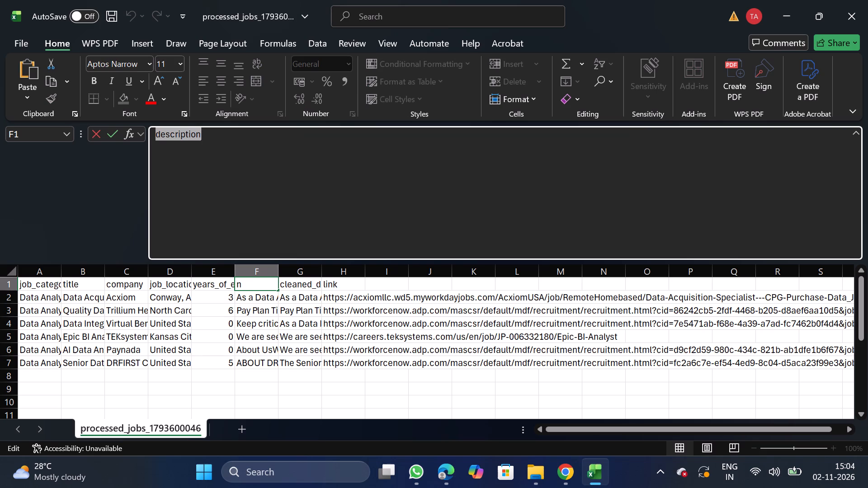
pyautogui.click(308, 284)
pyautogui.click(393, 231)
pyautogui.press('BackSpace')
pyautogui.press('BackSpace')
pyautogui.press('BackSpace')
pyautogui.press('BackSpace')
pyautogui.press('BackSpace')
pyautogui.press('BackSpace')
pyautogui.press('BackSpace')
pyautogui.press('BackSpace')
pyautogui.press('BackSpace')
pyautogui.press('BackSpace')
pyautogui.press('BackSpace')
pyautogui.press('BackSpace')
pyautogui.press('BackSpace')
pyautogui.press('BackSpace')
pyautogui.press('BackSpace')
pyautogui.press('BackSpace')
pyautogui.press('BackSpace')
pyautogui.press('BackSpace')
pyautogui.press('BackSpace')
pyautogui.press('BackSpace')
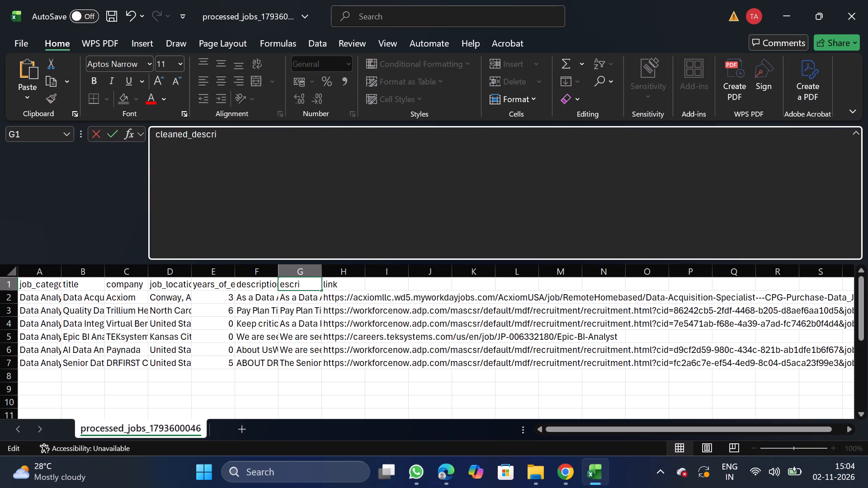
pyautogui.hotkey('ctrl', 'v')
# Replace the F1 header with original_description, copied from the bulk CSV upload requirements on NextGenApply in Chrome.
pyautogui.click(264, 283)
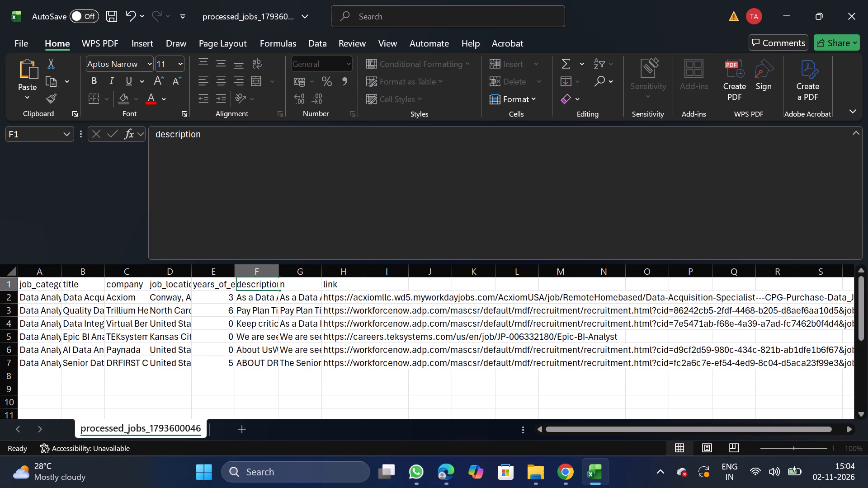
pyautogui.click(337, 242)
pyautogui.press('BackSpace')
pyautogui.press('BackSpace')
pyautogui.press('BackSpace')
pyautogui.press('BackSpace')
pyautogui.press('BackSpace')
pyautogui.press('BackSpace')
pyautogui.press('BackSpace')
pyautogui.press('BackSpace')
pyautogui.press('BackSpace')
pyautogui.press('BackSpace')
pyautogui.press('BackSpace')
pyautogui.press('BackSpace')
pyautogui.press('BackSpace')
pyautogui.press('BackSpace')
pyautogui.press('BackSpace')
pyautogui.press('BackSpace')
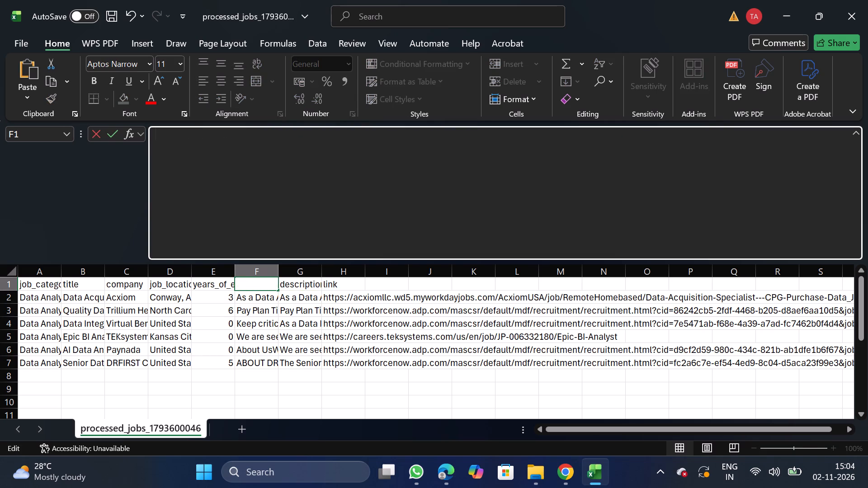
pyautogui.click(566, 479)
pyautogui.click(80, 135)
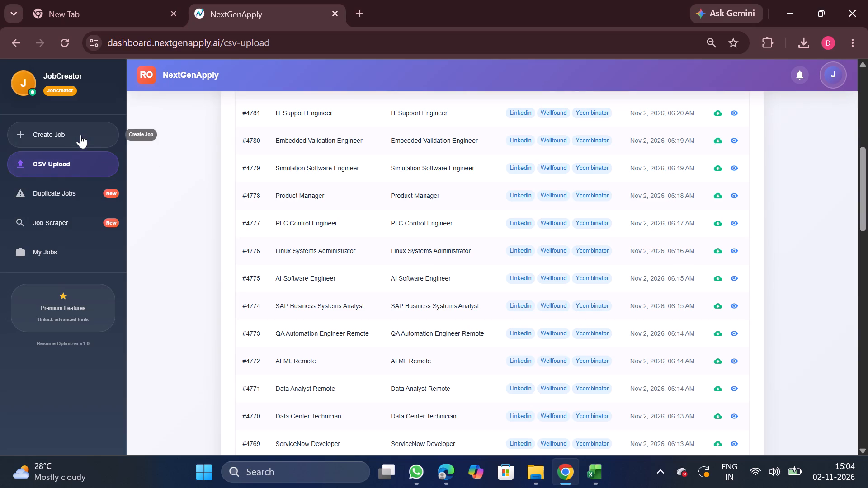
pyautogui.click(439, 123)
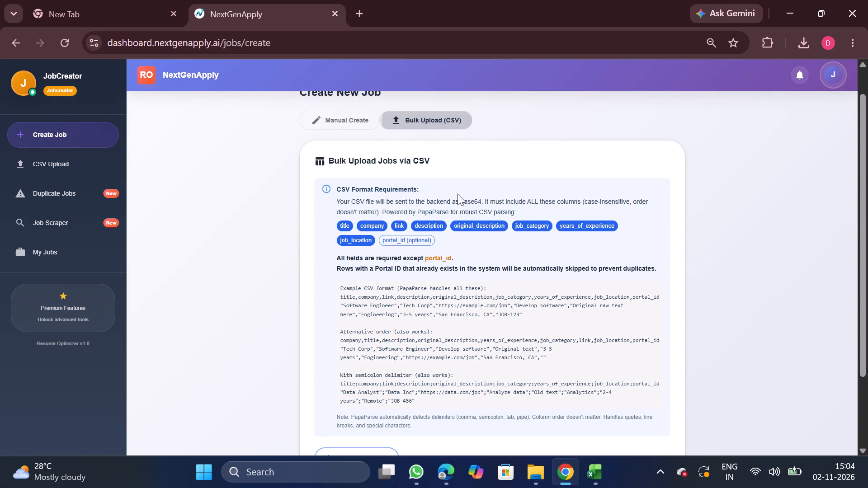
pyautogui.doubleClick(489, 221)
pyautogui.hotkey('ctrl', 'c')
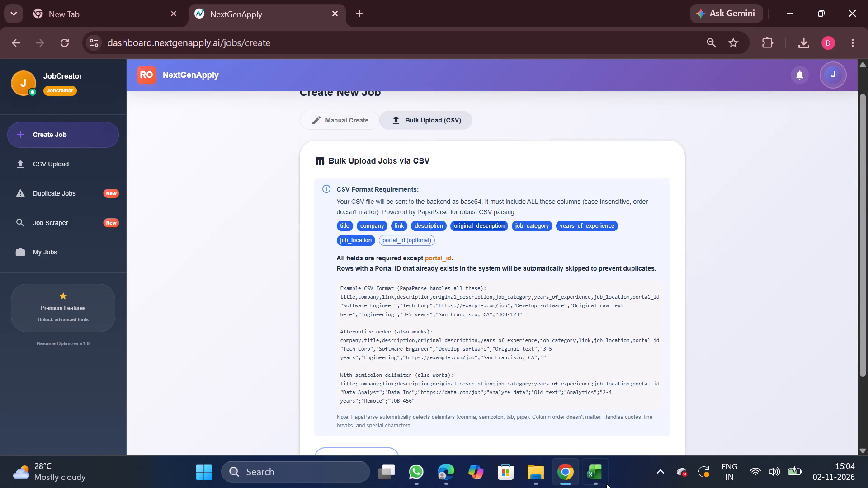
pyautogui.click(597, 482)
pyautogui.hotkey('ctrl', 'v')
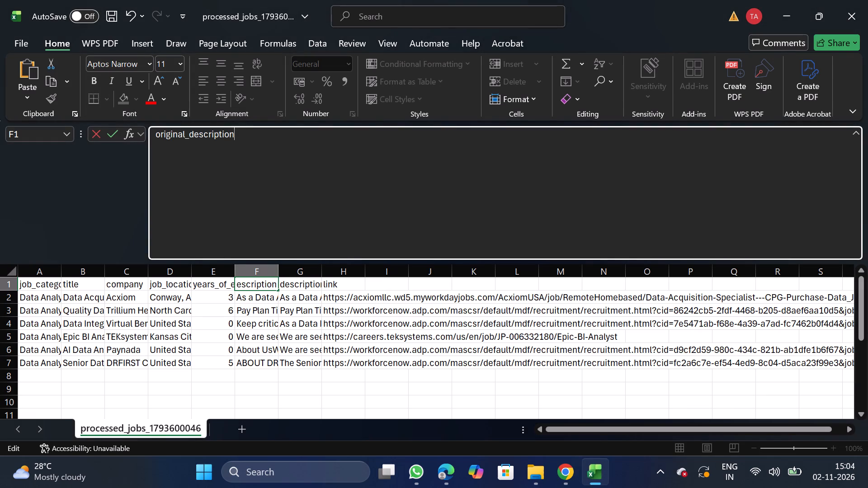
pyautogui.click(80, 276)
# Review the full job titles in the title column, rows 2 to 7.
pyautogui.click(85, 299)
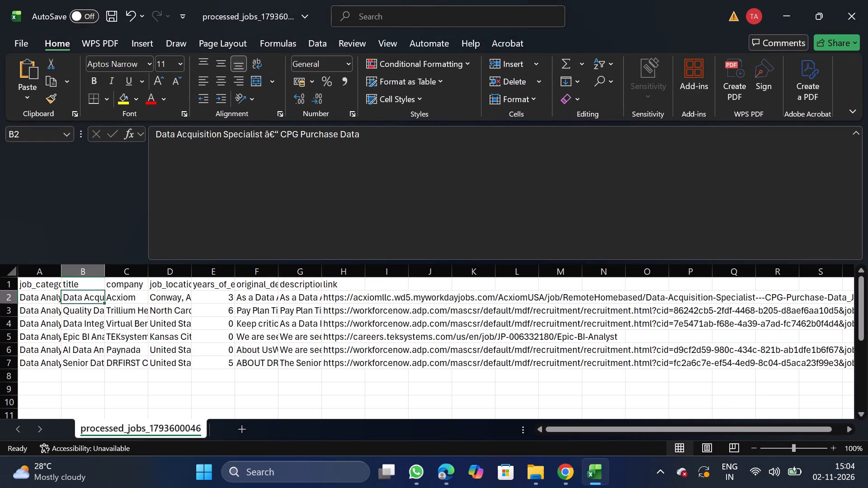
pyautogui.click(84, 317)
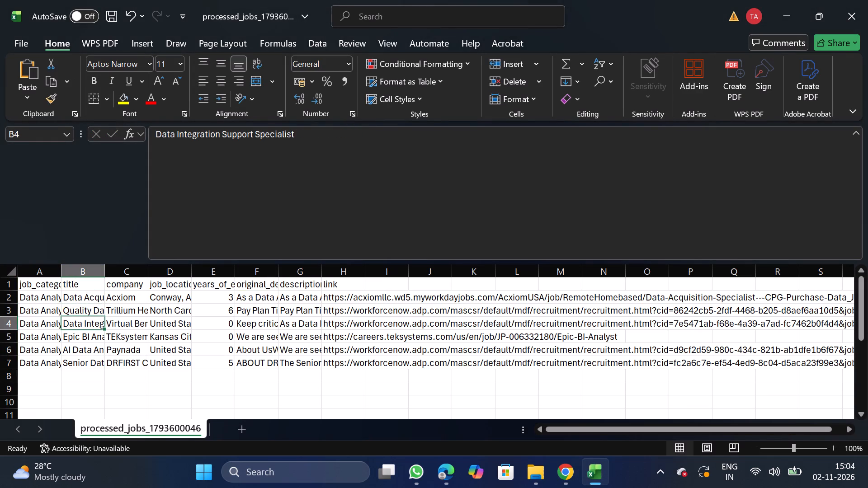
pyautogui.click(75, 335)
pyautogui.click(80, 309)
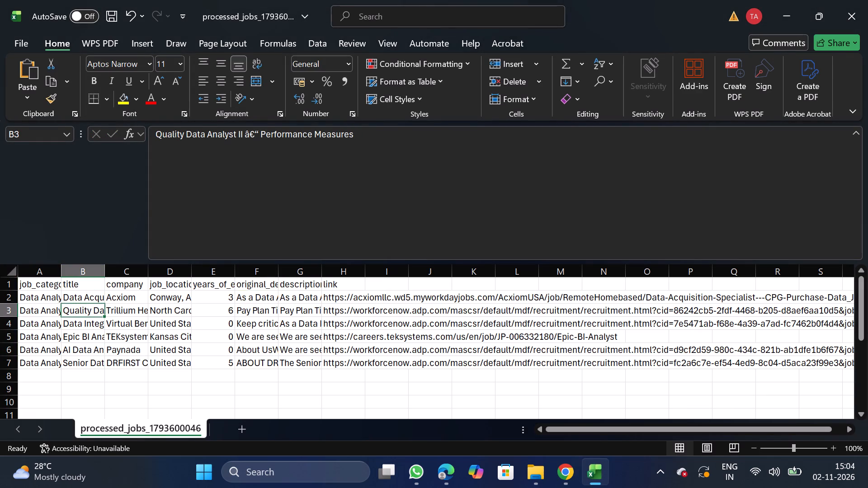
pyautogui.click(86, 341)
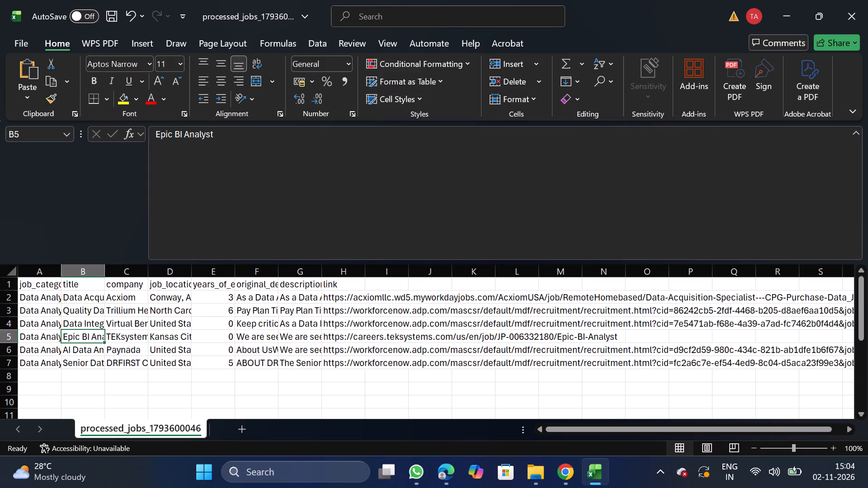
pyautogui.click(83, 354)
pyautogui.click(91, 367)
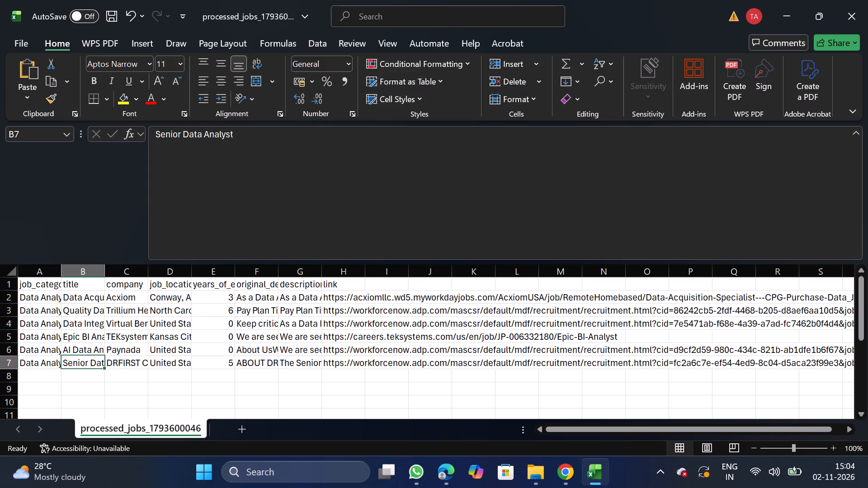
# Save the cleaned file as the CSV Data Analyst Remote_11_02 in Documents > Daily Scraping jobs.
pyautogui.click(13, 42)
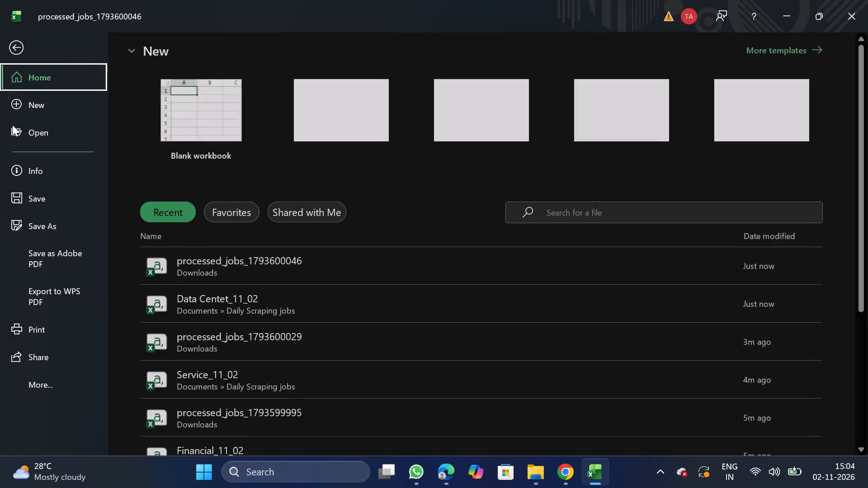
pyautogui.doubleClick(48, 230)
pyautogui.tripleClick(192, 371)
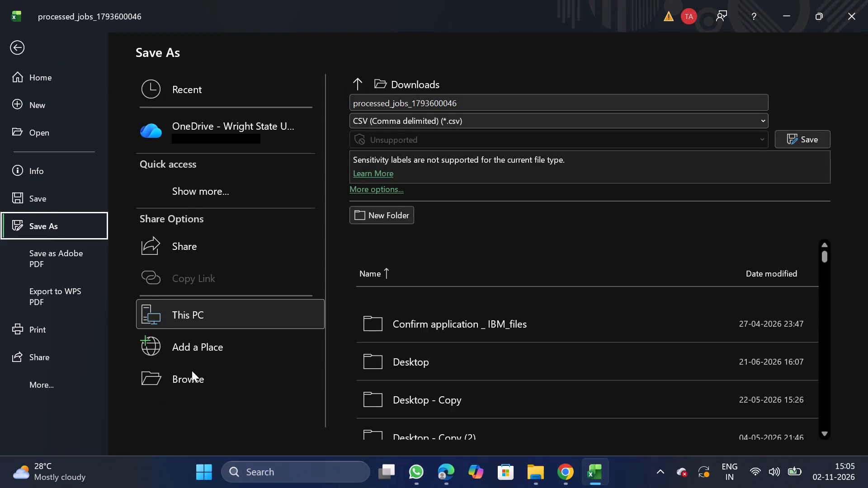
pyautogui.click(192, 371)
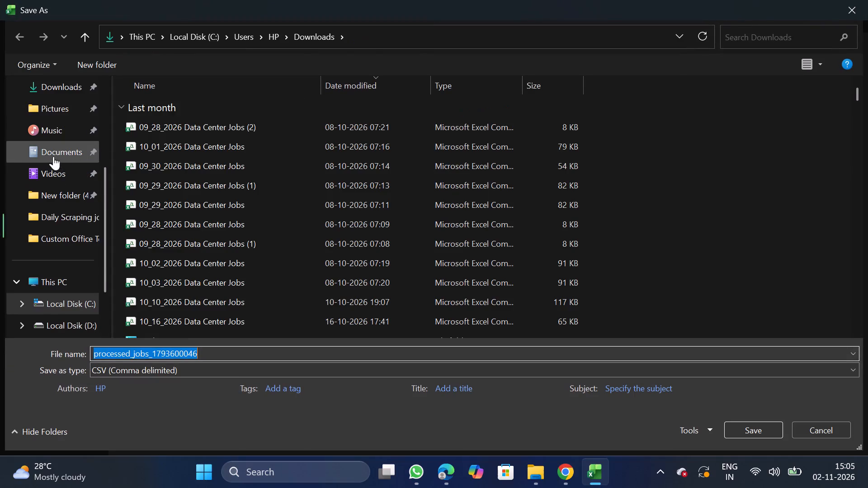
pyautogui.doubleClick(65, 152)
pyautogui.doubleClick(187, 145)
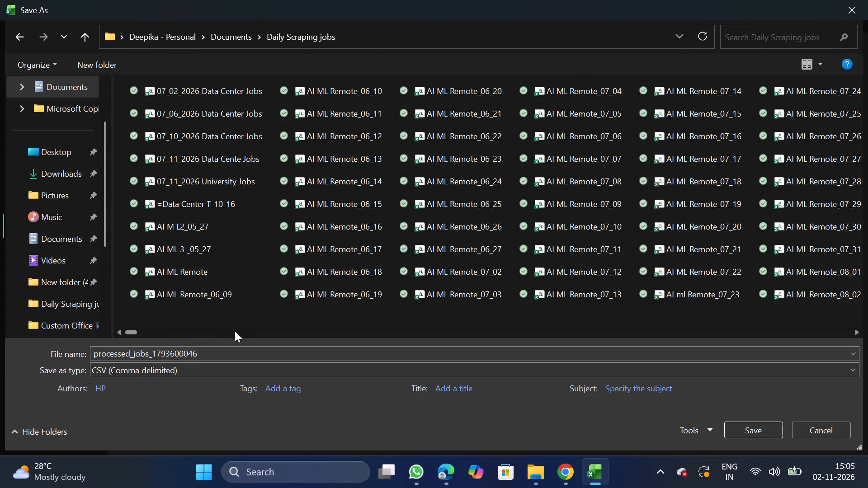
pyautogui.click(243, 348)
pyautogui.press('BackSpace')
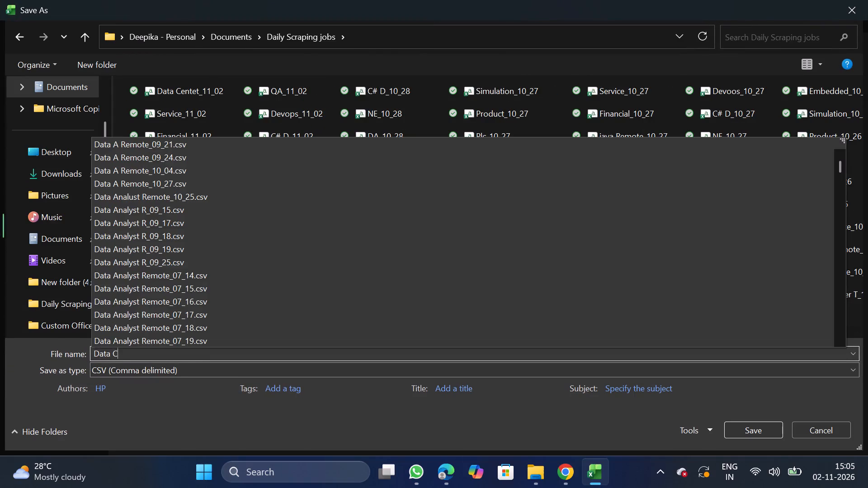
pyautogui.press('BackSpace')
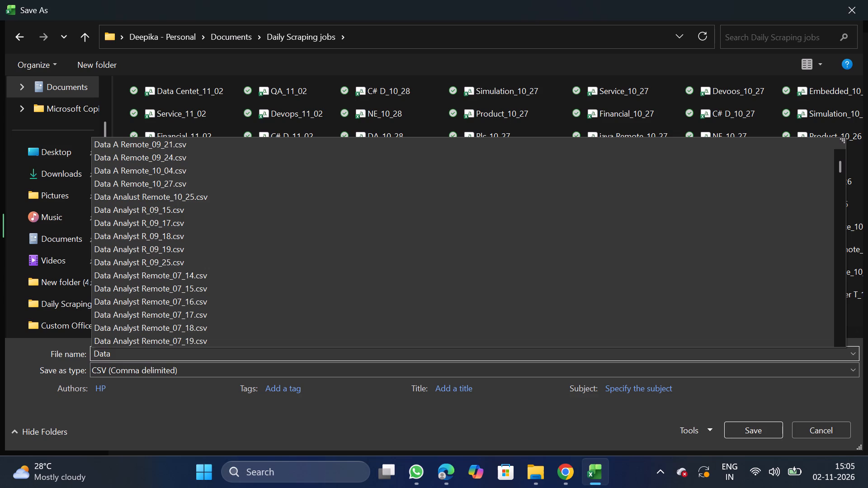
pyautogui.press('a')
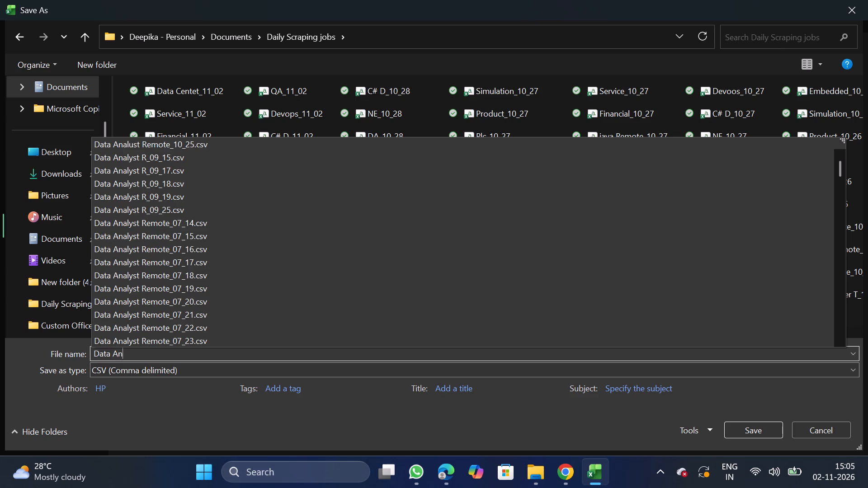
pyautogui.write('emote_11')
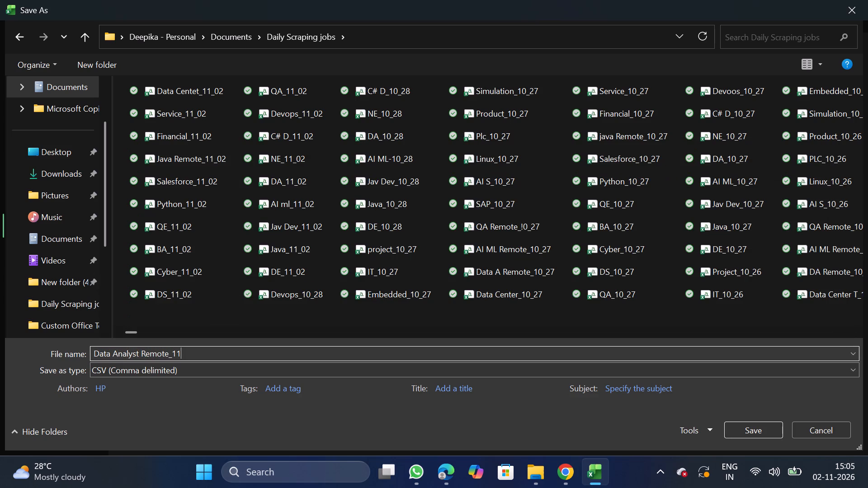
pyautogui.write('_0')
pyautogui.press('2')
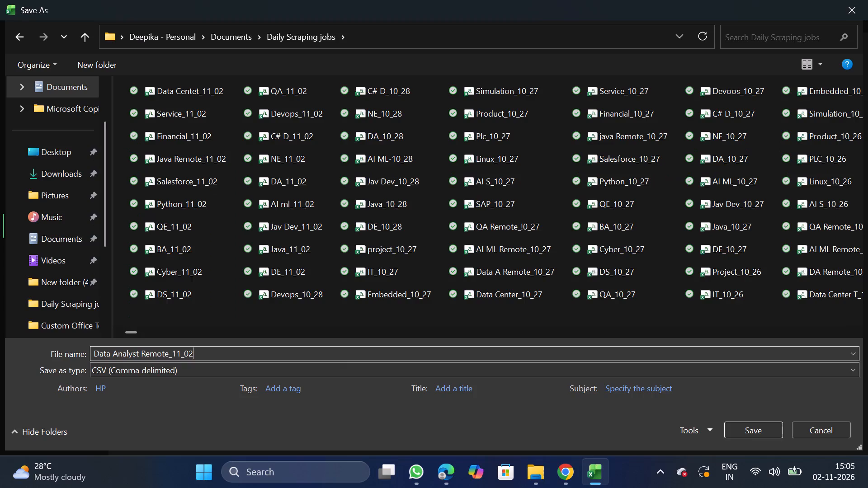
pyautogui.click(748, 426)
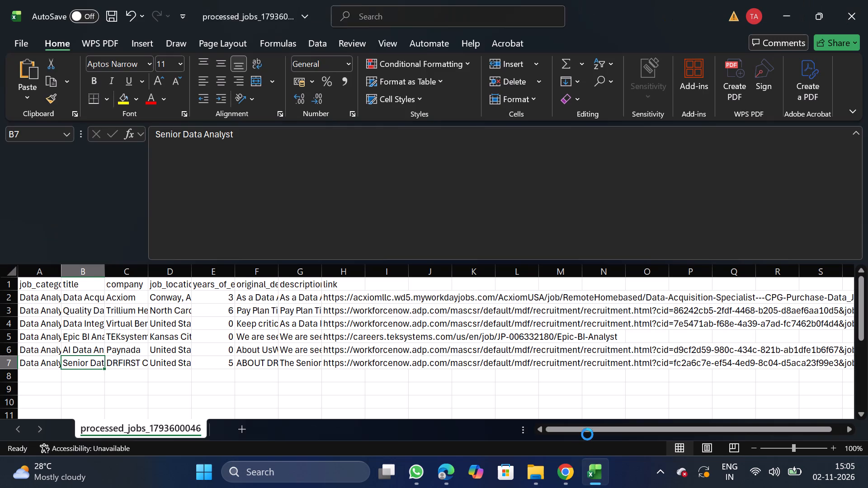
# Switch to NextGenApply in Chrome and bulk upload Data Analyst Remote_11_02.csv.
pyautogui.click(580, 478)
pyautogui.scroll(-2, 398, 373)
pyautogui.click(374, 365)
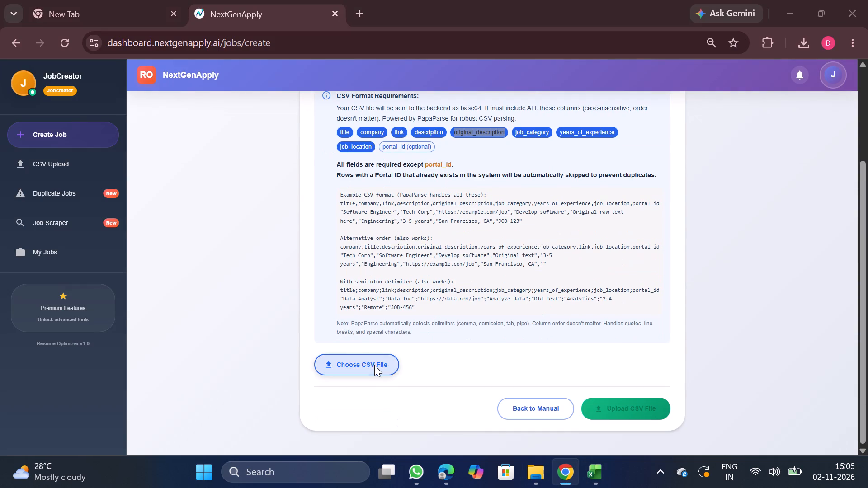
pyautogui.doubleClick(208, 99)
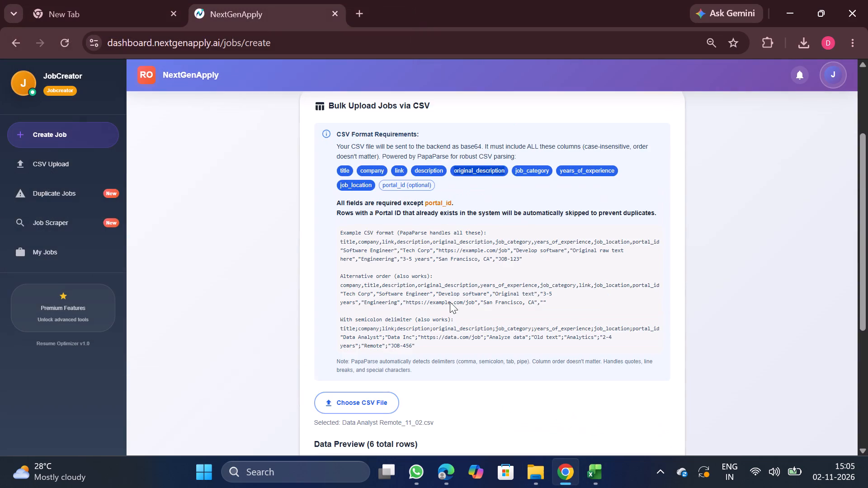
pyautogui.scroll(-6, 491, 344)
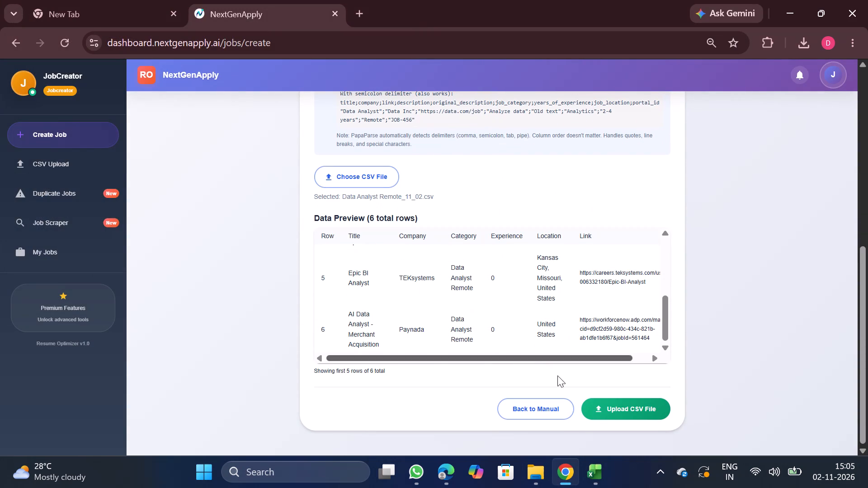
pyautogui.click(632, 418)
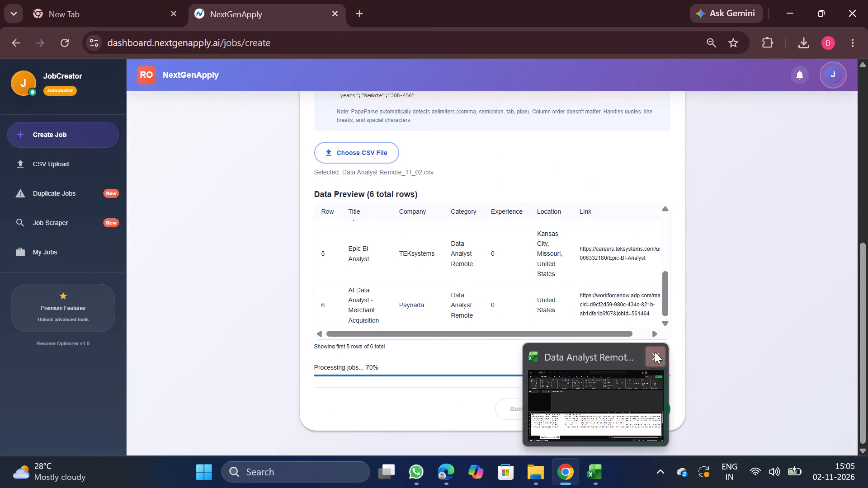
# Close the Data Analyst Remote_11_02 workbook in Excel.
pyautogui.click(662, 359)
# Download the processed jobs CSV for AI ML Remote from the CSV upload history and open it in Excel.
pyautogui.scroll(6, 490, 308)
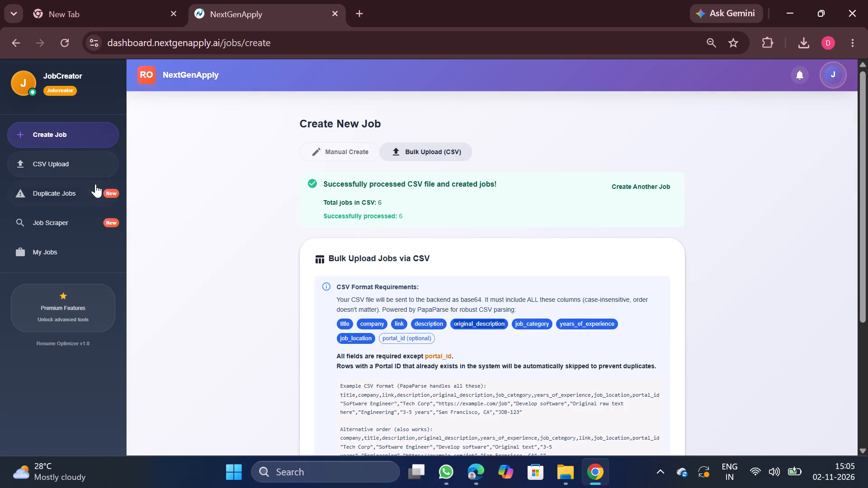
pyautogui.moveTo(95, 184); pyautogui.dragTo(77, 164)
pyautogui.click(77, 164)
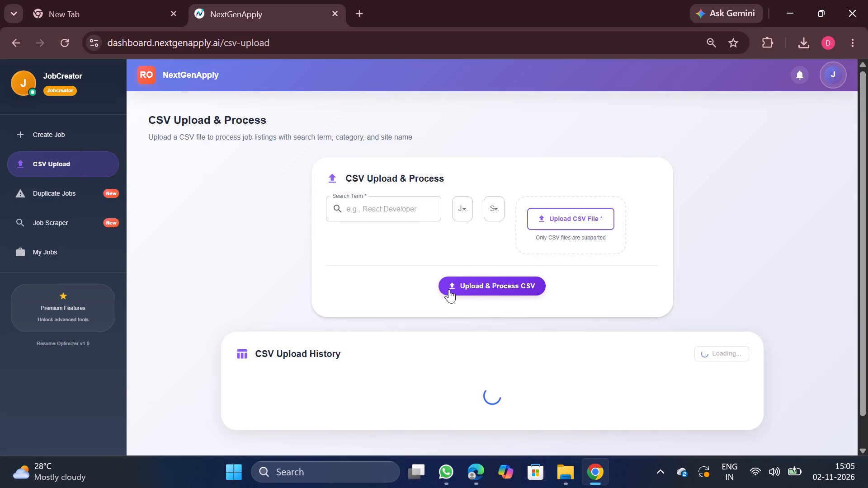
pyautogui.scroll(-2, 551, 334)
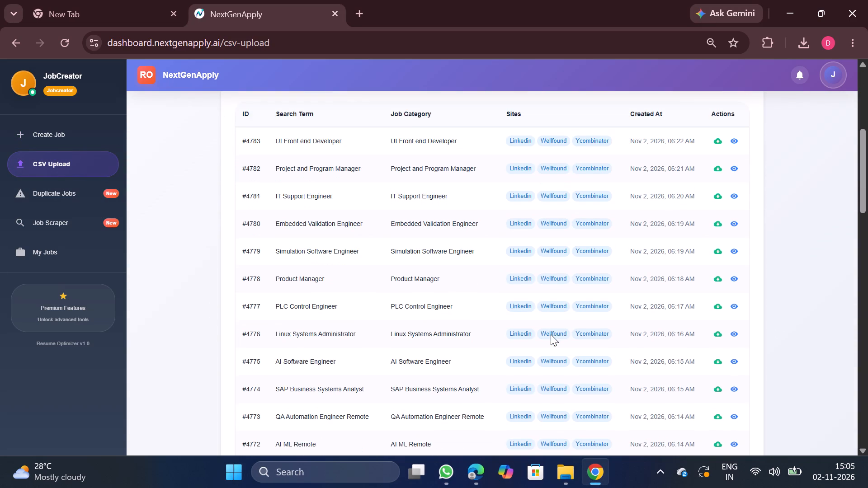
pyautogui.scroll(-1, 551, 334)
pyautogui.click(719, 408)
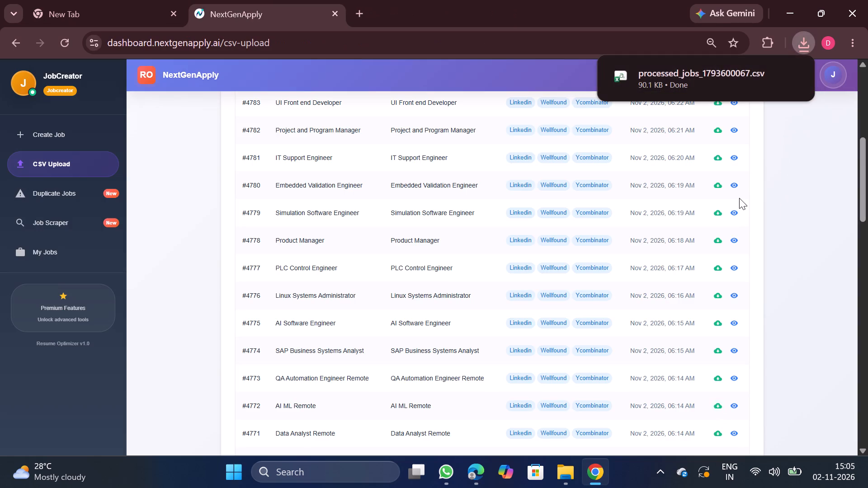
pyautogui.click(707, 75)
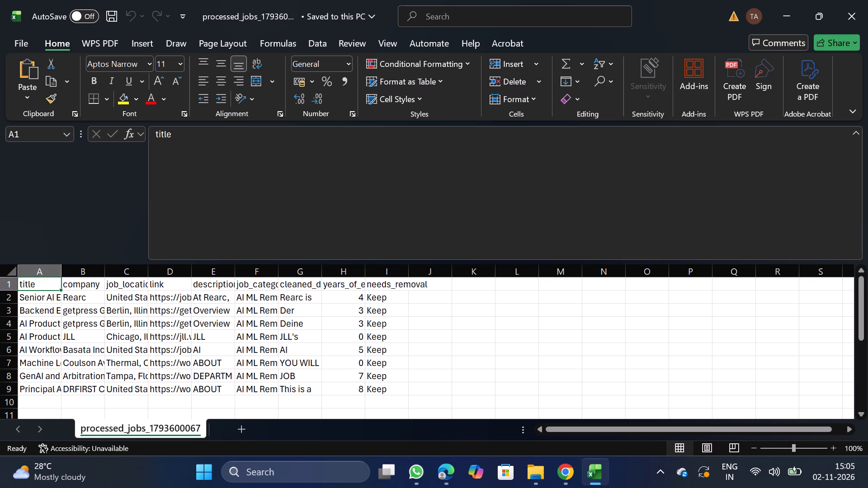
# Remove duplicate rows from the whole table, comparing only the company column.
pyautogui.hotkey('ctrl', 'a')
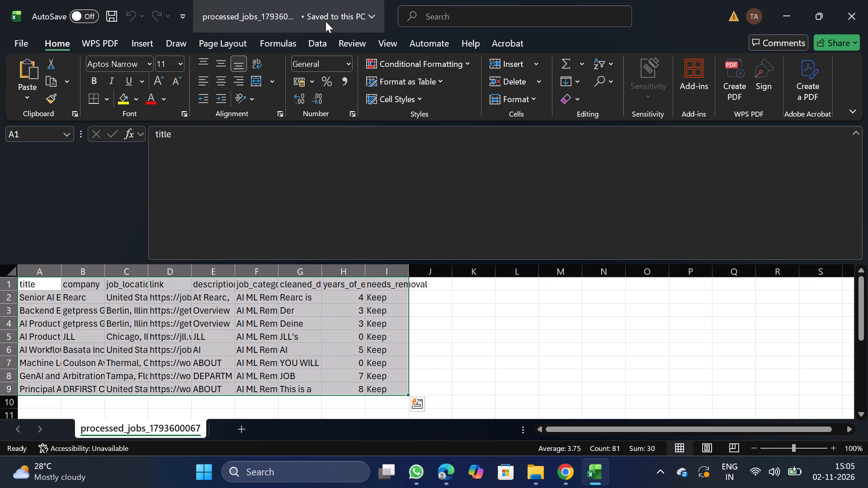
pyautogui.click(316, 47)
pyautogui.click(576, 78)
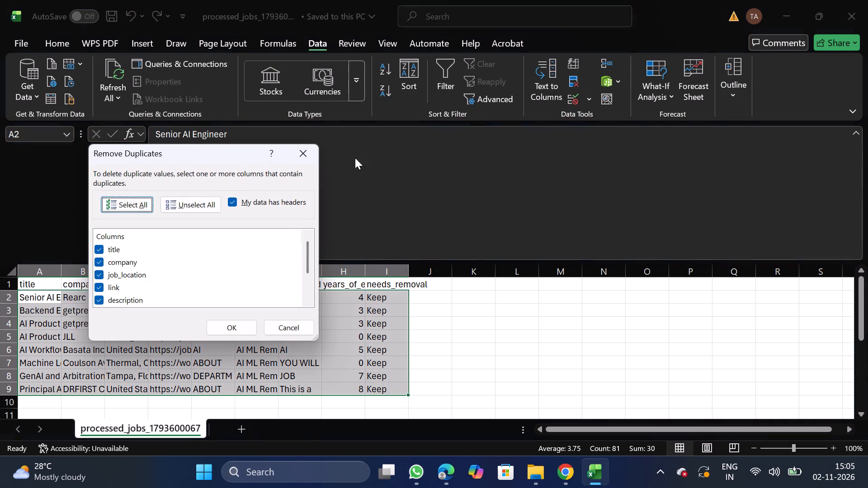
pyautogui.click(207, 202)
pyautogui.click(94, 266)
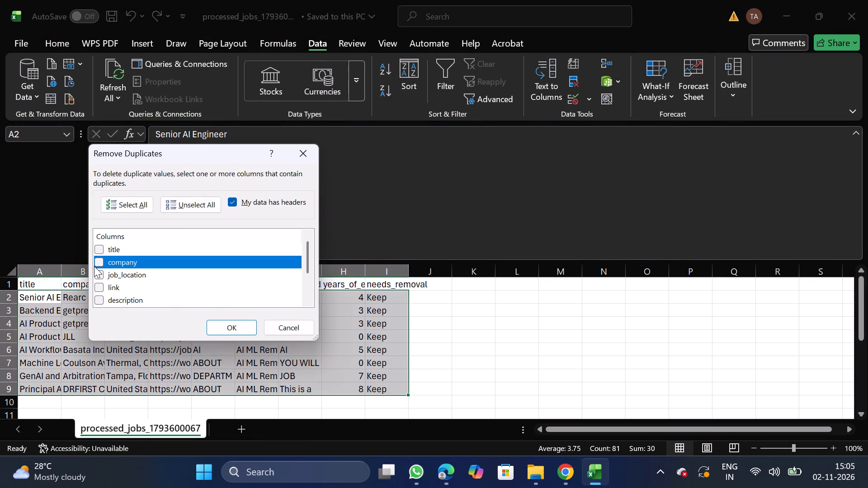
pyautogui.click(101, 260)
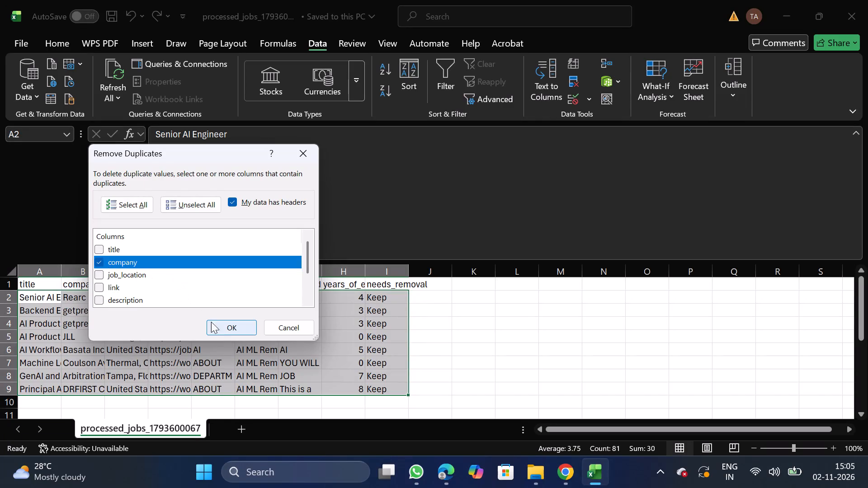
pyautogui.click(231, 334)
pyautogui.click(521, 270)
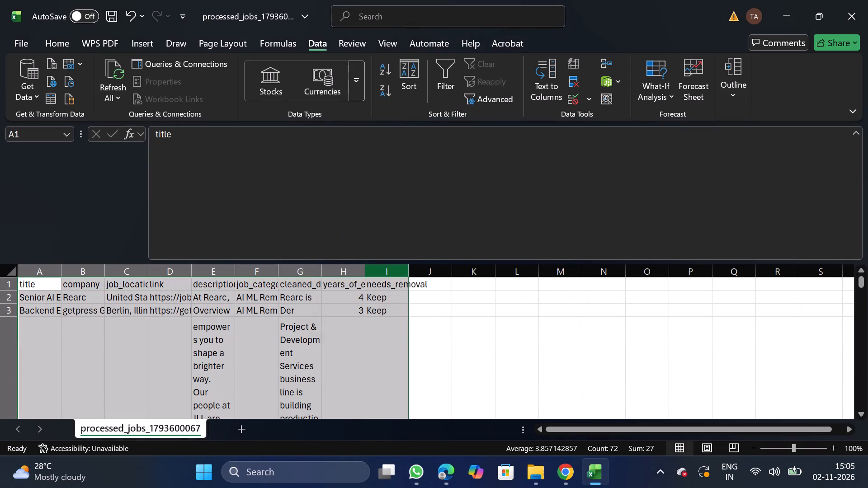
# Filter needs_removal to blanks only, delete all rows below the header, and remove the filter.
pyautogui.click(373, 274)
pyautogui.click(450, 75)
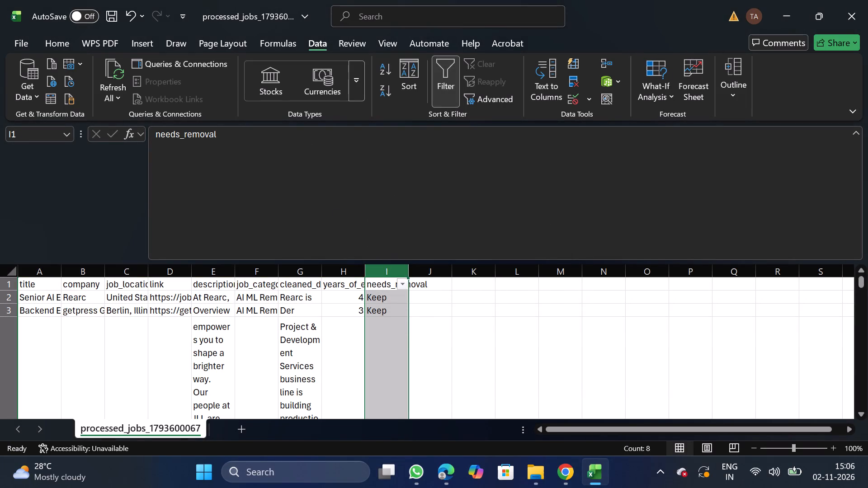
pyautogui.click(406, 282)
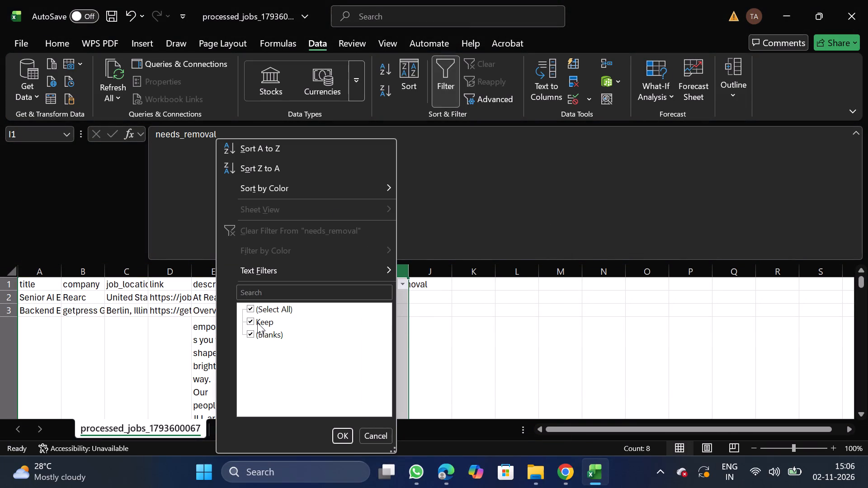
pyautogui.click(257, 323)
pyautogui.click(342, 433)
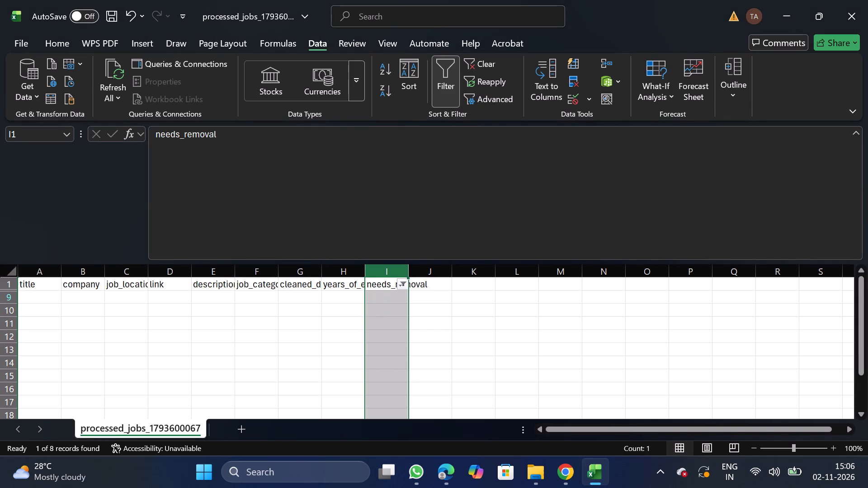
pyautogui.click(3, 300)
pyautogui.click(0, 298)
pyautogui.hotkey('ctrl', 'shift', 'Down')
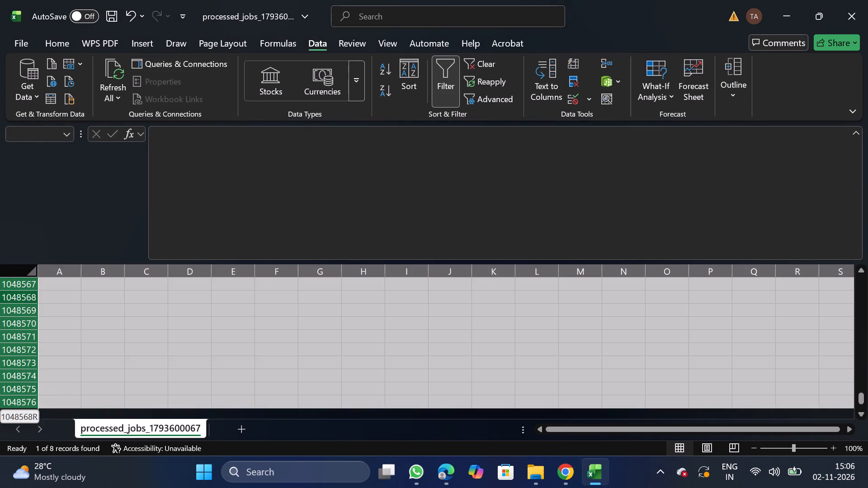
pyautogui.rightClick(116, 351)
pyautogui.click(188, 239)
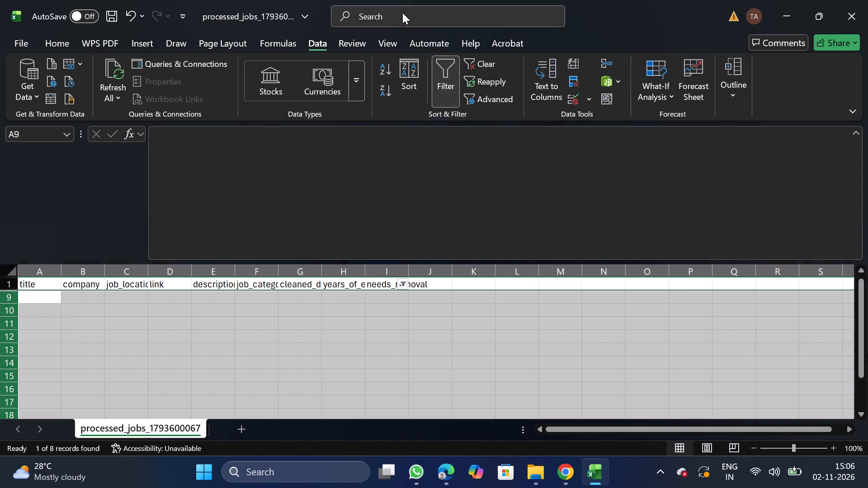
pyautogui.click(453, 79)
pyautogui.click(401, 280)
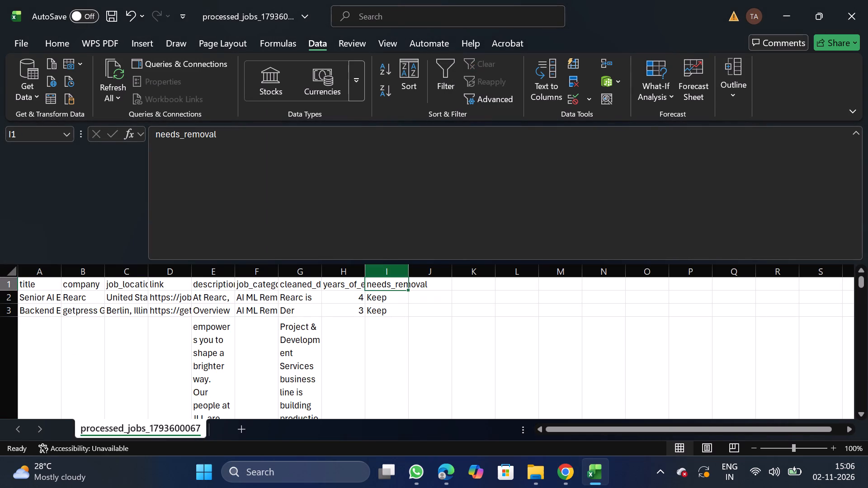
# Delete the needs_removal column.
pyautogui.click(377, 267)
pyautogui.rightClick(382, 302)
pyautogui.click(434, 192)
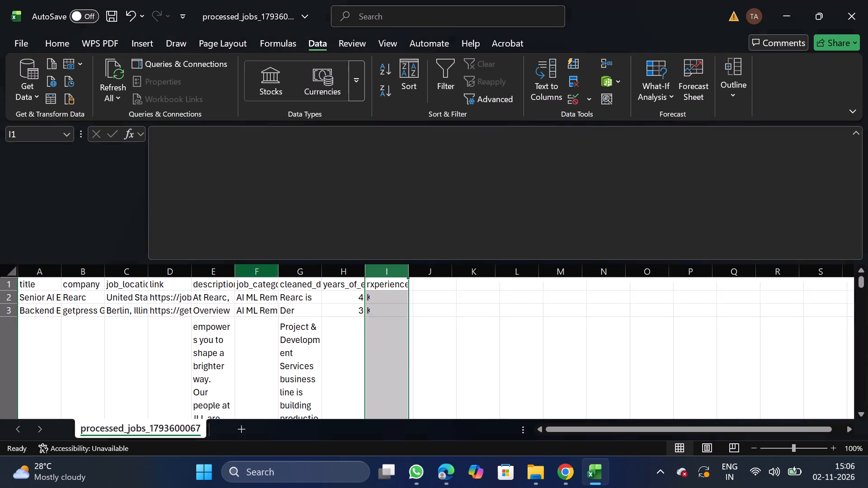
# Move the job_category column in front of the title column as column A.
pyautogui.click(250, 267)
pyautogui.hotkey('ctrl', 'x')
pyautogui.click(40, 272)
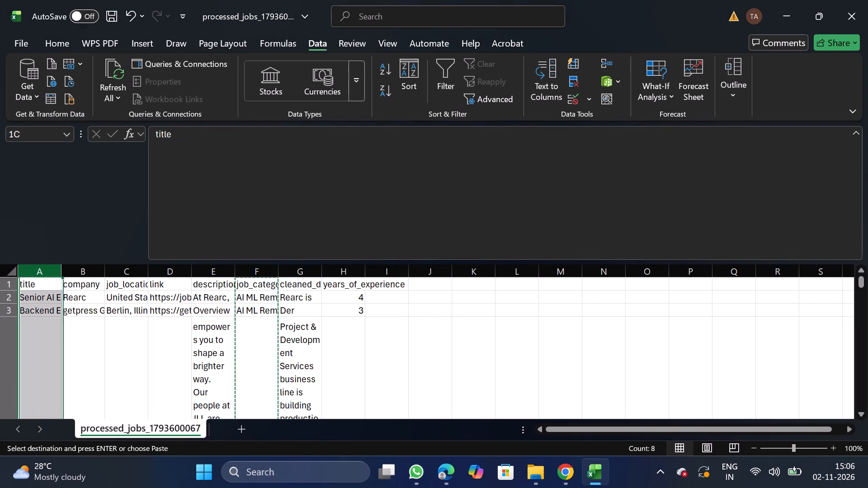
pyautogui.rightClick(39, 344)
pyautogui.click(99, 218)
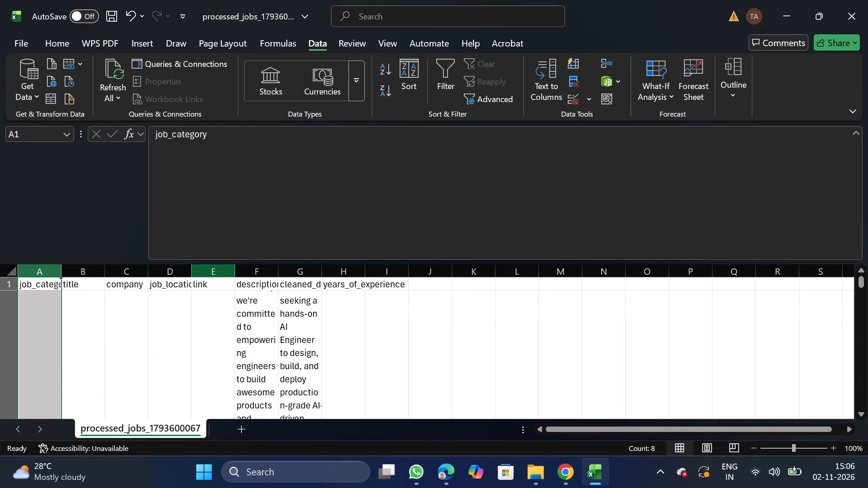
# Turn off text wrapping for the original and cleaned description columns, F and G.
pyautogui.click(258, 272)
pyautogui.hotkey('shift', 'Right')
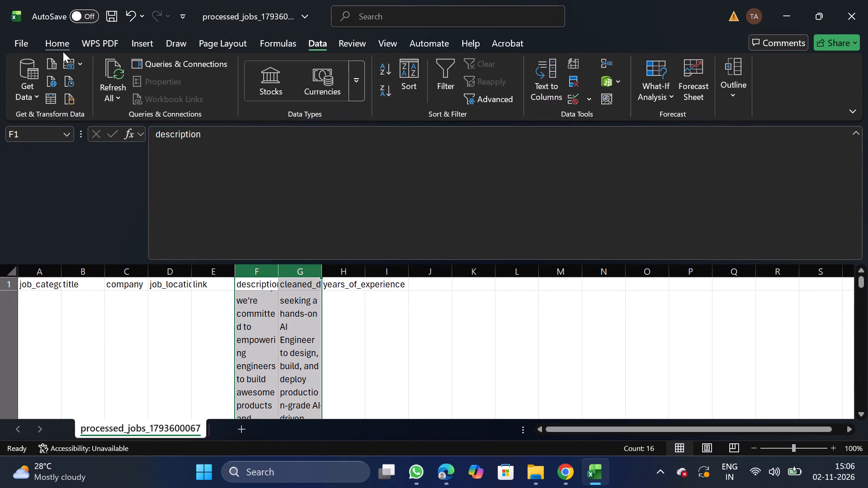
pyautogui.click(63, 52)
pyautogui.click(280, 113)
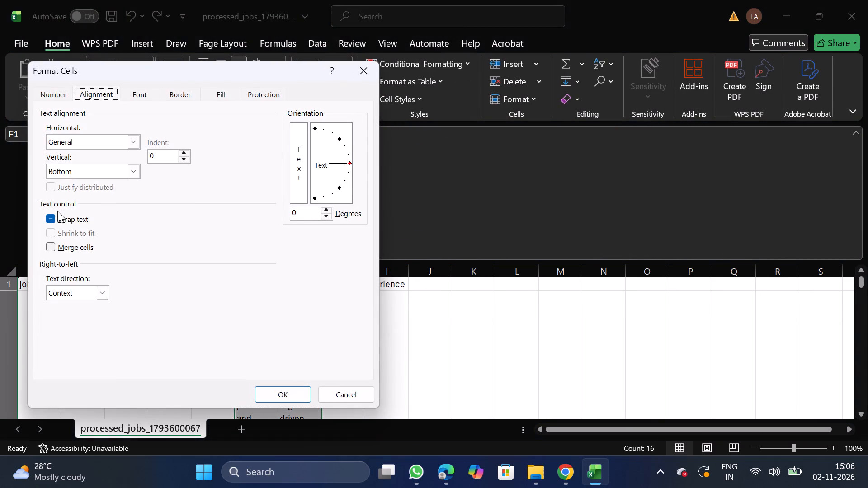
pyautogui.doubleClick(79, 220)
pyautogui.click(282, 396)
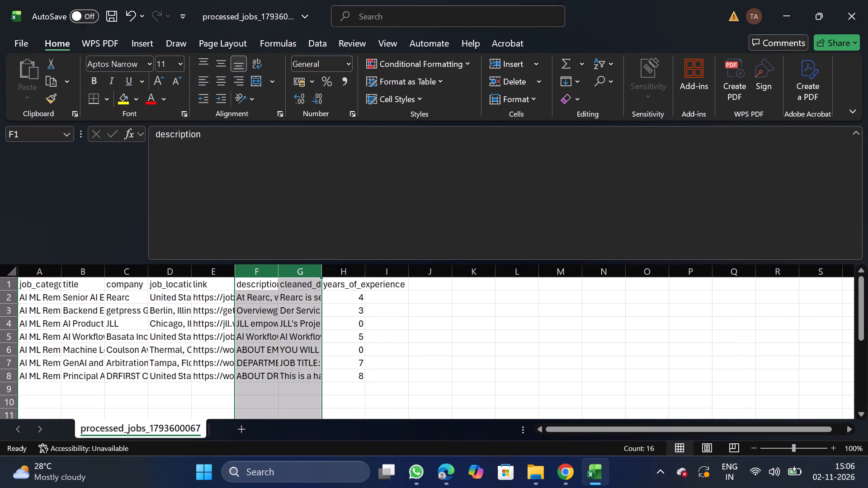
# Move the link column to the end of the table, after years_of_experience.
pyautogui.click(217, 271)
pyautogui.hotkey('ctrl', 'x')
pyautogui.moveTo(385, 276); pyautogui.dragTo(384, 333)
pyautogui.rightClick(384, 333)
pyautogui.click(446, 206)
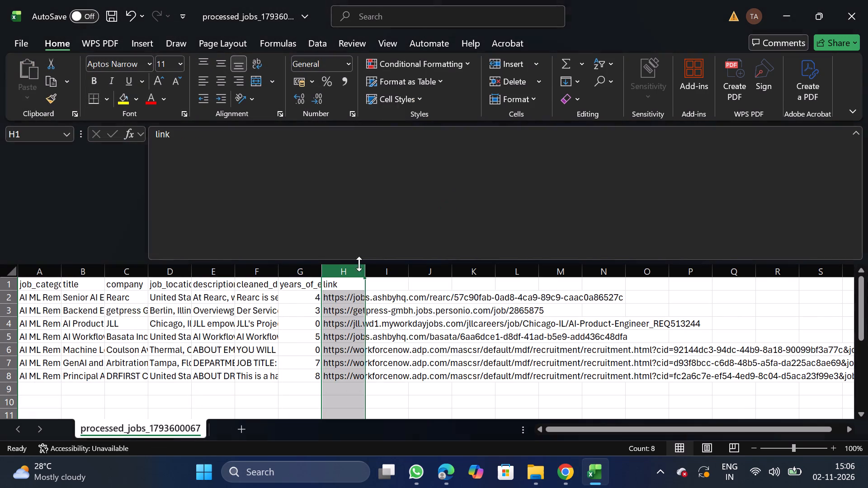
# Move the years_of_experience column to column E, between job_location and description.
pyautogui.click(297, 275)
pyautogui.hotkey('ctrl', 'x')
pyautogui.moveTo(214, 271); pyautogui.dragTo(214, 358)
pyautogui.rightClick(214, 358)
pyautogui.click(274, 217)
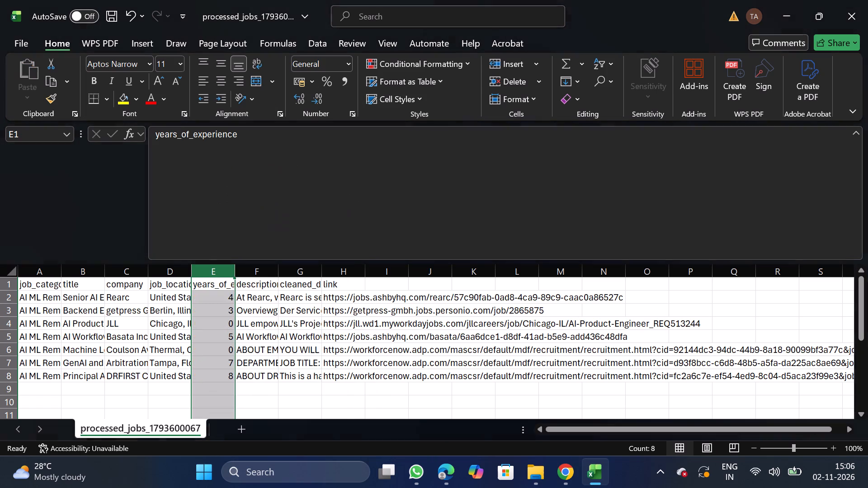
# Rename the cleaned description header in G1 as description, reusing the header text from F1.
pyautogui.click(258, 282)
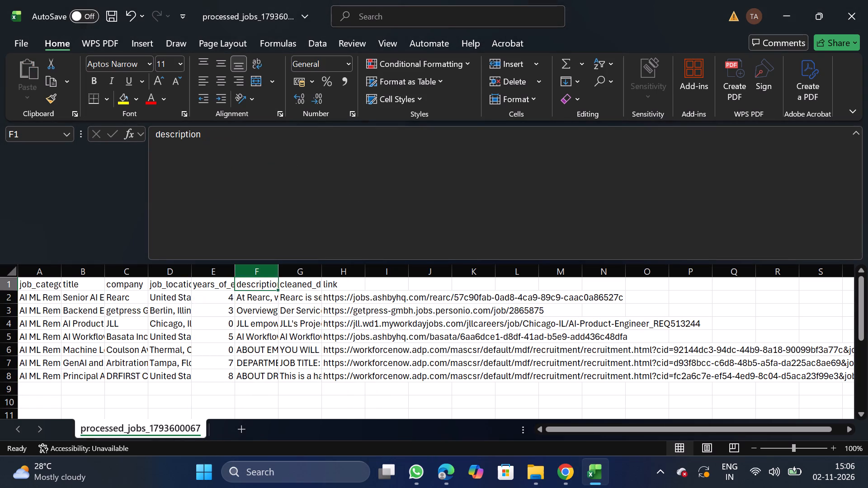
pyautogui.moveTo(156, 137); pyautogui.dragTo(209, 138)
pyautogui.hotkey('ctrl', 'c')
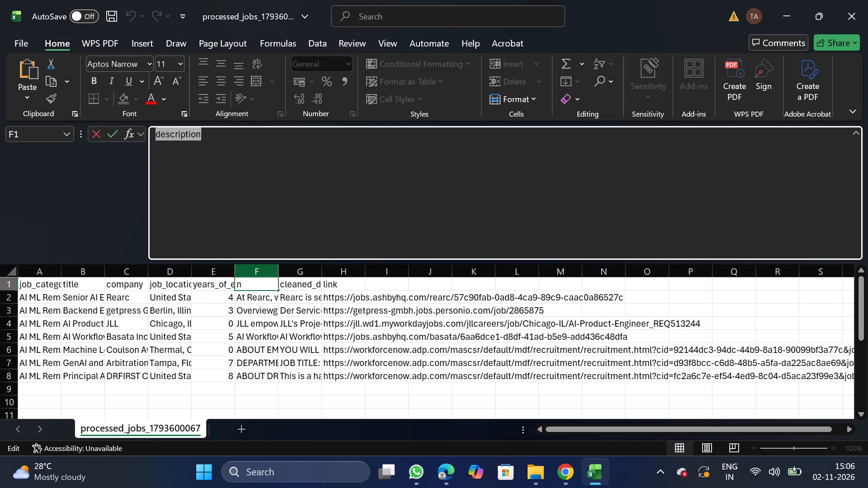
pyautogui.click(304, 290)
pyautogui.click(414, 201)
pyautogui.press('BackSpace')
pyautogui.press('BackSpace')
pyautogui.press('BackSpace')
pyautogui.press('BackSpace')
pyautogui.press('BackSpace')
pyautogui.press('BackSpace')
pyautogui.press('BackSpace')
pyautogui.press('BackSpace')
pyautogui.press('BackSpace')
pyautogui.press('BackSpace')
pyautogui.press('BackSpace')
pyautogui.press('BackSpace')
pyautogui.press('BackSpace')
pyautogui.press('BackSpace')
pyautogui.press('BackSpace')
pyautogui.press('BackSpace')
pyautogui.press('BackSpace')
pyautogui.press('BackSpace')
pyautogui.press('BackSpace')
pyautogui.press('BackSpace')
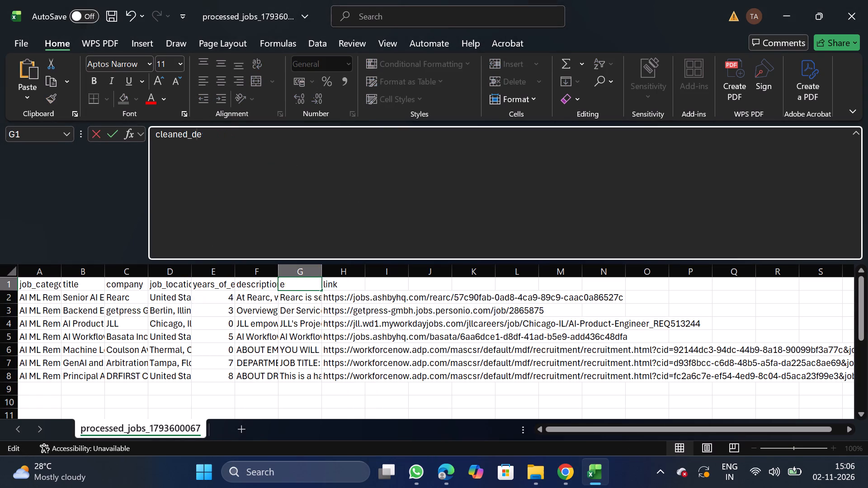
pyautogui.hotkey('ctrl', 'v')
# Rename the F1 header as original_description, copying the column name from the CSV format requirements on NextGenApply's bulk upload page in Chrome.
pyautogui.click(271, 284)
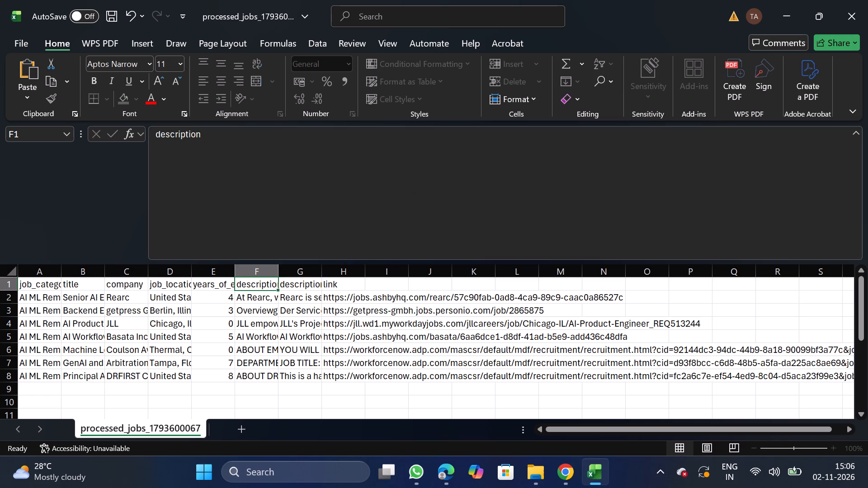
pyautogui.click(334, 243)
pyautogui.press('BackSpace')
pyautogui.press('BackSpace')
pyautogui.press('BackSpace')
pyautogui.press('BackSpace')
pyautogui.press('BackSpace')
pyautogui.press('BackSpace')
pyautogui.press('BackSpace')
pyautogui.press('BackSpace')
pyautogui.press('BackSpace')
pyautogui.press('BackSpace')
pyautogui.press('BackSpace')
pyautogui.press('BackSpace')
pyautogui.press('BackSpace')
pyautogui.press('BackSpace')
pyautogui.press('BackSpace')
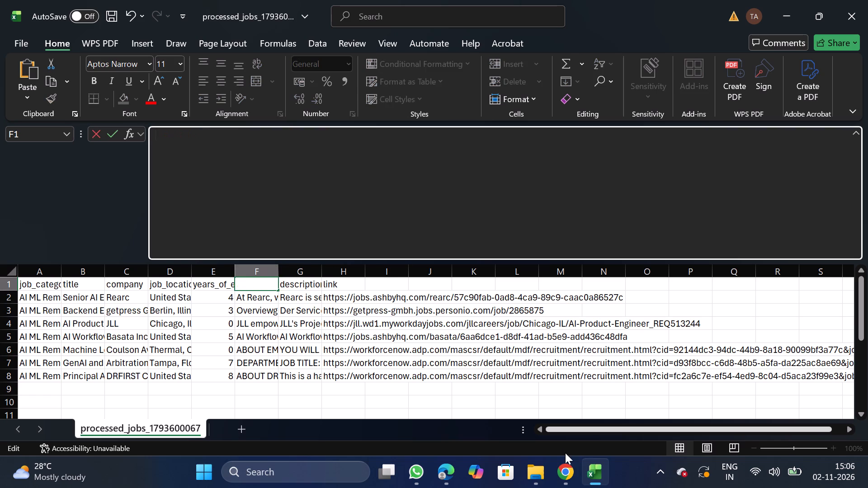
pyautogui.click(566, 487)
pyautogui.click(71, 128)
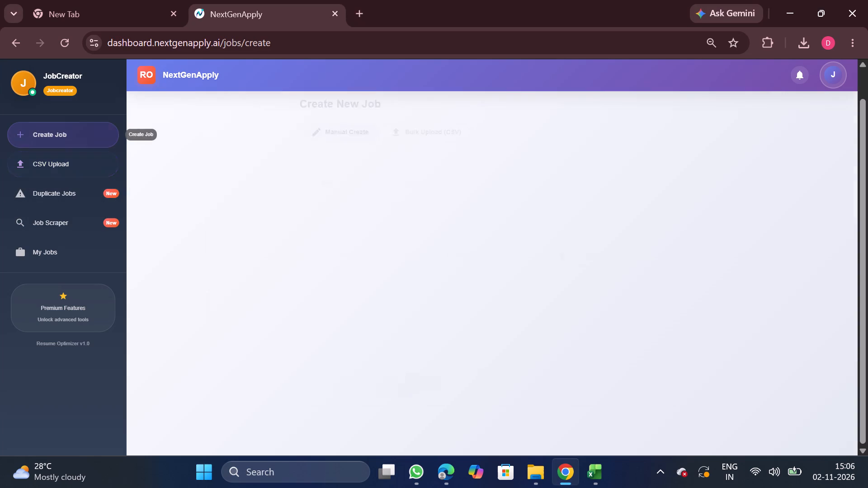
pyautogui.click(438, 119)
pyautogui.doubleClick(477, 230)
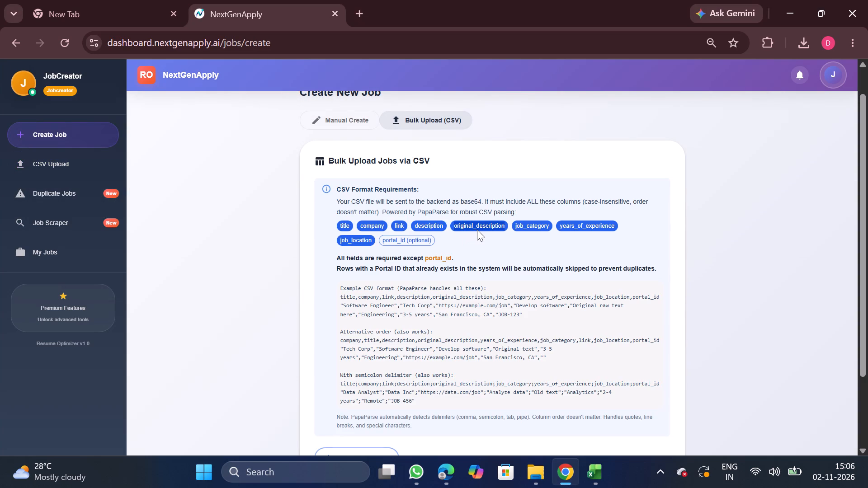
pyautogui.hotkey('ctrl', 'c')
pyautogui.click(594, 476)
pyautogui.hotkey('ctrl', 'v')
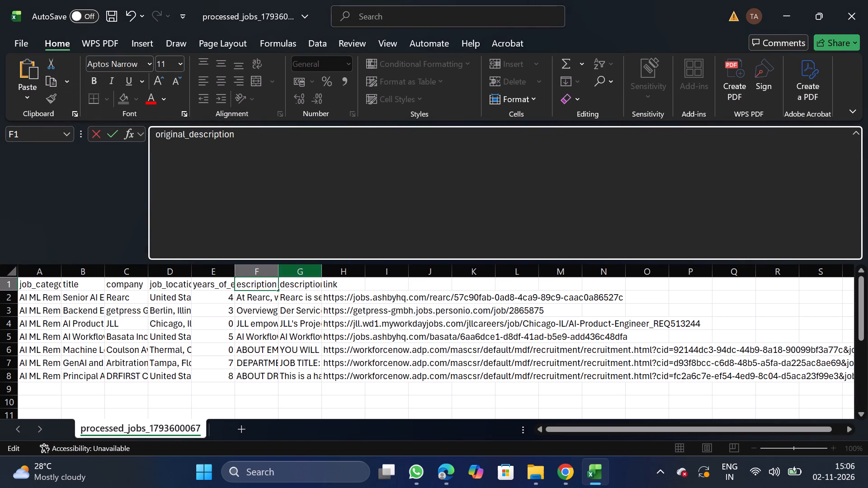
# Review the job titles in column B and delete the Principal AI Engineer row for DRFIRST.
pyautogui.click(85, 300)
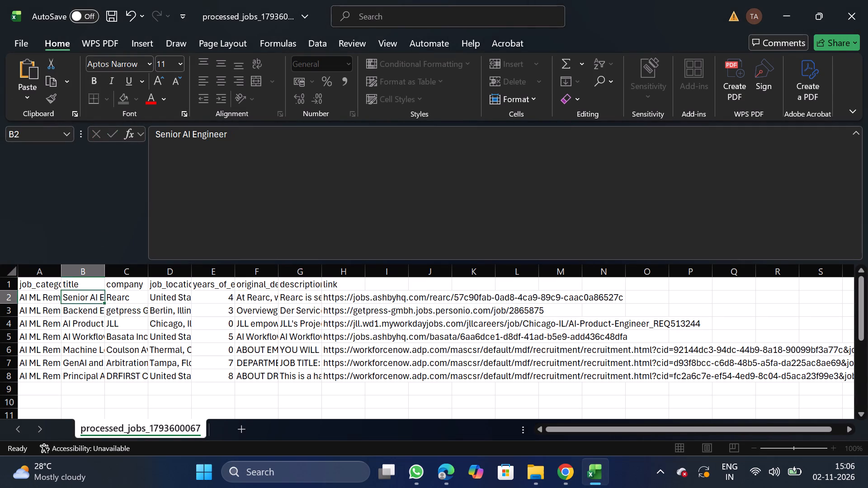
pyautogui.click(90, 313)
pyautogui.click(92, 331)
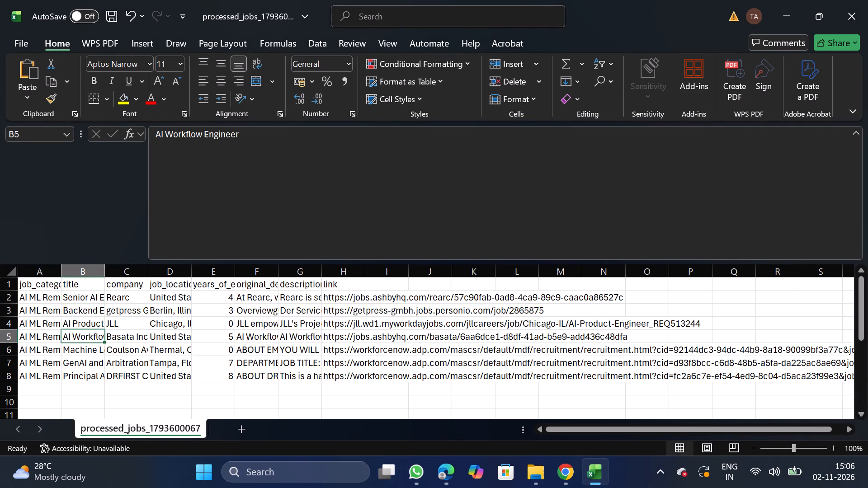
pyautogui.click(92, 354)
pyautogui.click(89, 364)
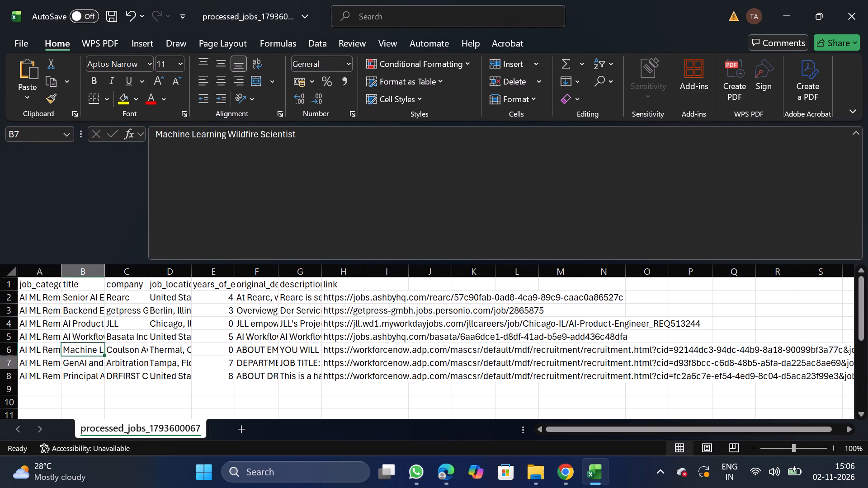
pyautogui.click(88, 378)
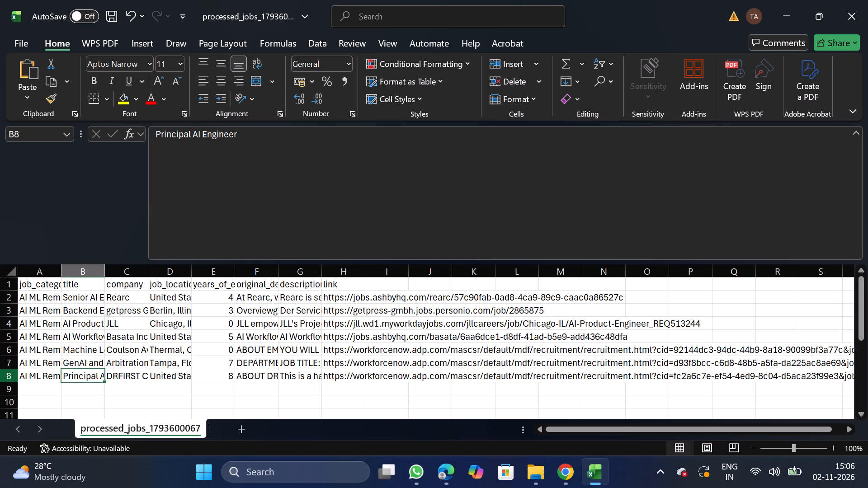
pyautogui.moveTo(11, 375); pyautogui.dragTo(27, 375)
pyautogui.rightClick(27, 375)
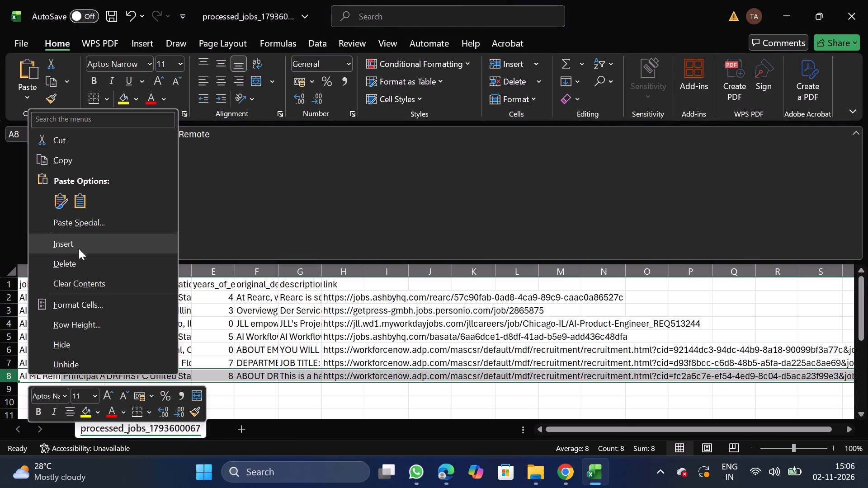
pyautogui.click(90, 265)
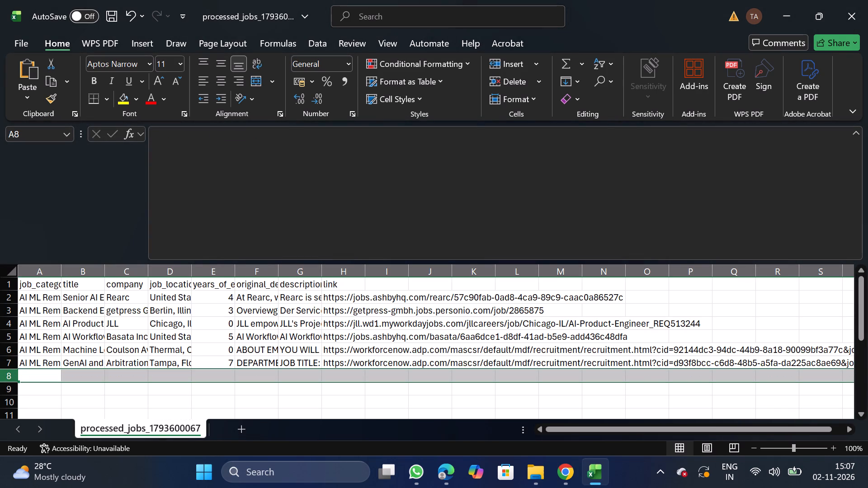
# Save the workbook as a comma-delimited CSV named AI ml remote_11_02 in Documents, Daily Scraping jobs.
pyautogui.click(22, 50)
pyautogui.doubleClick(45, 220)
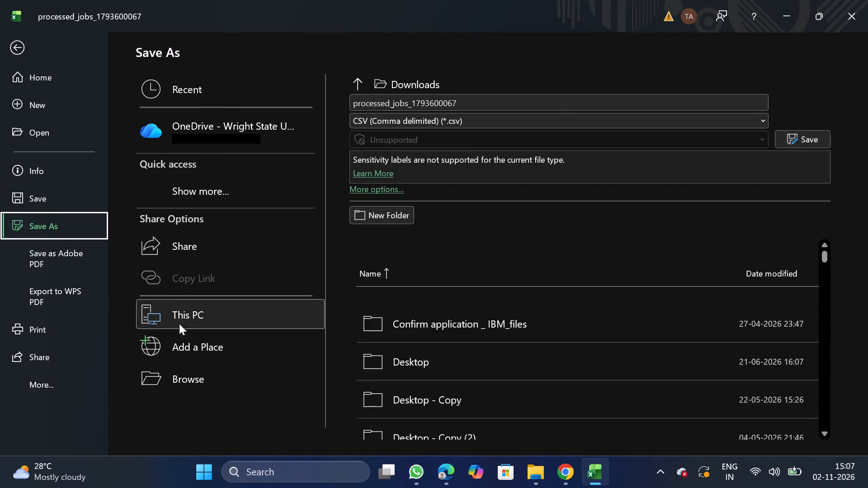
pyautogui.tripleClick(202, 388)
pyautogui.click(202, 388)
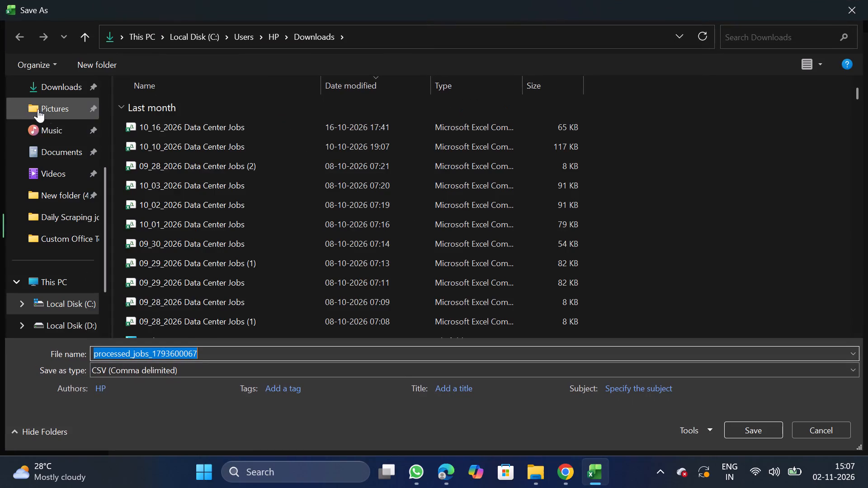
pyautogui.doubleClick(71, 147)
pyautogui.doubleClick(176, 147)
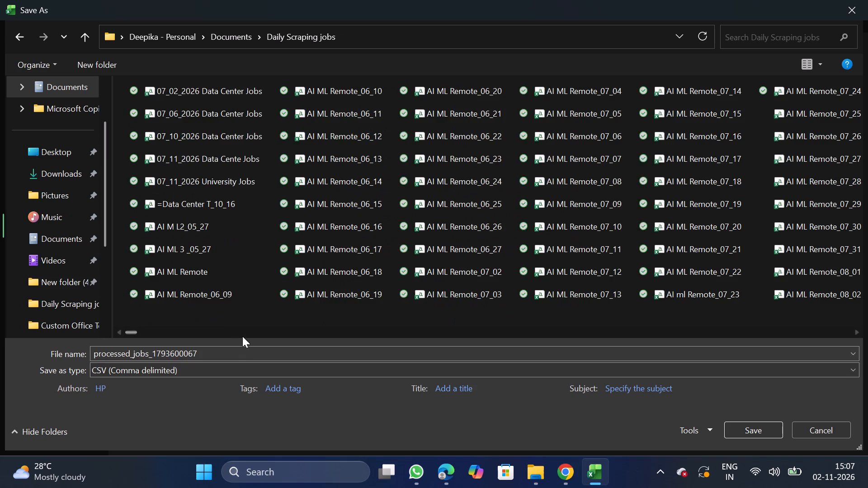
pyautogui.click(253, 360)
pyautogui.click(241, 351)
pyautogui.press('Home')
pyautogui.press('BackSpace')
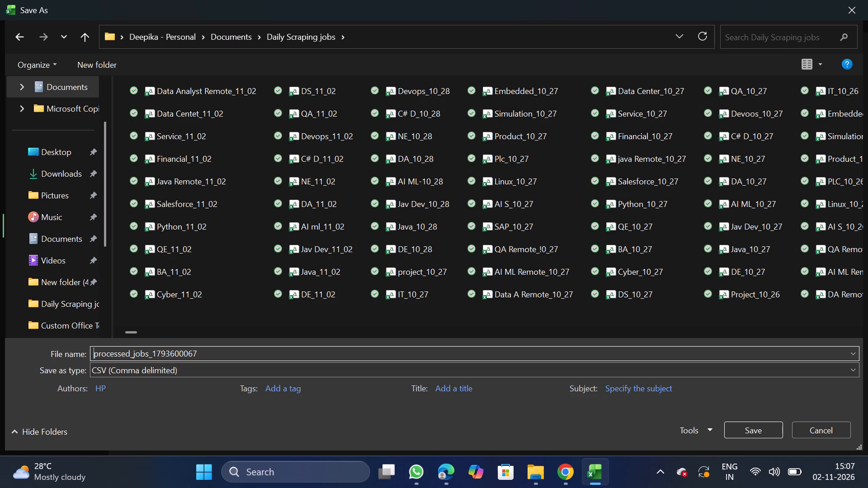
pyautogui.click(241, 352)
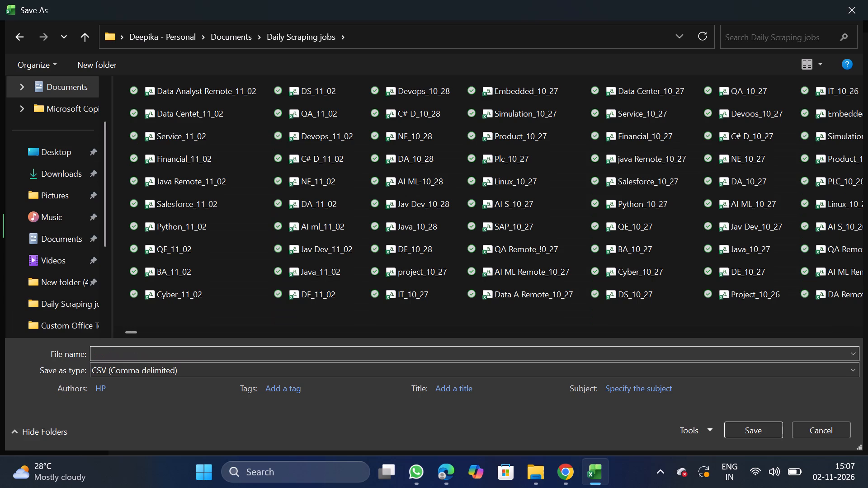
pyautogui.write('ao')
pyautogui.press('BackSpace')
pyautogui.press('BackSpace')
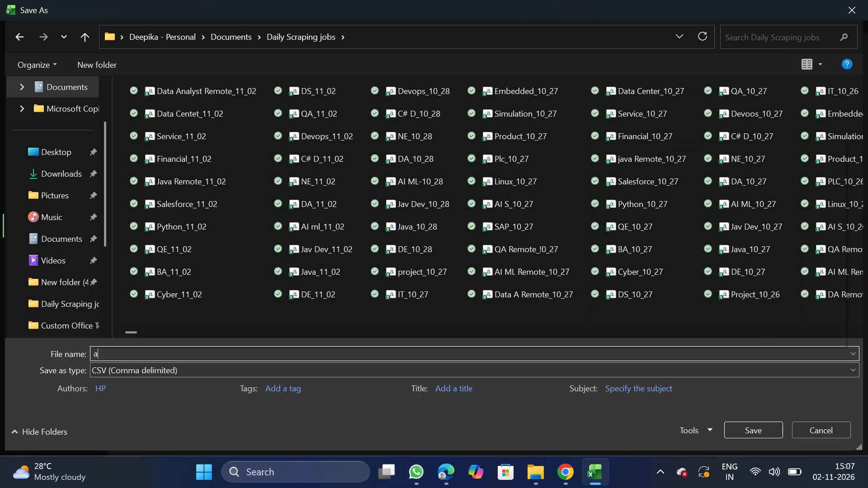
pyautogui.press('i')
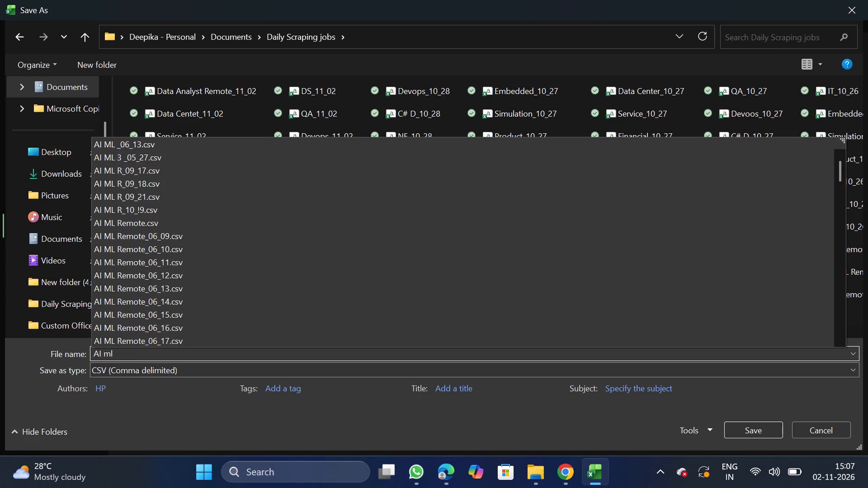
pyautogui.write('emote_11_02')
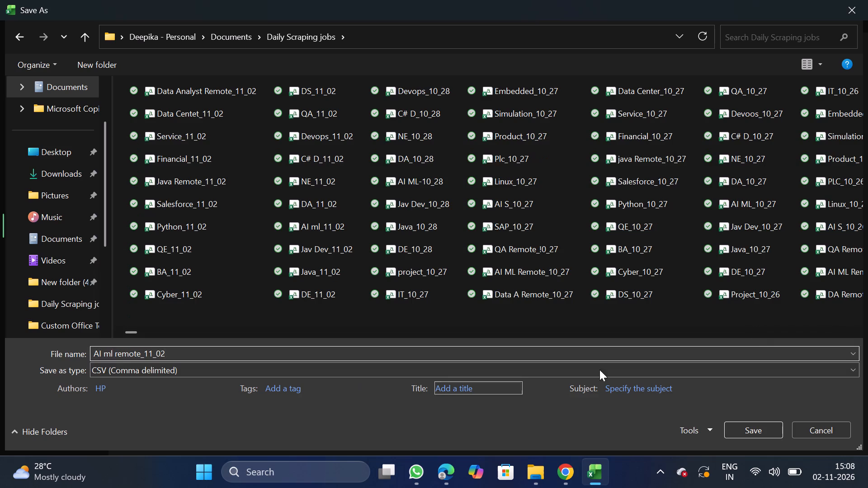
pyautogui.click(747, 433)
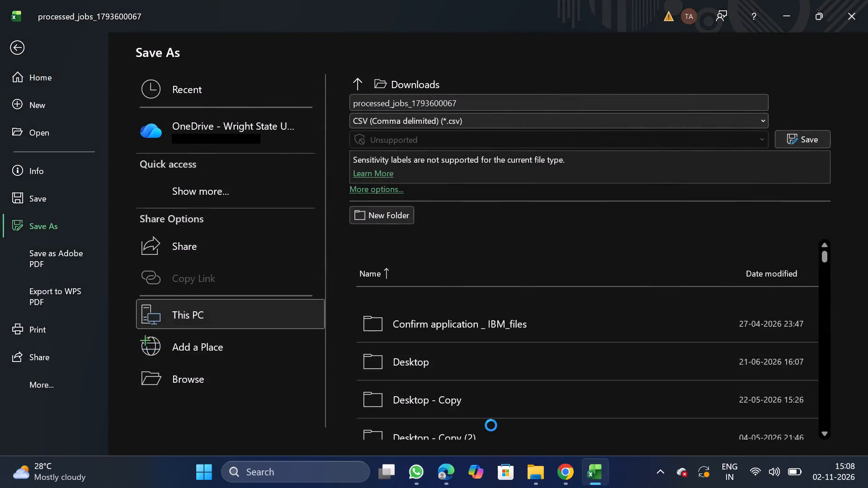
# Switch to Chrome, closing the saved Excel workbook, and bulk upload AI ml remote_11_02.csv on NextGenApply's Create Job page.
pyautogui.click(566, 474)
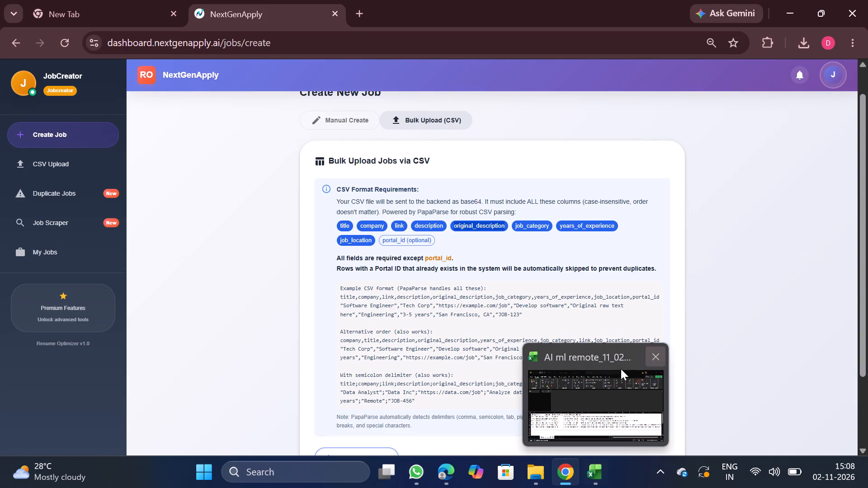
pyautogui.click(650, 355)
pyautogui.scroll(-1, 451, 353)
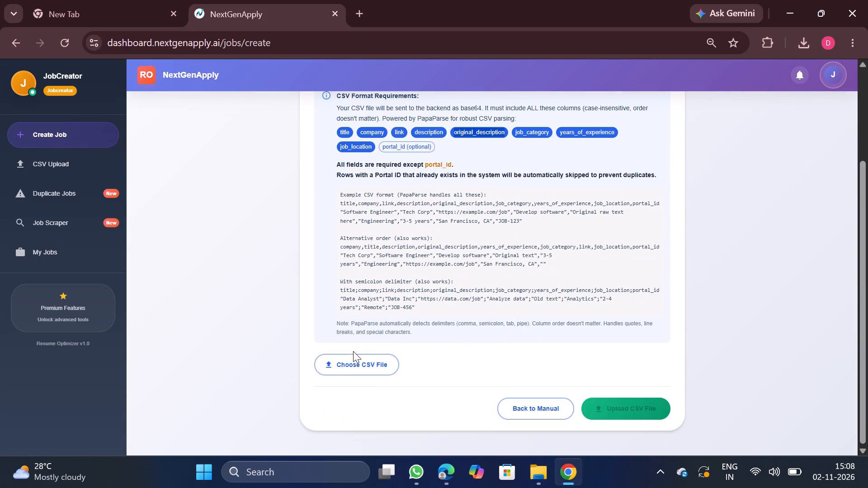
pyautogui.click(351, 362)
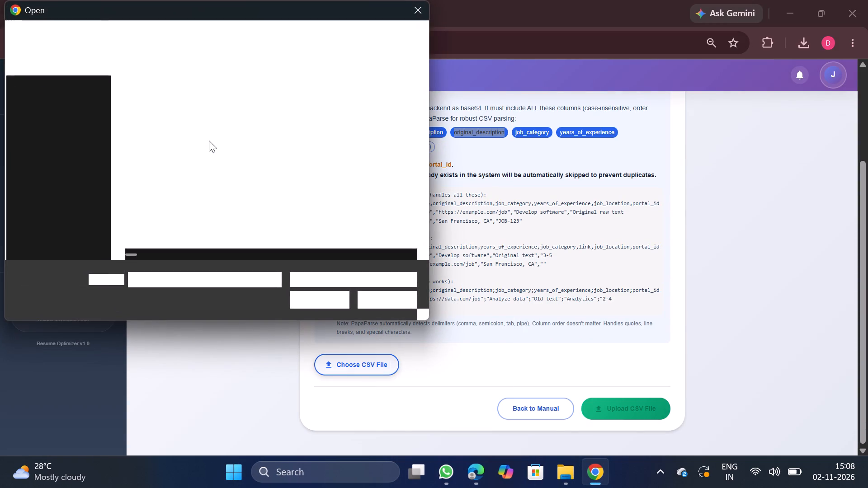
pyautogui.doubleClick(201, 80)
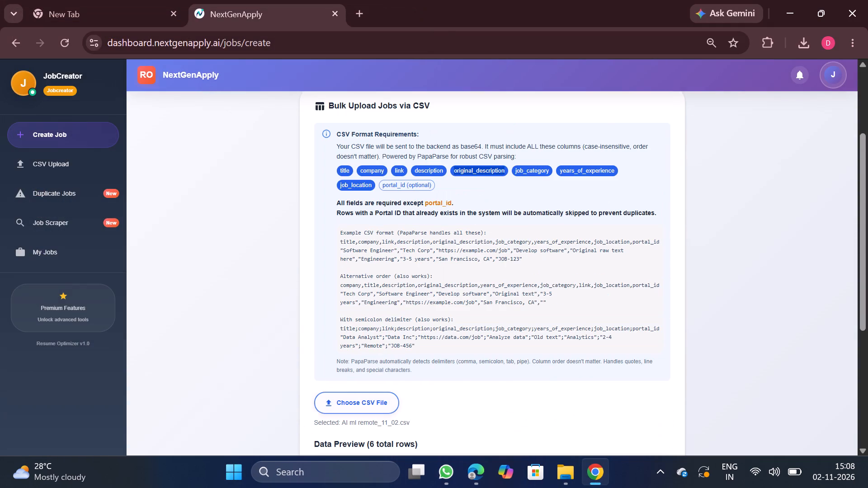
pyautogui.scroll(-2, 539, 260)
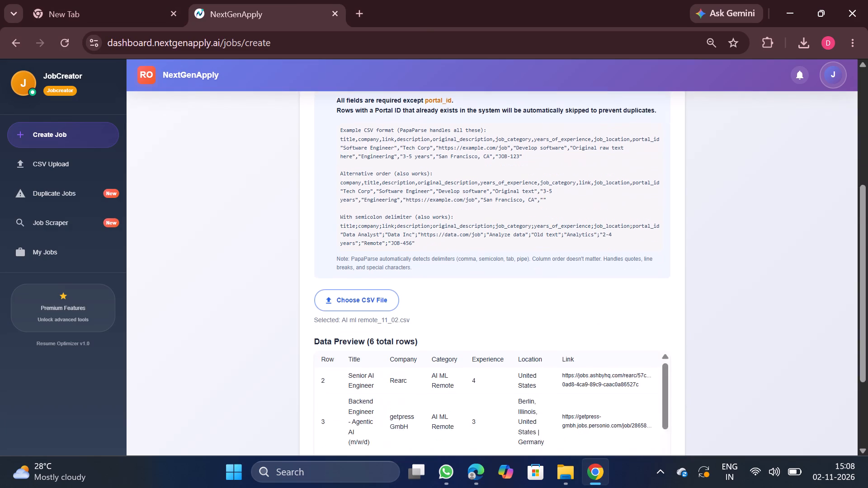
pyautogui.scroll(-1, 539, 260)
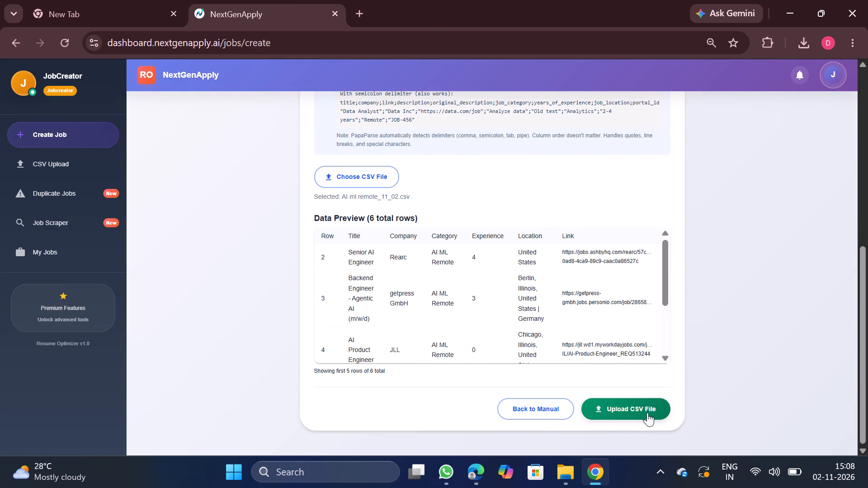
pyautogui.click(647, 413)
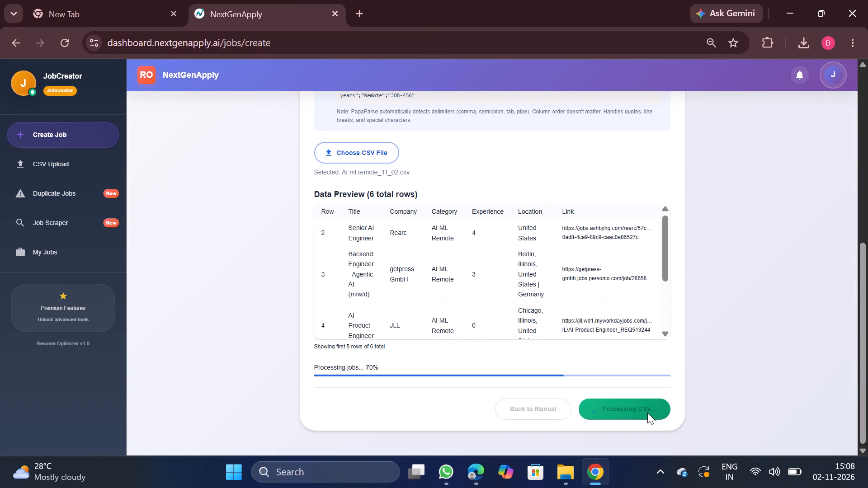
pyautogui.scroll(3, 424, 310)
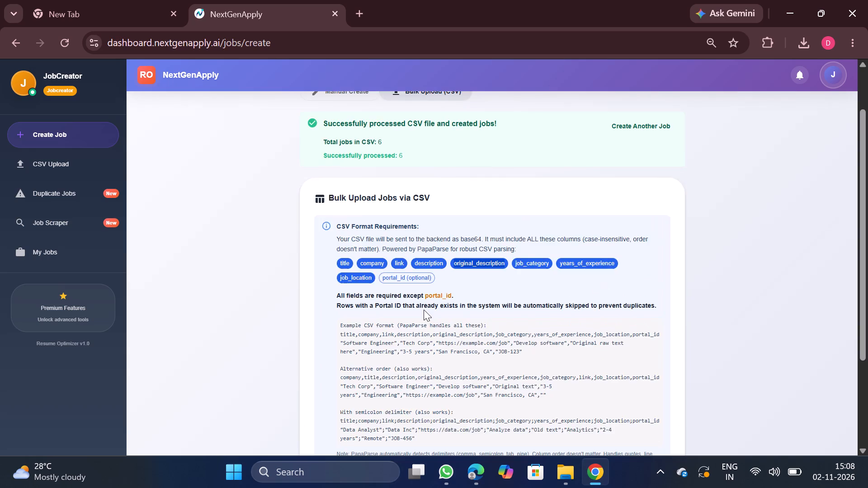
# Download the processed CSV for QA Automation Engineer Remote (#4773) from the CSV Upload history and open it in Excel.
pyautogui.click(51, 157)
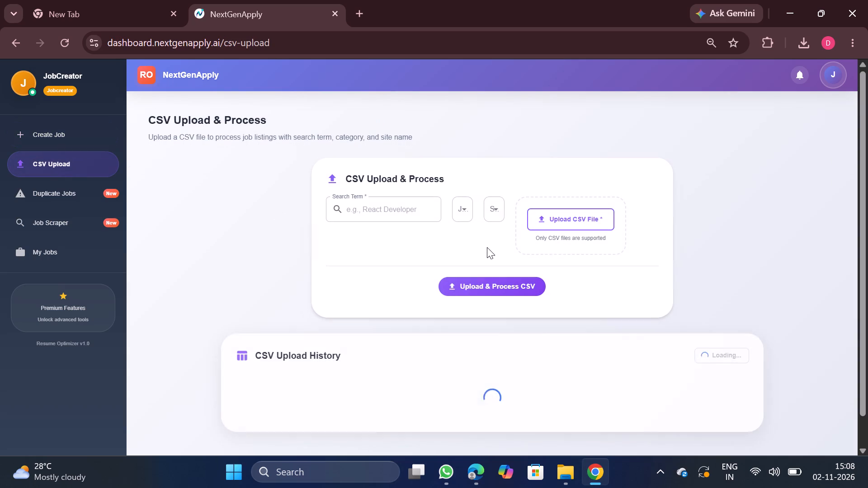
pyautogui.scroll(1, 487, 247)
pyautogui.scroll(-3, 487, 247)
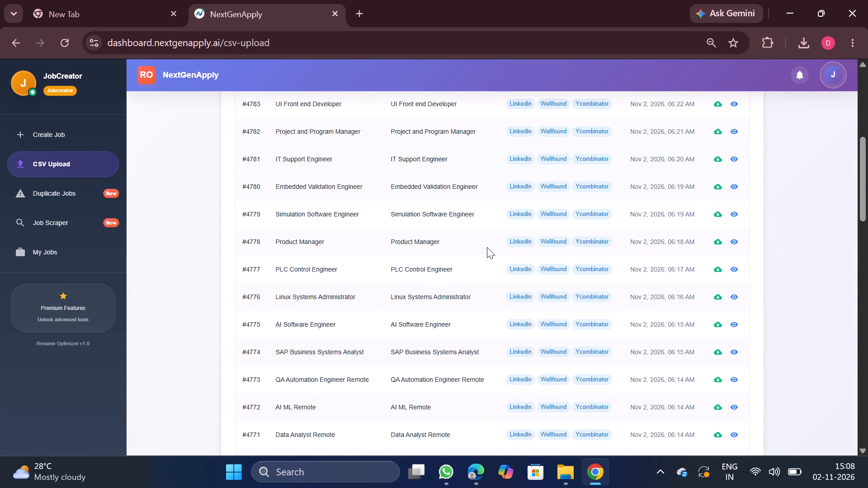
pyautogui.click(719, 370)
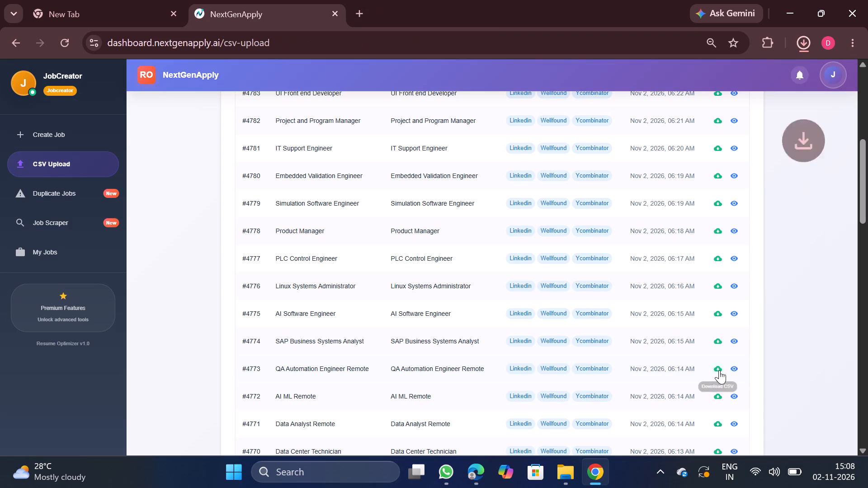
pyautogui.click(700, 90)
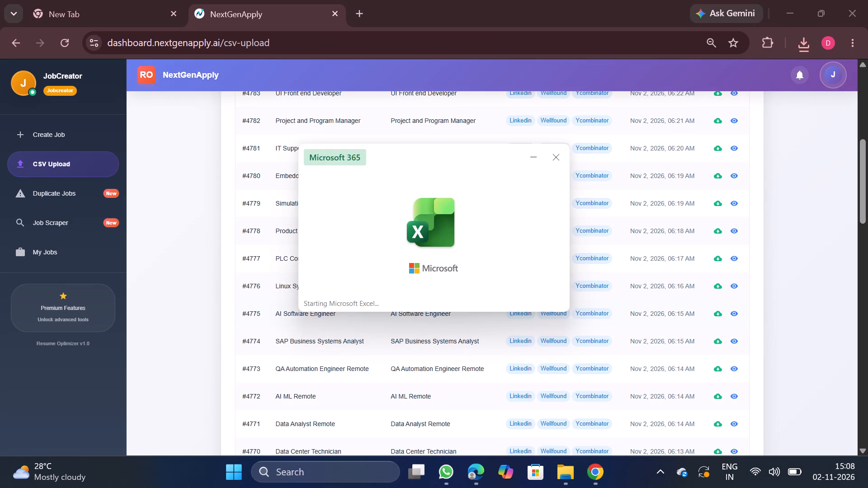
# Remove duplicate rows from the whole table, comparing only the company column.
pyautogui.click(107, 321)
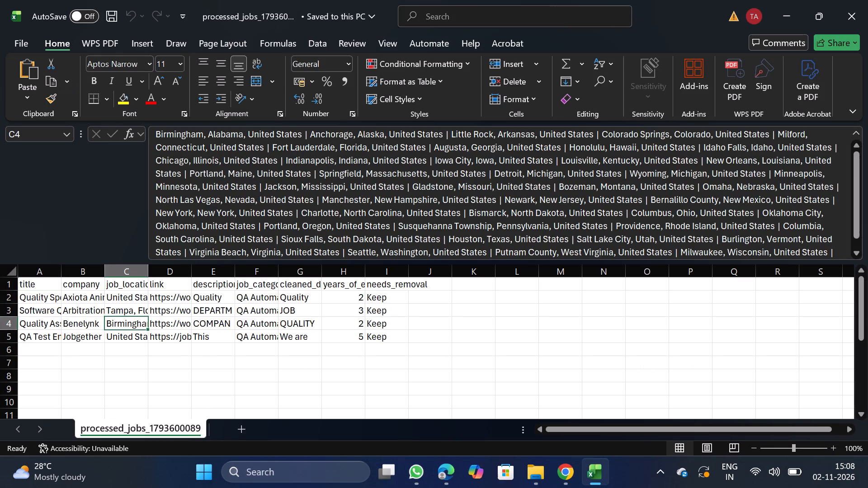
pyautogui.hotkey('ctrl', 'a')
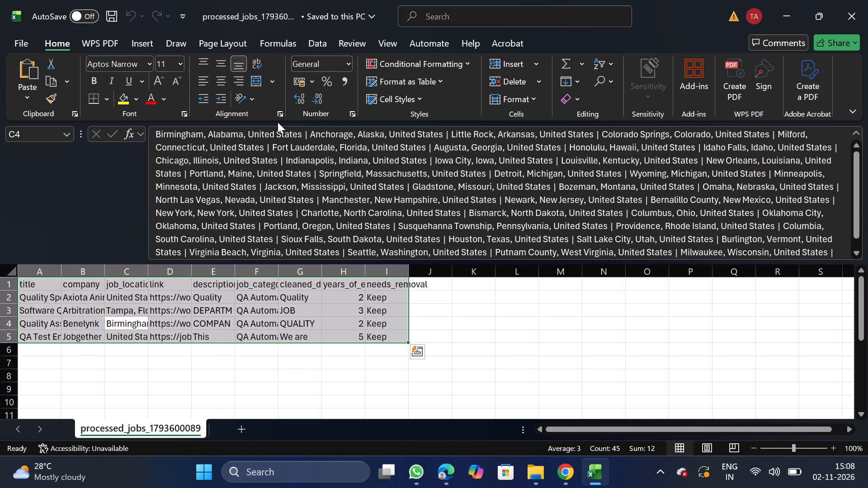
pyautogui.doubleClick(325, 45)
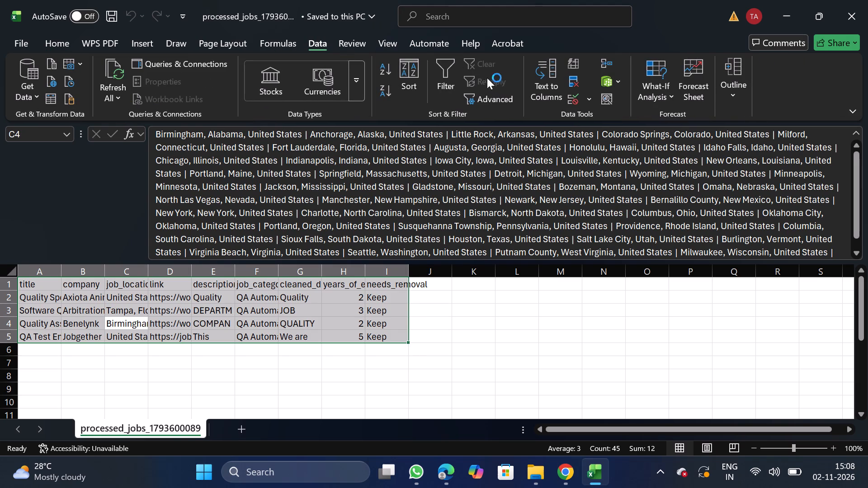
pyautogui.click(573, 78)
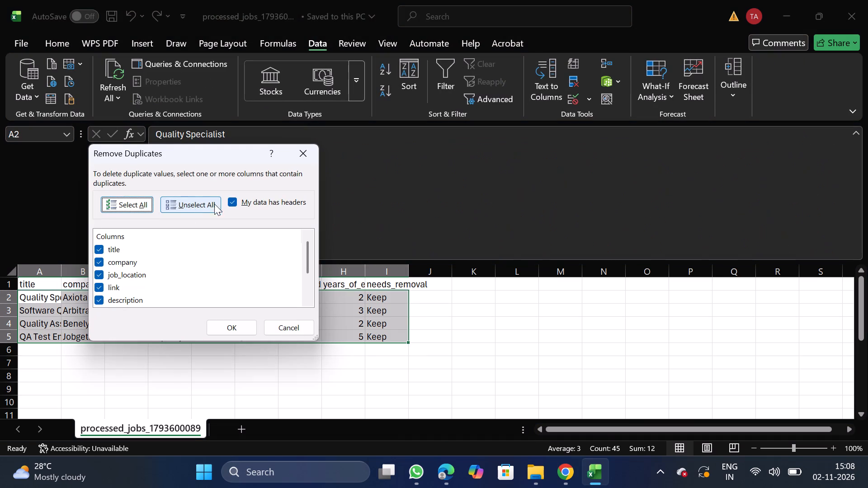
pyautogui.click(193, 208)
pyautogui.click(100, 259)
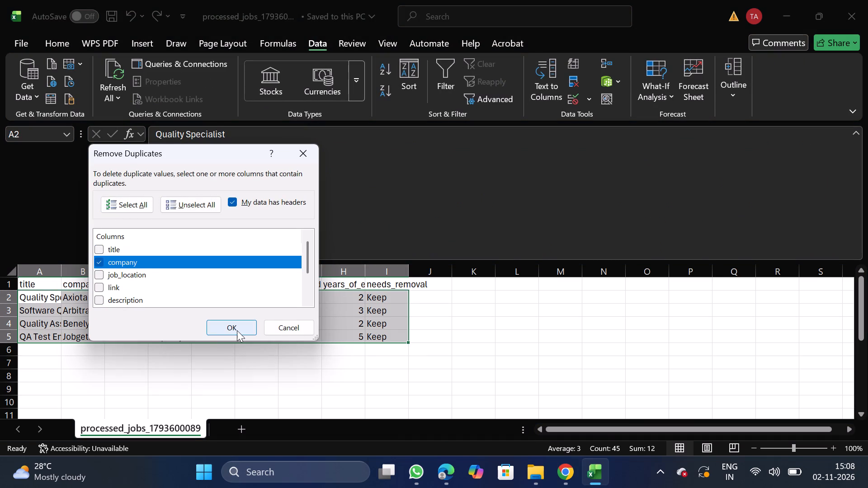
pyautogui.click(237, 330)
pyautogui.click(516, 258)
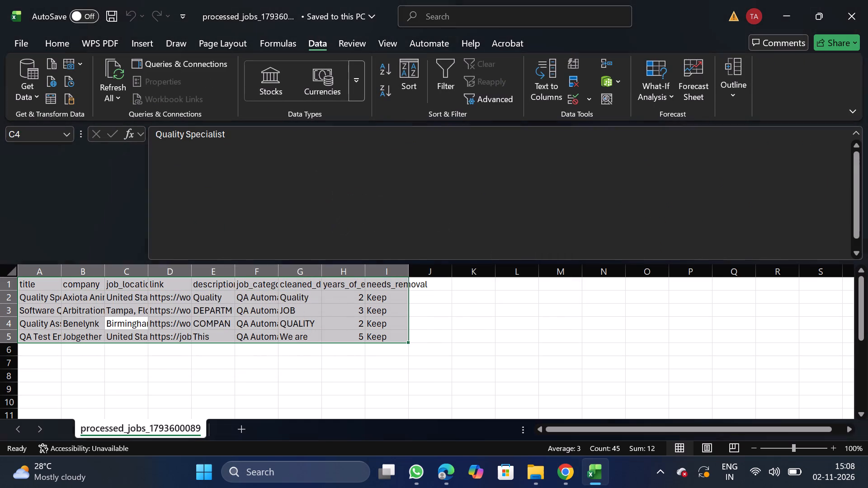
# Delete the needs_removal column (column I).
pyautogui.click(373, 279)
pyautogui.moveTo(392, 269); pyautogui.dragTo(384, 303)
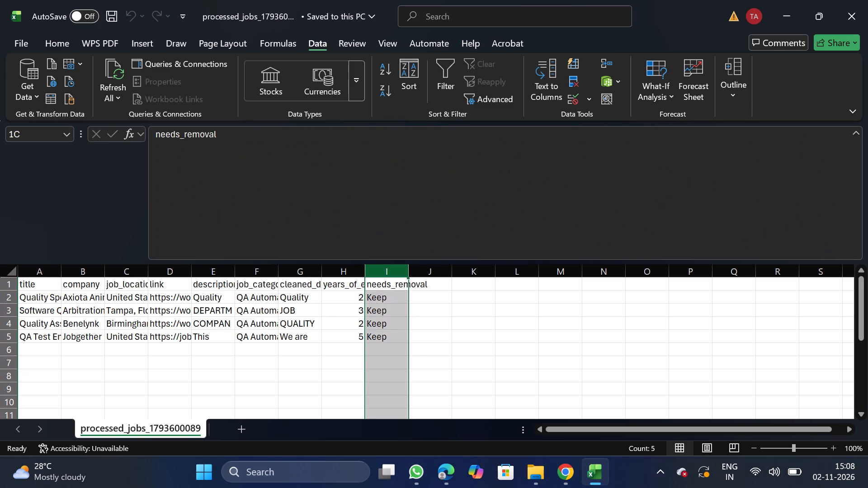
pyautogui.moveTo(384, 303); pyautogui.dragTo(384, 316)
pyautogui.rightClick(384, 316)
pyautogui.click(428, 202)
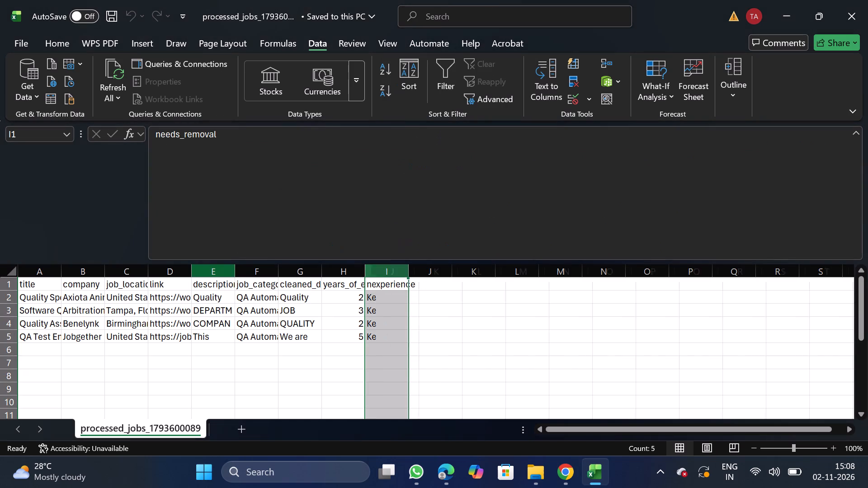
# Move the link column to the end of the table, after years_of_experience.
pyautogui.click(185, 275)
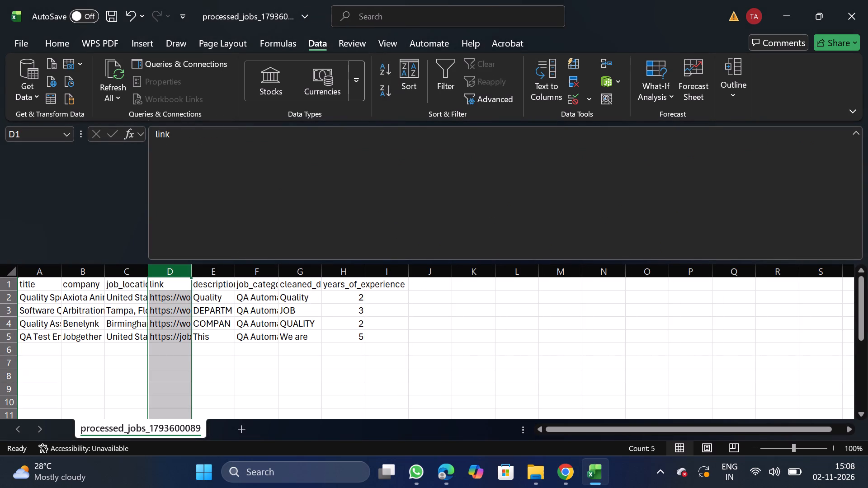
pyautogui.hotkey('ctrl', 'x')
pyautogui.moveTo(387, 266); pyautogui.dragTo(385, 321)
pyautogui.rightClick(385, 321)
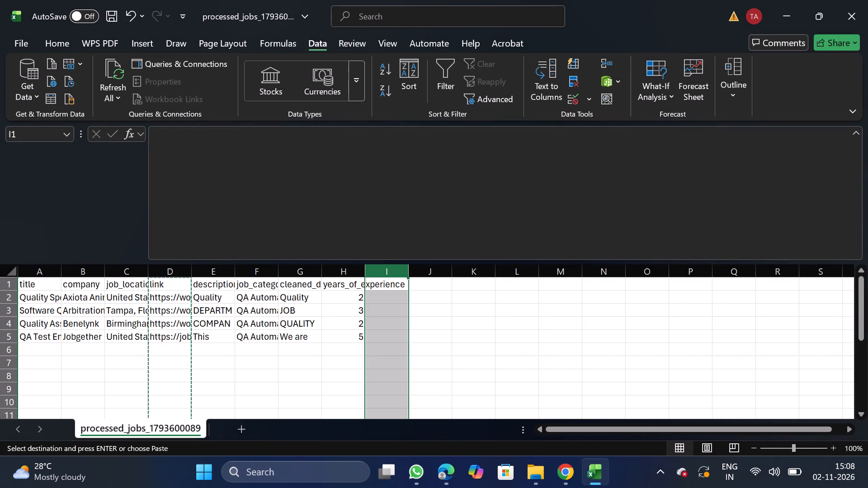
pyautogui.click(435, 188)
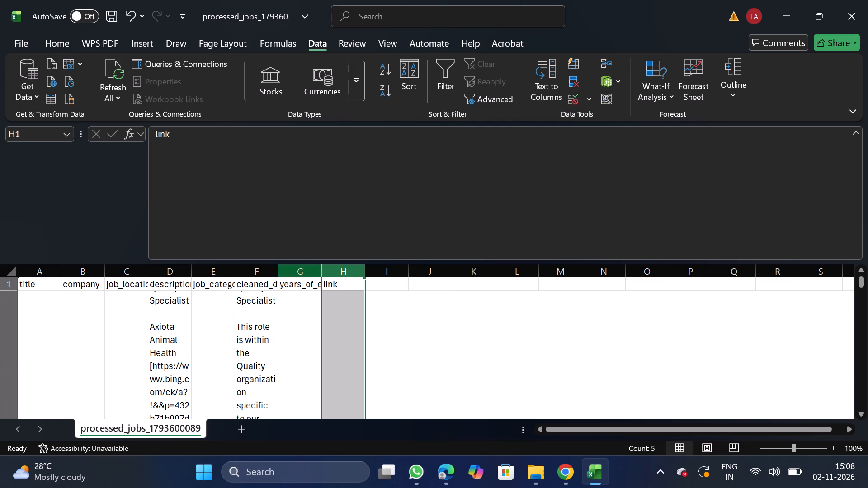
# Move the job_category column to the front of the table, before title.
pyautogui.click(206, 273)
pyautogui.hotkey('ctrl', 'x')
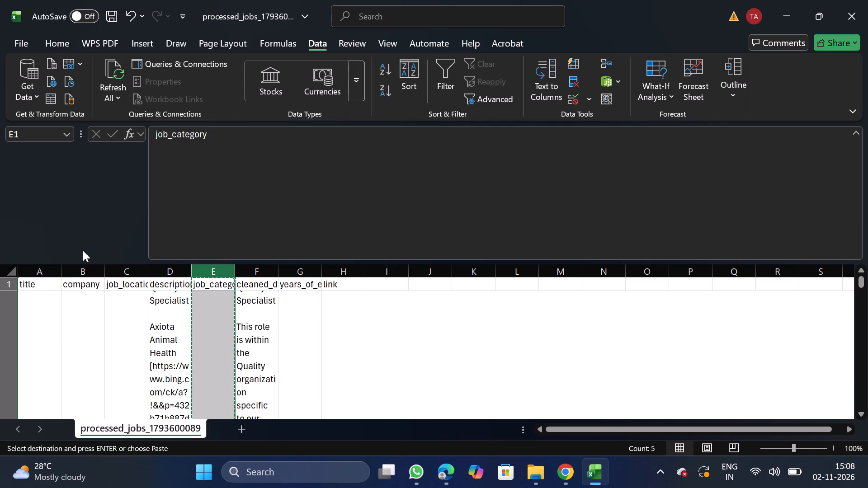
pyautogui.click(24, 272)
pyautogui.rightClick(21, 308)
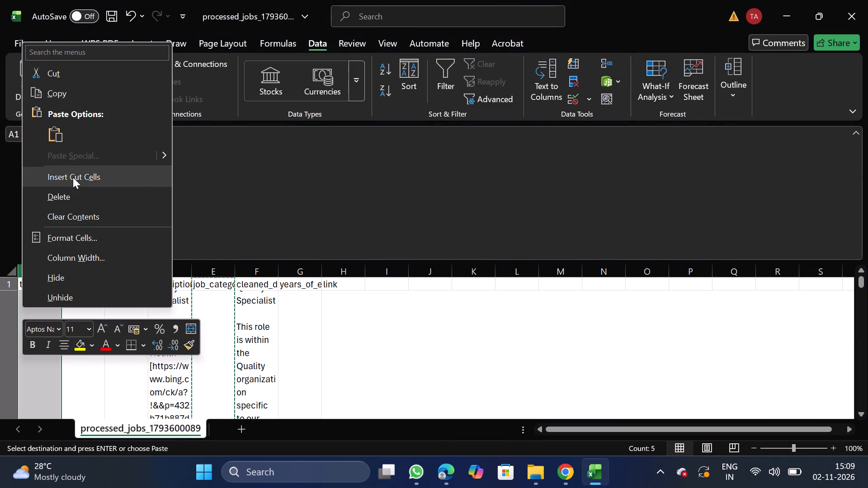
pyautogui.click(73, 177)
# Turn off text wrapping for the description and cleaned_description columns (E and F).
pyautogui.click(211, 269)
pyautogui.hotkey('shift', 'Right')
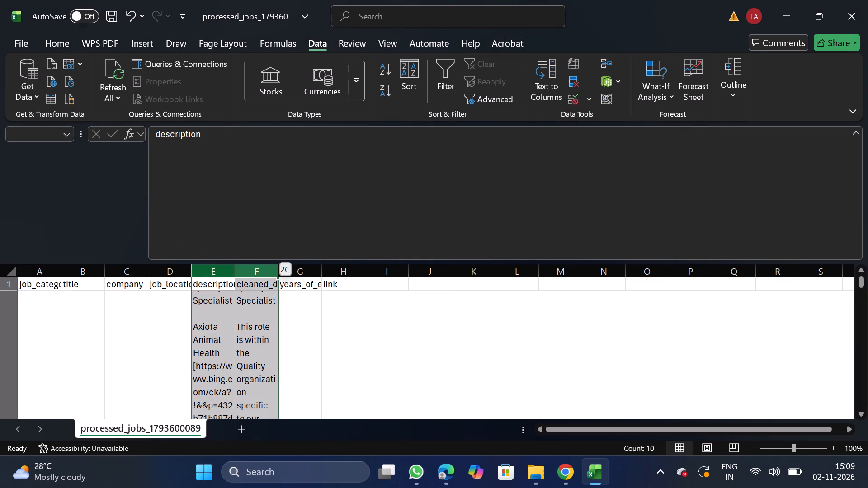
pyautogui.click(59, 46)
pyautogui.click(283, 112)
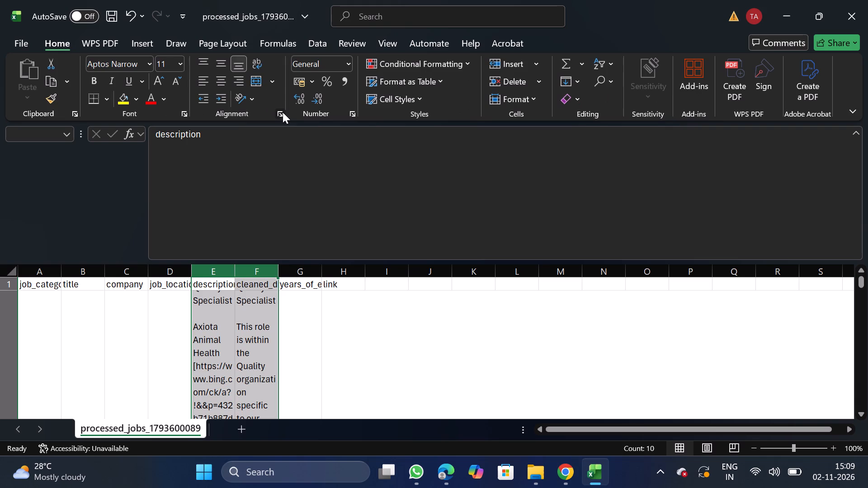
pyautogui.doubleClick(81, 219)
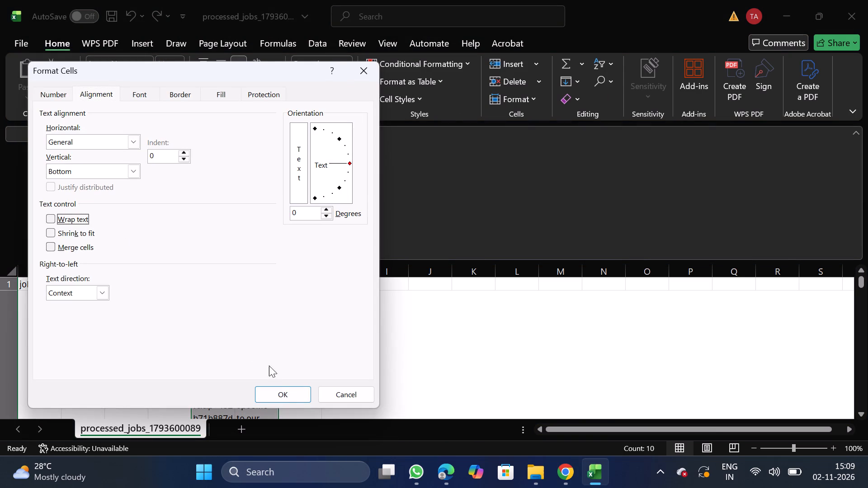
pyautogui.click(288, 404)
pyautogui.click(288, 394)
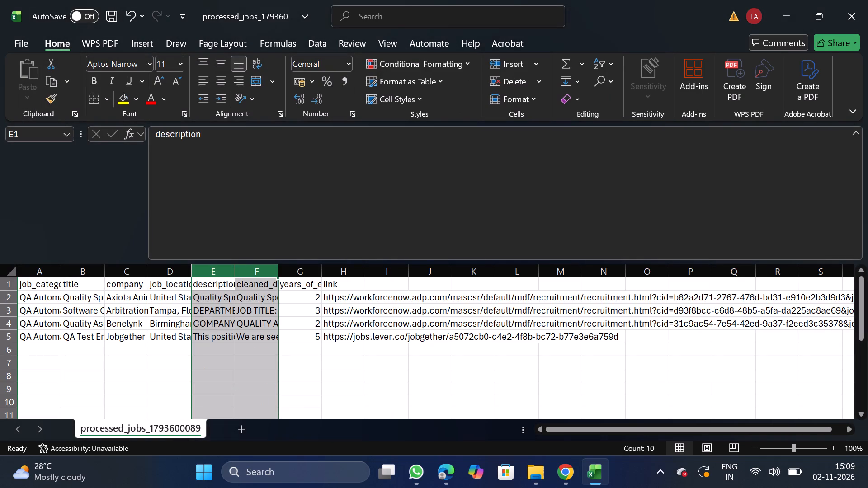
# Move the years_of_experience column in front of the description column.
pyautogui.click(306, 271)
pyautogui.hotkey('ctrl', 'x')
pyautogui.moveTo(212, 273); pyautogui.dragTo(212, 311)
pyautogui.rightClick(212, 311)
pyautogui.click(269, 175)
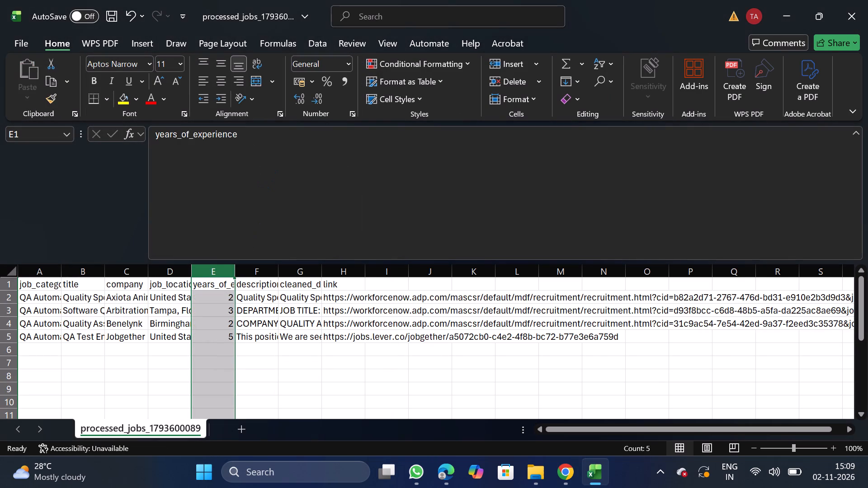
# Rename the cleaned_description header in G1 as description, reusing the text copied from F1.
pyautogui.click(255, 284)
pyautogui.moveTo(156, 134); pyautogui.dragTo(223, 132)
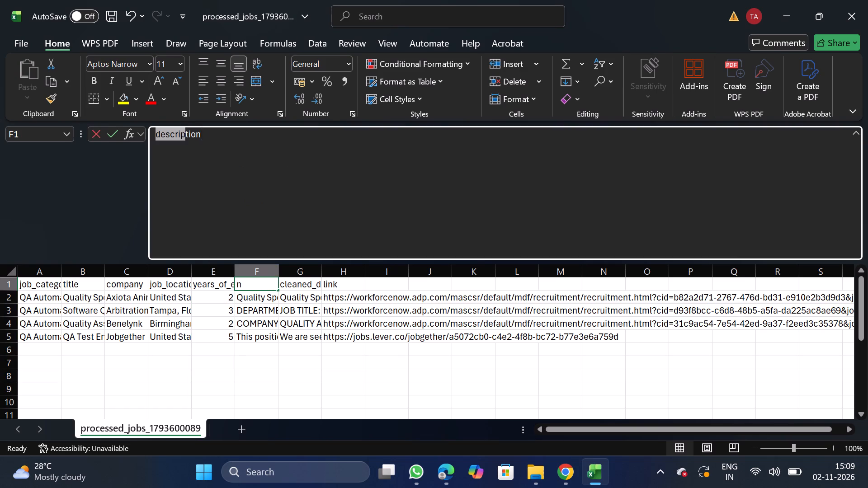
pyautogui.moveTo(223, 132); pyautogui.dragTo(225, 132)
pyautogui.hotkey('ctrl', 'c')
pyautogui.click(310, 285)
pyautogui.click(413, 226)
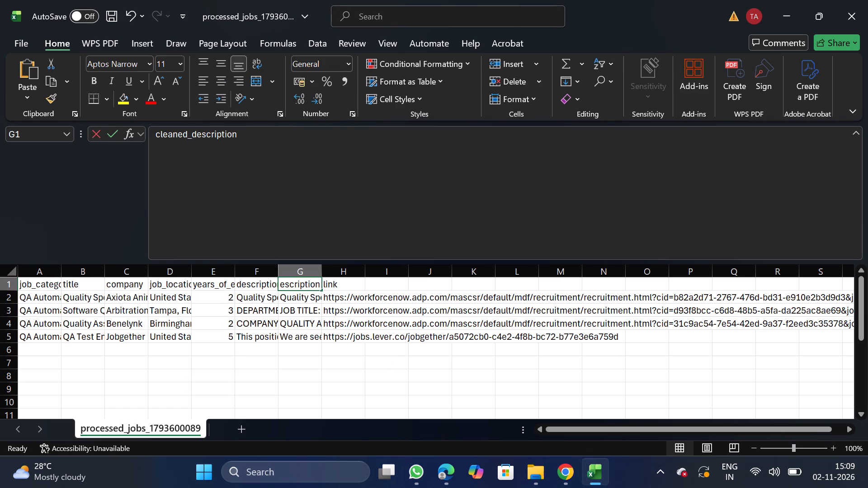
pyautogui.press('BackSpace')
pyautogui.press('BackSpace')
pyautogui.press('BackSpace')
pyautogui.press('BackSpace')
pyautogui.press('BackSpace')
pyautogui.press('BackSpace')
pyautogui.press('BackSpace')
pyautogui.press('BackSpace')
pyautogui.press('BackSpace')
pyautogui.press('BackSpace')
pyautogui.press('BackSpace')
pyautogui.press('BackSpace')
pyautogui.press('BackSpace')
pyautogui.press('BackSpace')
pyautogui.press('BackSpace')
pyautogui.press('BackSpace')
pyautogui.press('BackSpace')
pyautogui.press('BackSpace')
pyautogui.press('BackSpace')
pyautogui.press('BackSpace')
pyautogui.hotkey('ctrl', 'v')
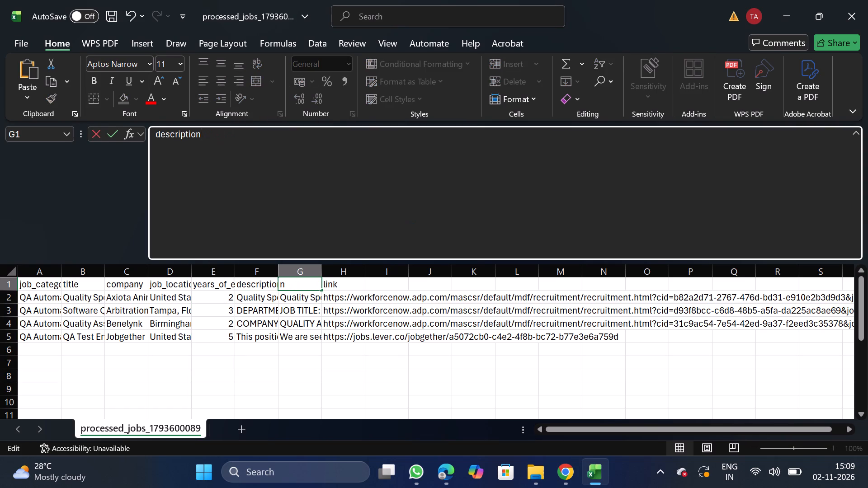
# Replace the F1 header with original_description, copied from the bulk upload column requirements on NextGenApply's Create Job page in Chrome.
pyautogui.click(271, 286)
pyautogui.click(314, 236)
pyautogui.press('BackSpace')
pyautogui.press('BackSpace')
pyautogui.press('BackSpace')
pyautogui.press('BackSpace')
pyautogui.press('BackSpace')
pyautogui.press('BackSpace')
pyautogui.press('BackSpace')
pyautogui.press('BackSpace')
pyautogui.press('BackSpace')
pyautogui.press('BackSpace')
pyautogui.press('BackSpace')
pyautogui.press('BackSpace')
pyautogui.press('BackSpace')
pyautogui.press('BackSpace')
pyautogui.press('BackSpace')
pyautogui.press('BackSpace')
pyautogui.press('BackSpace')
pyautogui.press('BackSpace')
pyautogui.press('BackSpace')
pyautogui.press('BackSpace')
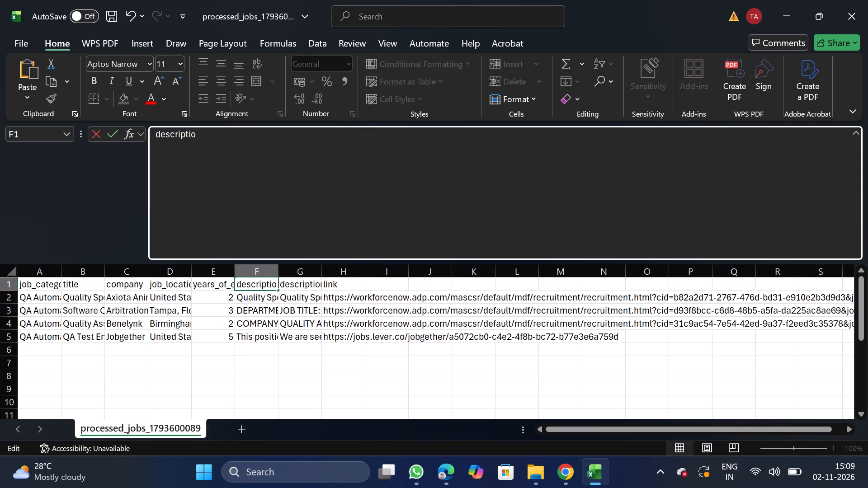
pyautogui.click(566, 478)
pyautogui.click(52, 137)
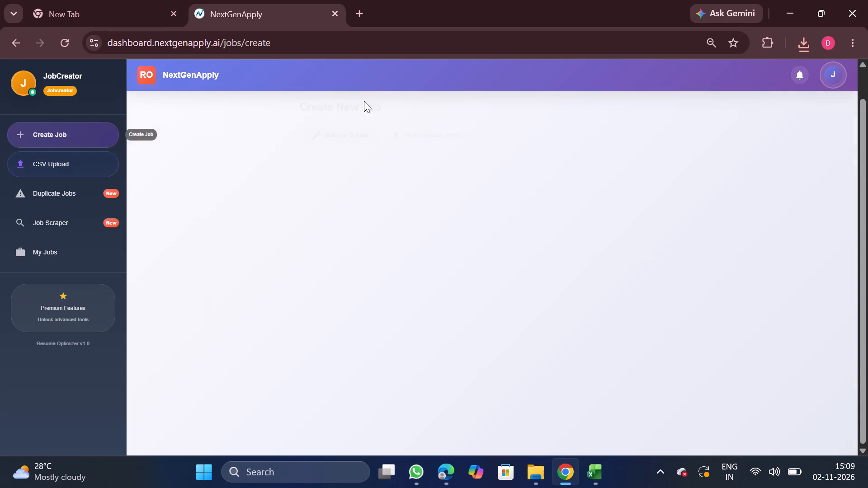
pyautogui.click(427, 121)
pyautogui.doubleClick(477, 227)
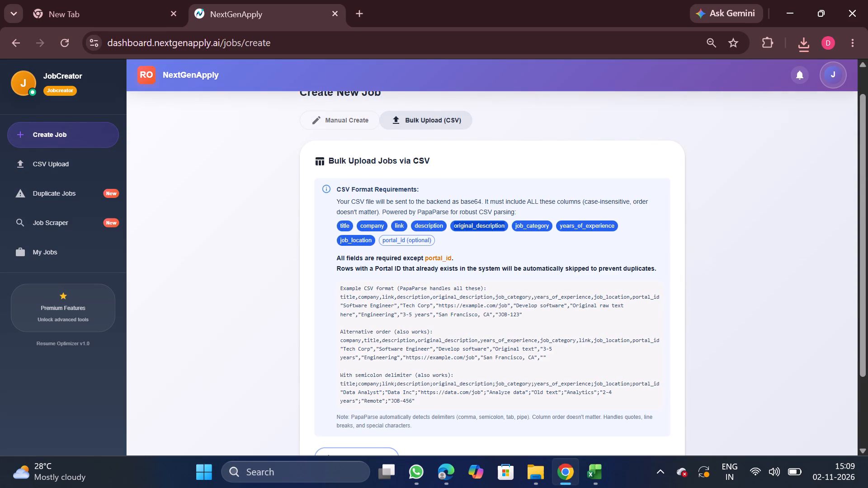
pyautogui.hotkey('ctrl', 'c')
pyautogui.click(602, 483)
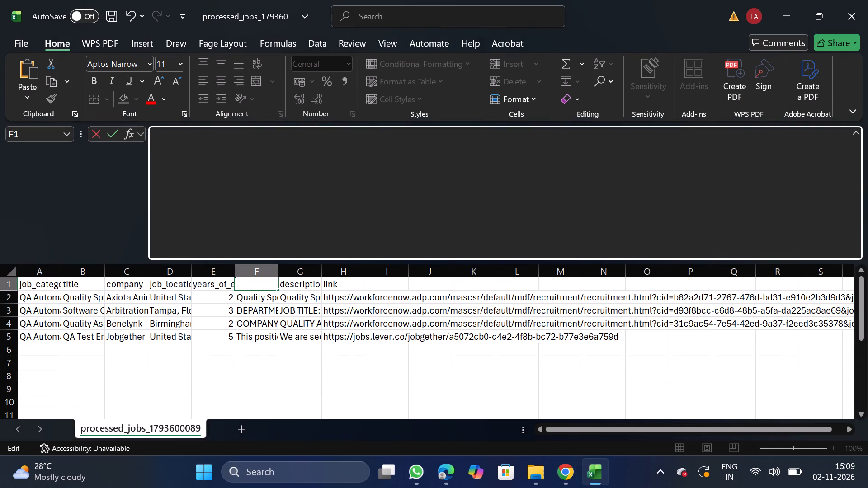
pyautogui.hotkey('ctrl', 'v')
pyautogui.click(88, 294)
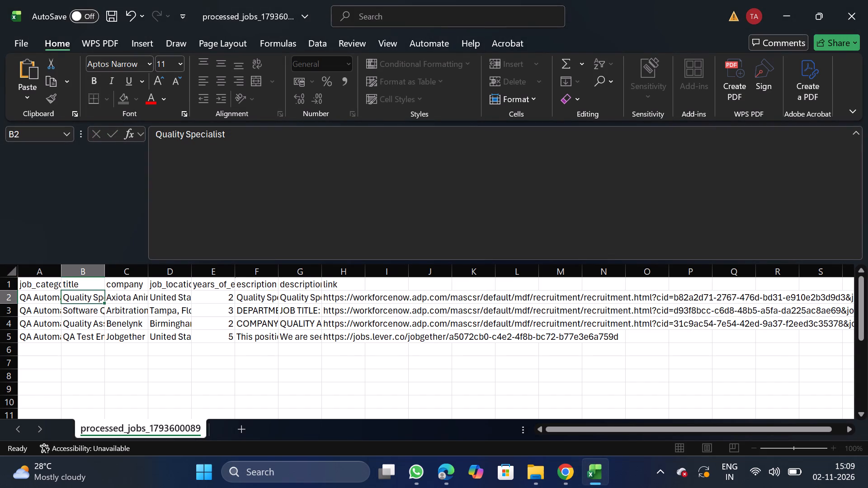
pyautogui.click(86, 311)
pyautogui.click(81, 328)
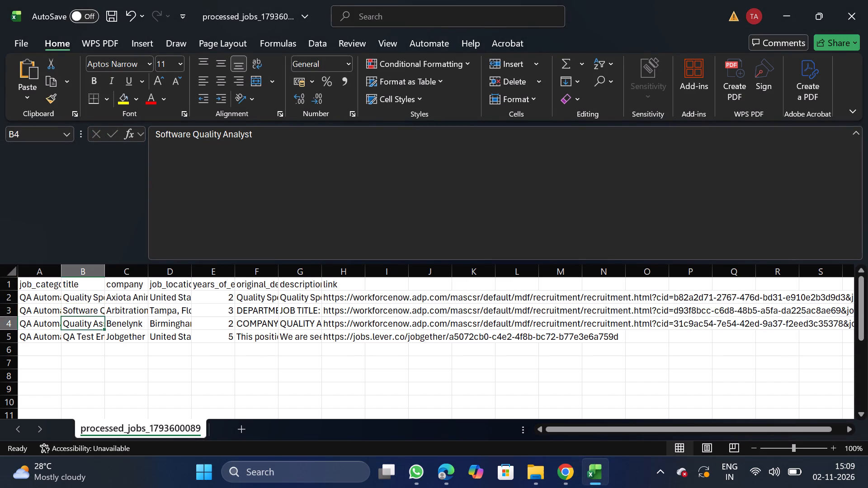
pyautogui.click(80, 338)
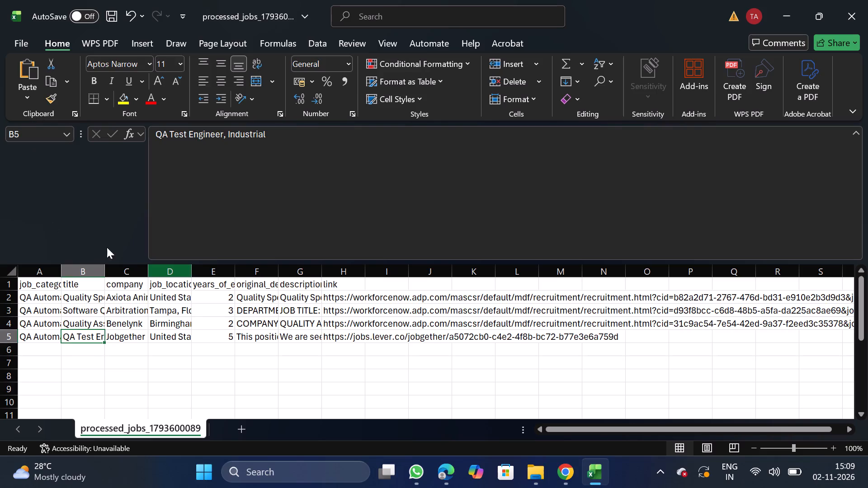
# Save the cleaned sheet as the CSV file QA REMOTE_11_02 in Documents > Daily Scraping jobs.
pyautogui.click(25, 51)
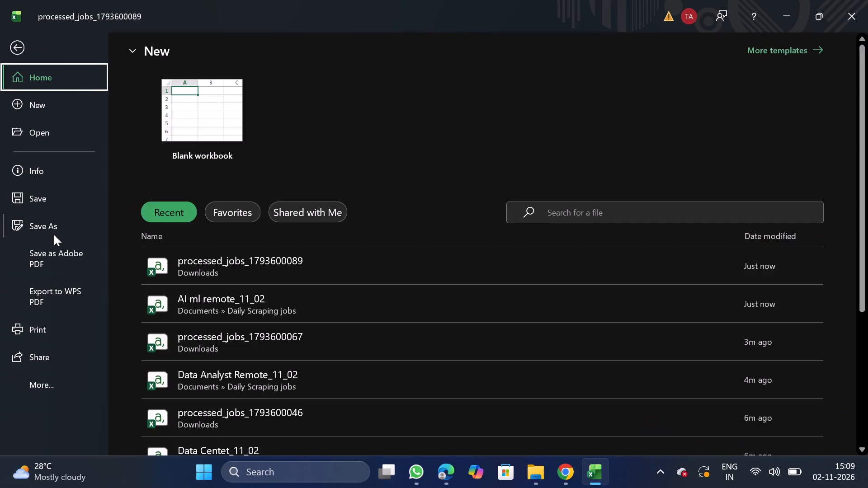
pyautogui.tripleClick(52, 238)
pyautogui.tripleClick(207, 369)
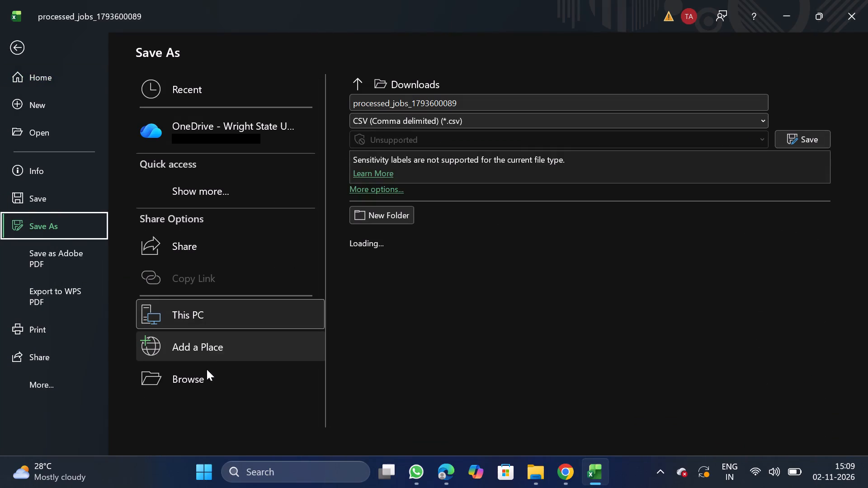
pyautogui.tripleClick(207, 369)
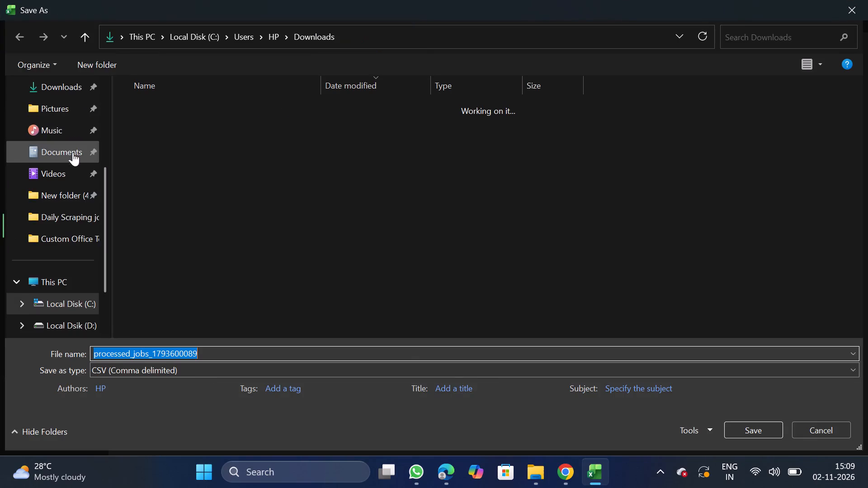
pyautogui.doubleClick(73, 152)
pyautogui.doubleClick(227, 145)
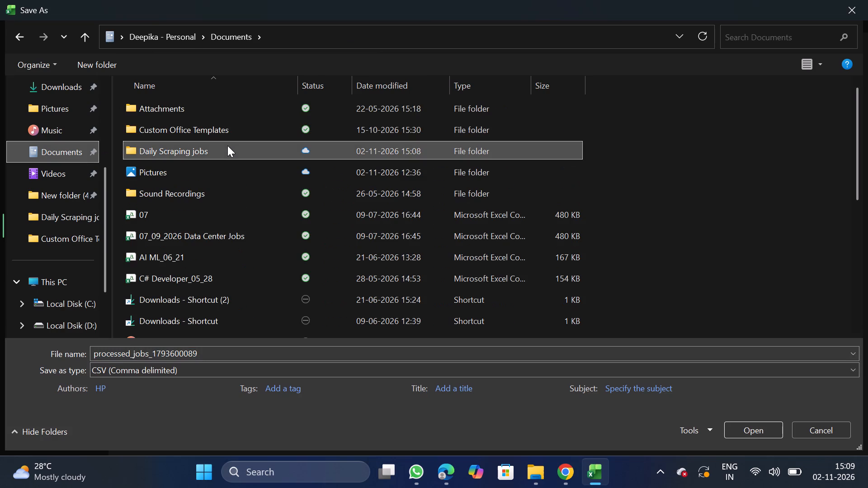
pyautogui.click(245, 349)
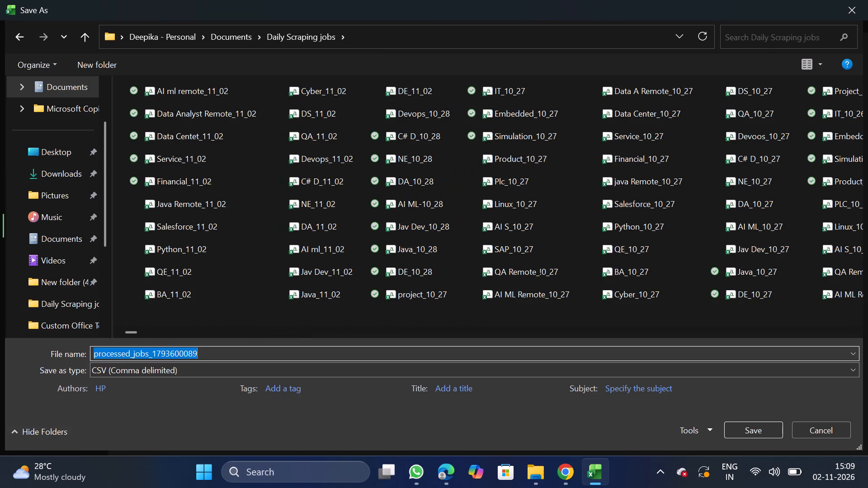
pyautogui.press('BackSpace')
pyautogui.click(245, 349)
pyautogui.write('QA REMOTE_')
pyautogui.write('11_02')
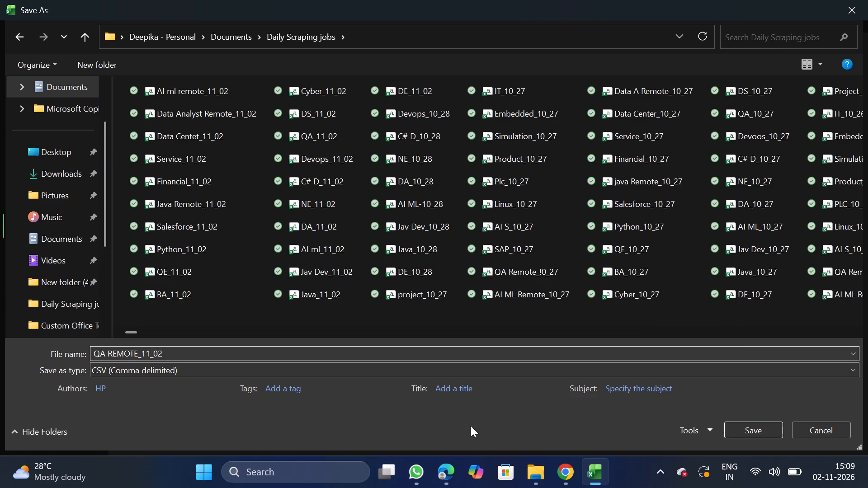
pyautogui.click(772, 433)
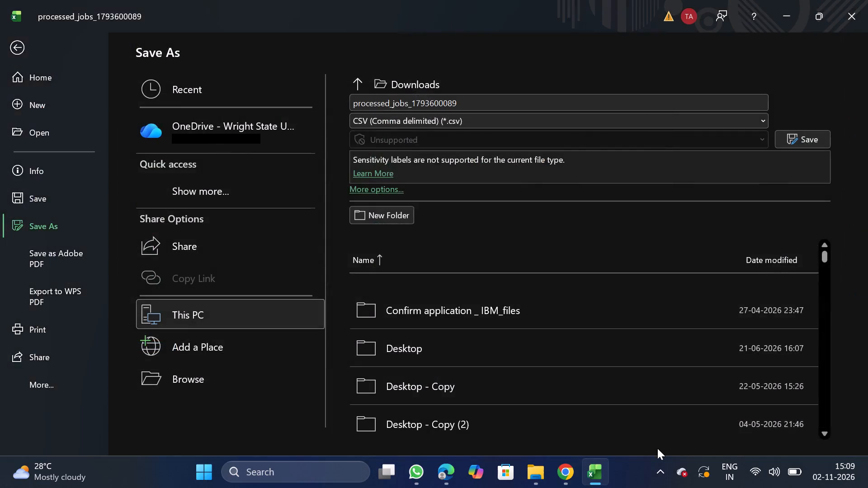
# Switch to Chrome and bulk upload QA REMOTE_11_02.csv on NextGenApply's Create Job page.
pyautogui.click(568, 475)
pyautogui.scroll(-1, 482, 429)
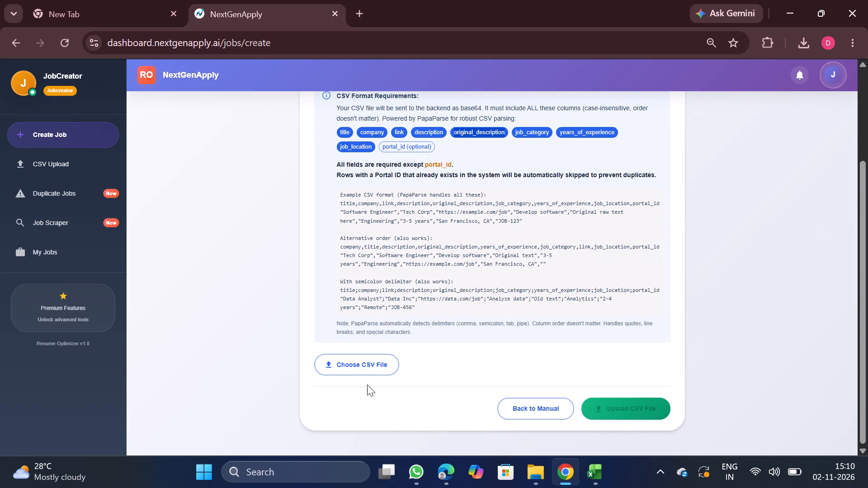
pyautogui.click(381, 365)
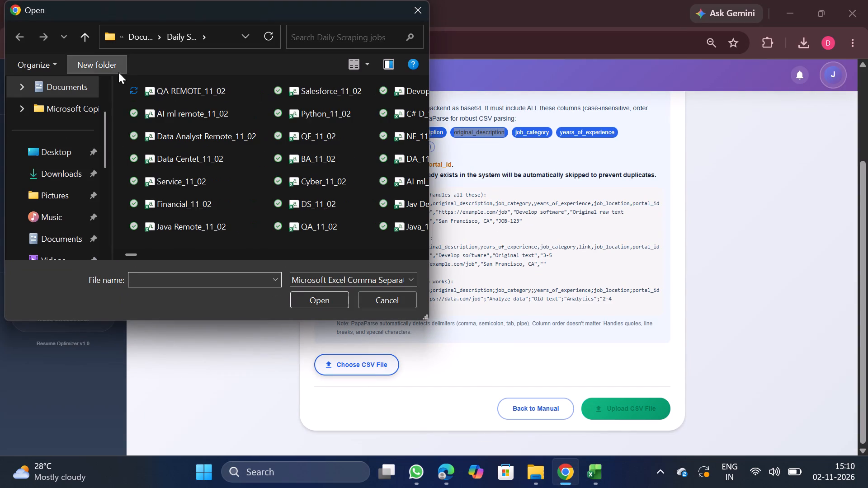
pyautogui.doubleClick(199, 87)
pyautogui.scroll(-1, 440, 279)
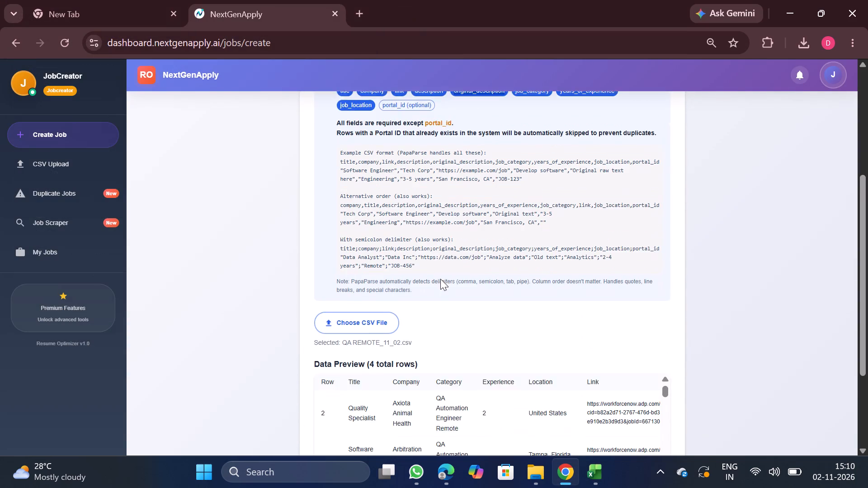
pyautogui.scroll(-1, 440, 279)
pyautogui.scroll(-1, 524, 371)
pyautogui.rightClick(524, 371)
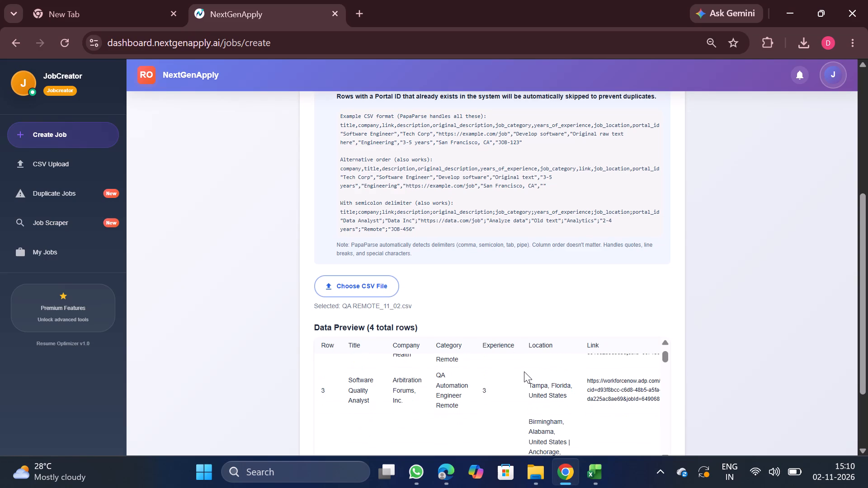
pyautogui.click(839, 263)
pyautogui.scroll(-5, 614, 371)
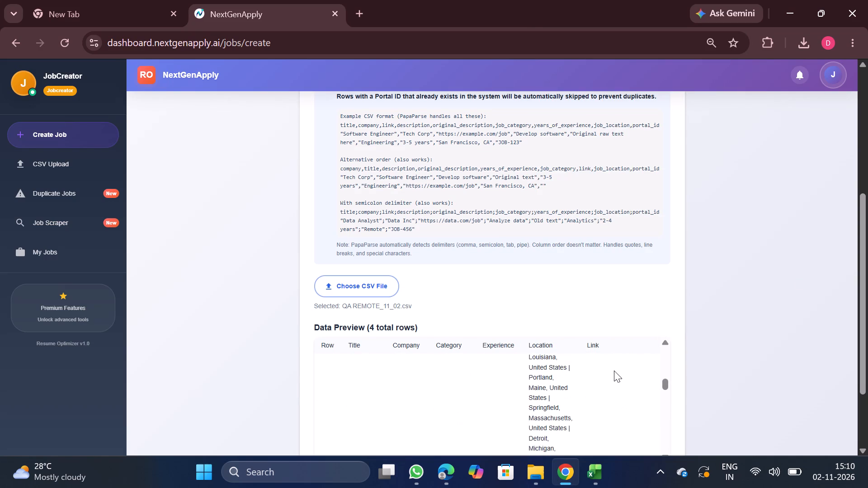
pyautogui.scroll(-2, 639, 378)
pyautogui.scroll(-11, 604, 394)
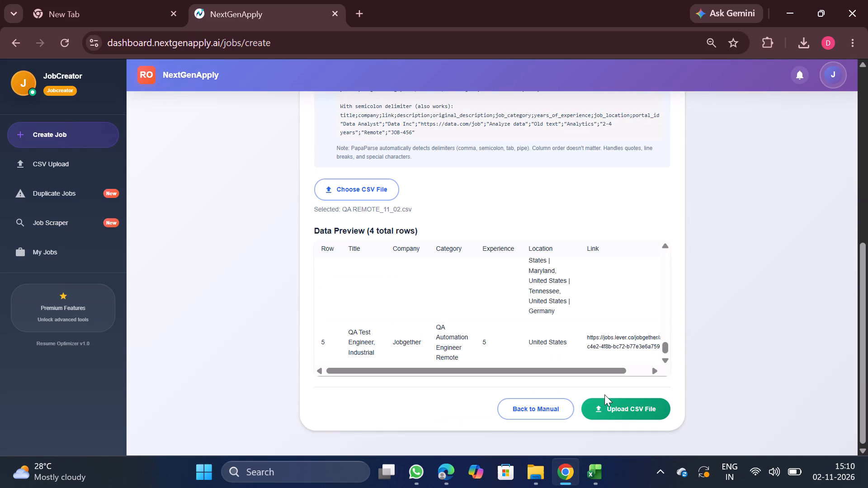
pyautogui.click(636, 408)
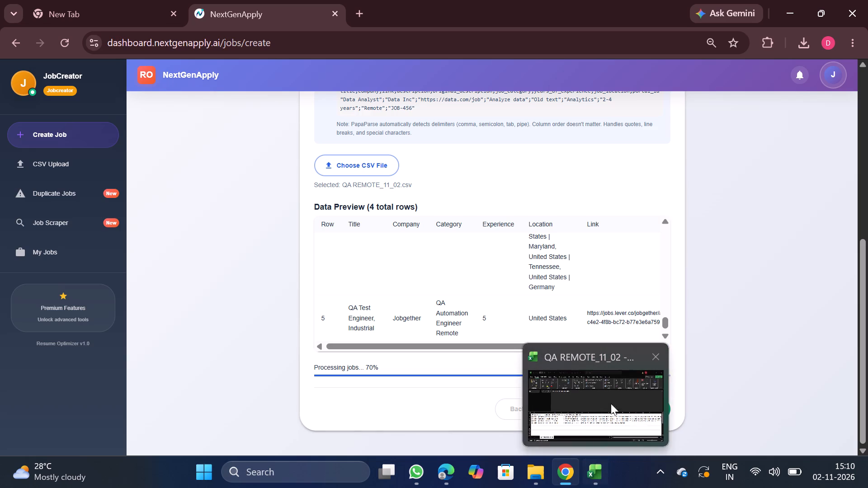
# Close the QA REMOTE_11_02 workbook.
pyautogui.click(651, 357)
# Download the SAP Business Systems Analyst file (#4774) from NextGenApply's CSV Upload History and open it in Excel.
pyautogui.scroll(5, 437, 270)
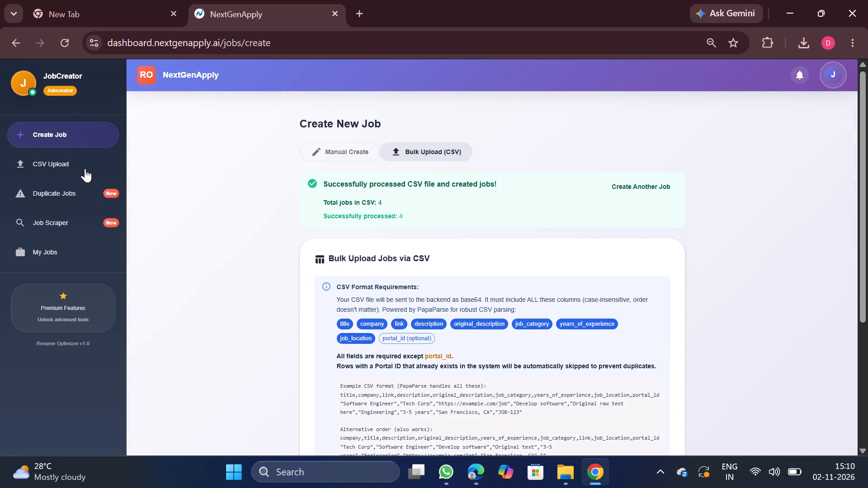
pyautogui.click(90, 158)
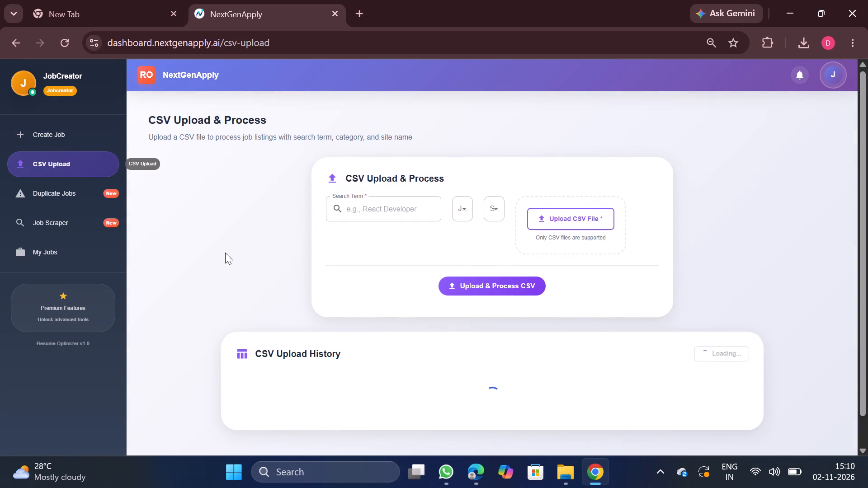
pyautogui.scroll(-1, 285, 324)
pyautogui.scroll(-1, 390, 382)
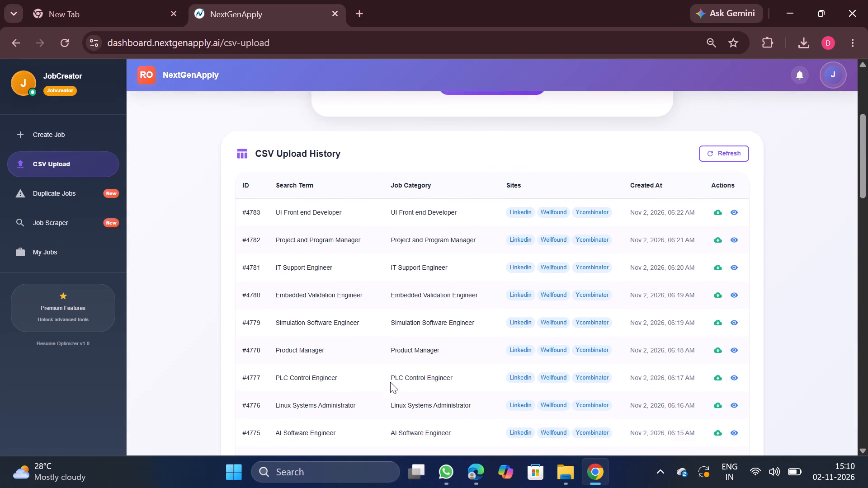
pyautogui.scroll(-1, 390, 382)
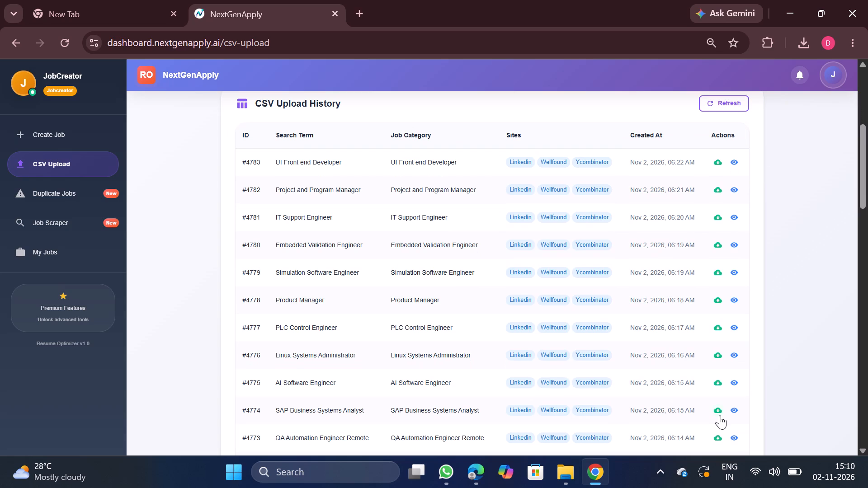
pyautogui.click(720, 415)
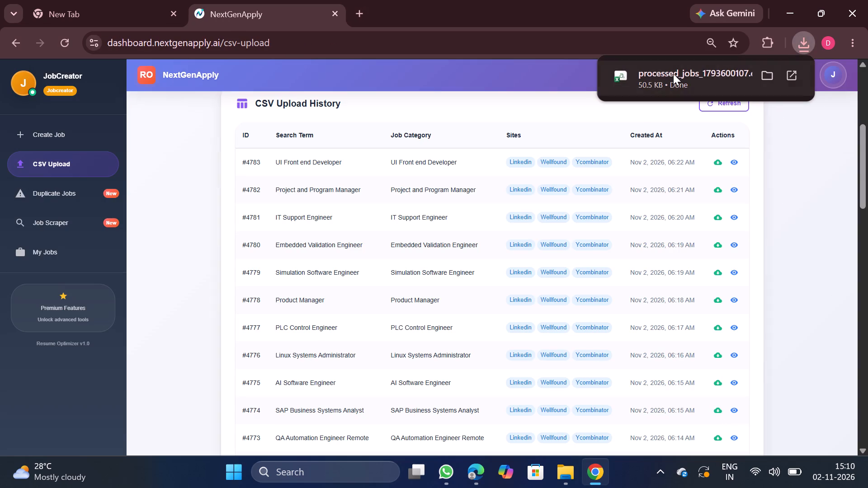
pyautogui.click(673, 74)
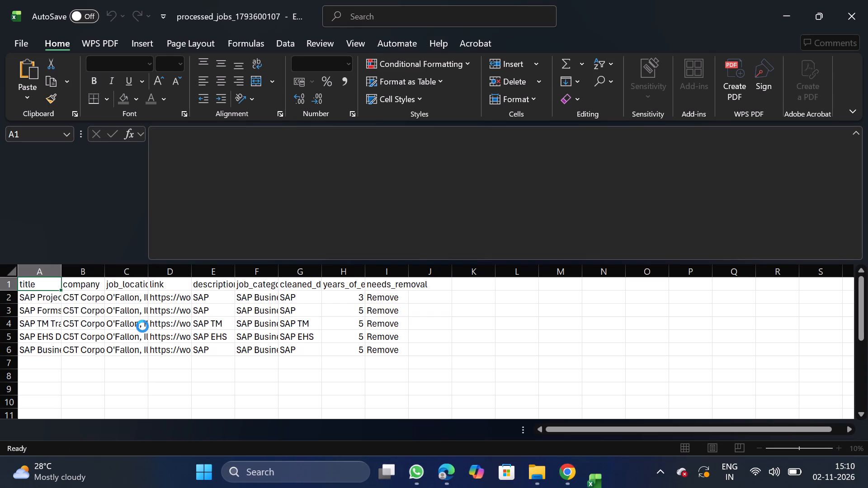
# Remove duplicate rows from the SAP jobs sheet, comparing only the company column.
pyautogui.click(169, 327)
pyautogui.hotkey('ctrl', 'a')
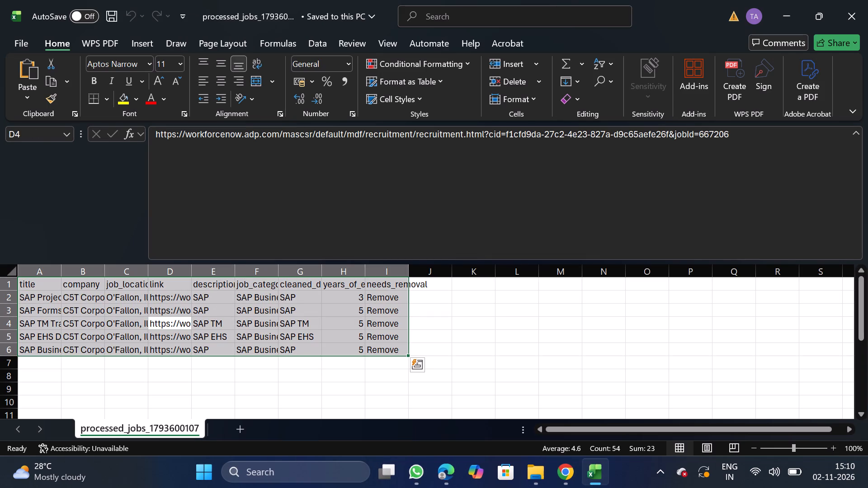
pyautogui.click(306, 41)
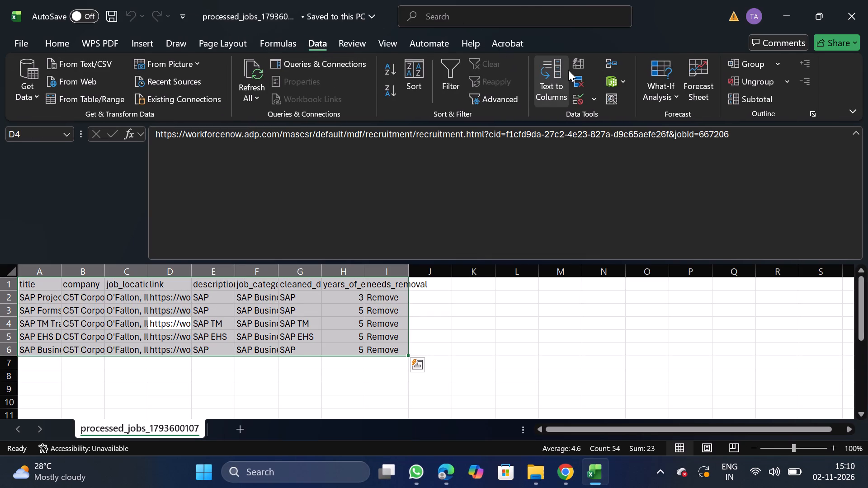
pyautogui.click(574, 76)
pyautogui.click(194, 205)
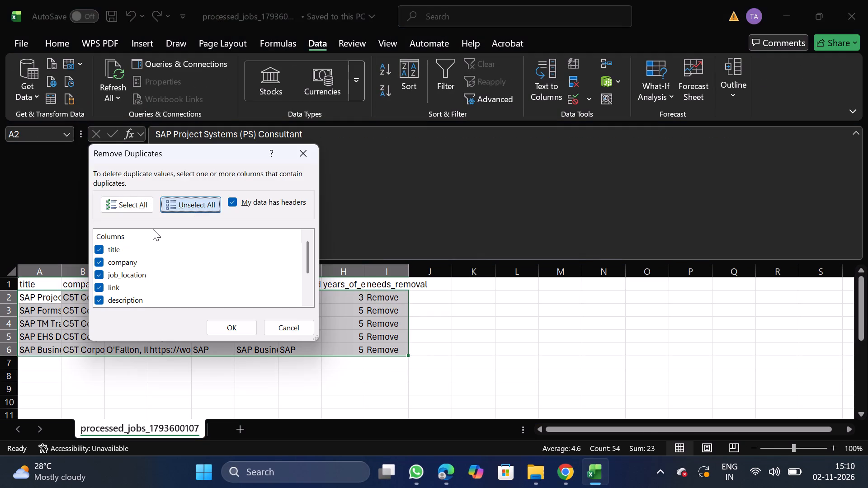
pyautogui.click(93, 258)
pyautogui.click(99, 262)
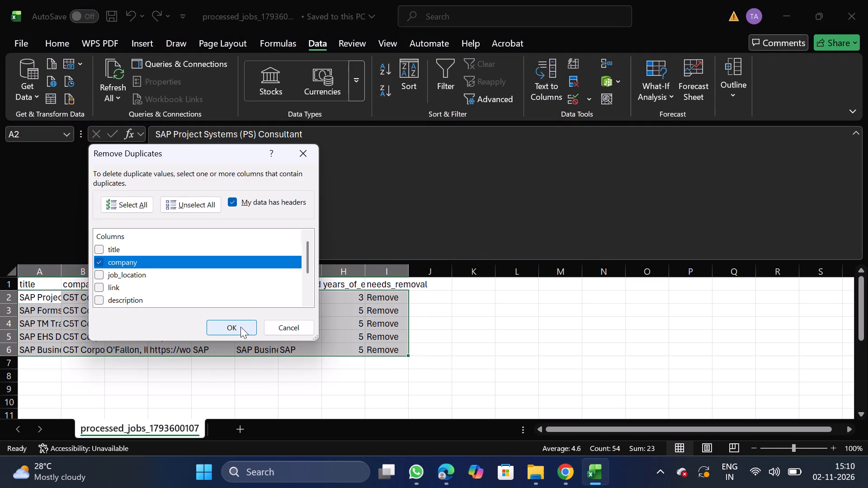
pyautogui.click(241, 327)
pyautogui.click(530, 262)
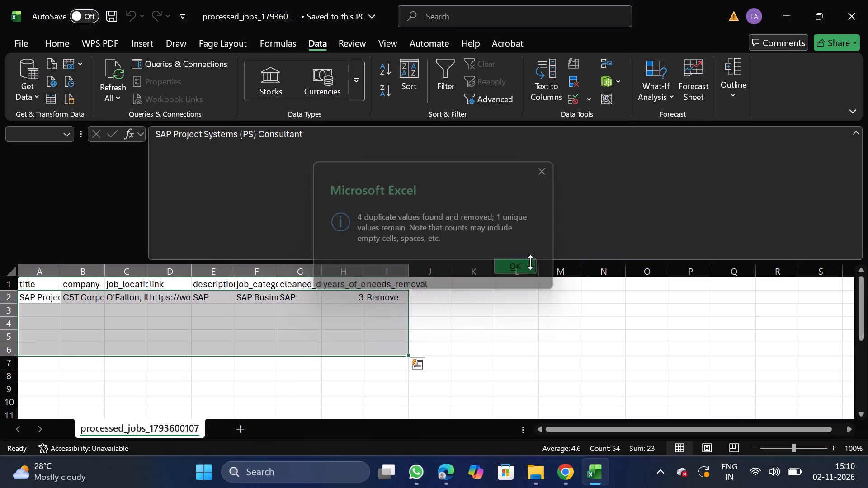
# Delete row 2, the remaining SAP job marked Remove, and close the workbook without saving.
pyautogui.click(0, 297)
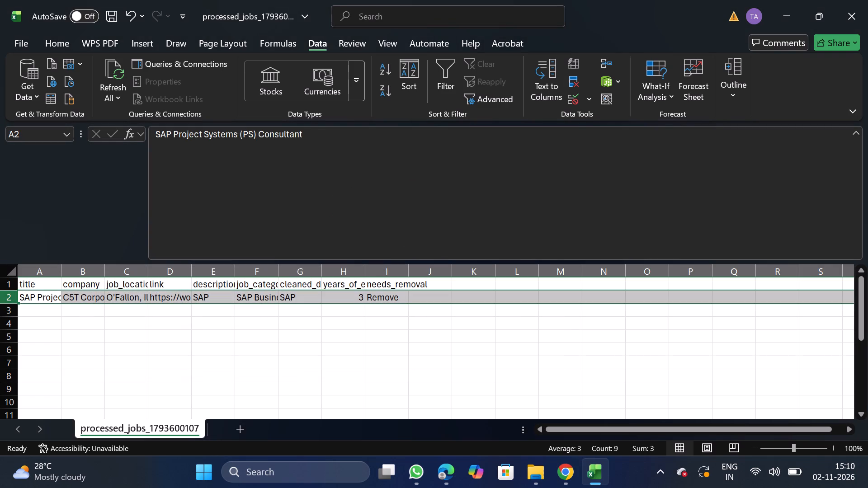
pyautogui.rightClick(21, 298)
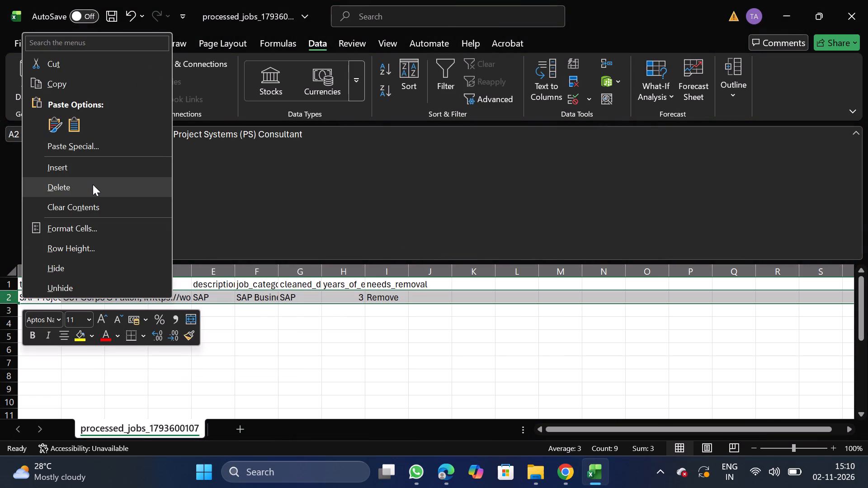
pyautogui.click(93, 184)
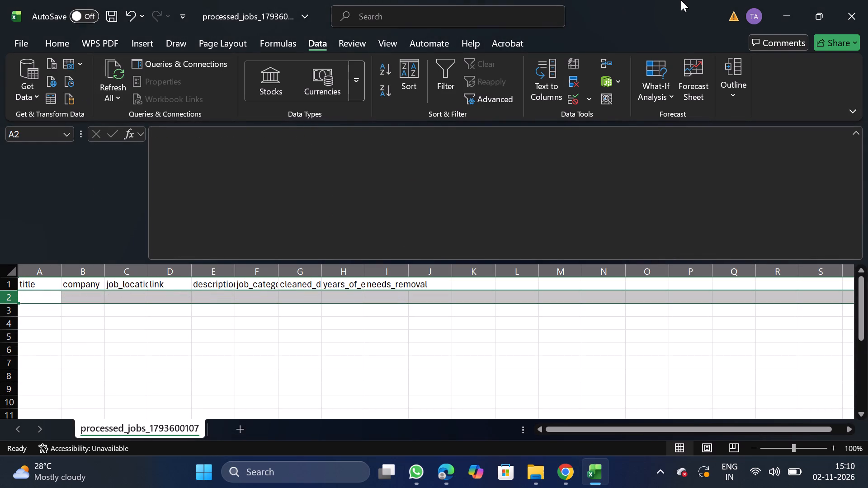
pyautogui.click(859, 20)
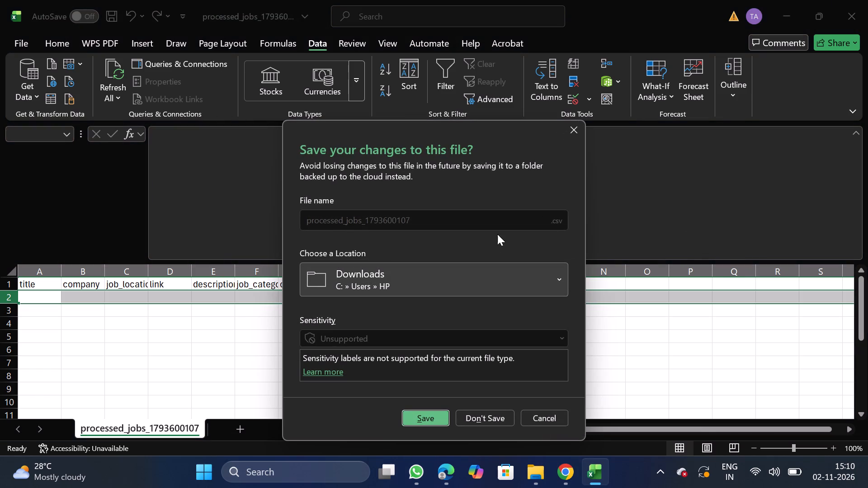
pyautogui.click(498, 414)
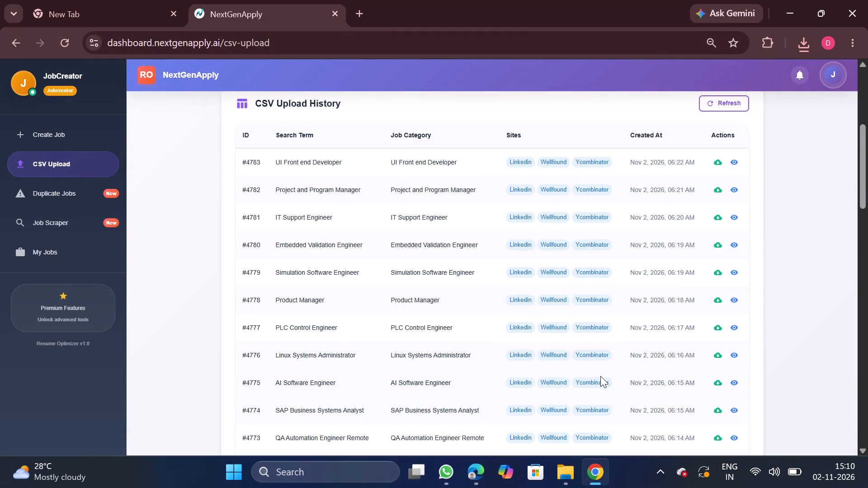
# Download the AI Software Engineer file (#4775) from NextGenApply's CSV Upload History in Chrome and open it in Excel.
pyautogui.click(717, 380)
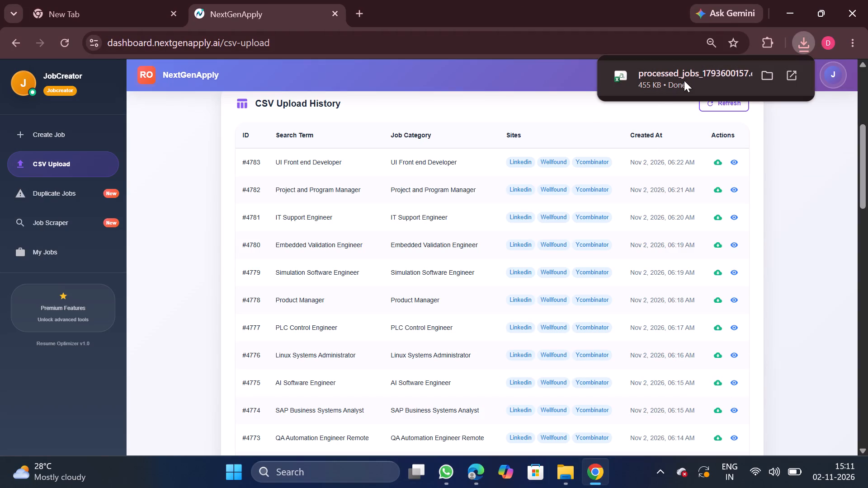
pyautogui.click(687, 78)
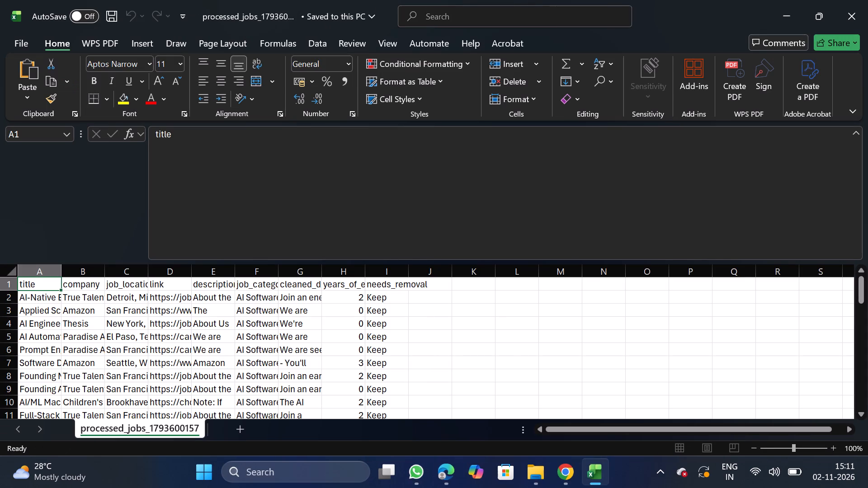
# Remove duplicate rows from the AI Software Engineer sheet, comparing only the company column.
pyautogui.click(207, 326)
pyautogui.hotkey('ctrl', 'a')
pyautogui.click(331, 44)
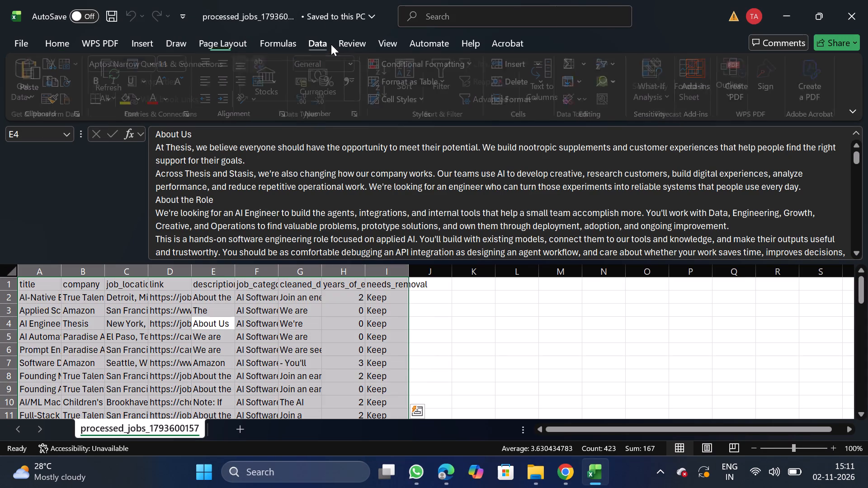
pyautogui.click(574, 79)
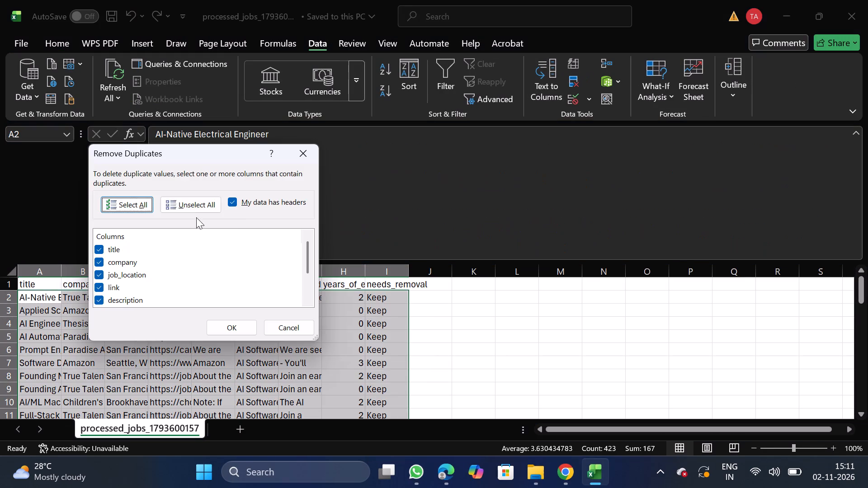
pyautogui.click(192, 205)
pyautogui.click(95, 257)
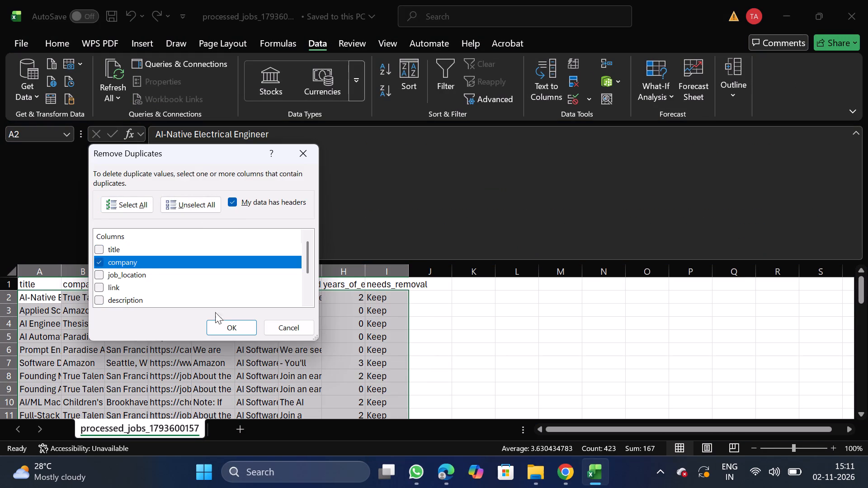
pyautogui.click(226, 319)
pyautogui.click(517, 267)
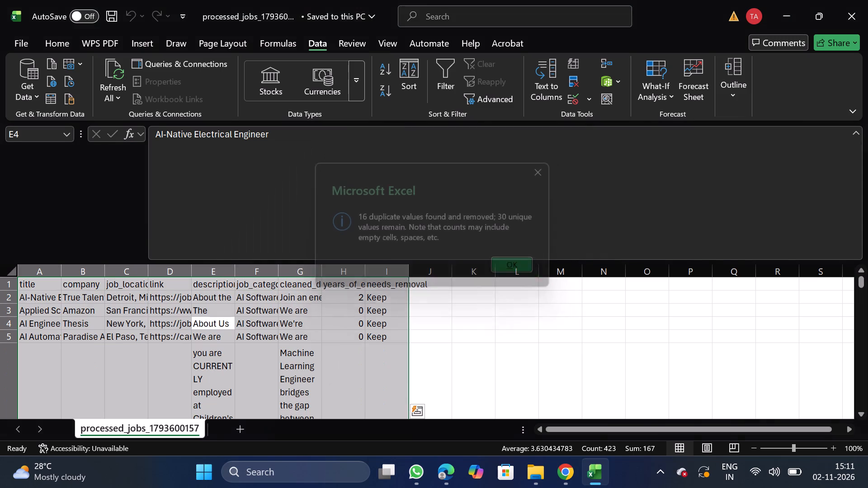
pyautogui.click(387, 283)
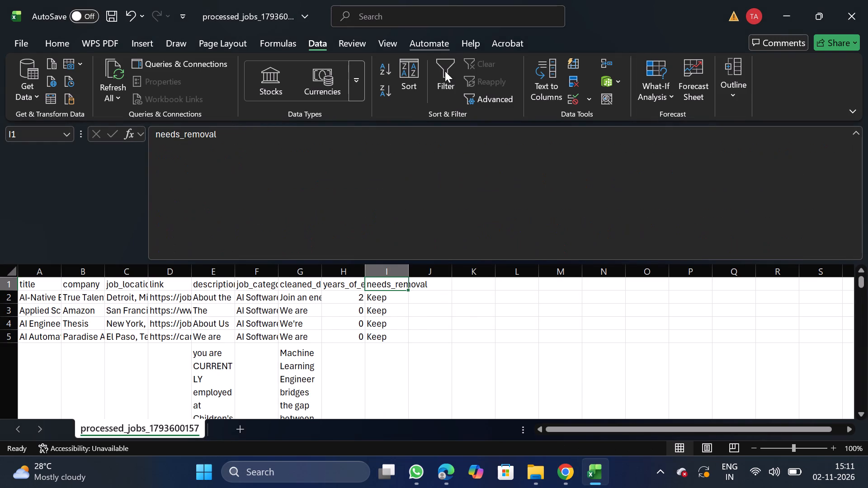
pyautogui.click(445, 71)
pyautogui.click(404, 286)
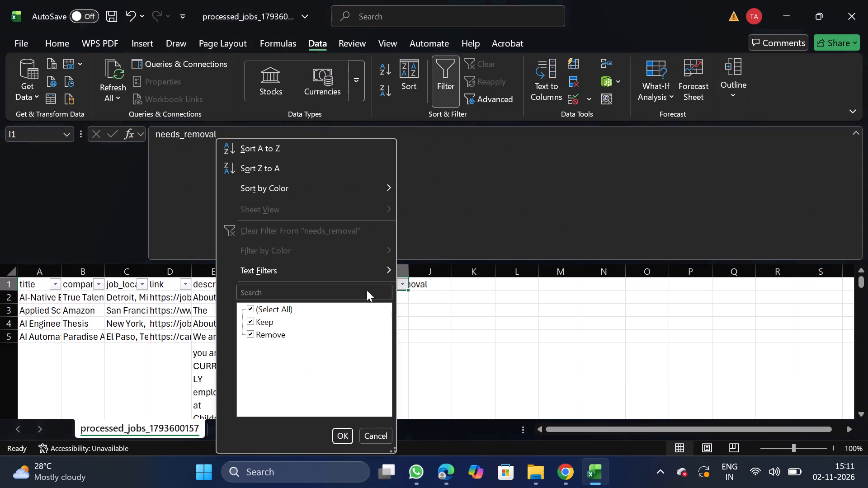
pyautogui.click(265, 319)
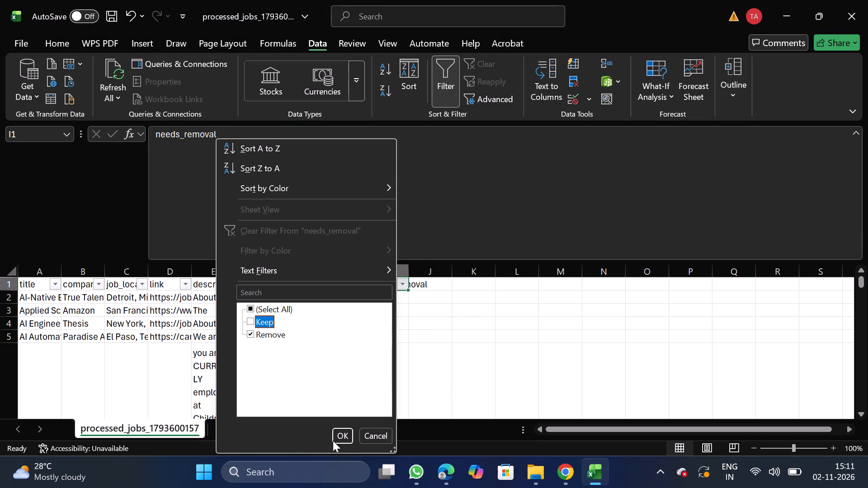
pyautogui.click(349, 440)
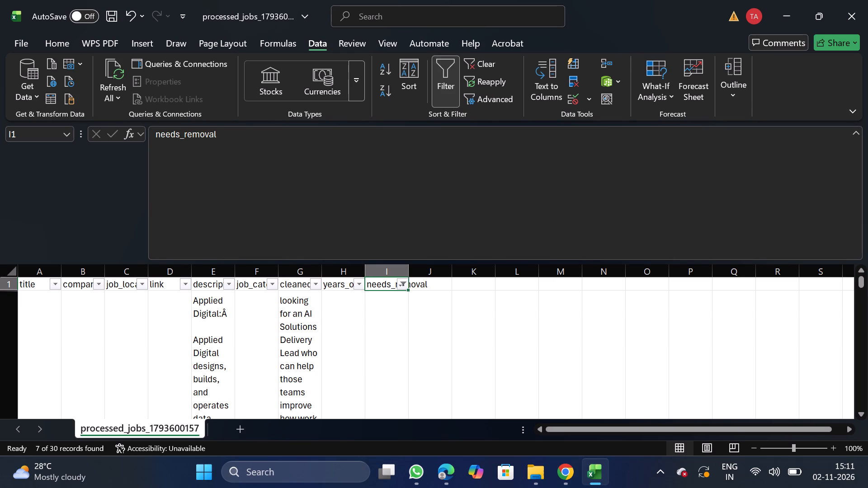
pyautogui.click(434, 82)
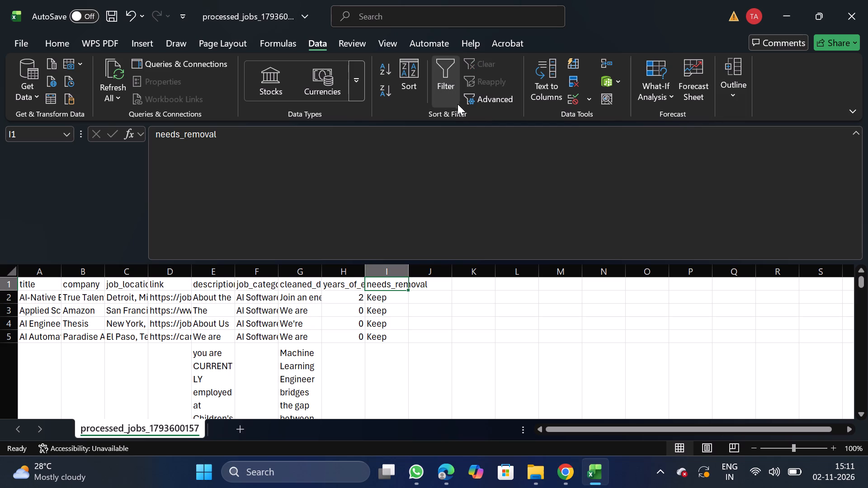
# Filter needs_removal to show only Remove, delete all the filtered job rows, and turn the filter off.
pyautogui.click(453, 100)
pyautogui.click(402, 284)
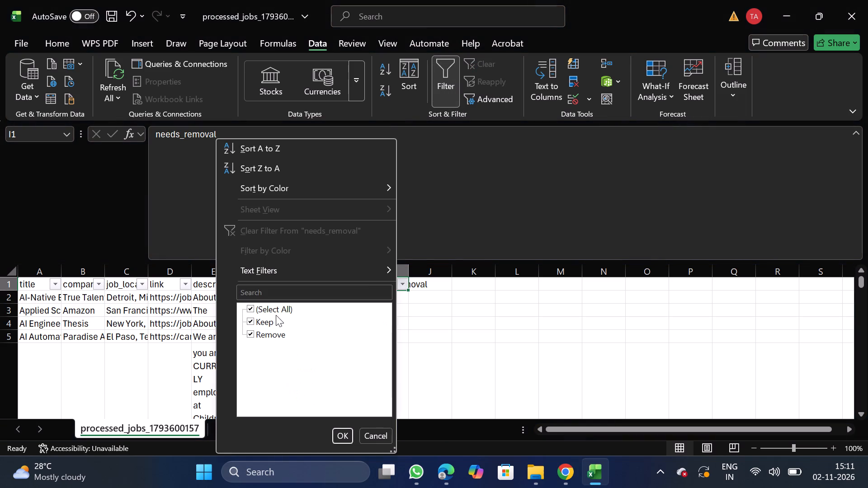
pyautogui.click(271, 321)
pyautogui.click(342, 438)
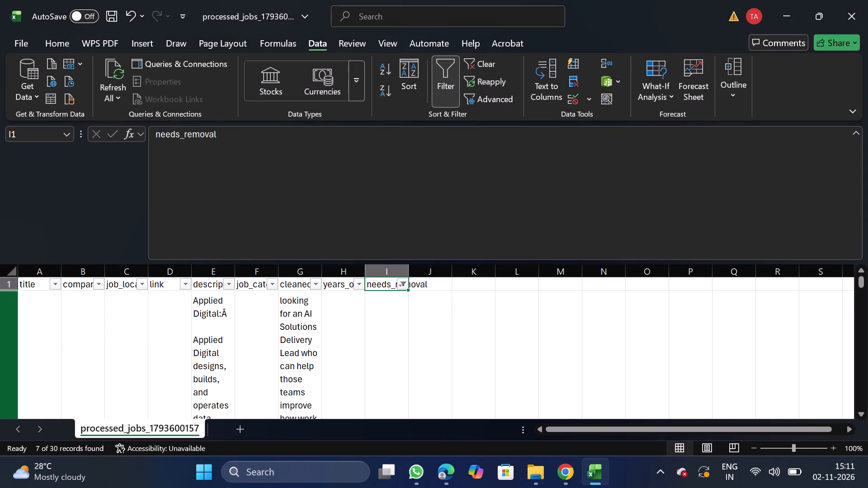
pyautogui.click(5, 307)
pyautogui.hotkey('ctrl', 'shift', 'Down')
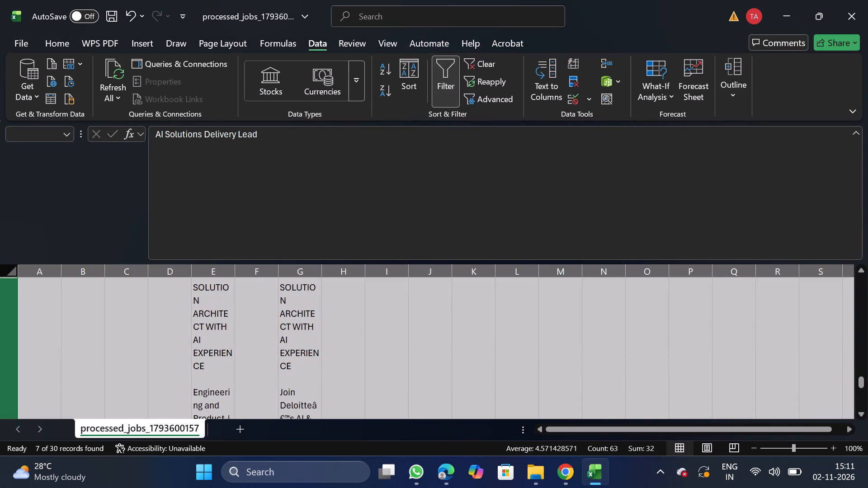
pyautogui.rightClick(116, 347)
pyautogui.click(158, 240)
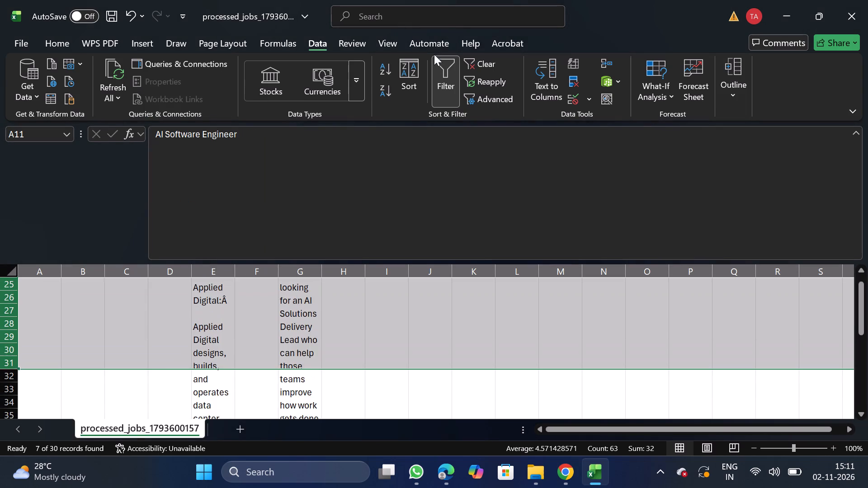
pyautogui.click(443, 87)
# Delete the needs_removal column I.
pyautogui.moveTo(867, 399); pyautogui.dragTo(859, 300)
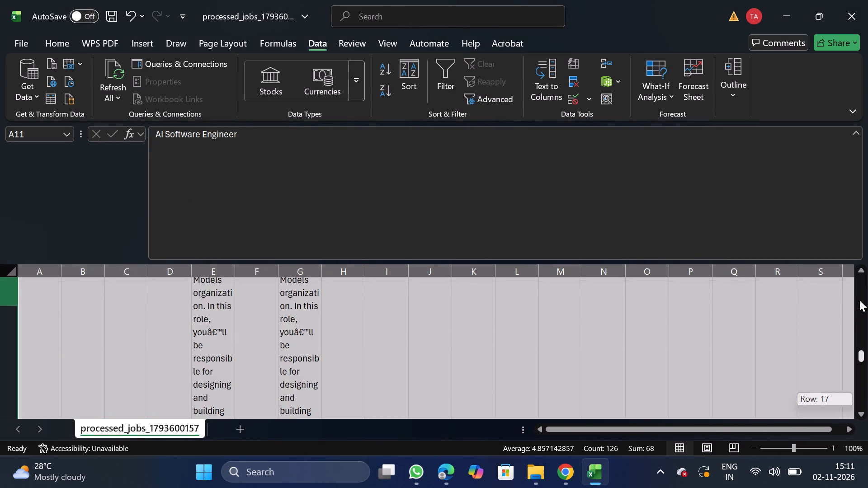
pyautogui.moveTo(859, 300); pyautogui.dragTo(861, 229)
pyautogui.click(381, 266)
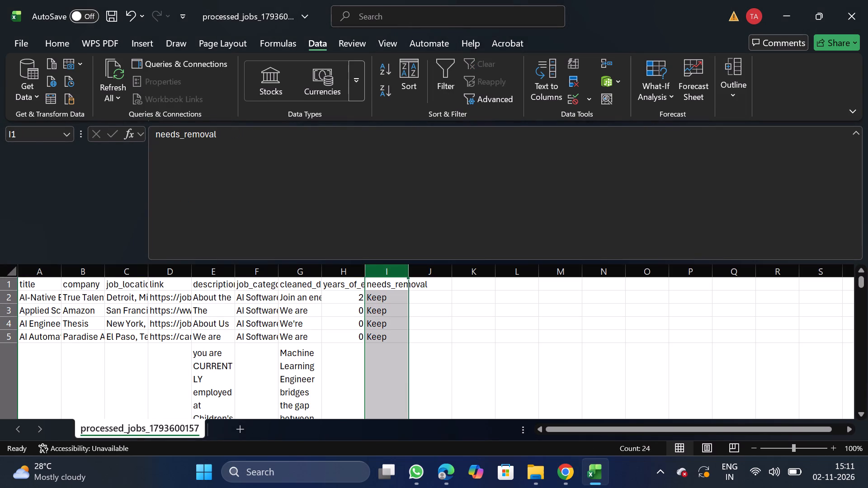
pyautogui.rightClick(378, 332)
pyautogui.click(437, 217)
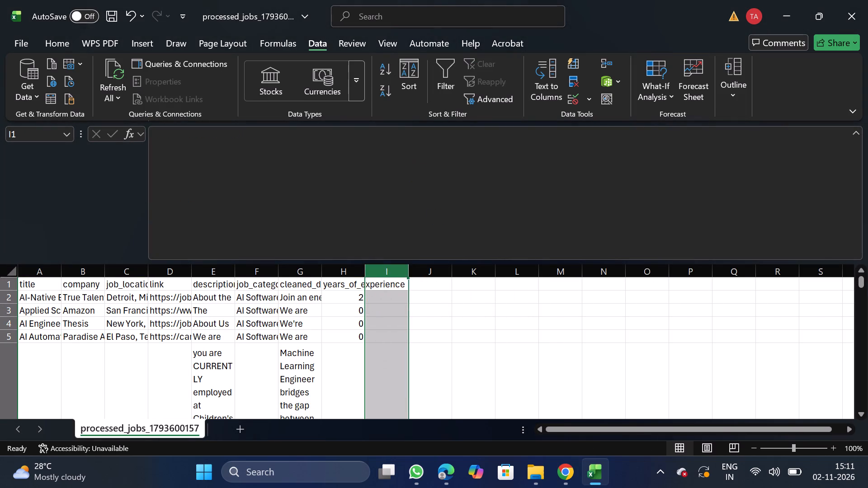
# Move the job_category column F to the front of the sheet, before title.
pyautogui.click(251, 272)
pyautogui.hotkey('ctrl', 'x')
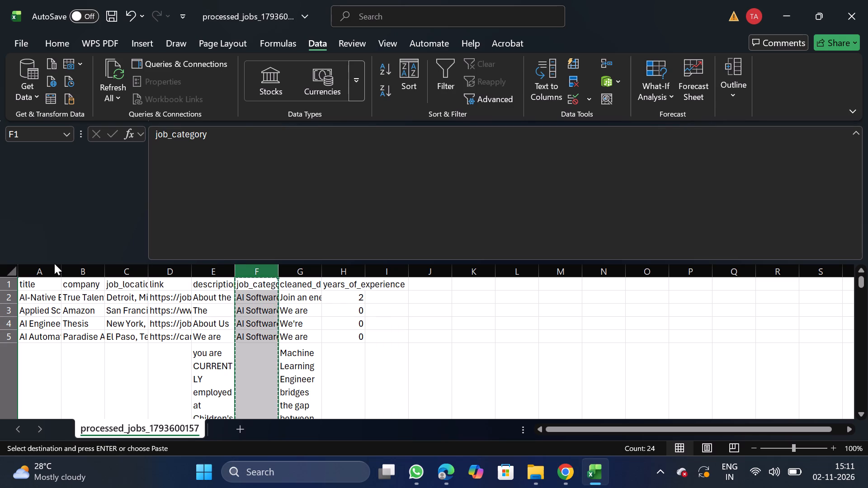
pyautogui.click(40, 266)
pyautogui.rightClick(29, 340)
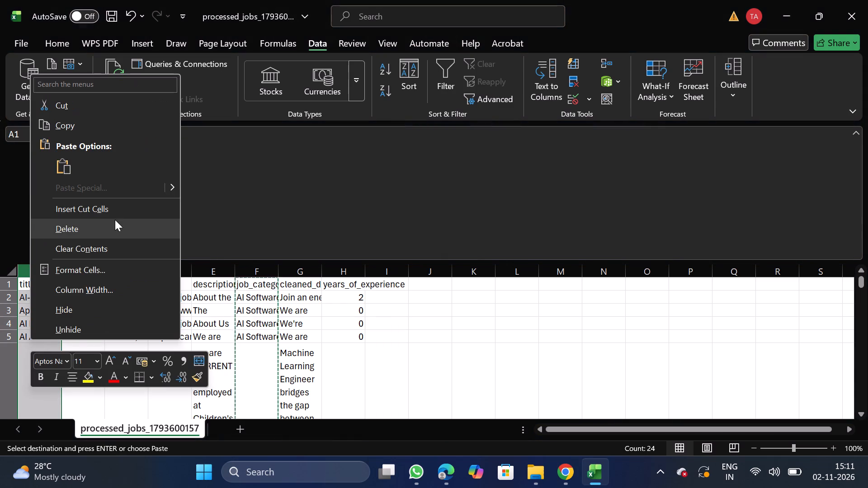
pyautogui.click(134, 208)
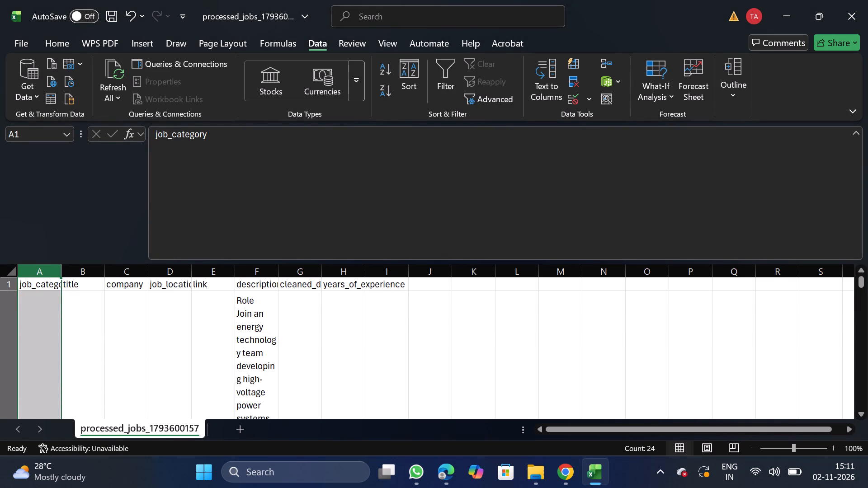
# Turn off text wrapping for the description and cleaned_description columns F and G.
pyautogui.click(267, 272)
pyautogui.hotkey('shift', 'Right')
pyautogui.click(62, 41)
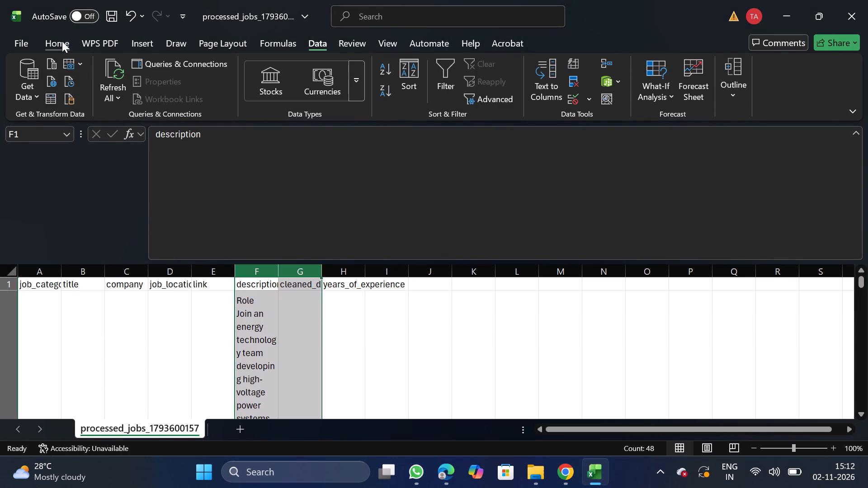
pyautogui.click(277, 108)
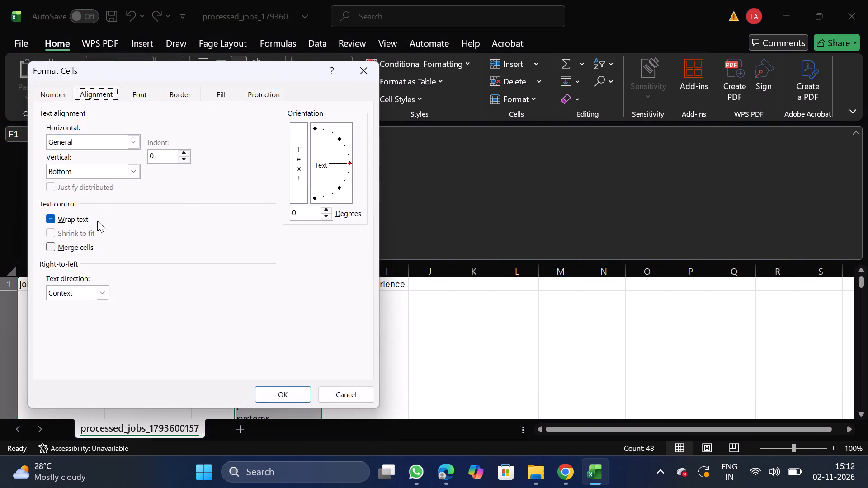
pyautogui.doubleClick(83, 222)
pyautogui.click(271, 389)
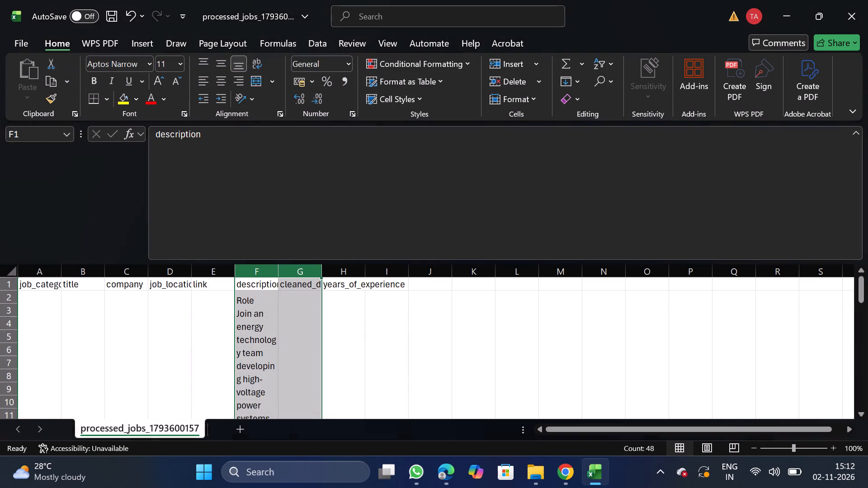
# Move the years_of_experience column H in front of the description column.
pyautogui.click(343, 271)
pyautogui.hotkey('ctrl', 'x')
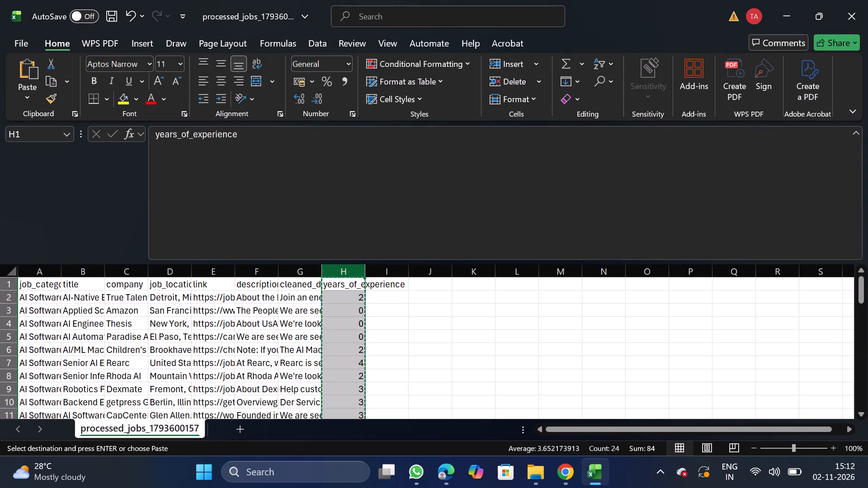
pyautogui.moveTo(266, 267); pyautogui.dragTo(260, 339)
pyautogui.rightClick(260, 339)
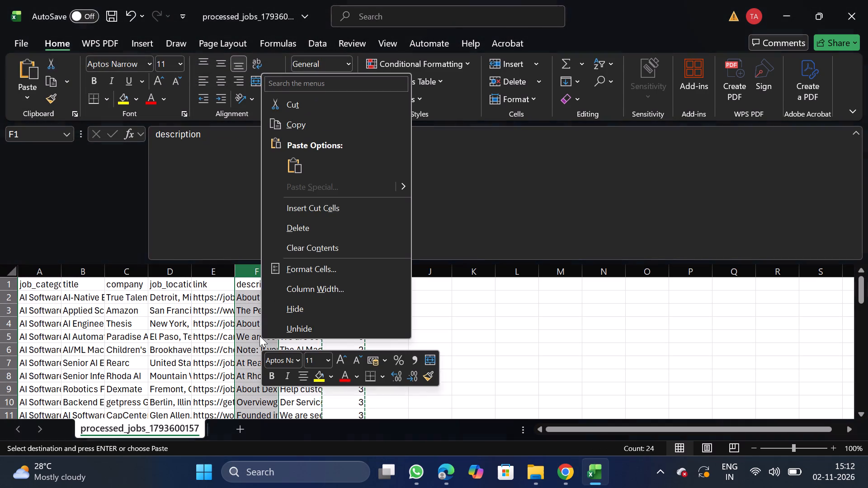
pyautogui.click(323, 210)
pyautogui.click(300, 286)
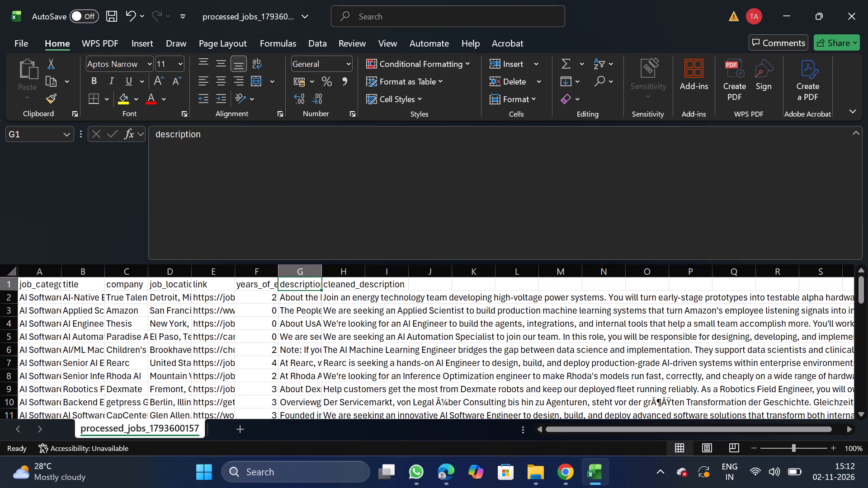
# Move the link column E to the end of the data, after cleaned_description.
pyautogui.click(218, 261)
pyautogui.hotkey('ctrl', 'x')
pyautogui.click(214, 274)
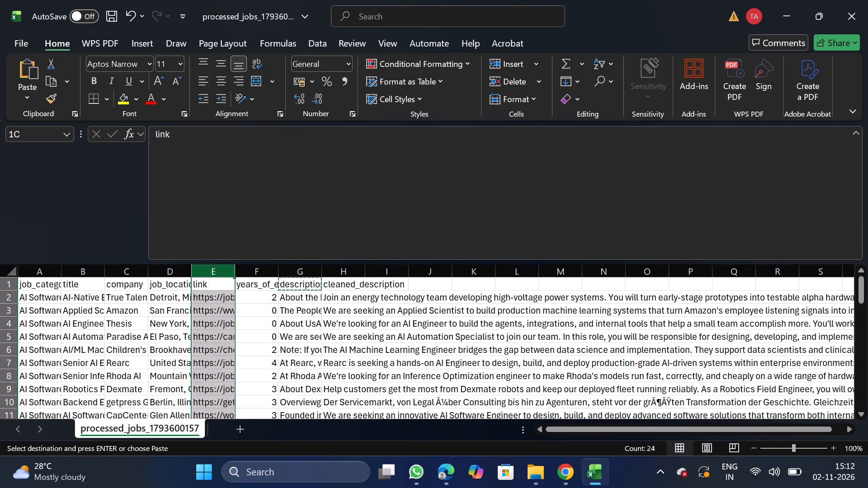
pyautogui.hotkey('ctrl', 'x')
pyautogui.click(375, 273)
pyautogui.rightClick(379, 310)
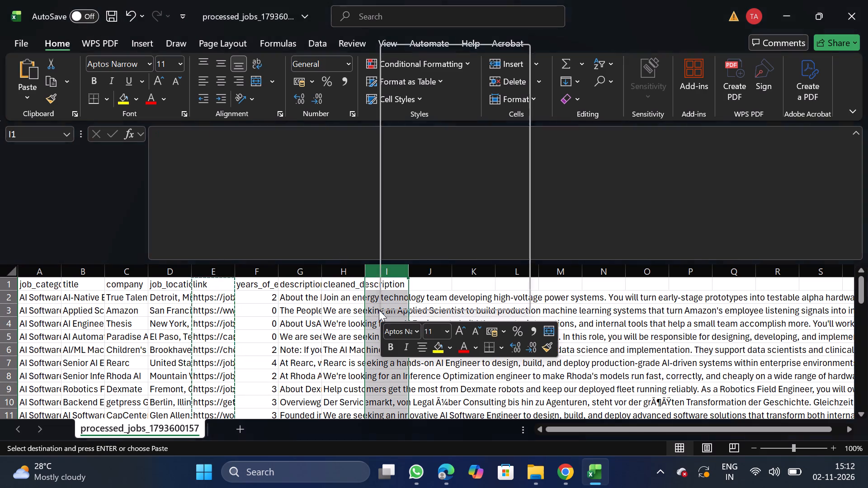
pyautogui.click(420, 177)
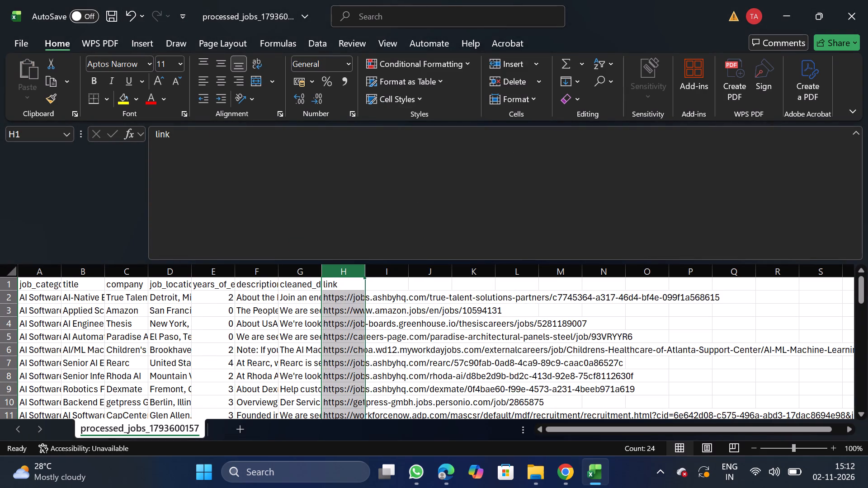
# Rename the cleaned_description header in G1 as description, reusing the text copied from F1.
pyautogui.click(260, 286)
pyautogui.moveTo(151, 134); pyautogui.dragTo(234, 136)
pyautogui.hotkey('ctrl', 'c')
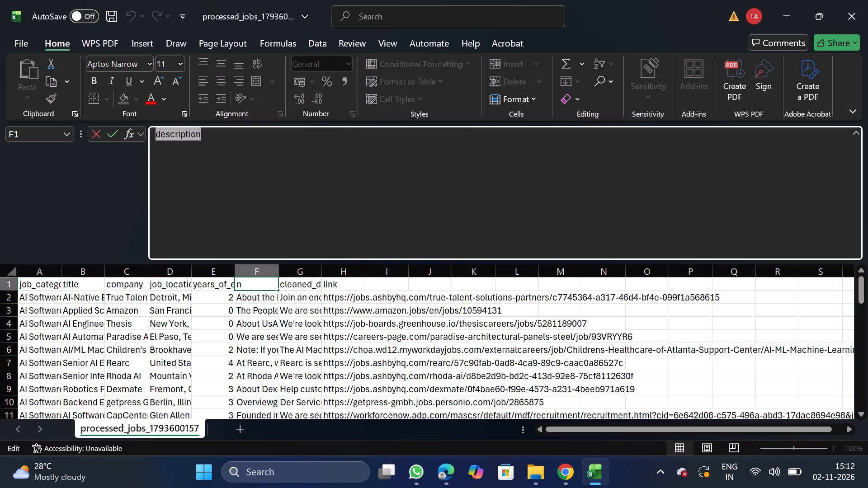
pyautogui.click(298, 285)
pyautogui.click(385, 227)
pyautogui.press('BackSpace')
pyautogui.press('BackSpace')
pyautogui.press('BackSpace')
pyautogui.press('BackSpace')
pyautogui.press('BackSpace')
pyautogui.press('BackSpace')
pyautogui.press('BackSpace')
pyautogui.press('BackSpace')
pyautogui.press('BackSpace')
pyautogui.press('BackSpace')
pyautogui.press('BackSpace')
pyautogui.press('BackSpace')
pyautogui.press('BackSpace')
pyautogui.press('BackSpace')
pyautogui.press('BackSpace')
pyautogui.press('BackSpace')
pyautogui.press('BackSpace')
pyautogui.press('BackSpace')
pyautogui.press('BackSpace')
pyautogui.press('BackSpace')
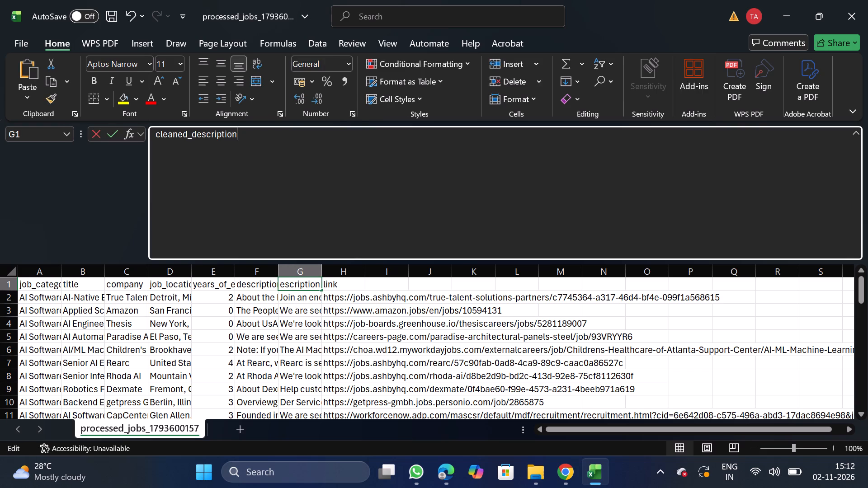
pyautogui.hotkey('ctrl', 'v')
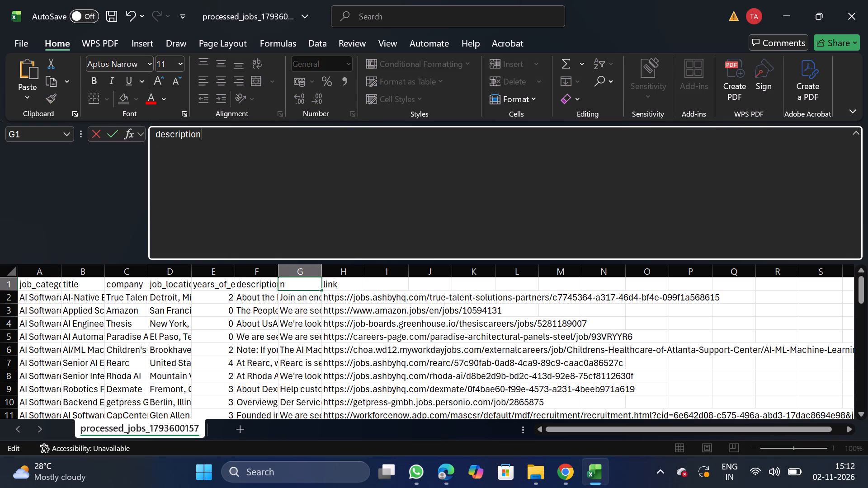
# Rename the F1 header as original_description, copying the name from NextGenApply's Bulk Upload (CSV) requirements in Chrome and returning to Excel.
pyautogui.click(258, 280)
pyautogui.click(326, 239)
pyautogui.press('BackSpace')
pyautogui.press('BackSpace')
pyautogui.press('BackSpace')
pyautogui.press('BackSpace')
pyautogui.press('BackSpace')
pyautogui.press('BackSpace')
pyautogui.press('BackSpace')
pyautogui.press('BackSpace')
pyautogui.press('BackSpace')
pyautogui.press('BackSpace')
pyautogui.press('BackSpace')
pyautogui.press('BackSpace')
pyautogui.press('BackSpace')
pyautogui.press('BackSpace')
pyautogui.press('BackSpace')
pyautogui.press('BackSpace')
pyautogui.press('BackSpace')
pyautogui.press('BackSpace')
pyautogui.press('BackSpace')
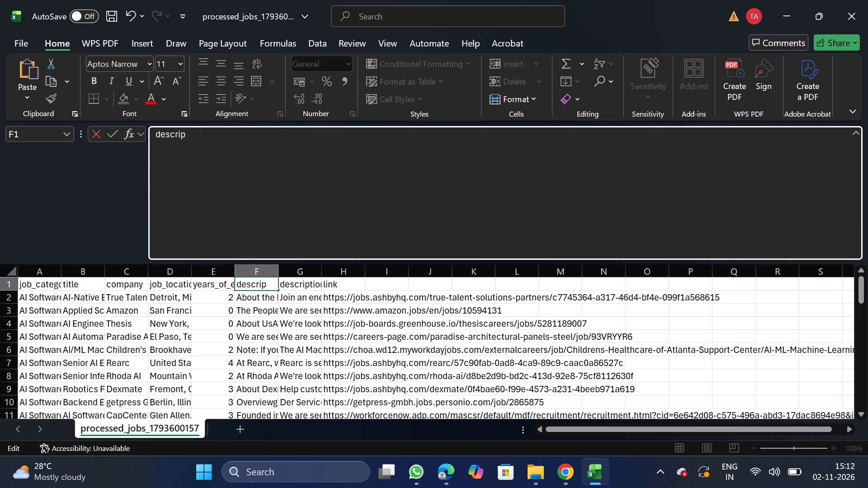
pyautogui.click(564, 470)
pyautogui.click(66, 147)
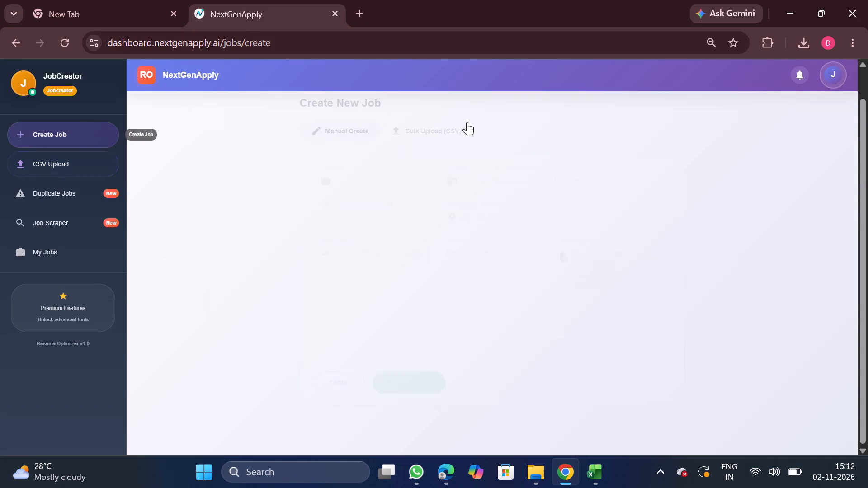
pyautogui.click(443, 123)
pyautogui.doubleClick(476, 222)
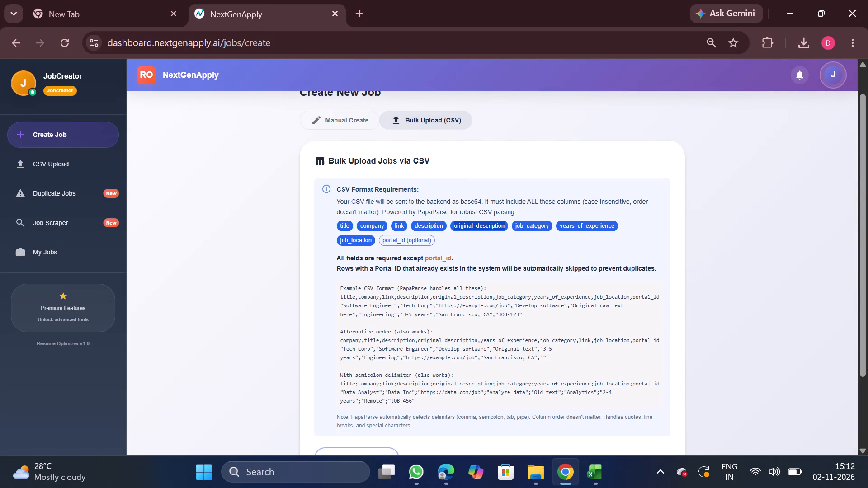
pyautogui.hotkey('ctrl', 'c')
pyautogui.click(590, 485)
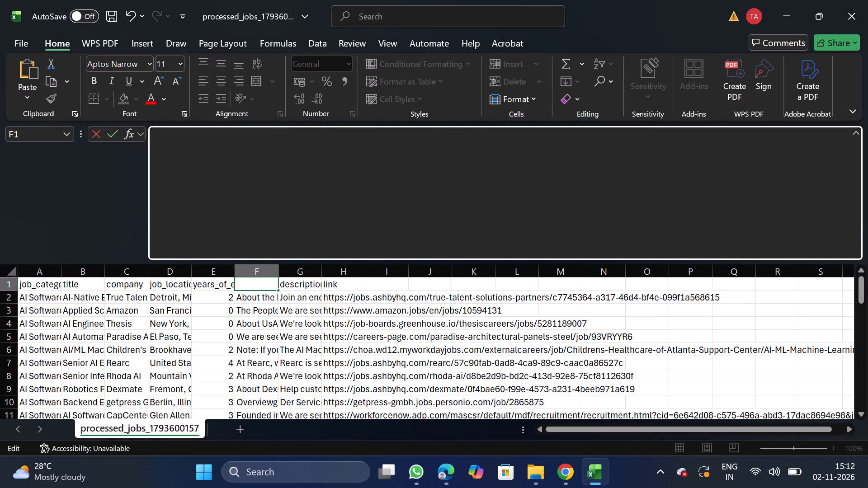
pyautogui.hotkey('ctrl', 'v')
# Filter title to show AI-Native Electrical Engineer and blanks, delete the AI-Native Electrical Engineer row, and turn the filter off.
pyautogui.click(85, 269)
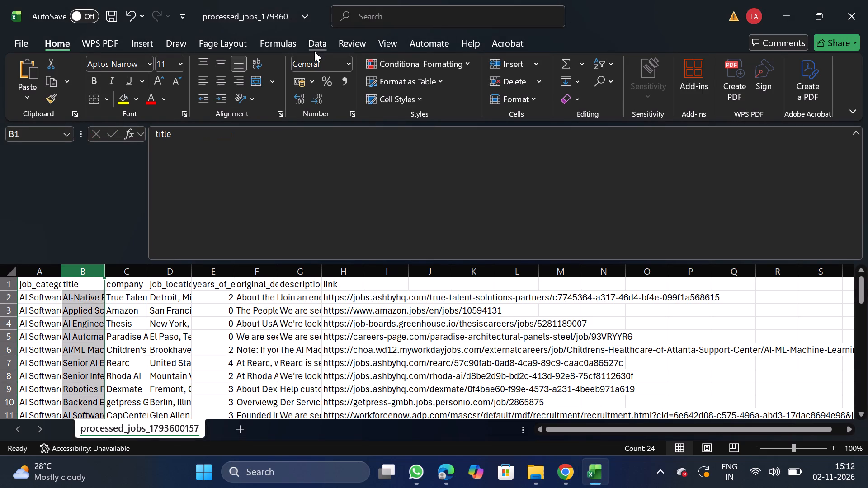
pyautogui.click(314, 51)
pyautogui.click(452, 74)
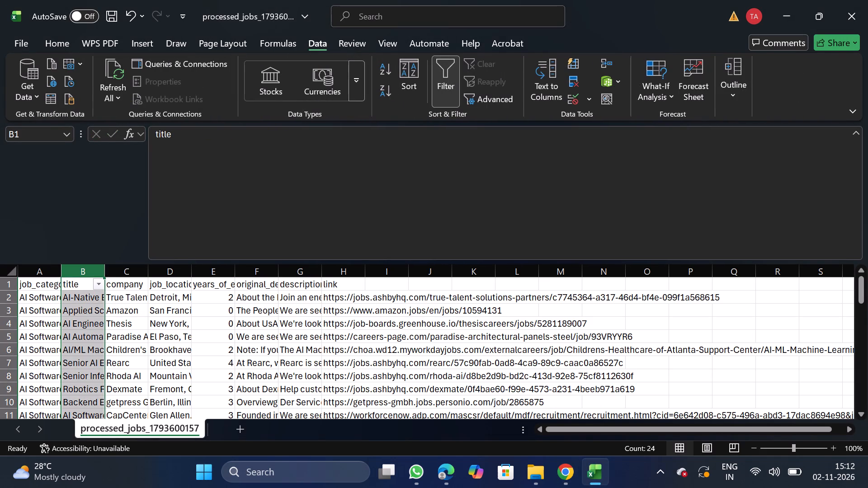
pyautogui.click(99, 287)
pyautogui.tripleClick(284, 452)
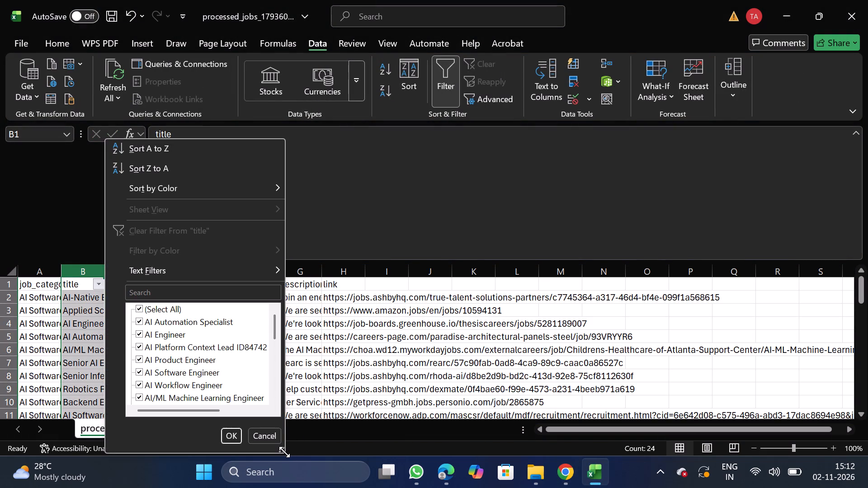
pyautogui.moveTo(284, 452); pyautogui.dragTo(784, 487)
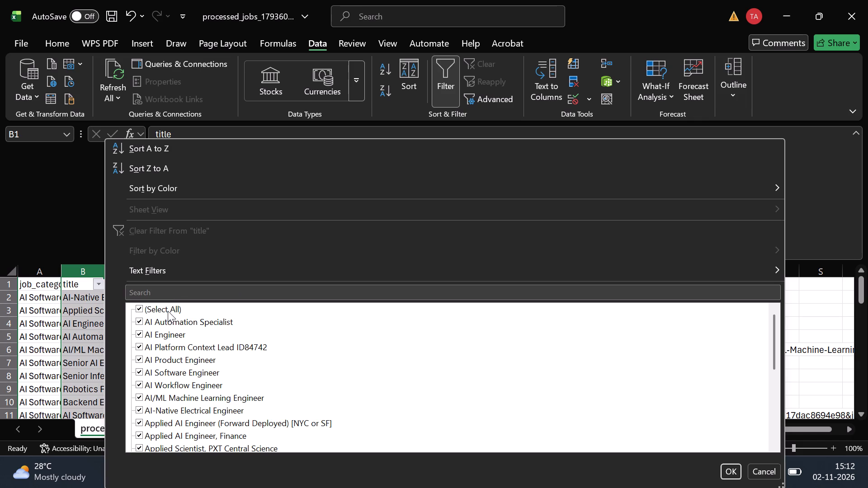
pyautogui.click(168, 311)
pyautogui.click(204, 414)
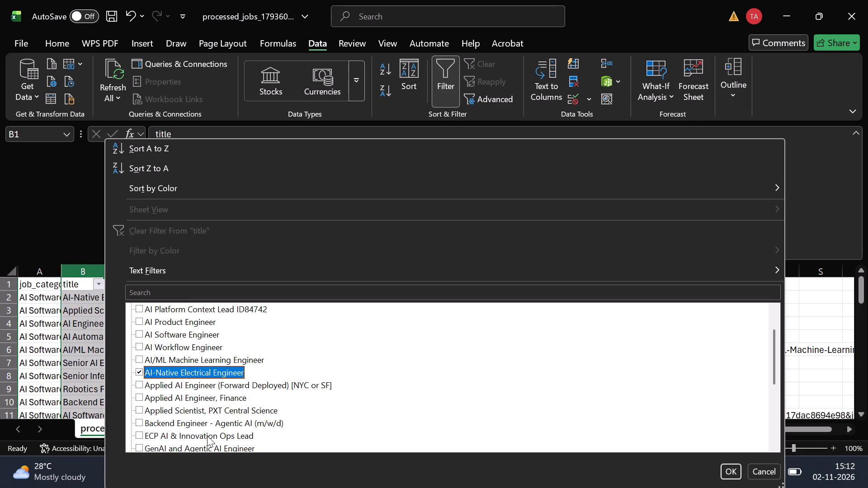
pyautogui.scroll(-1, 207, 436)
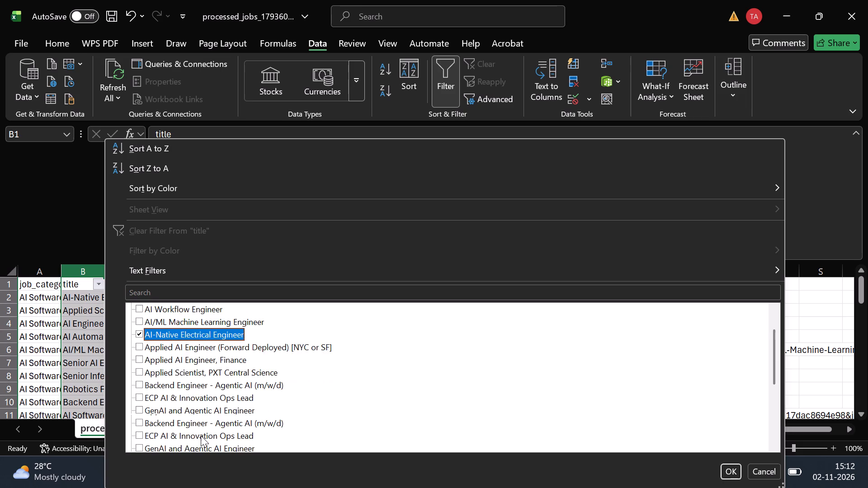
pyautogui.scroll(-1, 201, 436)
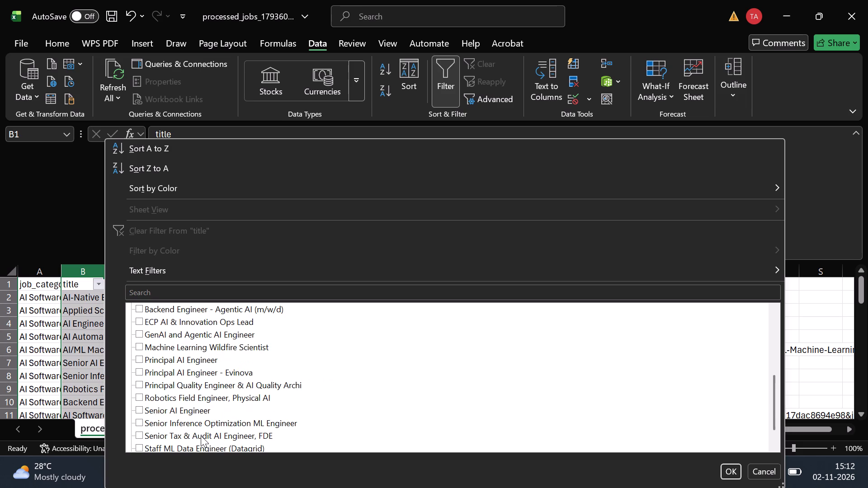
pyautogui.scroll(-2, 201, 436)
pyautogui.click(165, 435)
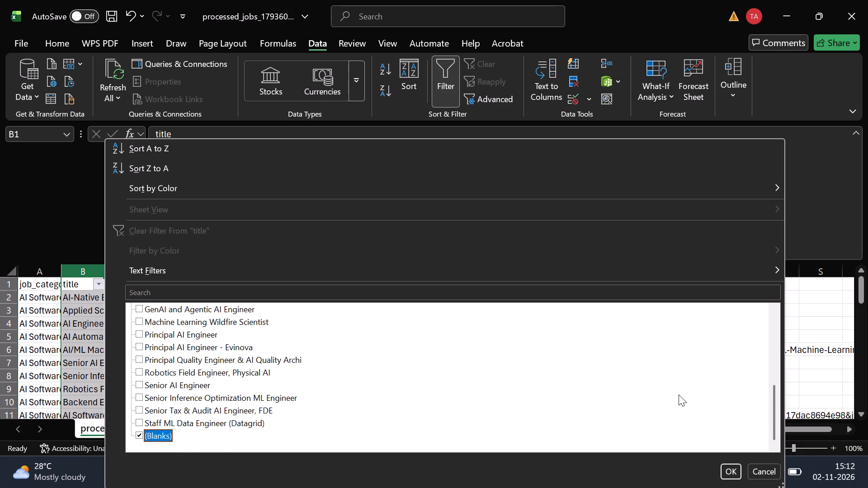
pyautogui.click(726, 472)
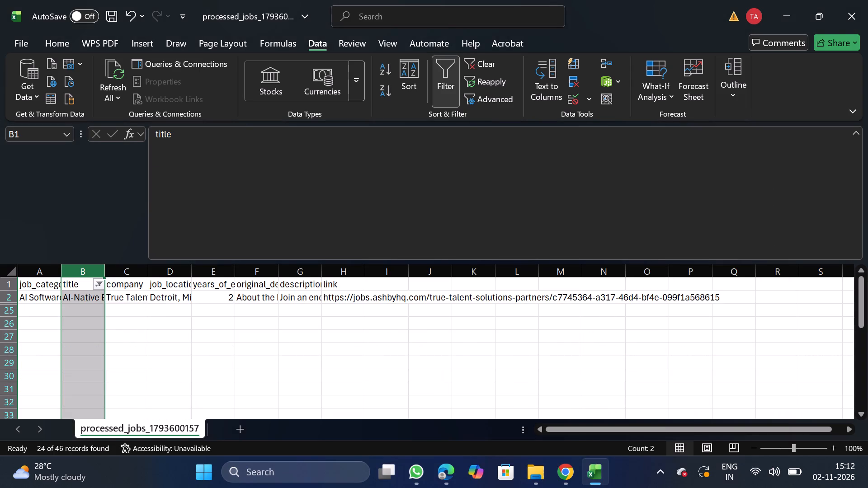
pyautogui.click(0, 298)
pyautogui.rightClick(23, 299)
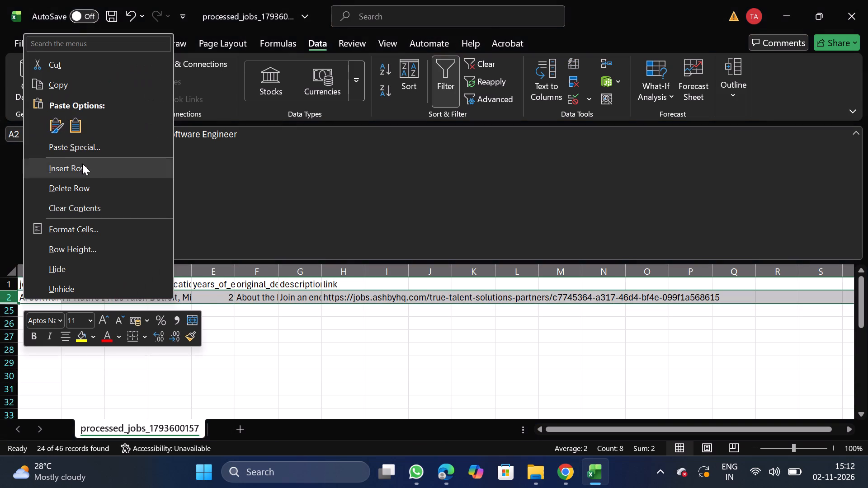
pyautogui.click(94, 185)
pyautogui.click(447, 77)
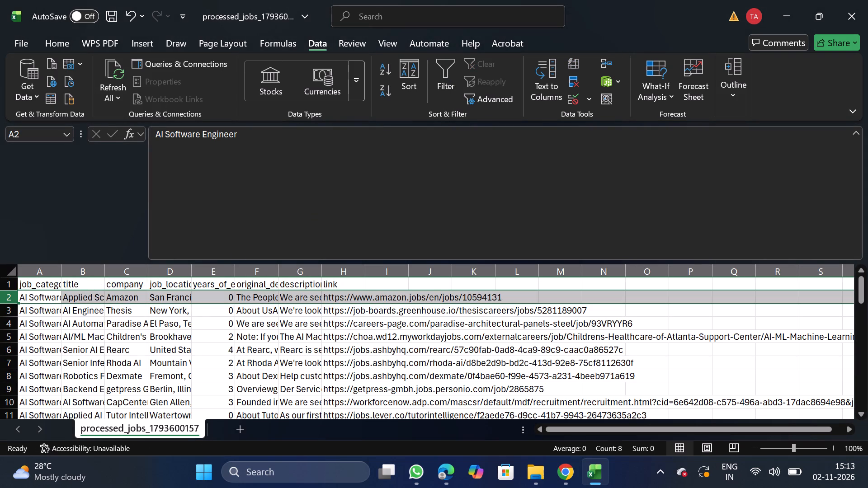
# Filter title by lead, delete the ECP AI & Innovation Ops Lead row in Plano, and turn the filter off.
pyautogui.click(90, 286)
pyautogui.click(448, 76)
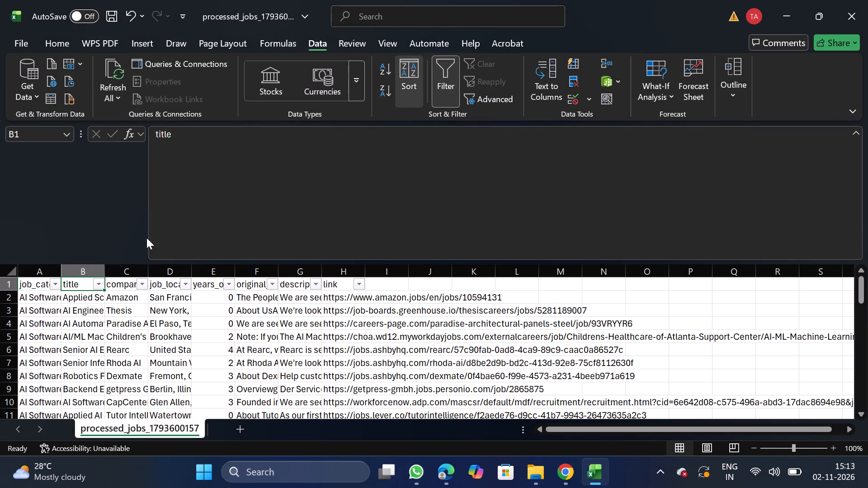
pyautogui.click(95, 282)
pyautogui.click(180, 292)
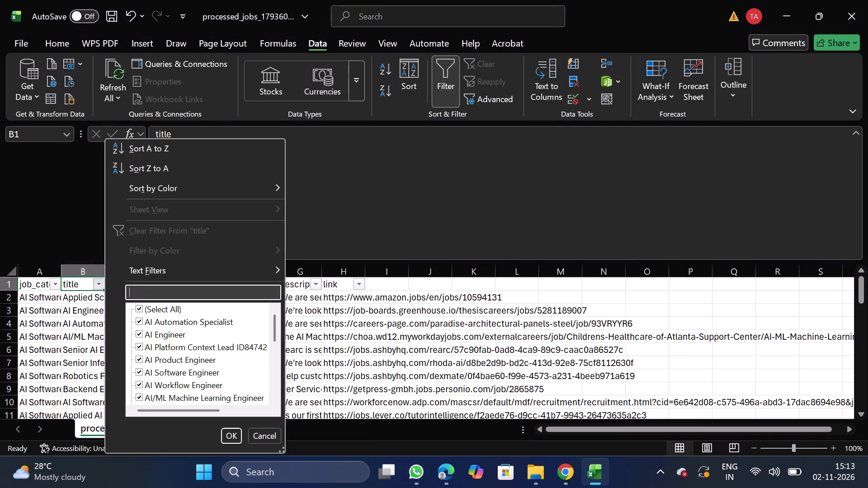
pyautogui.write('lwad')
pyautogui.press('BackSpace')
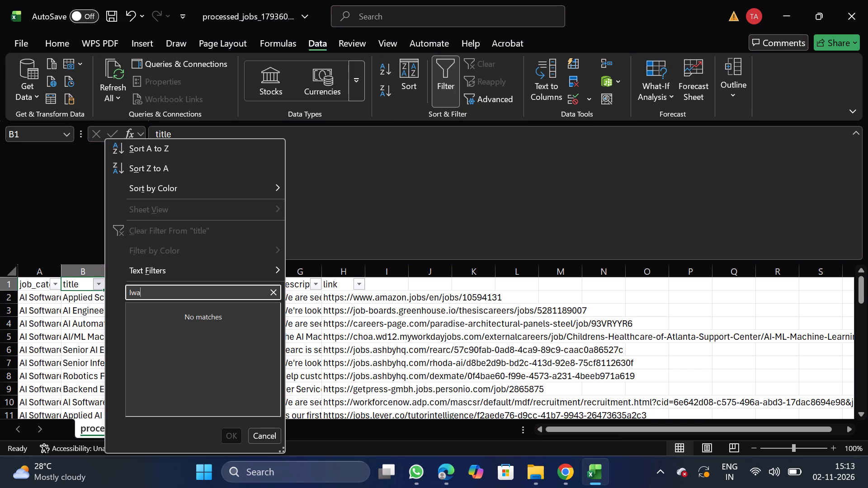
pyautogui.press('BackSpace')
pyautogui.press('BackSpace')
pyautogui.write('ead')
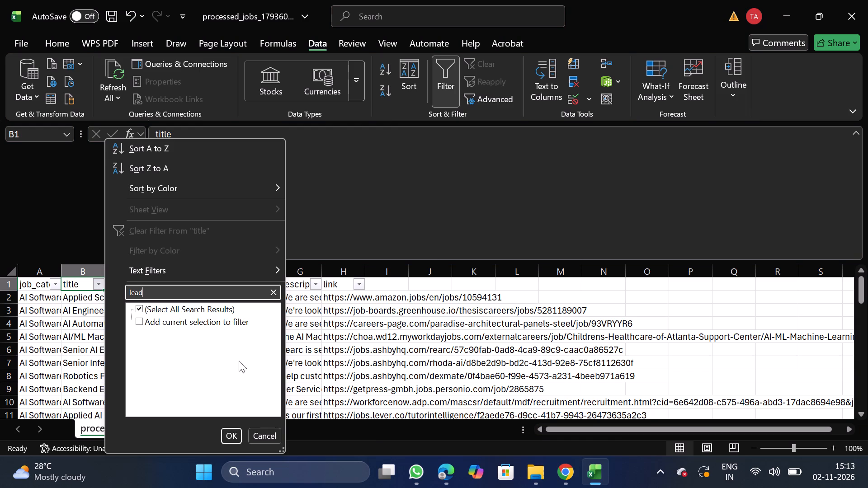
pyautogui.click(229, 434)
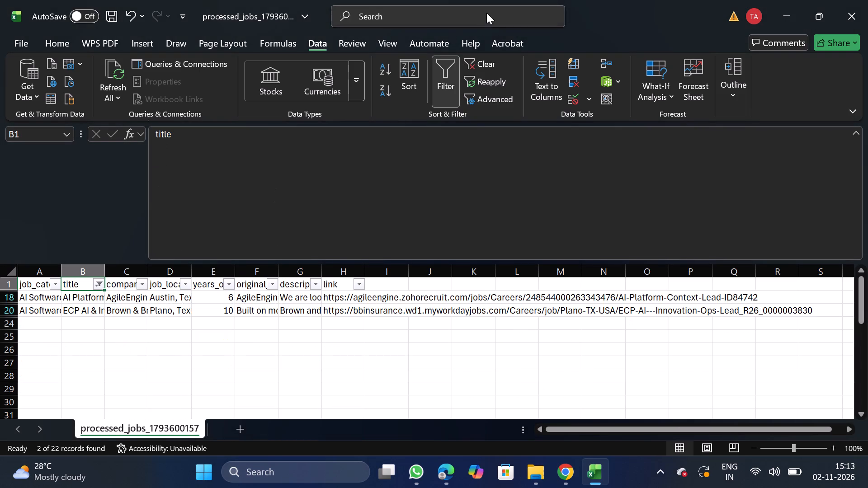
pyautogui.moveTo(3, 311); pyautogui.dragTo(27, 311)
pyautogui.rightClick(27, 311)
pyautogui.click(80, 199)
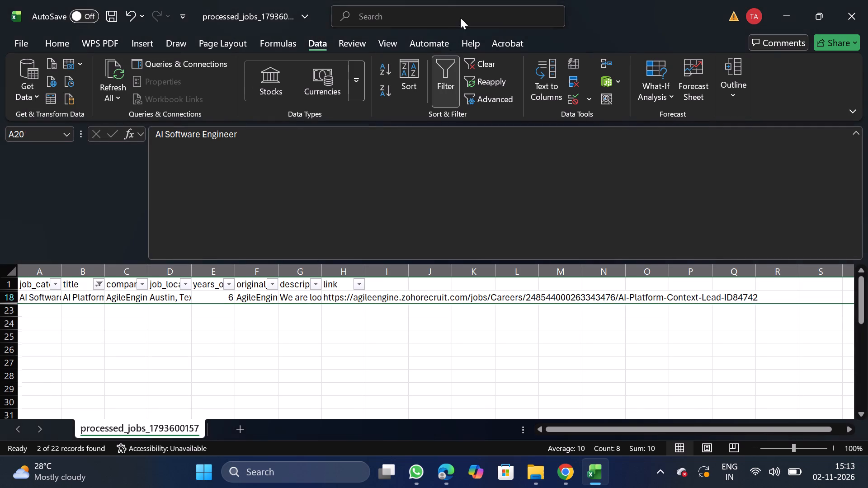
pyautogui.click(451, 61)
# Filter title by principal, delete the DrFirst and ELLKAY rows, and turn the filter off.
pyautogui.click(84, 286)
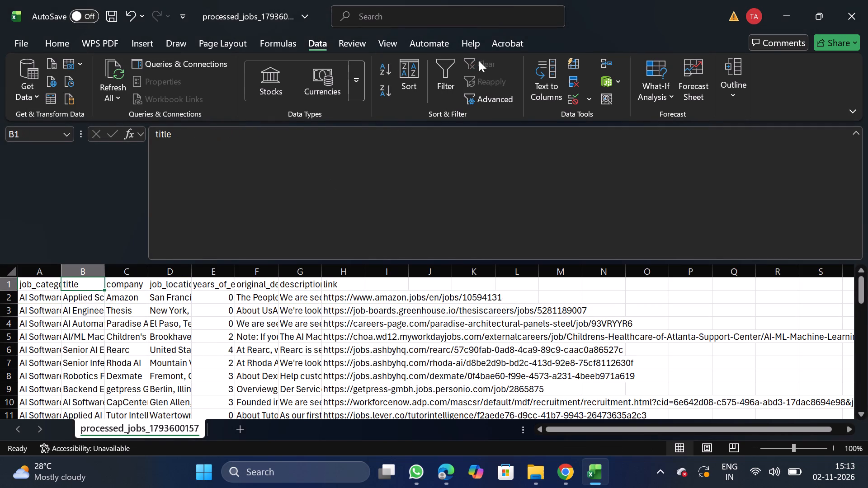
pyautogui.click(429, 99)
pyautogui.click(442, 86)
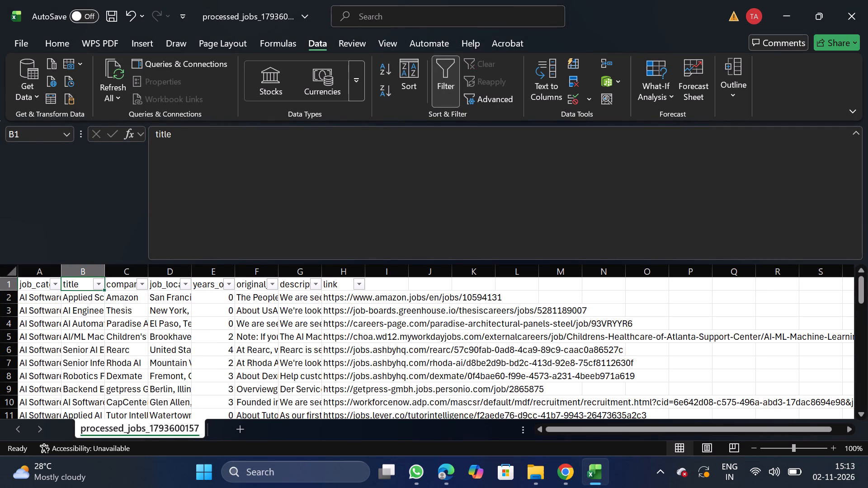
pyautogui.click(97, 283)
pyautogui.click(142, 285)
pyautogui.click(145, 288)
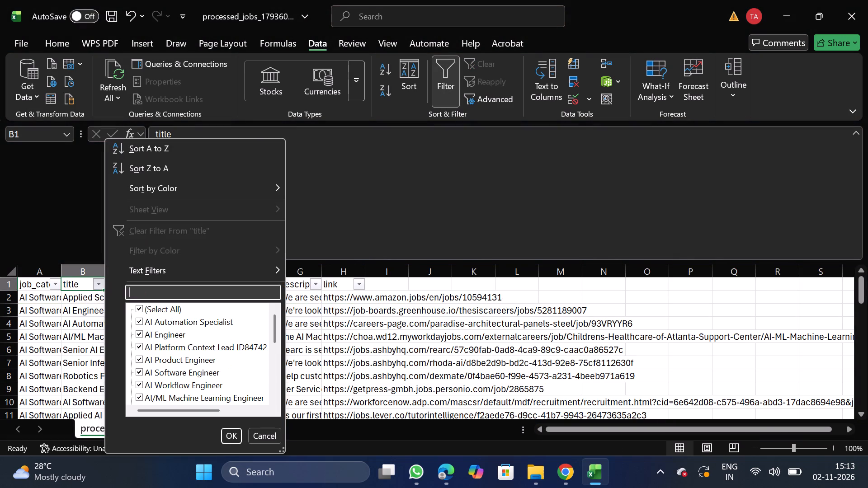
pyautogui.write('principal')
pyautogui.click(227, 432)
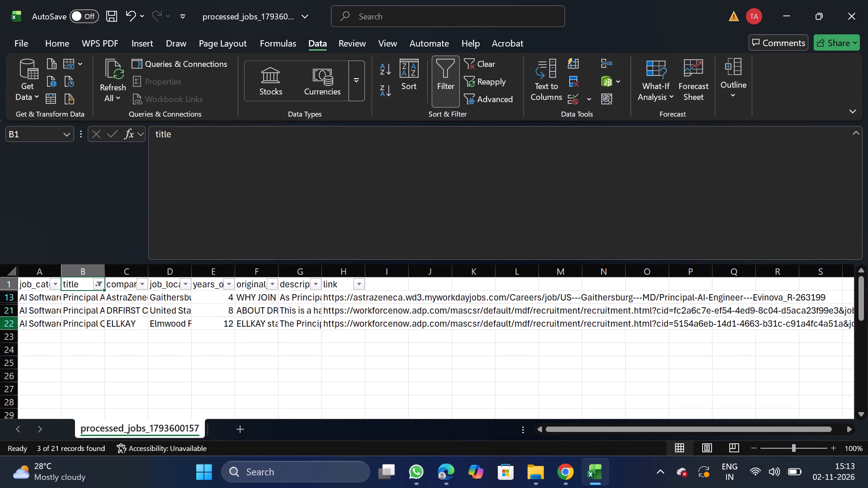
pyautogui.click(7, 324)
pyautogui.click(4, 311)
pyautogui.hotkey('shift', 'Down')
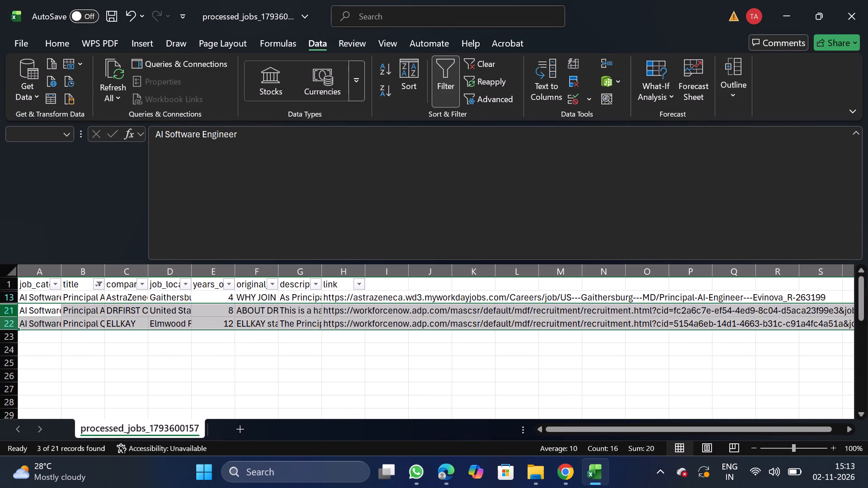
pyautogui.rightClick(47, 316)
pyautogui.click(110, 202)
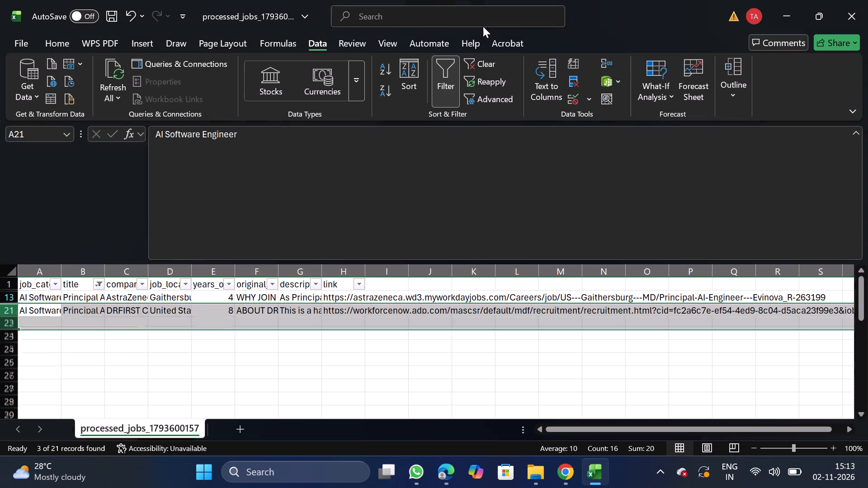
pyautogui.click(450, 85)
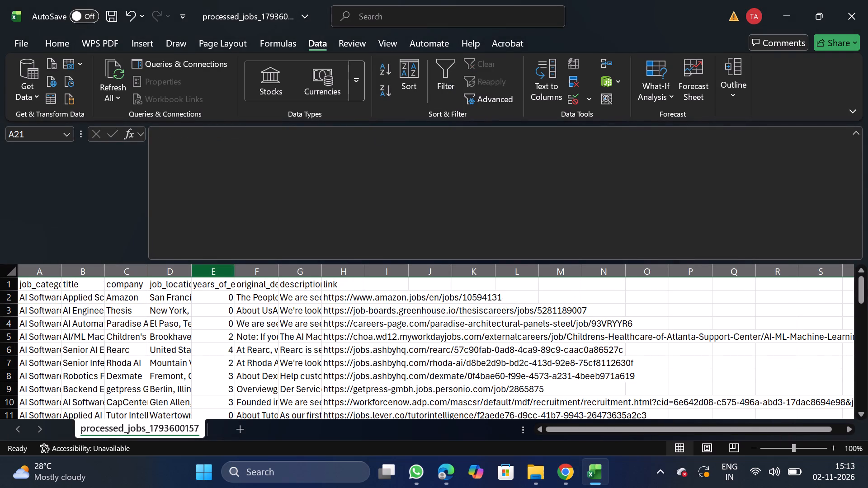
# Filter years_of_experience to 8, delete the Procore Staff ML Data Engineer row, and turn the filter off.
pyautogui.click(223, 284)
pyautogui.click(454, 59)
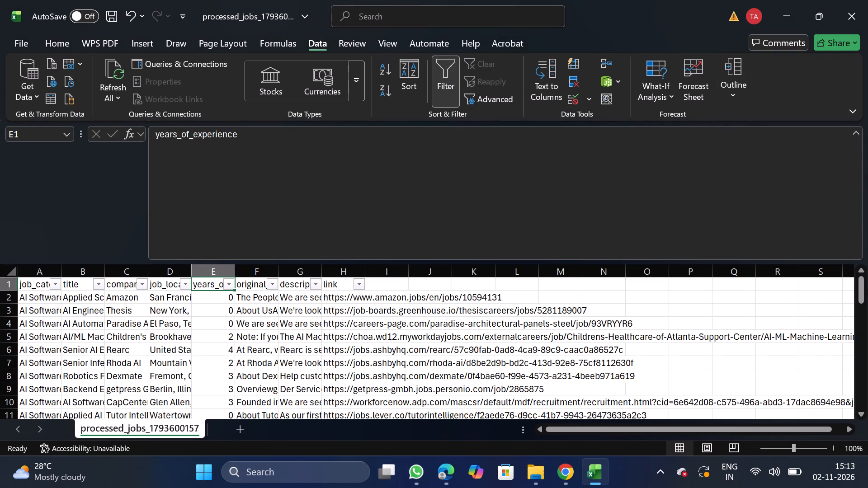
pyautogui.click(226, 285)
pyautogui.scroll(-1, 164, 367)
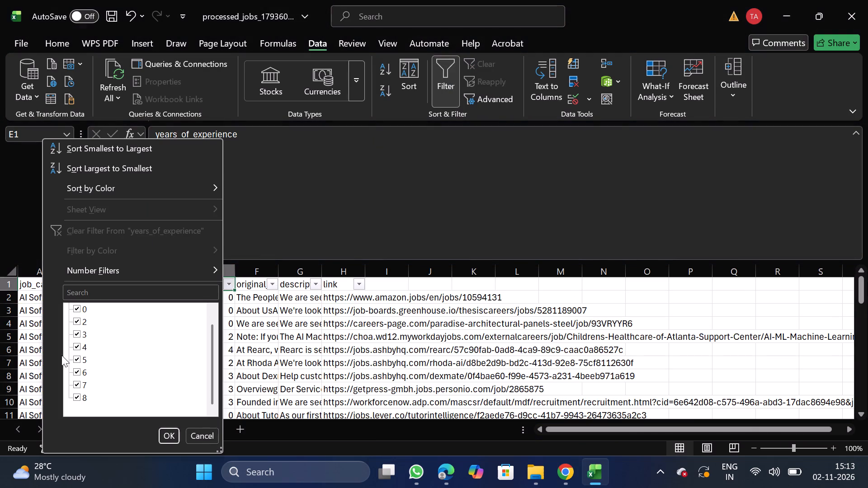
pyautogui.scroll(2, 85, 347)
pyautogui.click(100, 314)
pyautogui.scroll(-1, 74, 378)
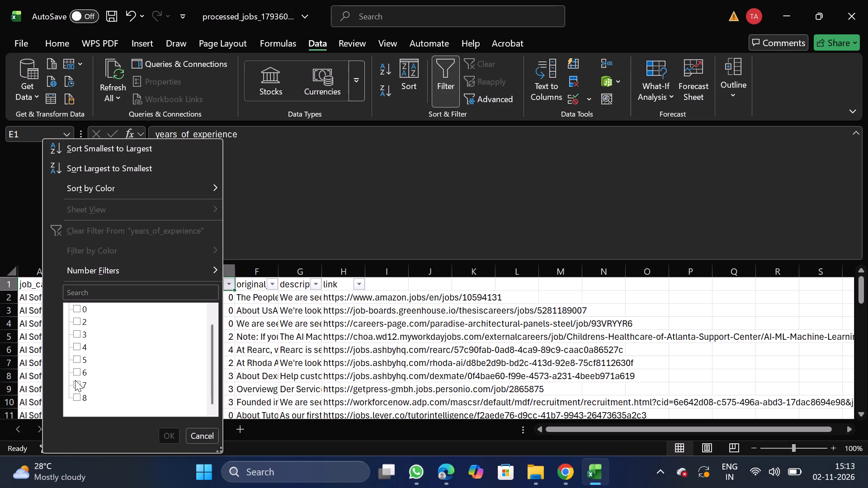
pyautogui.click(79, 399)
pyautogui.click(164, 429)
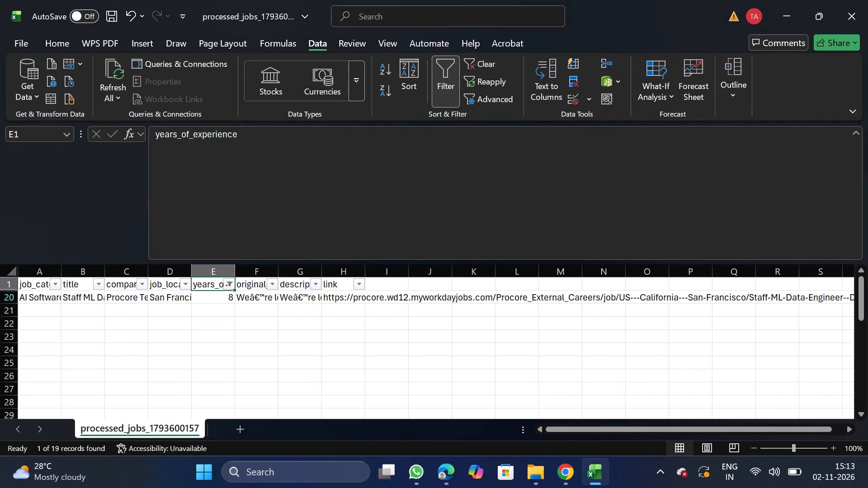
pyautogui.click(3, 299)
pyautogui.rightClick(25, 301)
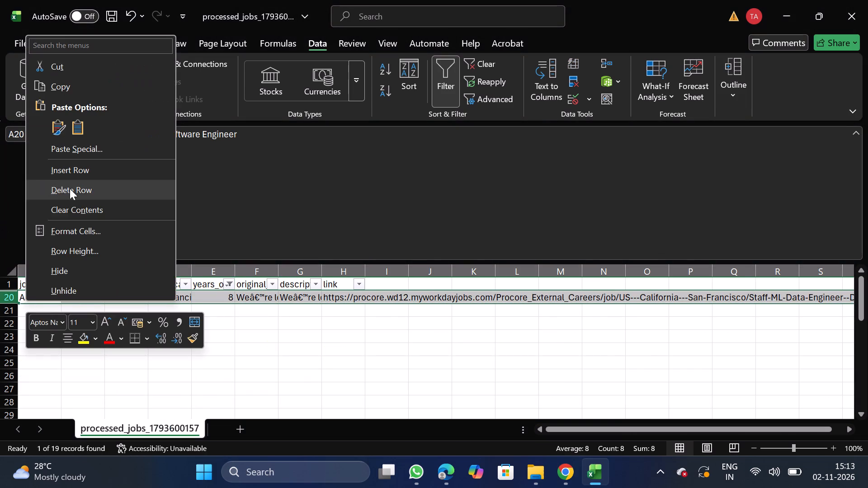
pyautogui.click(70, 188)
pyautogui.click(448, 83)
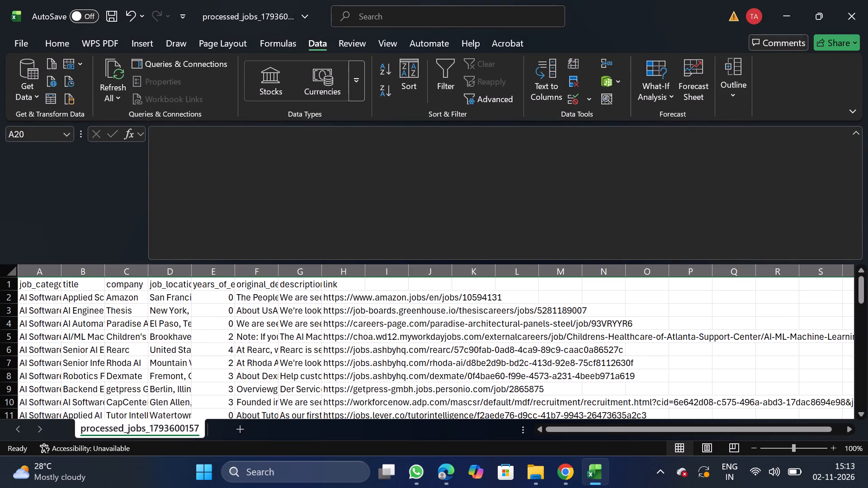
# Turn on filtering and search the company column's filter values for walmart.
pyautogui.click(118, 278)
pyautogui.click(452, 84)
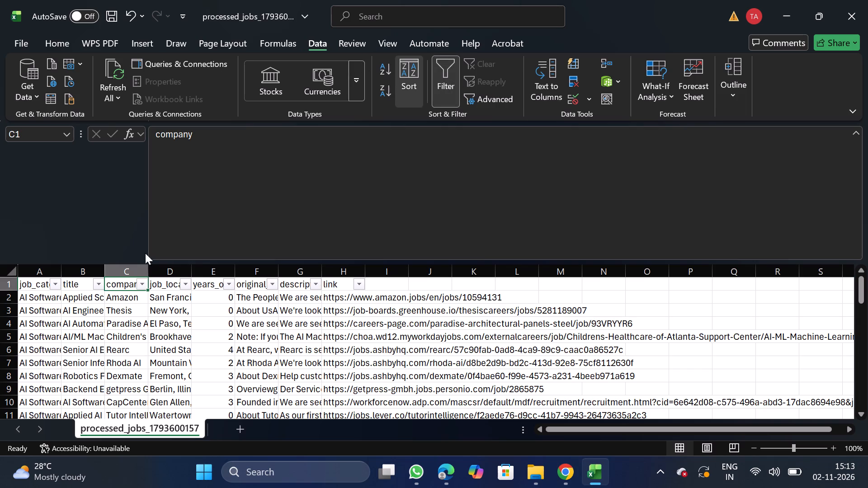
pyautogui.click(144, 282)
pyautogui.click(208, 295)
pyautogui.write('walmart')
# Replace the company filter search with dried to look for matching employers.
pyautogui.press('BackSpace')
pyautogui.press('BackSpace')
pyautogui.press('BackSpace')
pyautogui.press('BackSpace')
pyautogui.press('BackSpace')
pyautogui.press('BackSpace')
pyautogui.press('BackSpace')
pyautogui.press('BackSpace')
pyautogui.press('BackSpace')
pyautogui.press('BackSpace')
pyautogui.press('BackSpace')
pyautogui.press('BackSpace')
pyautogui.press('BackSpace')
pyautogui.press('BackSpace')
pyautogui.press('BackSpace')
pyautogui.press('BackSpace')
pyautogui.press('BackSpace')
pyautogui.press('BackSpace')
pyautogui.press('BackSpace')
pyautogui.press('BackSpace')
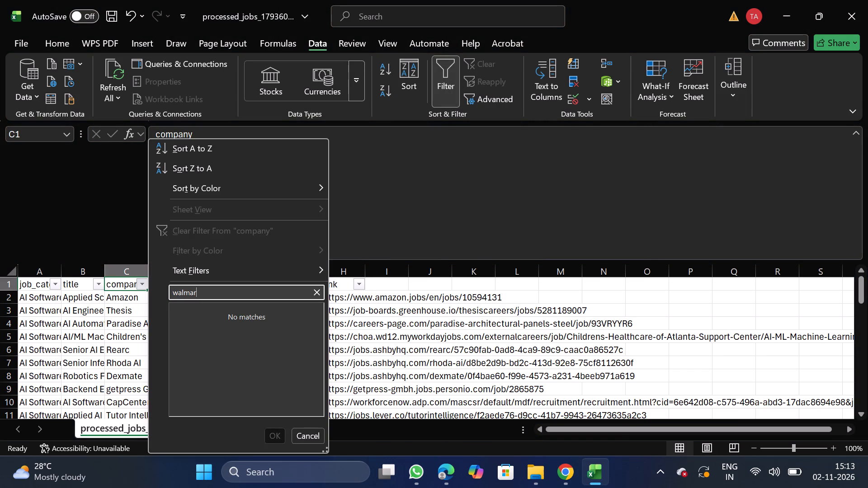
pyautogui.write('dried')
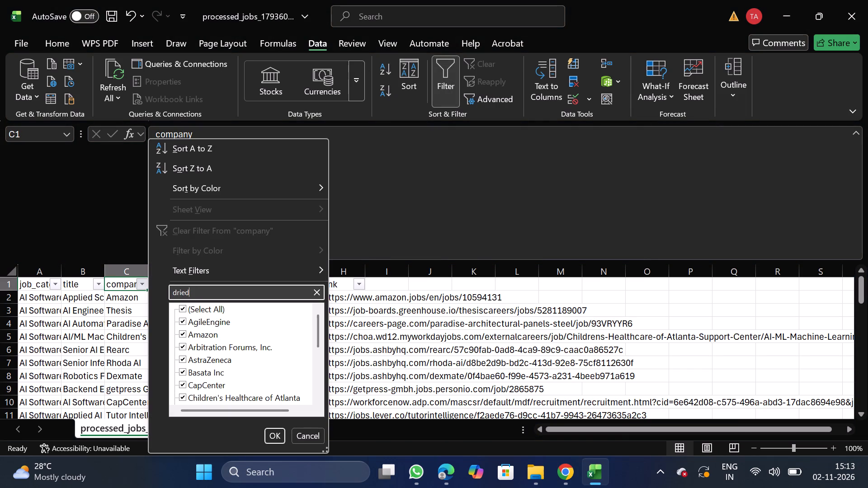
# Search the company filter values for capital instead.
pyautogui.press('BackSpace')
pyautogui.press('BackSpace')
pyautogui.press('BackSpace')
pyautogui.press('BackSpace')
pyautogui.press('BackSpace')
pyautogui.press('BackSpace')
pyautogui.press('BackSpace')
pyautogui.press('BackSpace')
pyautogui.press('BackSpace')
pyautogui.press('BackSpace')
pyautogui.press('BackSpace')
pyautogui.press('BackSpace')
pyautogui.press('BackSpace')
pyautogui.press('BackSpace')
pyautogui.press('BackSpace')
pyautogui.press('BackSpace')
pyautogui.press('BackSpace')
pyautogui.press('BackSpace')
pyautogui.press('BackSpace')
pyautogui.press('BackSpace')
pyautogui.write('capital')
# Clear the company filter search and look for companies containing under.
pyautogui.press('BackSpace')
pyautogui.press('BackSpace')
pyautogui.press('BackSpace')
pyautogui.press('BackSpace')
pyautogui.press('BackSpace')
pyautogui.press('BackSpace')
pyautogui.press('BackSpace')
pyautogui.press('BackSpace')
pyautogui.press('BackSpace')
pyautogui.press('BackSpace')
pyautogui.press('BackSpace')
pyautogui.press('BackSpace')
pyautogui.press('BackSpace')
pyautogui.press('BackSpace')
pyautogui.press('BackSpace')
pyautogui.press('BackSpace')
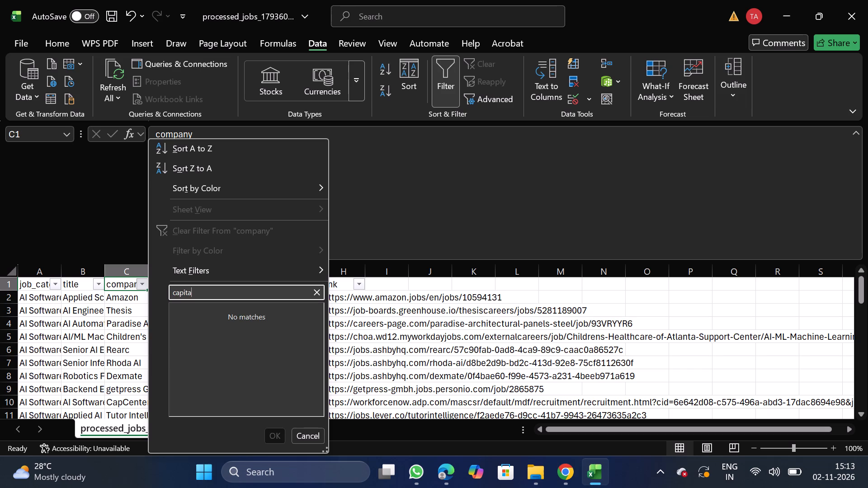
pyautogui.write('under')
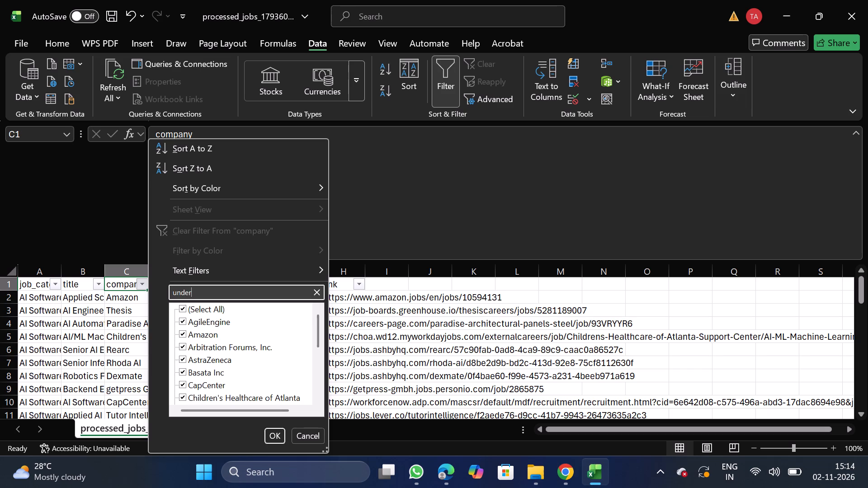
# Clear the company filter search and look for companies containing hun.
pyautogui.press('BackSpace')
pyautogui.press('BackSpace')
pyautogui.press('BackSpace')
pyautogui.press('BackSpace')
pyautogui.press('BackSpace')
pyautogui.press('BackSpace')
pyautogui.press('BackSpace')
pyautogui.press('BackSpace')
pyautogui.press('BackSpace')
pyautogui.press('BackSpace')
pyautogui.press('BackSpace')
pyautogui.press('BackSpace')
pyautogui.press('BackSpace')
pyautogui.press('BackSpace')
pyautogui.press('BackSpace')
pyautogui.press('BackSpace')
pyautogui.press('BackSpace')
pyautogui.write('hun')
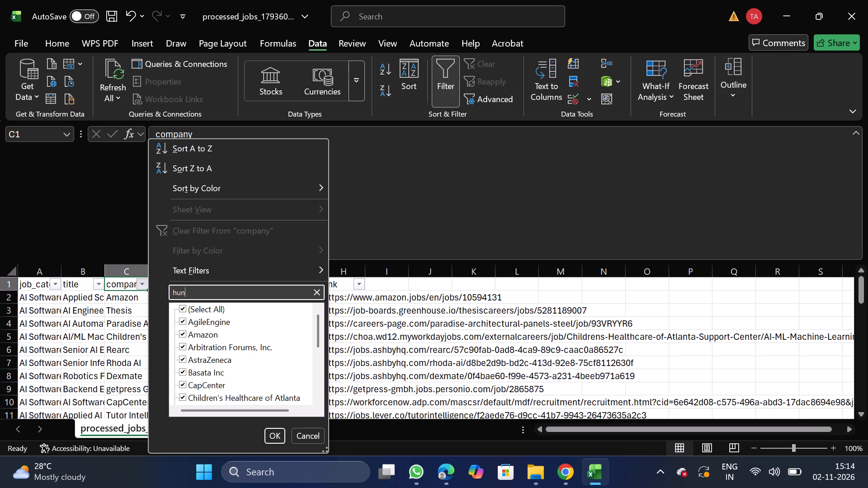
# Search the company column's filter for "skim", "ape" and "in landem", leaving the filter unapplied.
pyautogui.press('BackSpace')
pyautogui.press('BackSpace')
pyautogui.press('BackSpace')
pyautogui.press('BackSpace')
pyautogui.press('BackSpace')
pyautogui.press('BackSpace')
pyautogui.press('BackSpace')
pyautogui.press('BackSpace')
pyautogui.press('BackSpace')
pyautogui.press('BackSpace')
pyautogui.press('BackSpace')
pyautogui.press('BackSpace')
pyautogui.press('BackSpace')
pyautogui.press('BackSpace')
pyautogui.press('BackSpace')
pyautogui.press('BackSpace')
pyautogui.write('skim')
pyautogui.press('BackSpace')
pyautogui.press('BackSpace')
pyautogui.press('BackSpace')
pyautogui.press('BackSpace')
pyautogui.press('BackSpace')
pyautogui.press('BackSpace')
pyautogui.press('BackSpace')
pyautogui.press('BackSpace')
pyautogui.press('BackSpace')
pyautogui.press('BackSpace')
pyautogui.press('BackSpace')
pyautogui.press('BackSpace')
pyautogui.press('BackSpace')
pyautogui.press('BackSpace')
pyautogui.press('BackSpace')
pyautogui.press('BackSpace')
pyautogui.press('BackSpace')
pyautogui.write('ape')
pyautogui.press('BackSpace')
pyautogui.press('BackSpace')
pyautogui.press('BackSpace')
pyautogui.press('BackSpace')
pyautogui.press('BackSpace')
pyautogui.press('BackSpace')
pyautogui.press('BackSpace')
pyautogui.press('BackSpace')
pyautogui.press('BackSpace')
pyautogui.press('BackSpace')
pyautogui.press('BackSpace')
pyautogui.press('BackSpace')
pyautogui.press('BackSpace')
pyautogui.write('in landem')
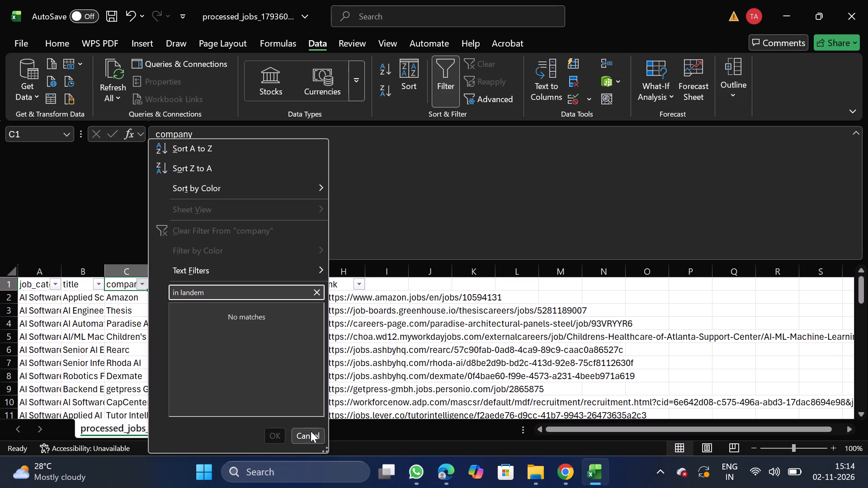
pyautogui.click(316, 436)
# Turn off the filters on the header row of the jobs sheet.
pyautogui.click(446, 82)
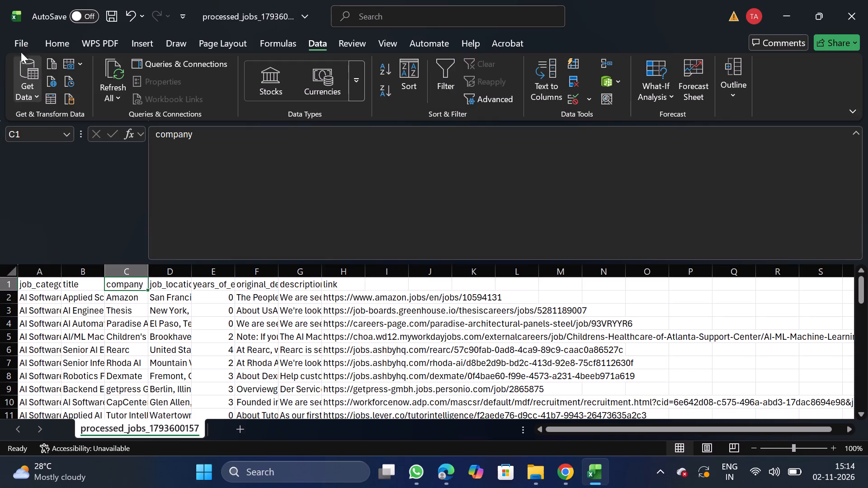
# Save the sheet as a comma-delimited CSV named AI S_11_02 in the Documents folder Daily Scraping jobs.
pyautogui.click(18, 37)
pyautogui.tripleClick(44, 224)
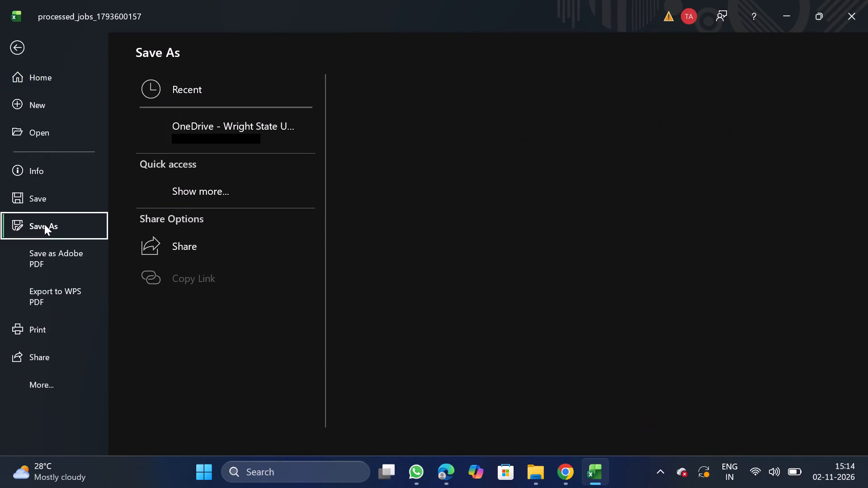
pyautogui.tripleClick(190, 382)
pyautogui.tripleClick(190, 382)
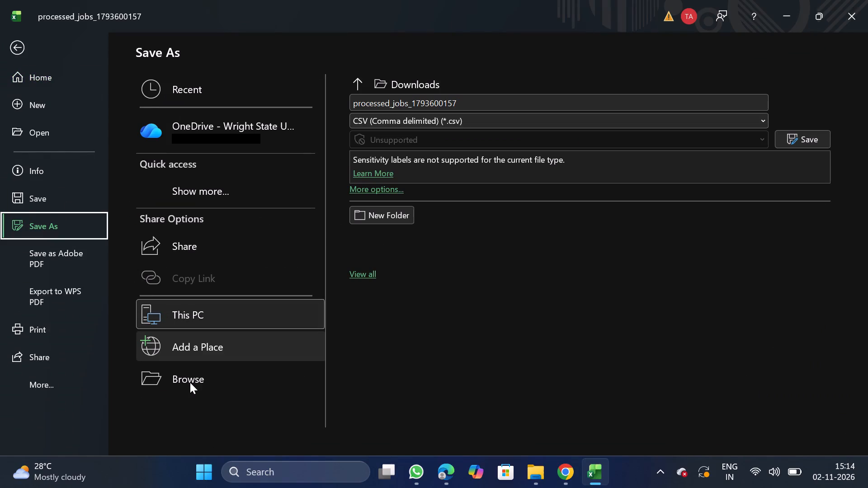
pyautogui.doubleClick(190, 382)
pyautogui.tripleClick(190, 382)
pyautogui.click(190, 382)
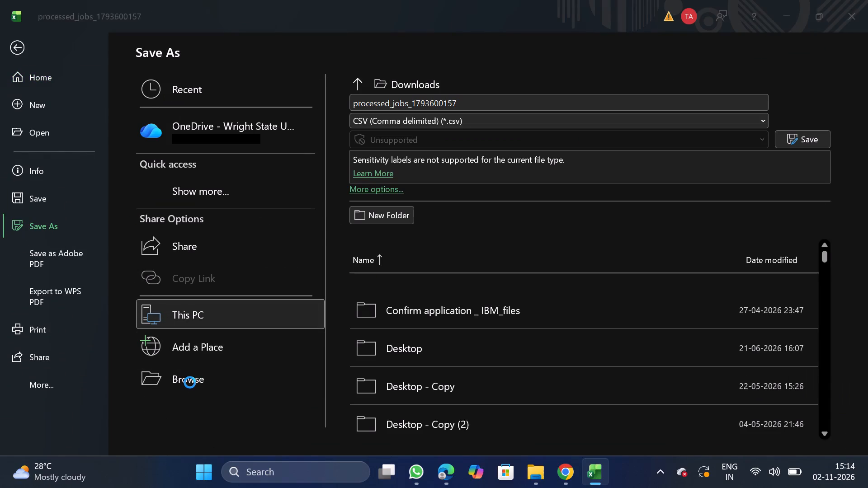
pyautogui.doubleClick(44, 155)
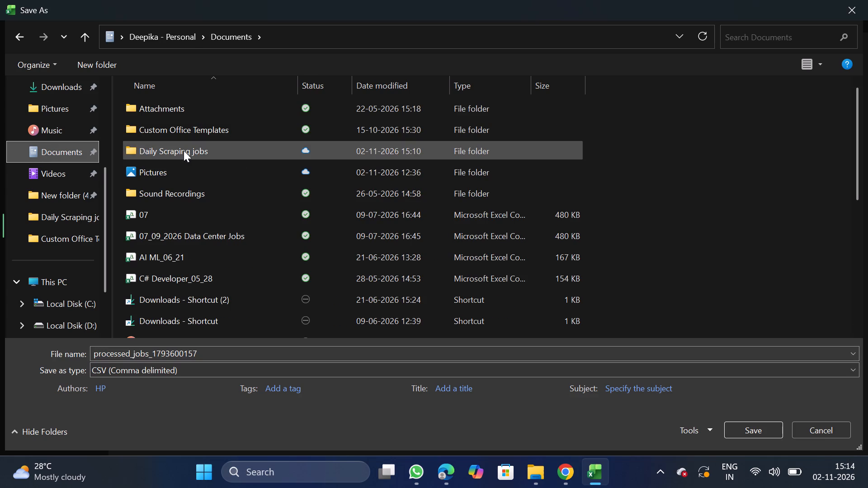
pyautogui.doubleClick(184, 150)
pyautogui.click(264, 353)
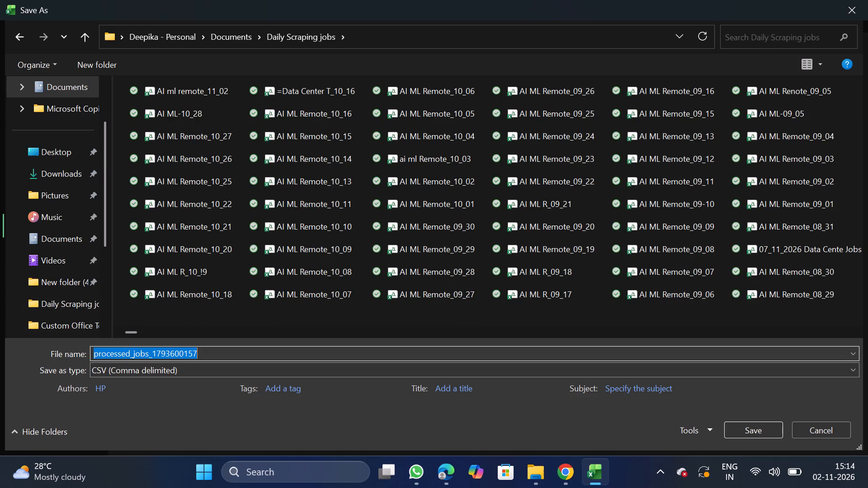
pyautogui.press('BackSpace')
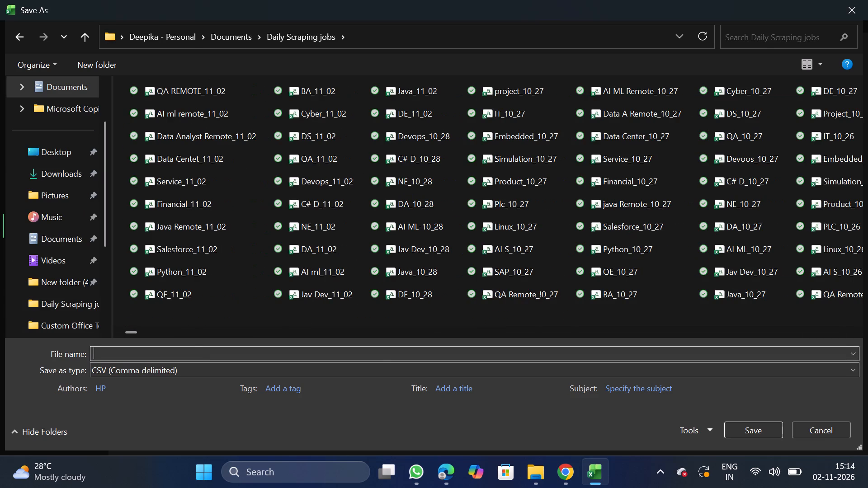
pyautogui.write('AI S')
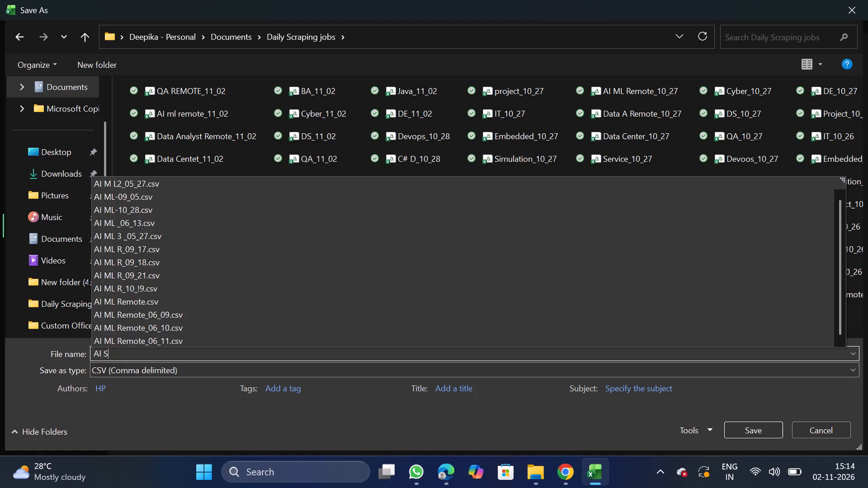
pyautogui.write('_11_02')
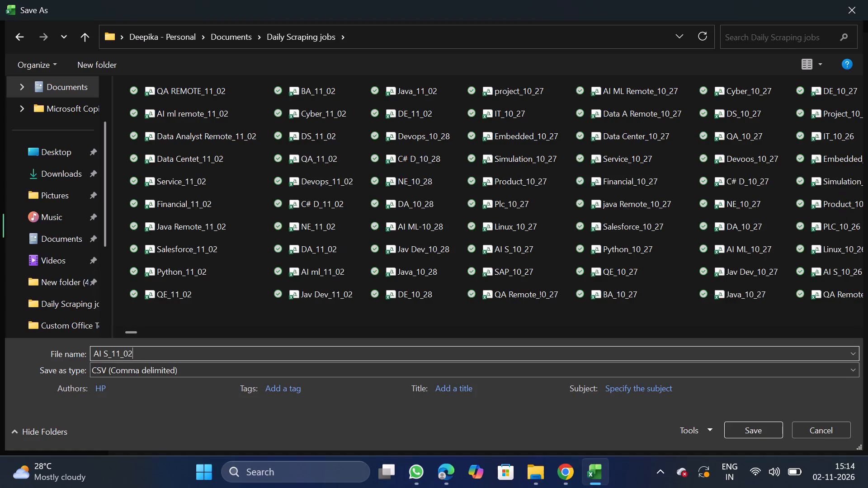
pyautogui.click(761, 427)
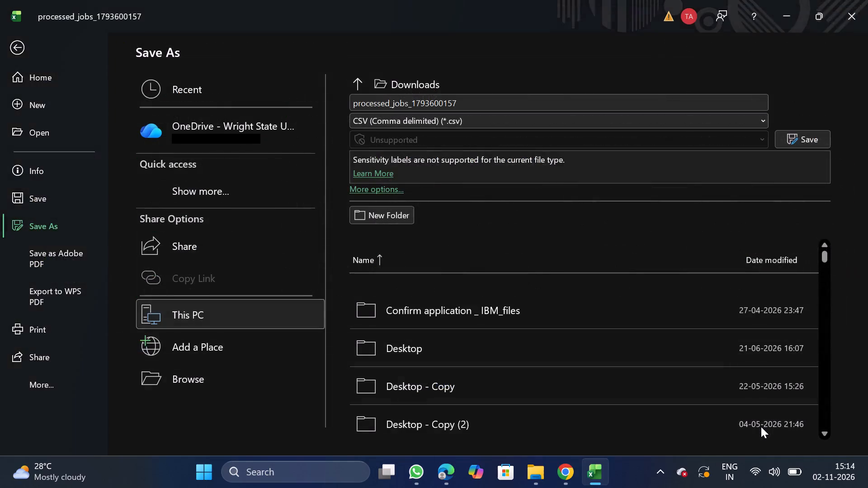
# Switch to Chrome and choose the AI S_11_02 CSV file for the bulk job upload.
pyautogui.click(563, 480)
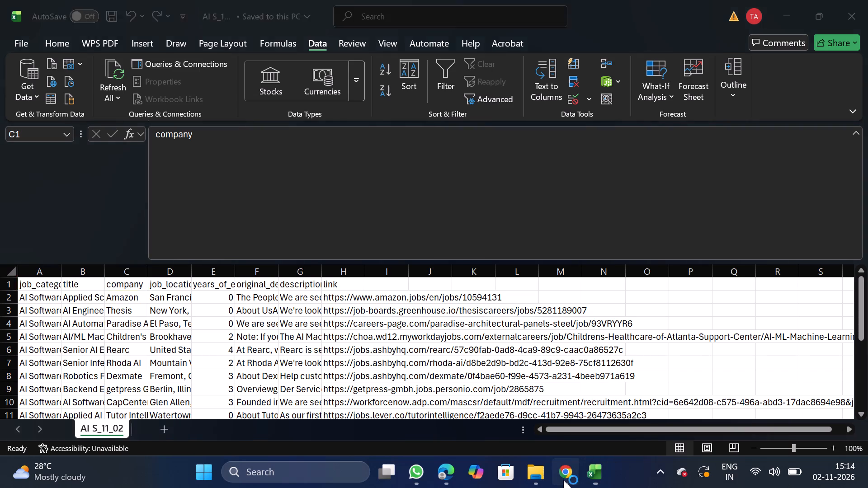
pyautogui.scroll(-1, 396, 328)
pyautogui.click(368, 363)
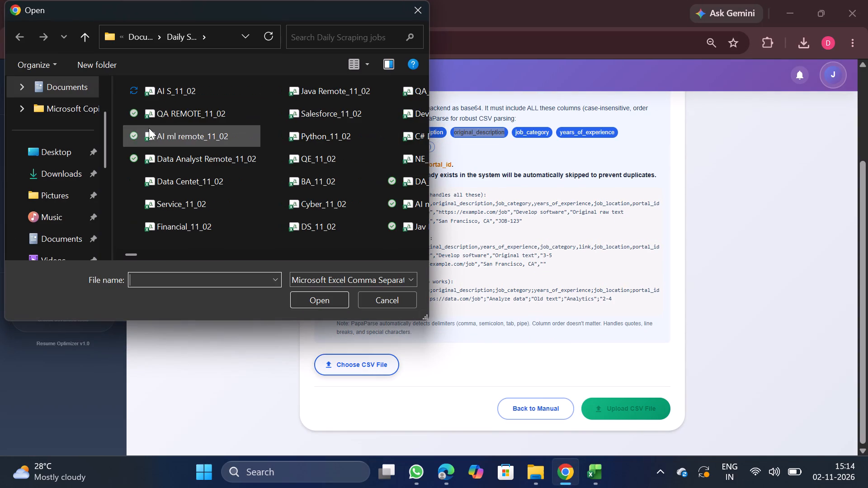
pyautogui.doubleClick(194, 102)
pyautogui.doubleClick(209, 93)
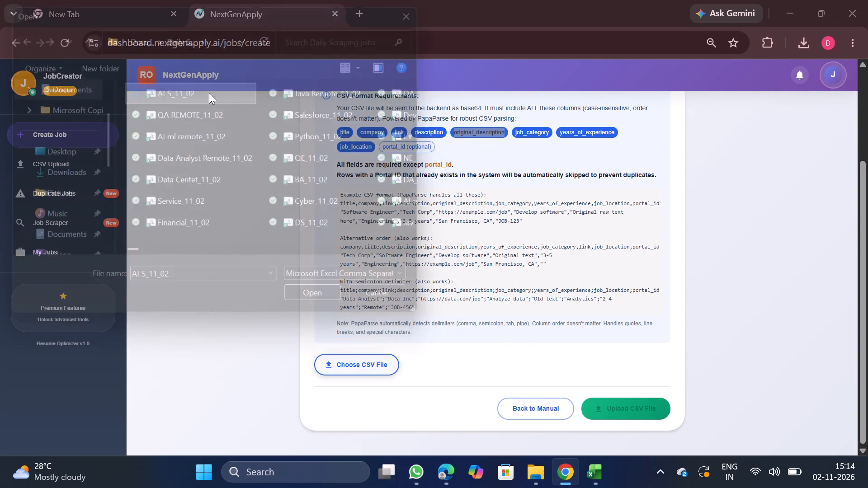
# Look through the data preview and upload the chosen CSV file to create the jobs.
pyautogui.scroll(-1, 408, 275)
pyautogui.scroll(-1, 492, 352)
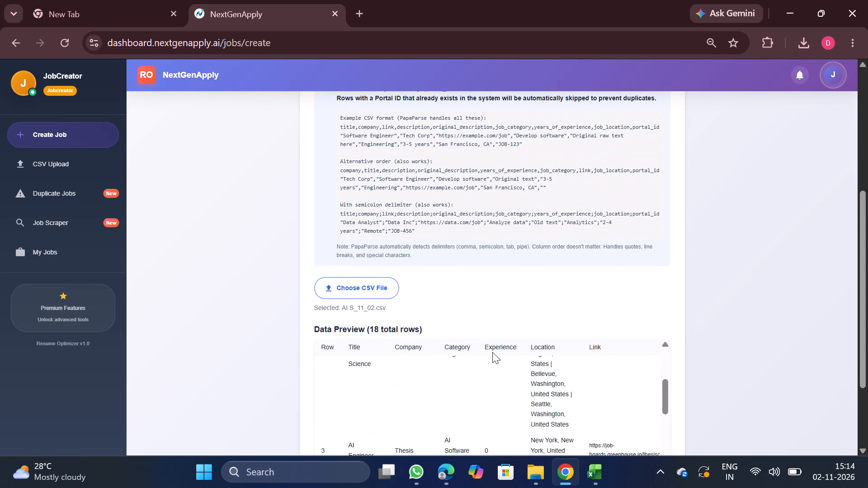
pyautogui.scroll(1, 492, 352)
pyautogui.scroll(-1, 492, 352)
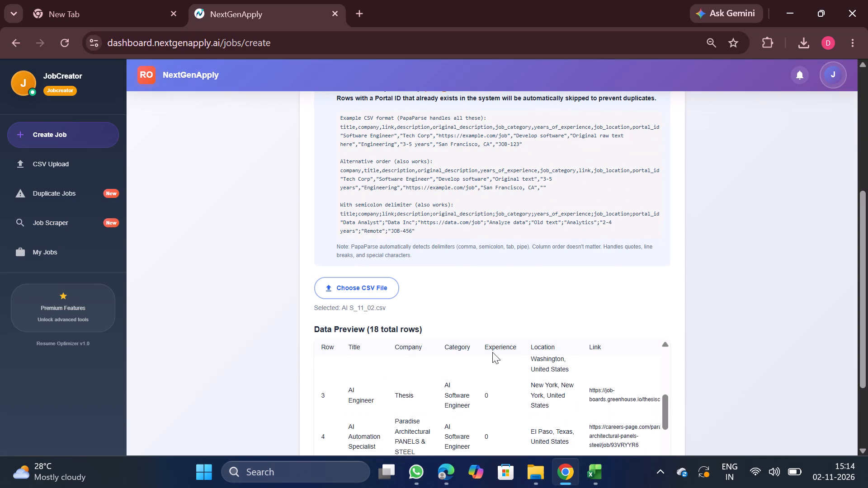
pyautogui.scroll(-2, 492, 352)
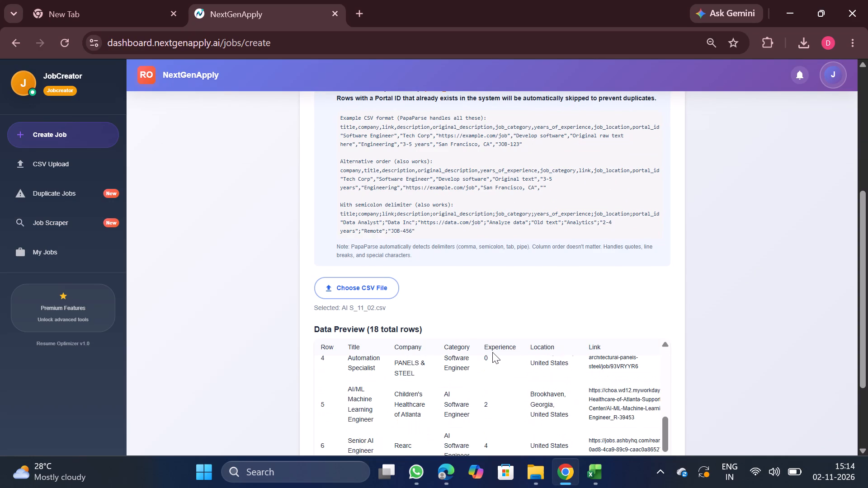
pyautogui.scroll(-1, 492, 352)
pyautogui.scroll(-1, 568, 378)
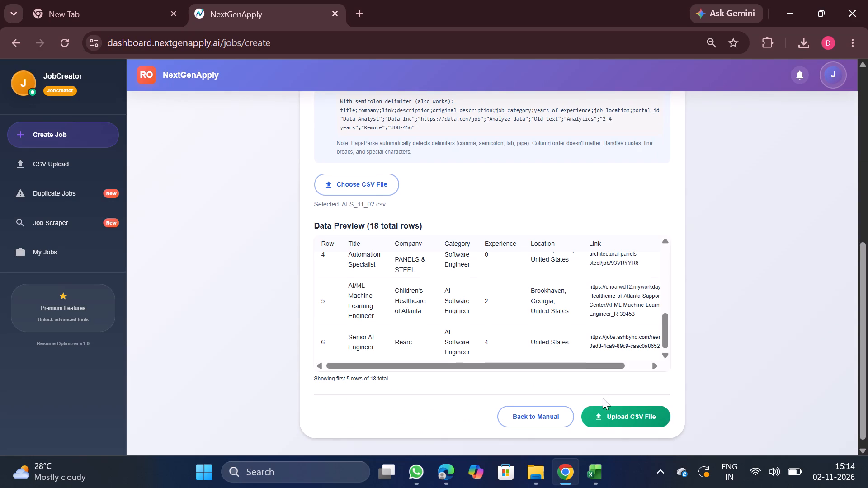
pyautogui.click(610, 407)
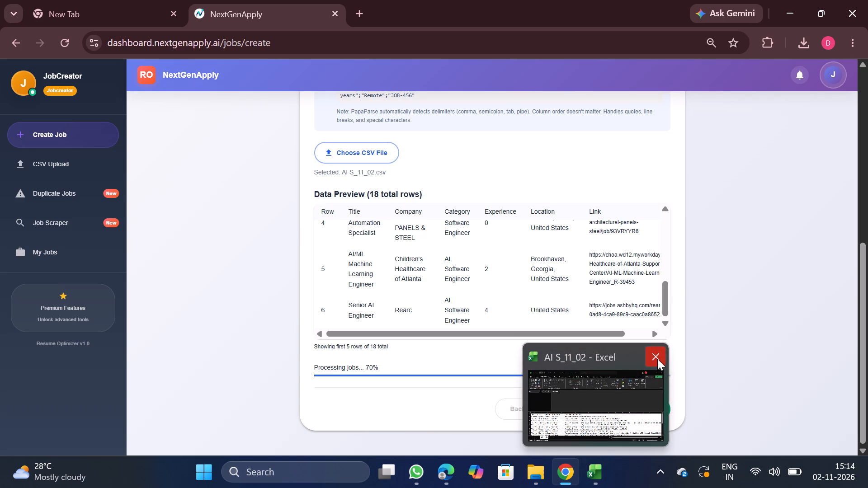
# Close the AI S_11_02 workbook in Excel.
pyautogui.click(657, 359)
# From the CSV Upload history, download the processed CSV for Linux Systems Administrator (#4776) and open it in Excel.
pyautogui.scroll(7, 446, 250)
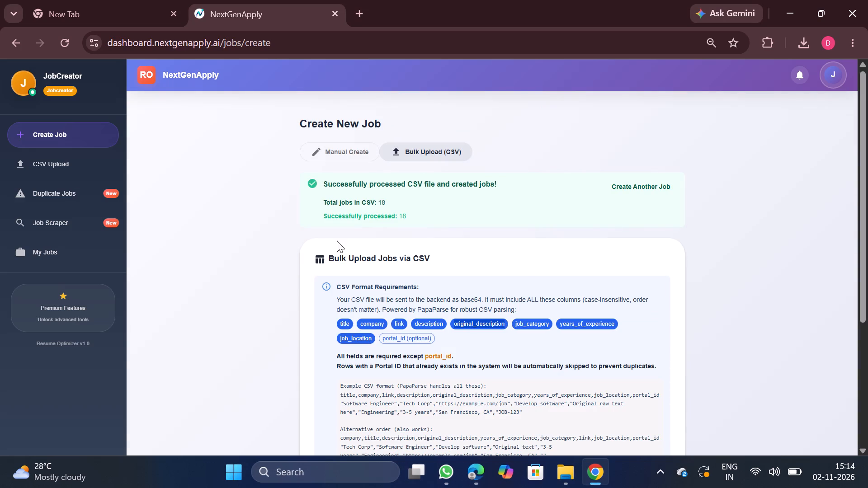
pyautogui.click(53, 164)
pyautogui.scroll(4, 466, 215)
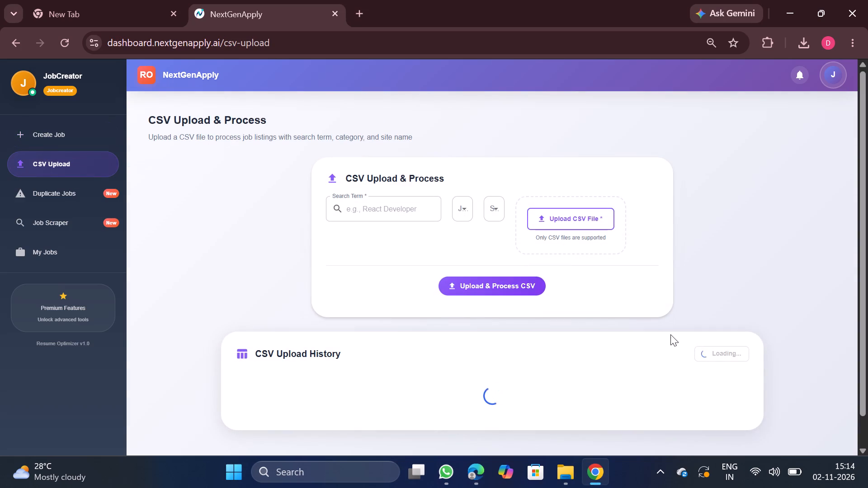
pyautogui.scroll(-2, 671, 336)
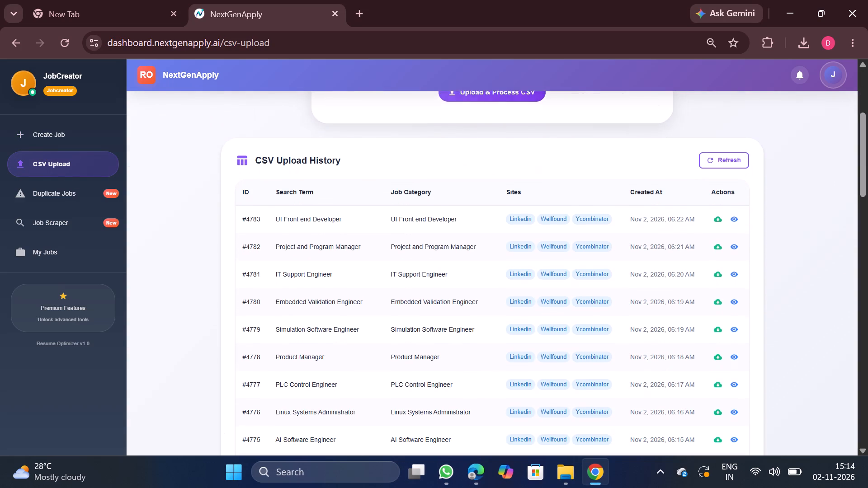
pyautogui.scroll(-1, 671, 336)
pyautogui.click(716, 394)
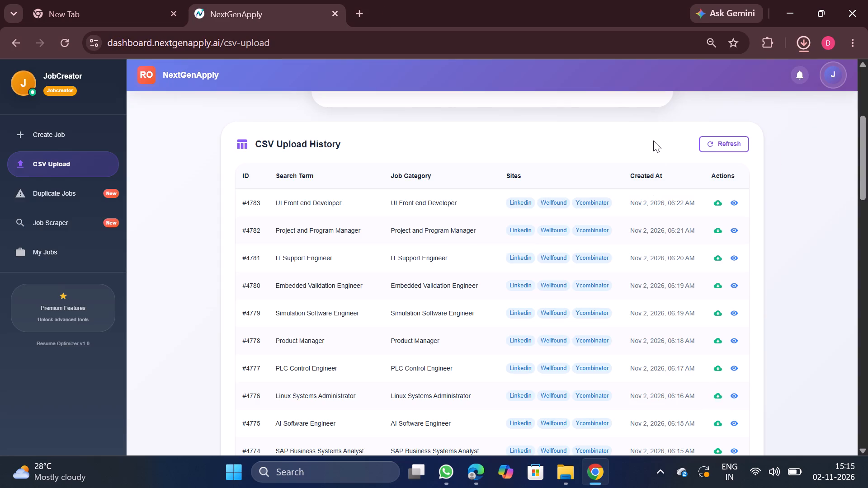
pyautogui.click(678, 82)
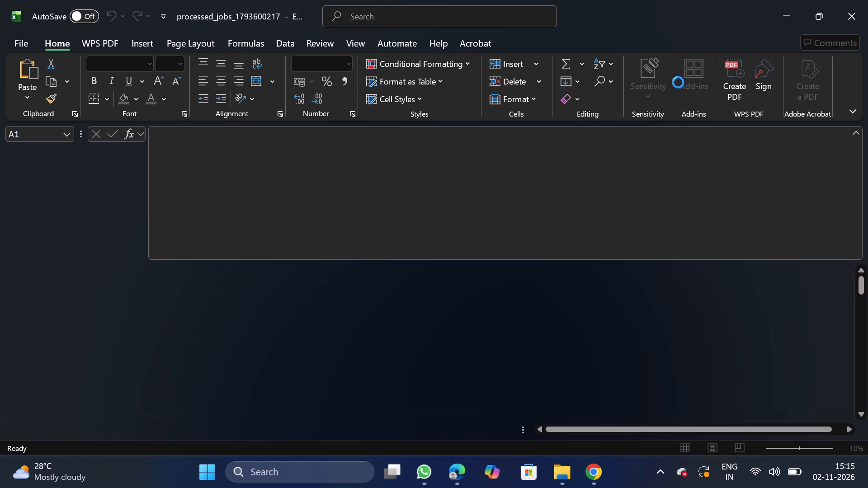
# Remove duplicate rows from the whole data range, comparing only the company column and treating the first row as headers.
pyautogui.click(187, 339)
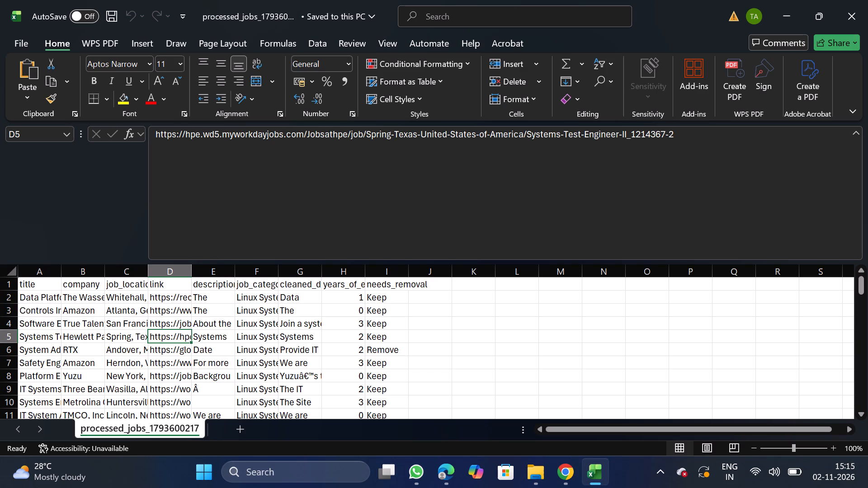
pyautogui.click(187, 339)
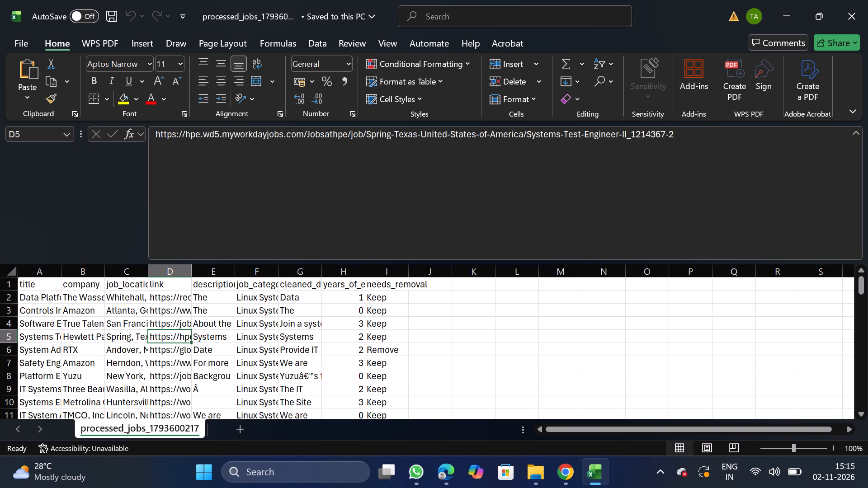
pyautogui.click(179, 336)
pyautogui.hotkey('ctrl', 'a')
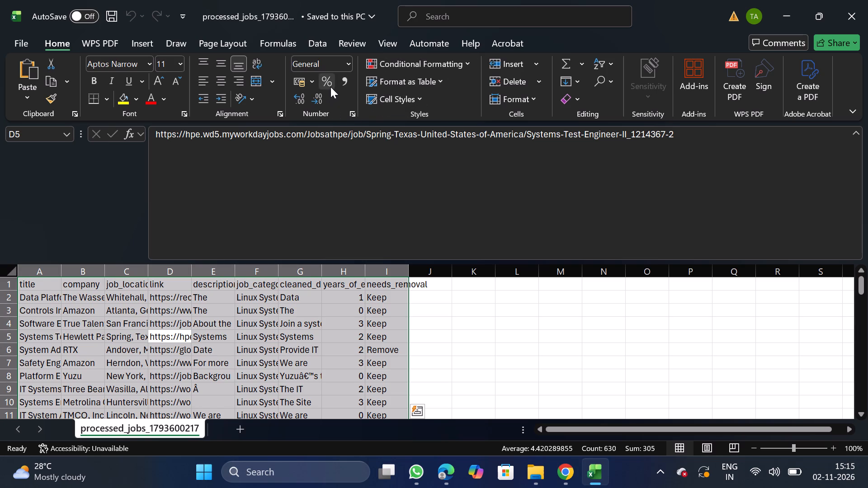
pyautogui.click(318, 41)
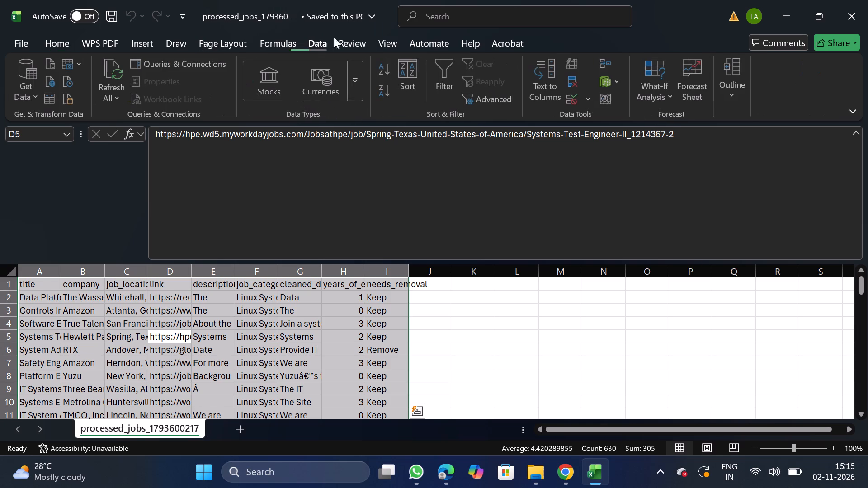
pyautogui.click(568, 80)
pyautogui.click(186, 211)
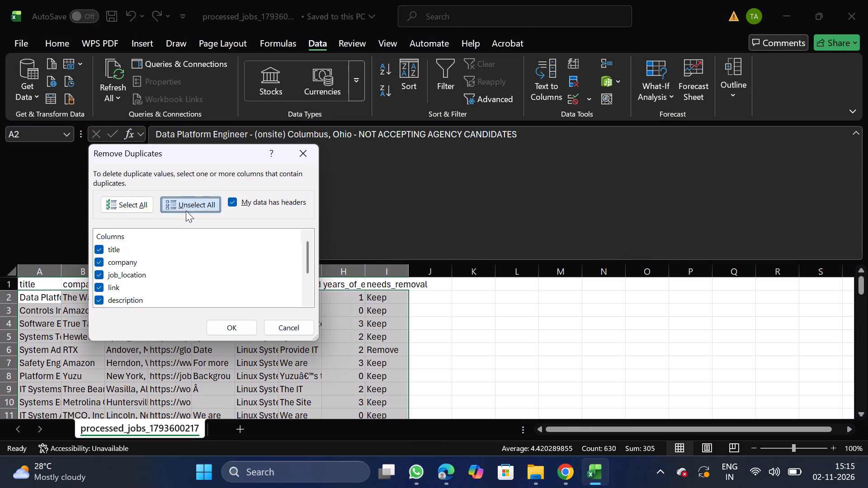
pyautogui.click(100, 259)
pyautogui.click(251, 327)
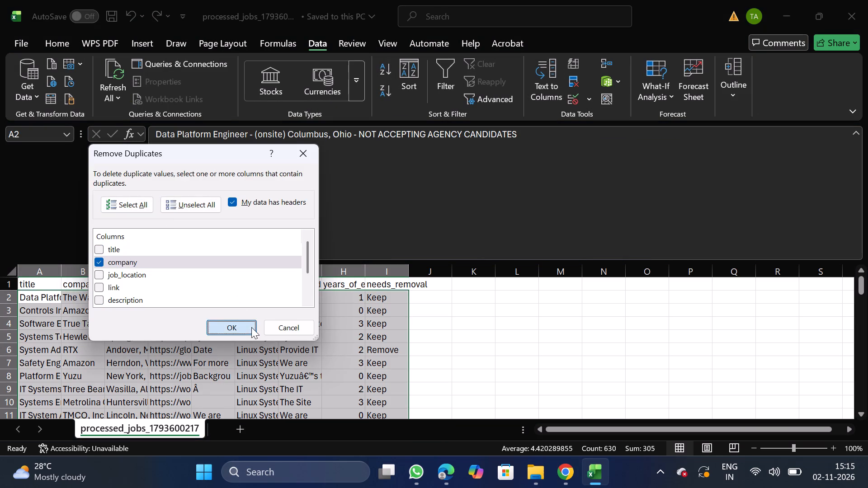
pyautogui.click(528, 273)
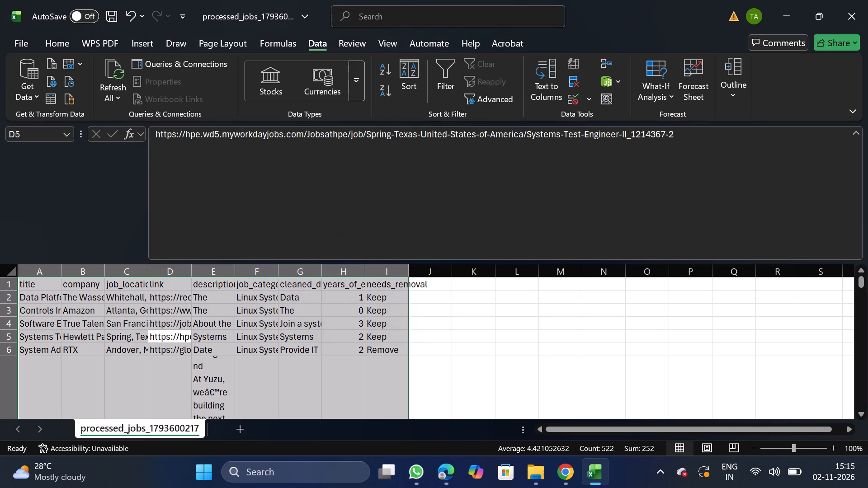
# Filter the needs_removal column to show only the rows marked Remove.
pyautogui.click(369, 286)
pyautogui.click(446, 81)
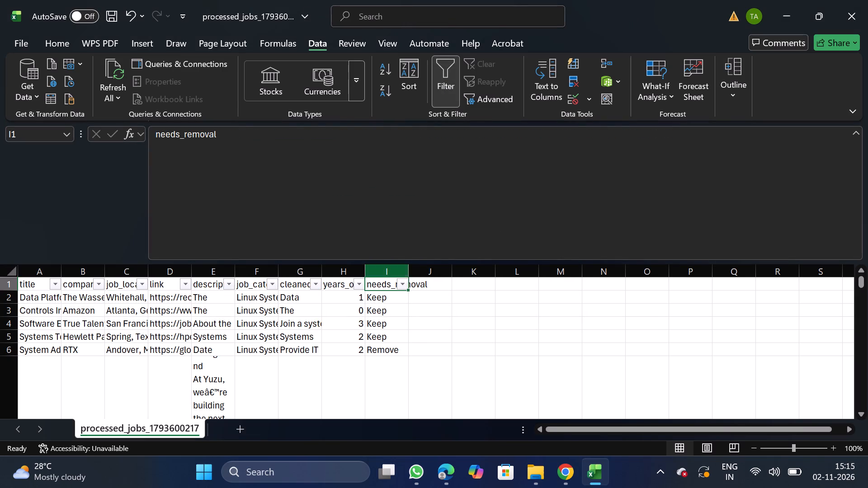
pyautogui.click(402, 282)
pyautogui.click(257, 322)
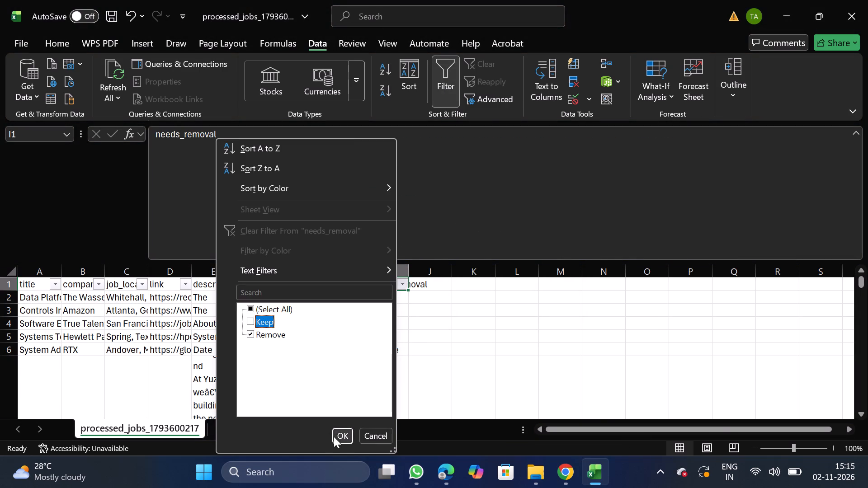
pyautogui.click(343, 440)
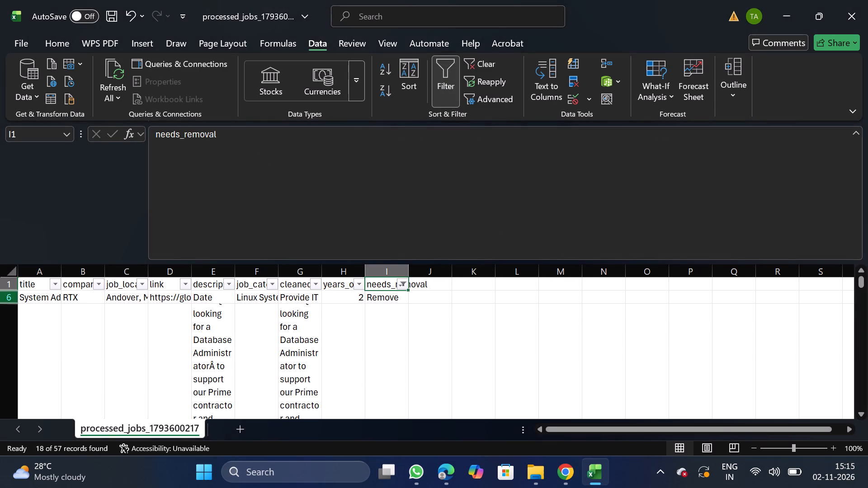
# Delete all the filtered rows marked Remove and turn off the filter.
pyautogui.click(0, 299)
pyautogui.hotkey('ctrl', 'shift', 'Down')
pyautogui.rightClick(92, 348)
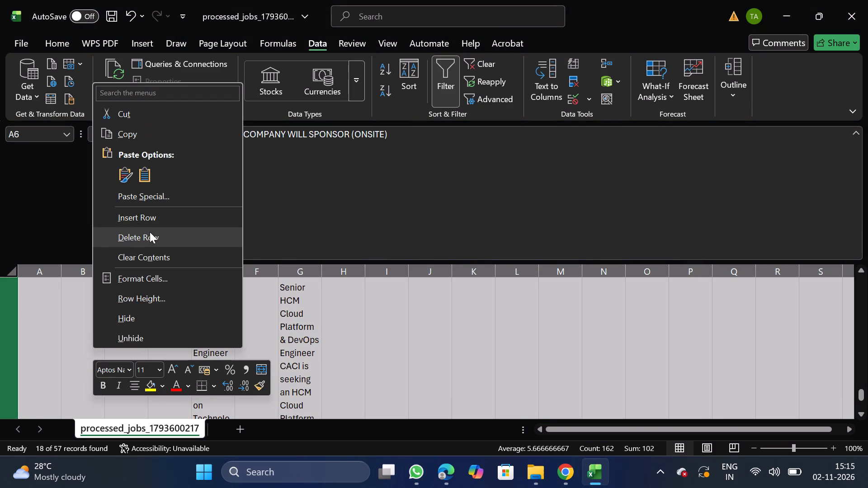
pyautogui.click(150, 232)
pyautogui.click(448, 69)
# Filter the years_of_experience column to show only the values 10, 12 and blanks.
pyautogui.doubleClick(340, 269)
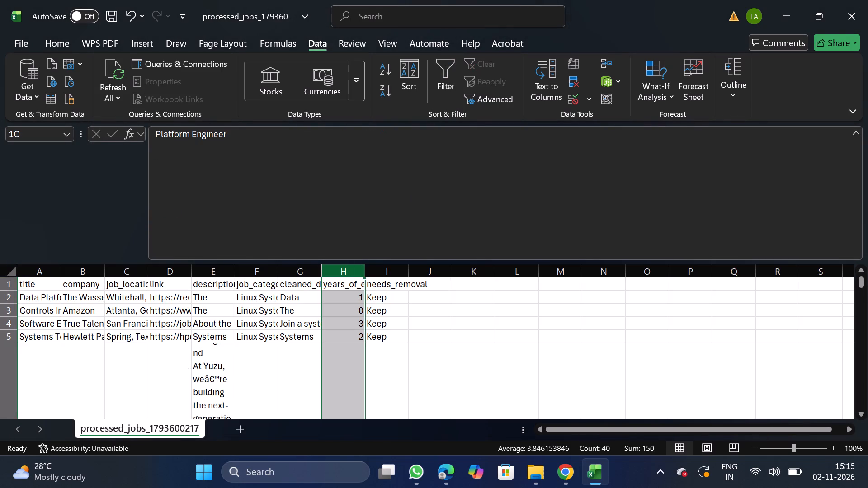
pyautogui.click(443, 79)
pyautogui.click(358, 286)
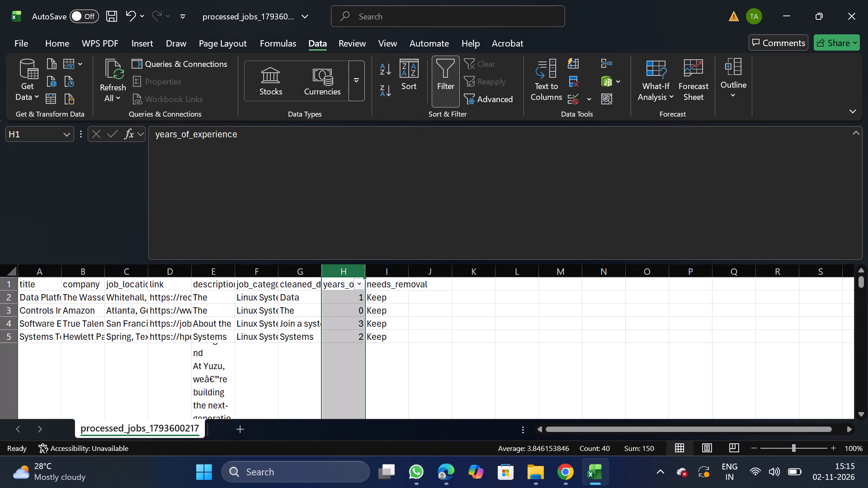
pyautogui.click(228, 310)
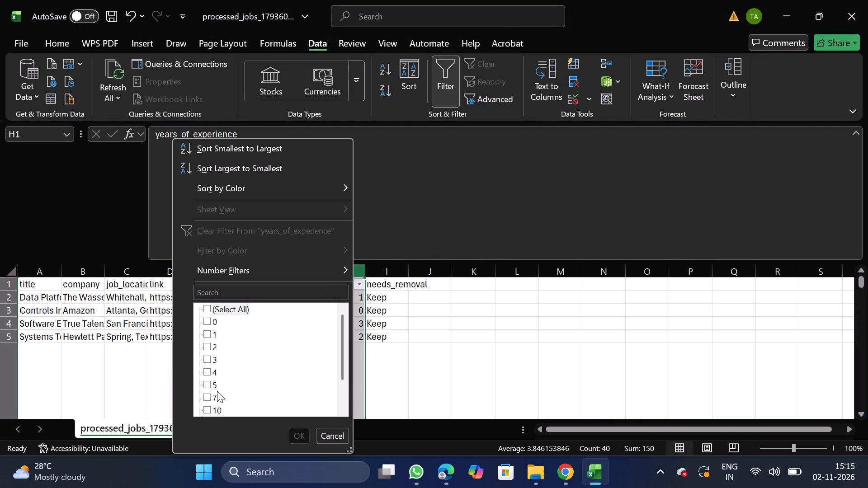
pyautogui.scroll(-1, 217, 391)
pyautogui.click(207, 375)
pyautogui.click(207, 383)
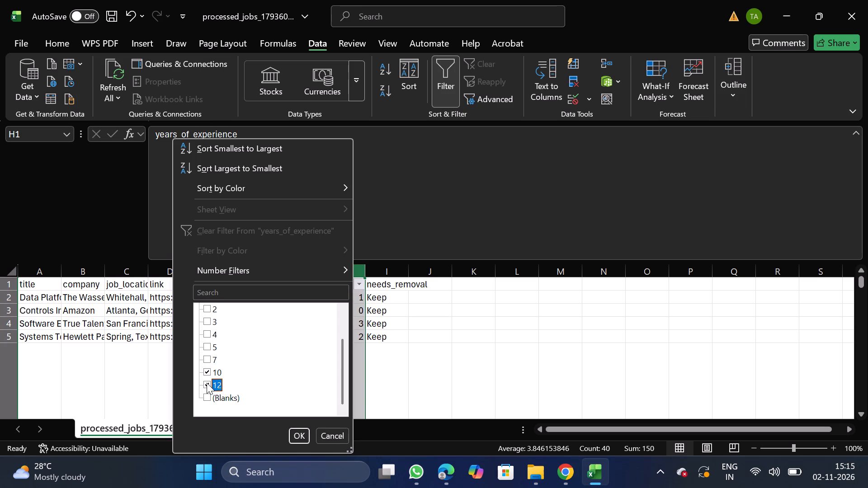
pyautogui.click(207, 398)
pyautogui.click(306, 433)
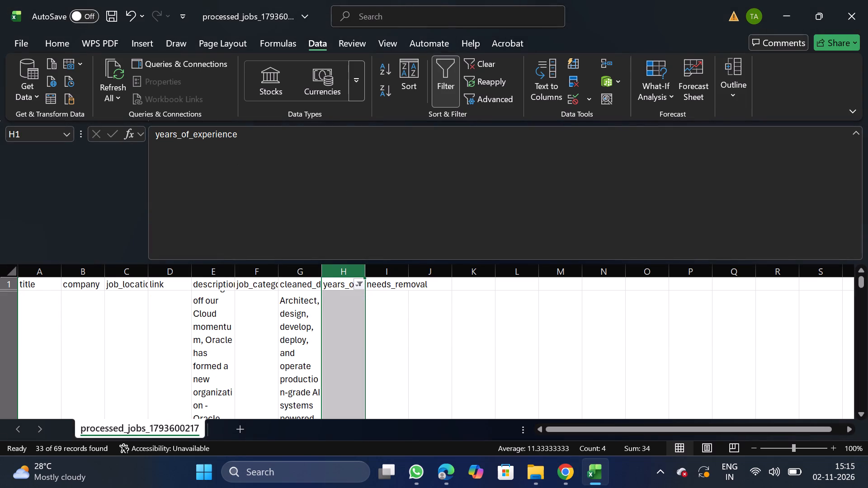
# Delete all the rows shown by the years_of_experience filter and turn off the filter.
pyautogui.click(0, 308)
pyautogui.hotkey('ctrl', 'shift', 'Down')
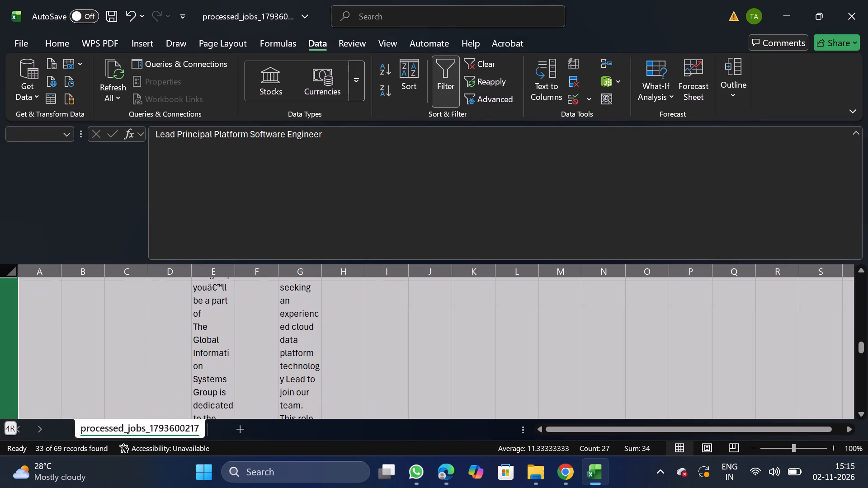
pyautogui.rightClick(106, 353)
pyautogui.doubleClick(165, 241)
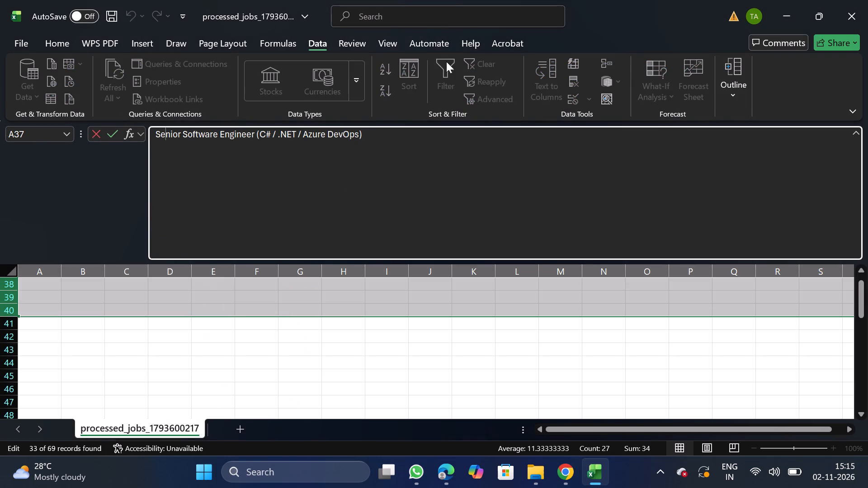
pyautogui.click(448, 86)
pyautogui.click(450, 379)
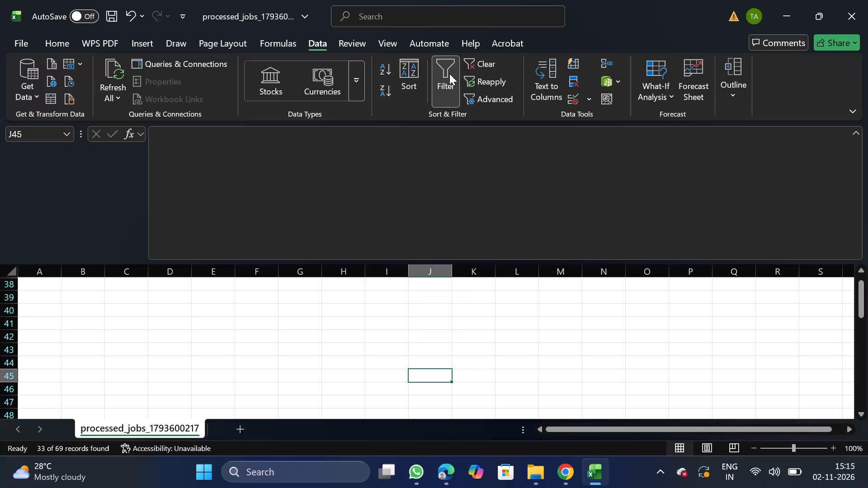
pyautogui.click(449, 74)
# Delete the whole needs_removal column.
pyautogui.moveTo(865, 401); pyautogui.dragTo(867, 192)
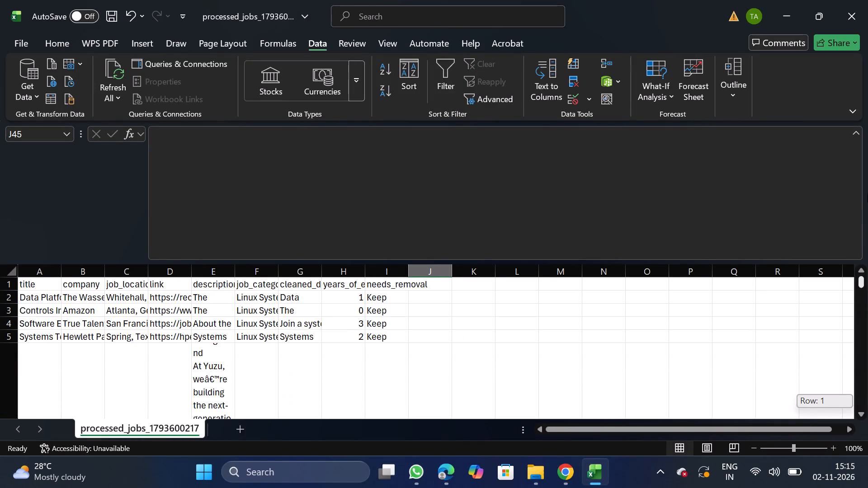
pyautogui.moveTo(867, 192); pyautogui.dragTo(867, 186)
pyautogui.click(387, 277)
pyautogui.rightClick(387, 332)
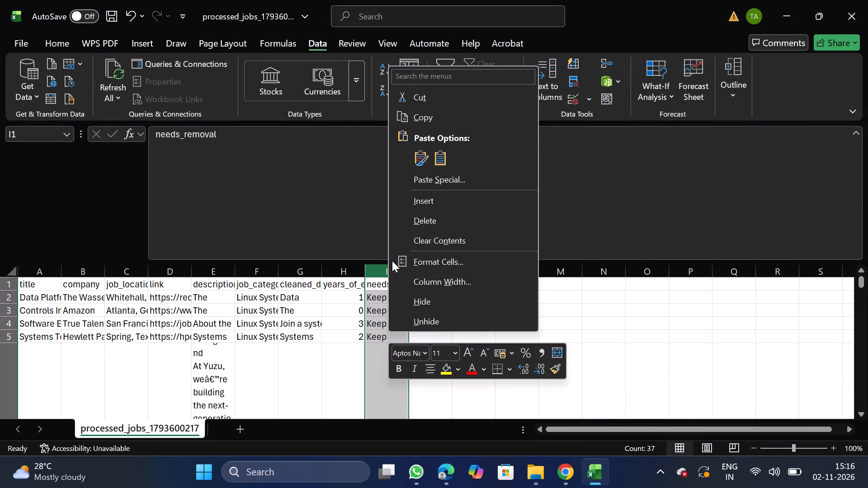
pyautogui.click(446, 217)
# Move the job_category column in front of the title column as the first column.
pyautogui.click(255, 268)
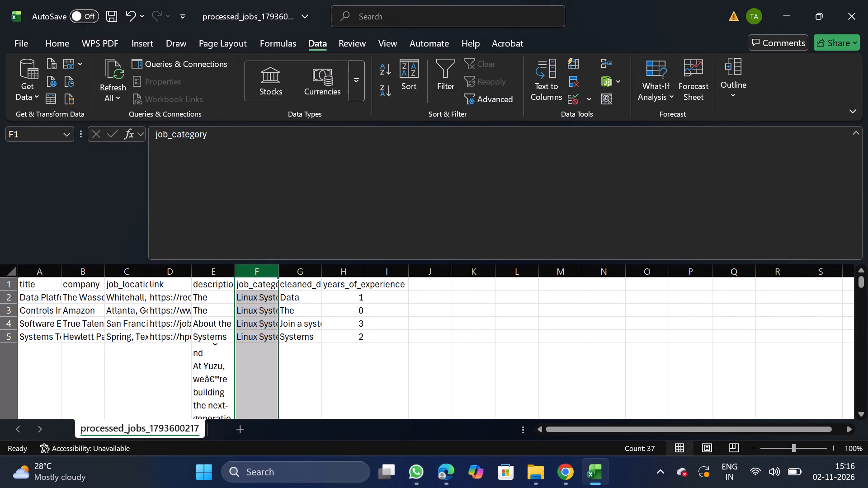
pyautogui.hotkey('ctrl', 'x')
pyautogui.click(35, 270)
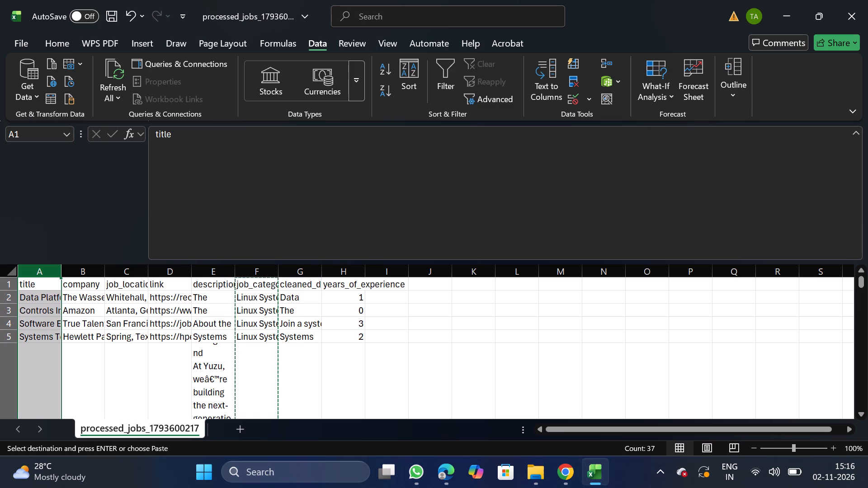
pyautogui.rightClick(24, 322)
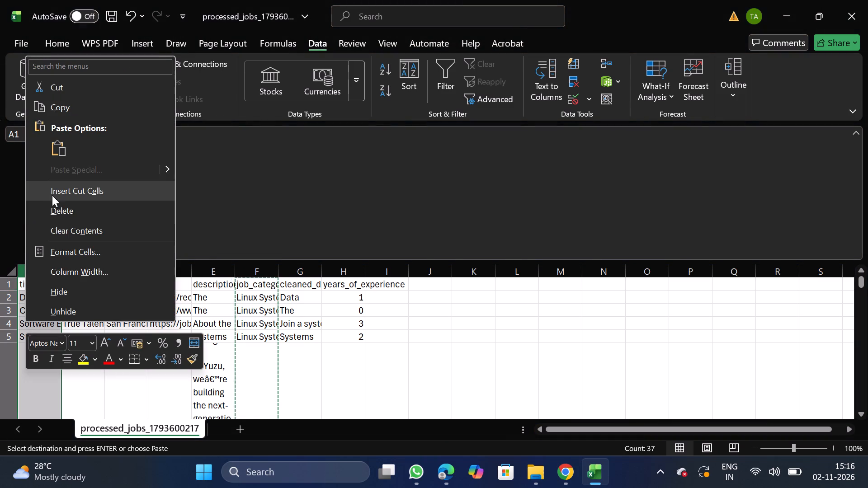
pyautogui.click(71, 192)
# Turn off text wrapping for the description and cleaned_description columns.
pyautogui.click(253, 269)
pyautogui.hotkey('shift', 'Right')
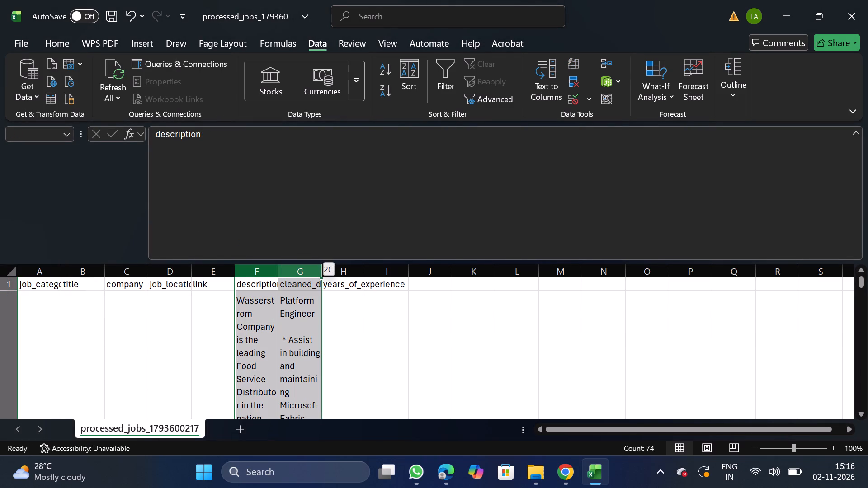
pyautogui.moveTo(56, 51); pyautogui.dragTo(279, 118)
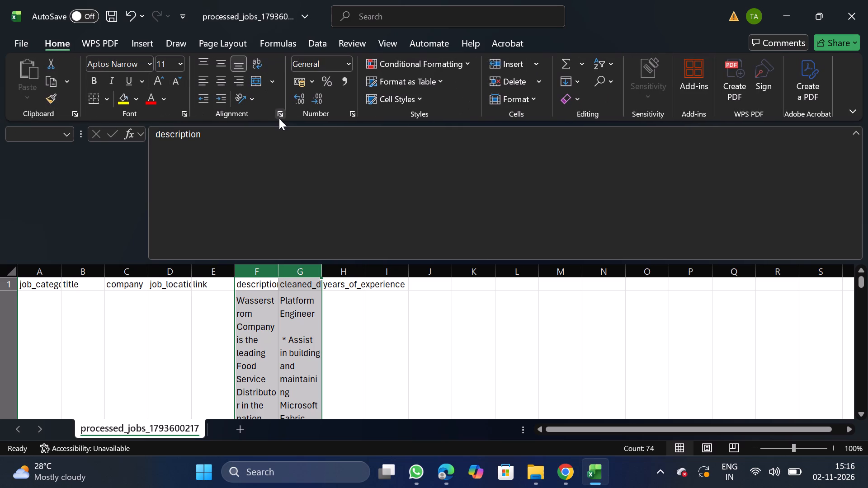
pyautogui.click(279, 118)
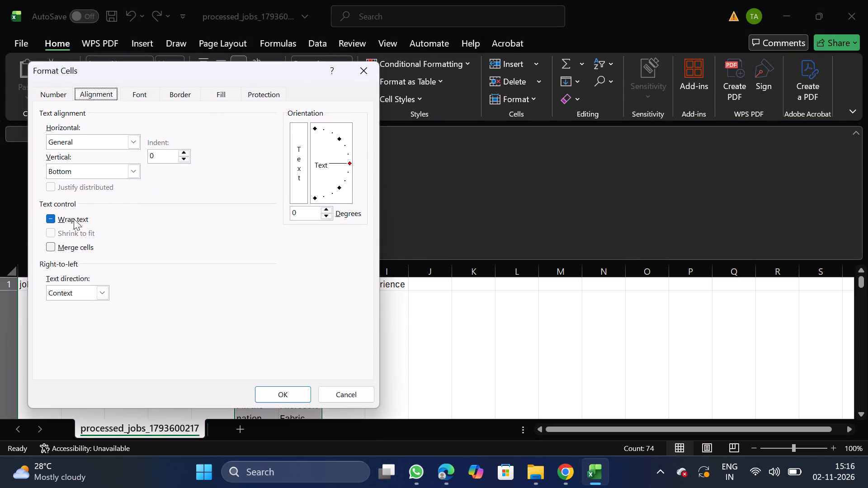
pyautogui.doubleClick(70, 222)
pyautogui.click(281, 394)
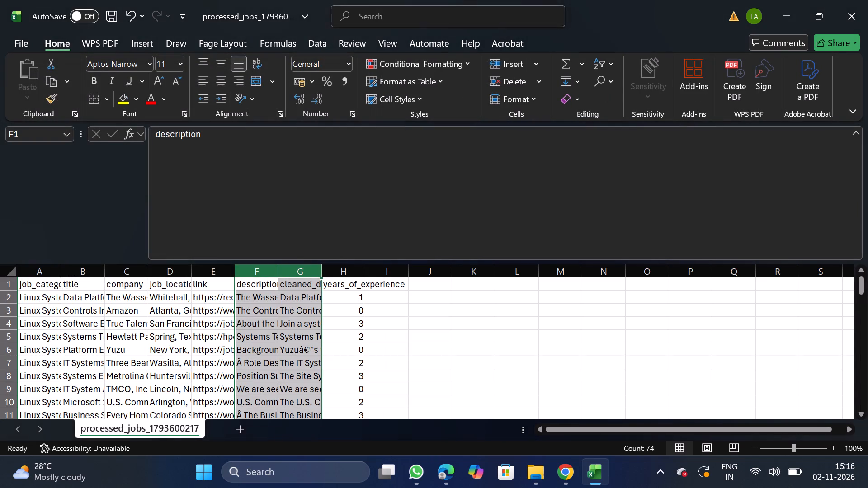
# Move the link column after years_of_experience as the last column.
pyautogui.moveTo(206, 279); pyautogui.dragTo(217, 274)
pyautogui.click(217, 274)
pyautogui.hotkey('ctrl', 'x')
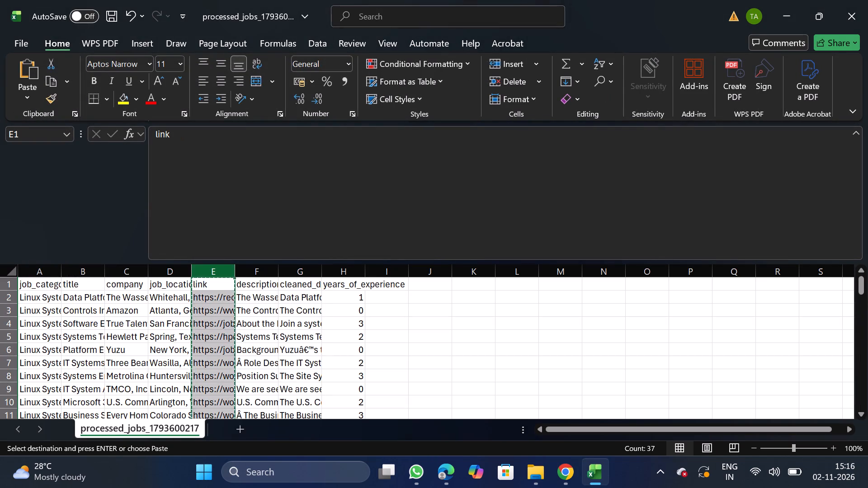
pyautogui.click(387, 273)
pyautogui.rightClick(387, 341)
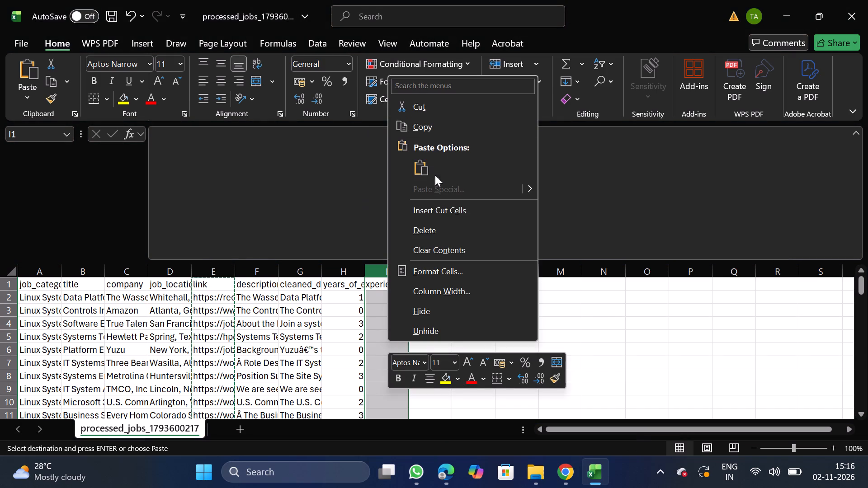
pyautogui.click(432, 205)
# Move the years_of_experience column in front of the description column.
pyautogui.click(298, 272)
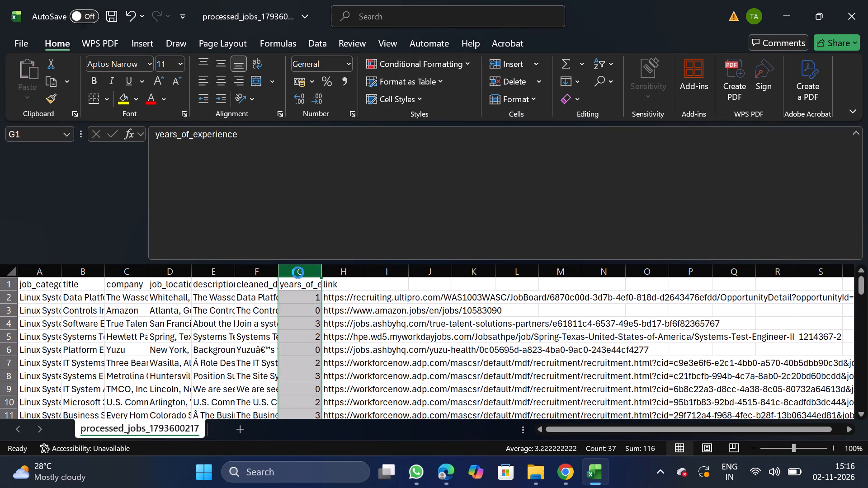
pyautogui.hotkey('ctrl', 'x')
pyautogui.moveTo(226, 272); pyautogui.dragTo(226, 345)
pyautogui.rightClick(226, 345)
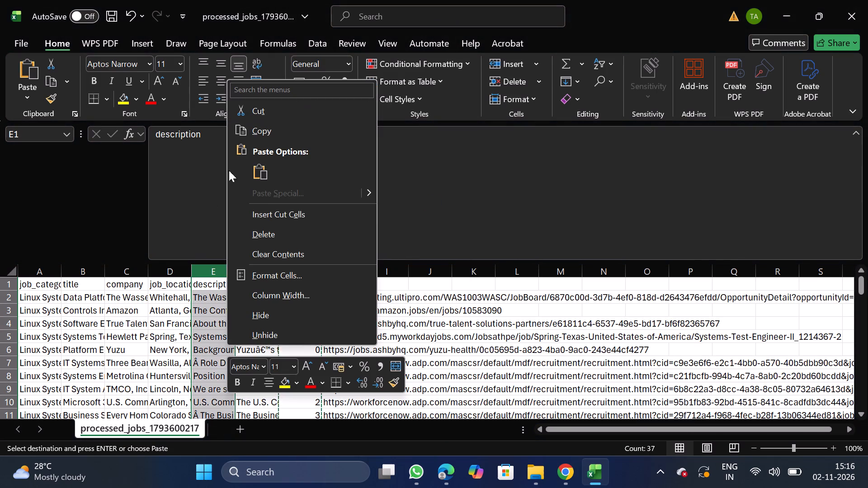
pyautogui.click(272, 213)
# Rename the cleaned_description header in G1 as description, reusing the text of the header in F1.
pyautogui.click(89, 274)
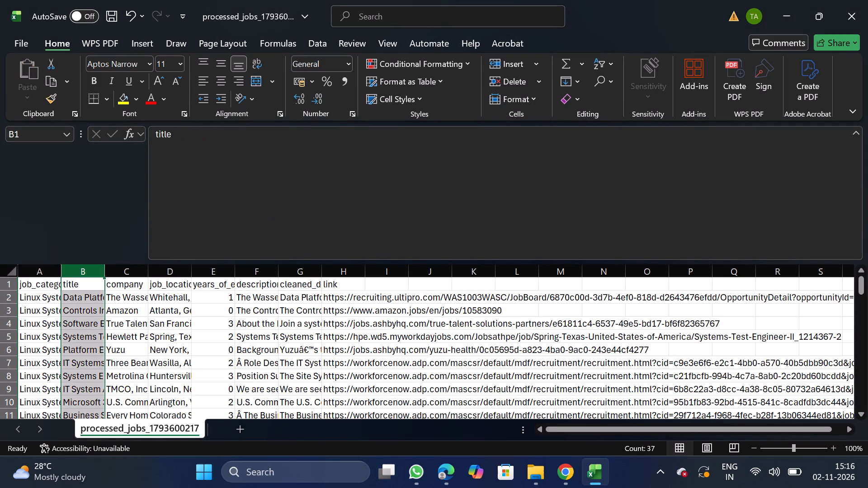
pyautogui.moveTo(256, 283); pyautogui.dragTo(153, 137)
pyautogui.moveTo(153, 137); pyautogui.dragTo(168, 136)
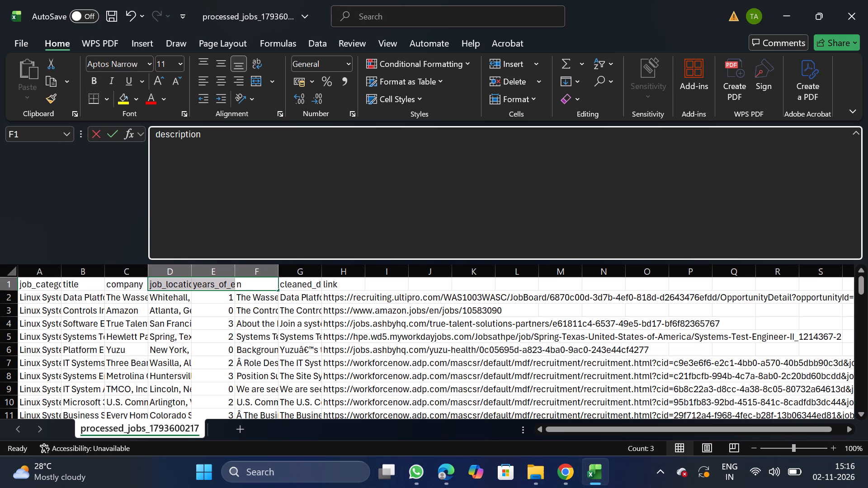
pyautogui.moveTo(168, 136); pyautogui.dragTo(215, 135)
pyautogui.hotkey('ctrl', 'c')
pyautogui.click(313, 285)
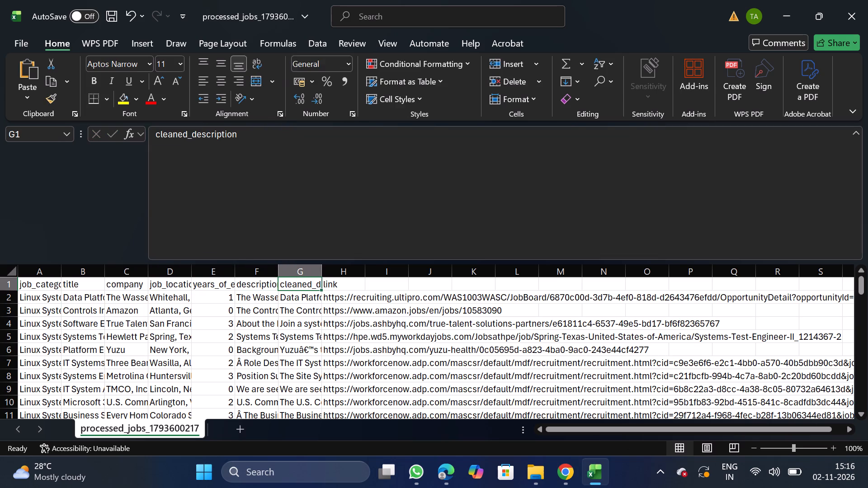
pyautogui.click(389, 235)
pyautogui.press('BackSpace')
pyautogui.press('BackSpace')
pyautogui.press('BackSpace')
pyautogui.press('BackSpace')
pyautogui.press('BackSpace')
pyautogui.press('BackSpace')
pyautogui.press('BackSpace')
pyautogui.press('BackSpace')
pyautogui.press('BackSpace')
pyautogui.press('BackSpace')
pyautogui.press('BackSpace')
pyautogui.press('BackSpace')
pyautogui.press('BackSpace')
pyautogui.press('BackSpace')
pyautogui.press('BackSpace')
pyautogui.press('BackSpace')
pyautogui.press('BackSpace')
pyautogui.press('BackSpace')
pyautogui.press('BackSpace')
pyautogui.press('BackSpace')
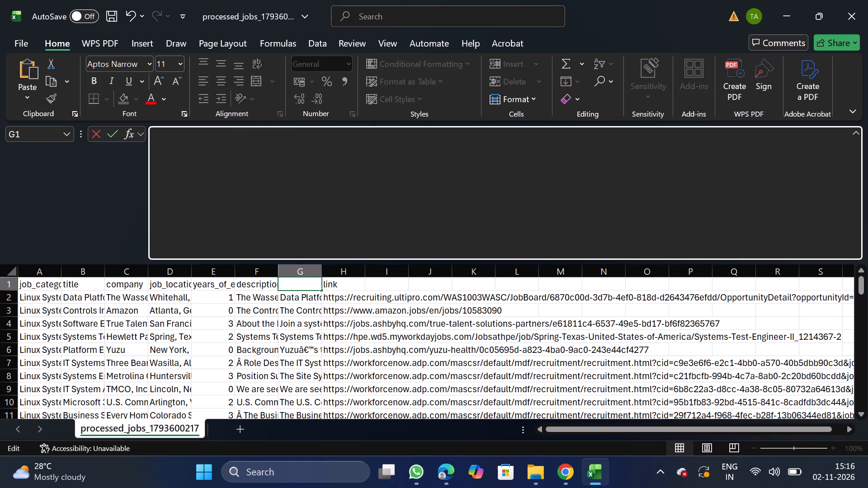
pyautogui.click(389, 235)
pyautogui.hotkey('ctrl', 'v')
# Rename the header in F1 as original_description, copying the name from the bulk CSV upload requirements on NextGenApply's Create Job page.
pyautogui.click(270, 285)
pyautogui.click(364, 225)
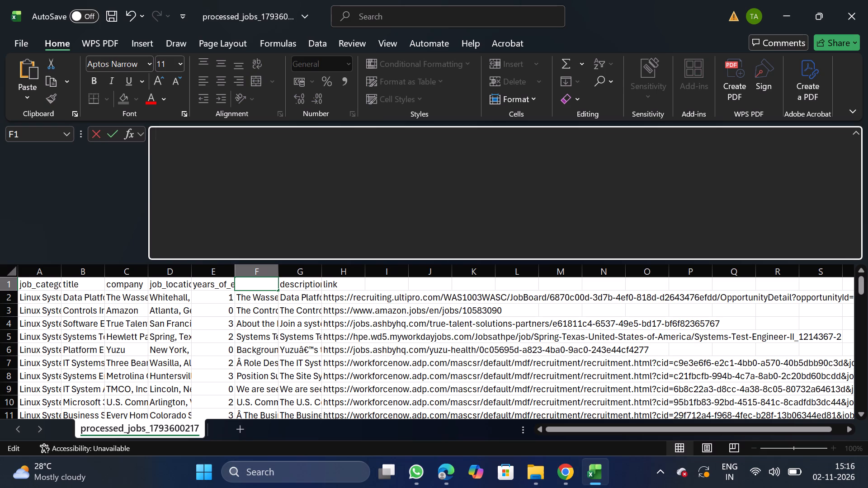
pyautogui.click(560, 487)
pyautogui.click(58, 135)
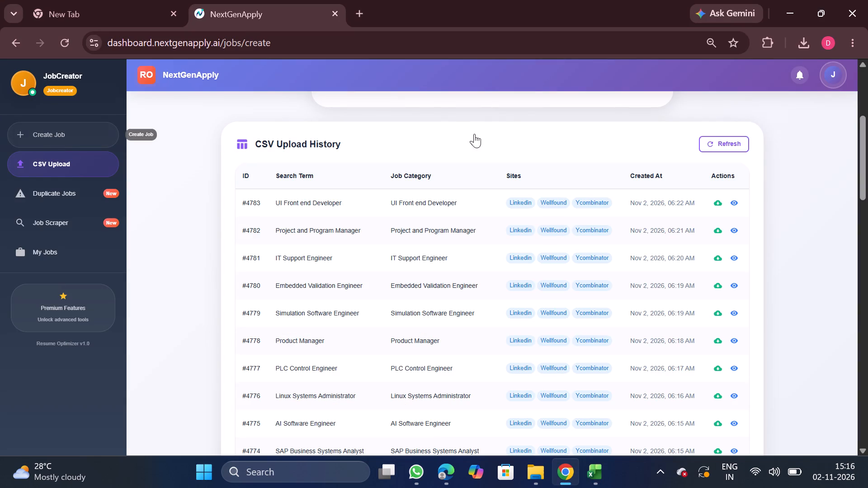
pyautogui.click(442, 122)
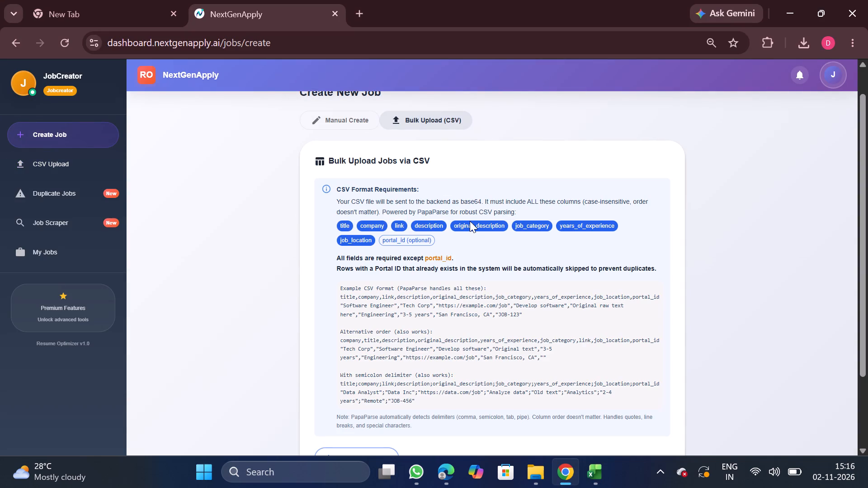
pyautogui.doubleClick(470, 221)
pyautogui.hotkey('ctrl', 'c')
pyautogui.click(594, 470)
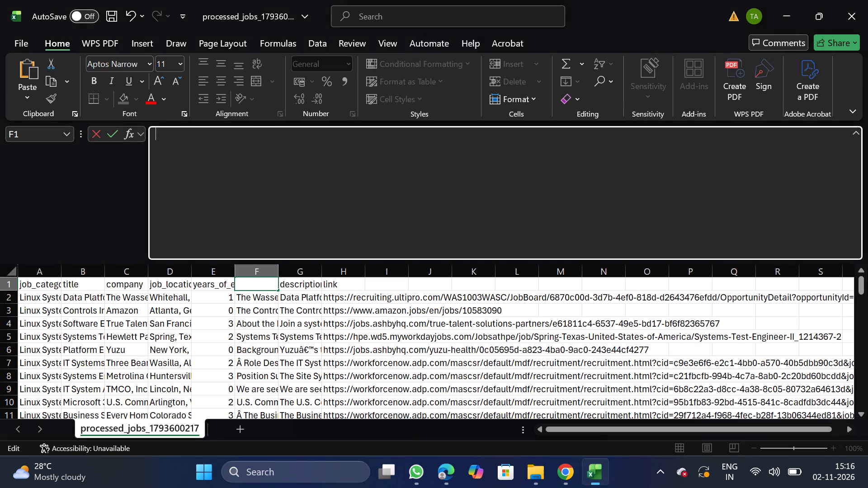
pyautogui.hotkey('ctrl', 'v')
pyautogui.click(80, 294)
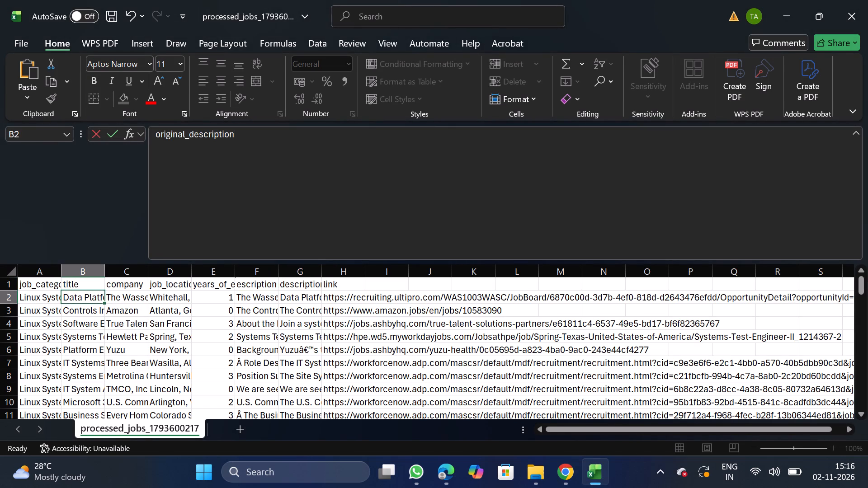
# Filter the title column to Senior Software Engineer (C# / .NET / Azure DevOps), Software Engineer, C++ Systems, and VP/Sr. Systems and Cloud Engineer.
pyautogui.click(93, 278)
pyautogui.click(317, 41)
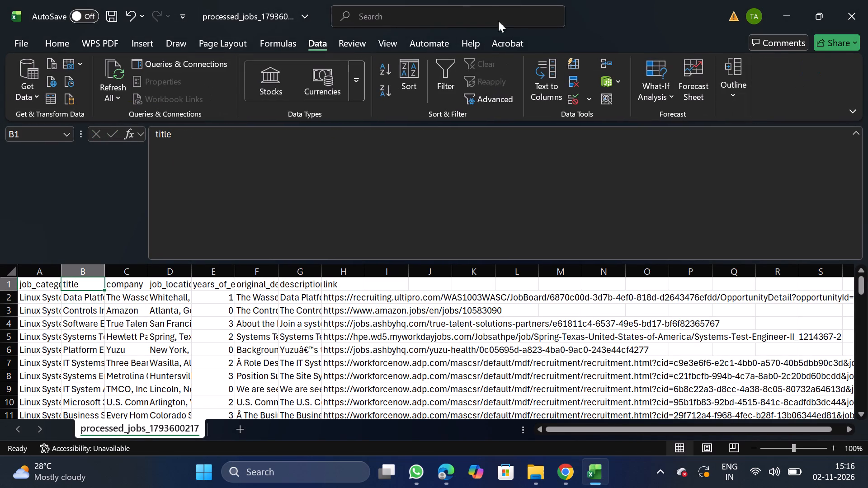
pyautogui.click(453, 80)
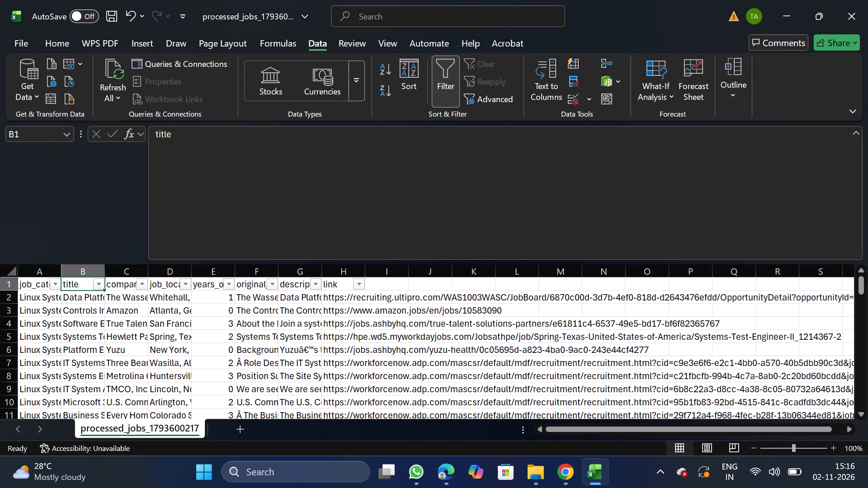
pyautogui.click(103, 289)
pyautogui.click(284, 452)
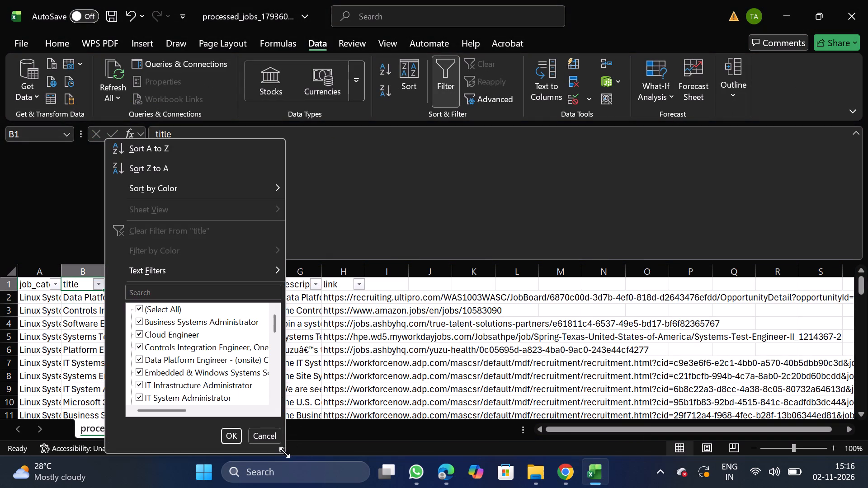
pyautogui.click(283, 452)
pyautogui.moveTo(283, 452); pyautogui.dragTo(662, 487)
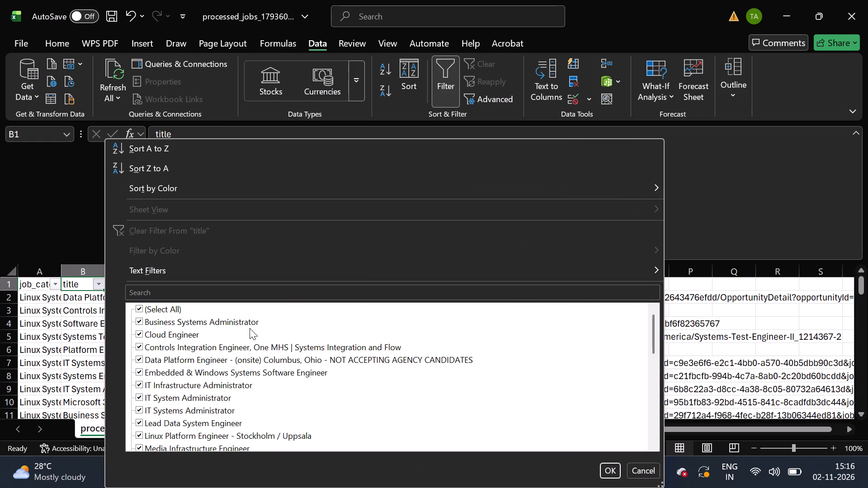
pyautogui.hscroll(-1, 160, 309)
pyautogui.click(159, 308)
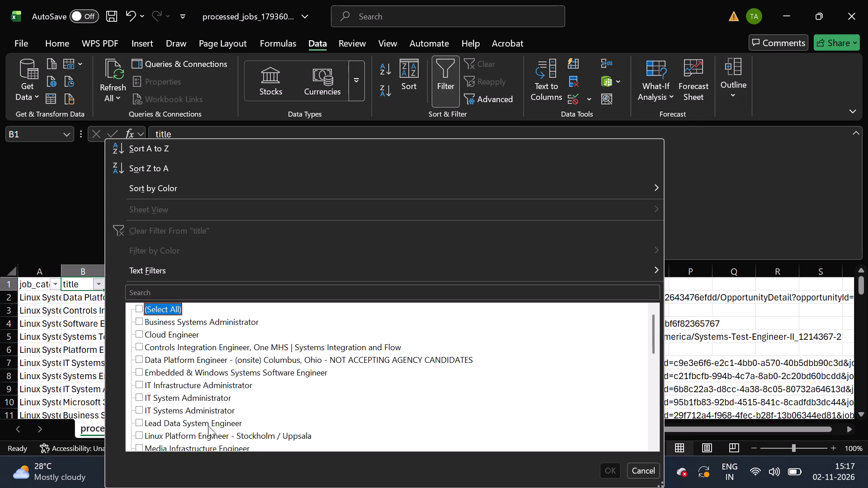
pyautogui.scroll(-2, 214, 444)
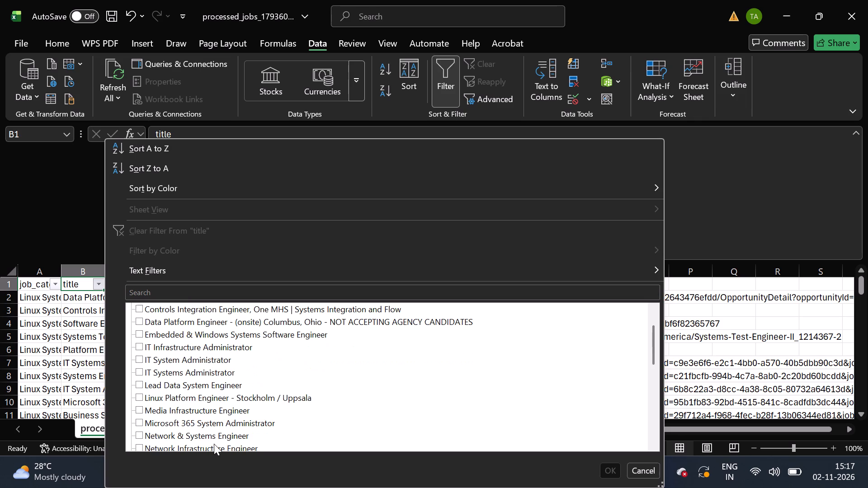
pyautogui.scroll(-2, 214, 444)
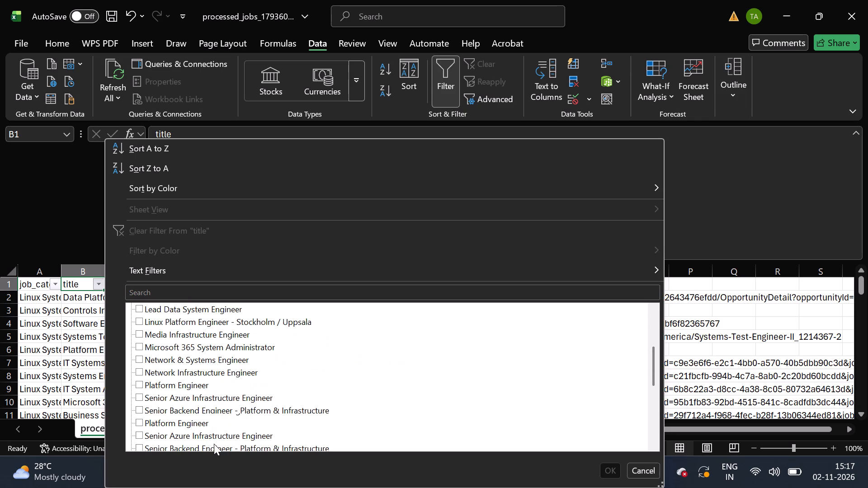
pyautogui.scroll(-1, 214, 444)
pyautogui.click(227, 432)
pyautogui.scroll(-3, 227, 432)
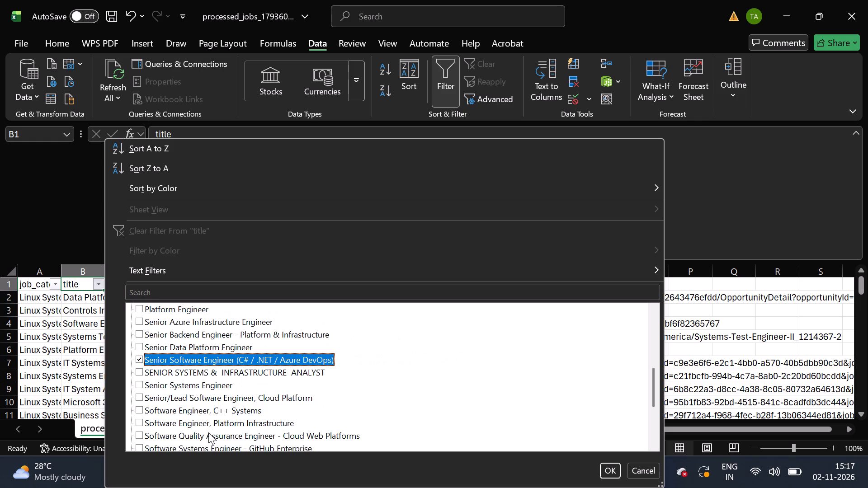
pyautogui.click(228, 408)
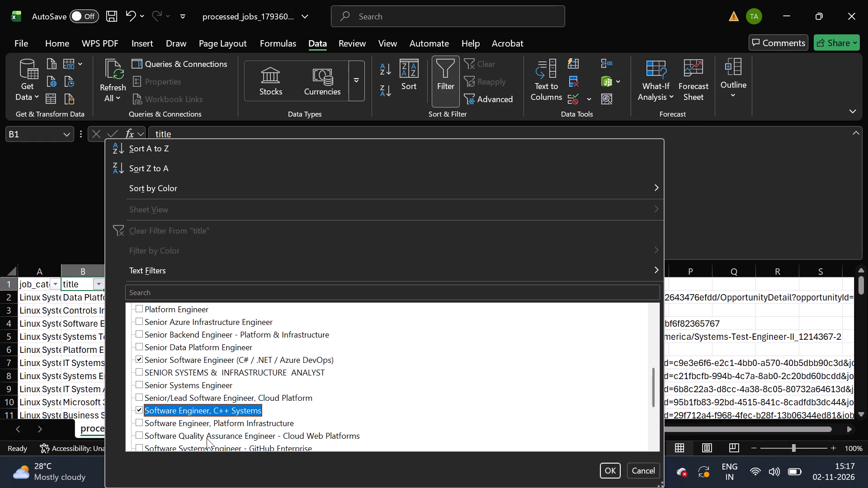
pyautogui.scroll(-3, 207, 438)
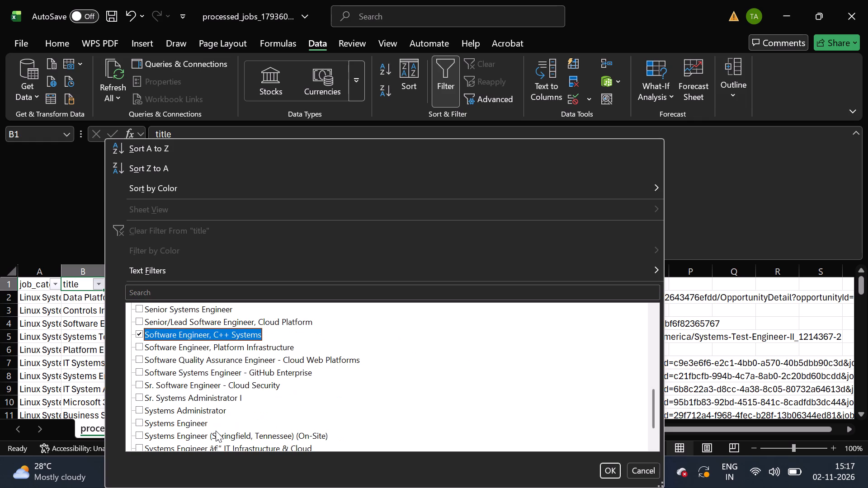
pyautogui.scroll(-1, 216, 431)
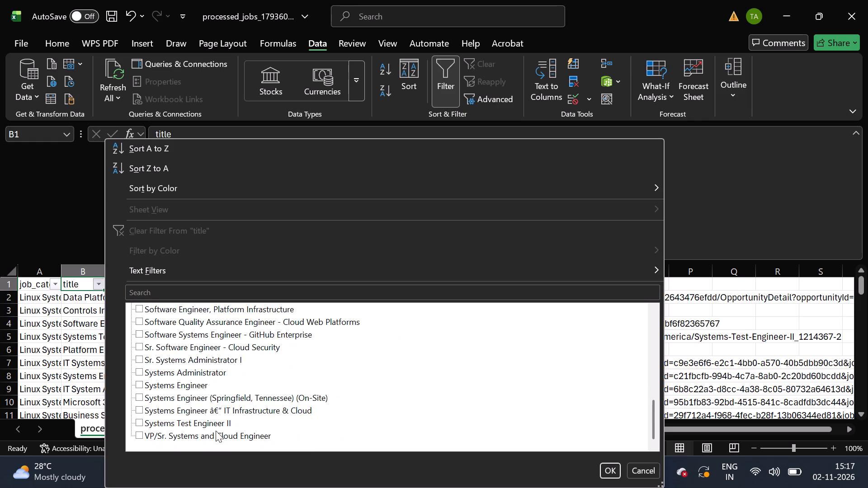
pyautogui.scroll(-1, 216, 431)
pyautogui.click(193, 434)
pyautogui.click(610, 470)
# Delete all the filtered job rows below the header and remove the filter.
pyautogui.click(8, 297)
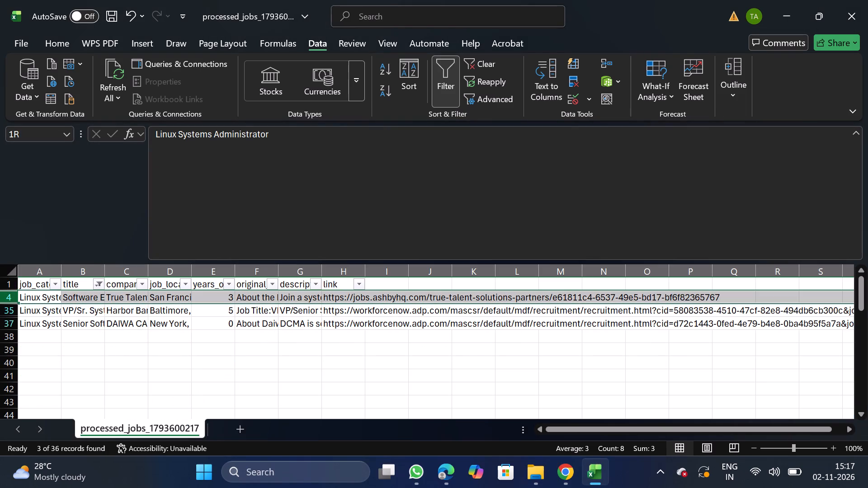
pyautogui.hotkey('ctrl', 'shift', 'Down')
pyautogui.rightClick(77, 320)
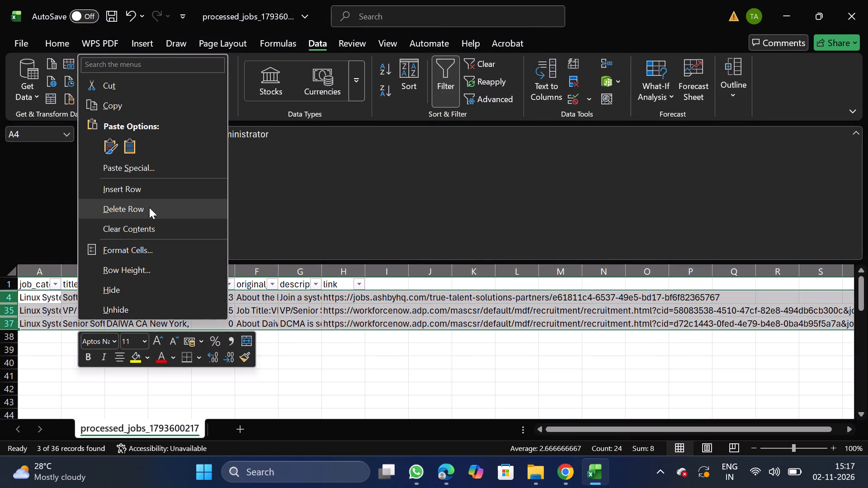
pyautogui.click(149, 207)
pyautogui.click(457, 85)
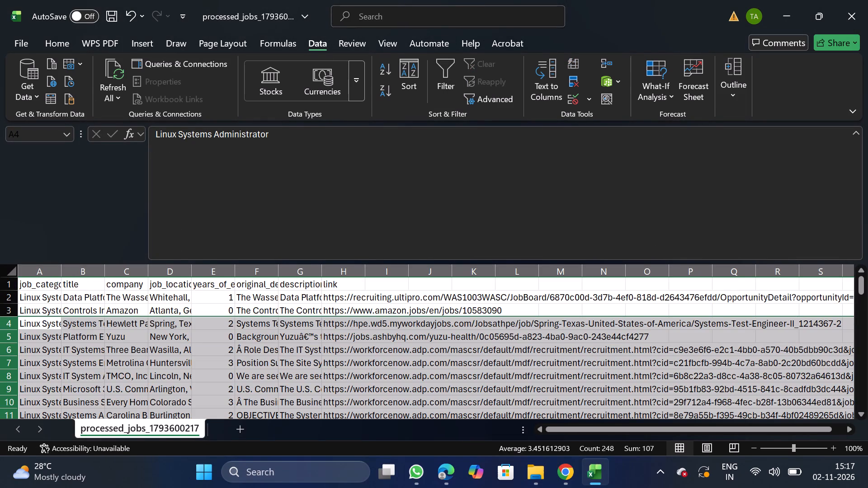
# Filter the title column for embedded, delete the matching job row, and remove the filter.
pyautogui.click(126, 280)
pyautogui.click(72, 286)
pyautogui.click(431, 67)
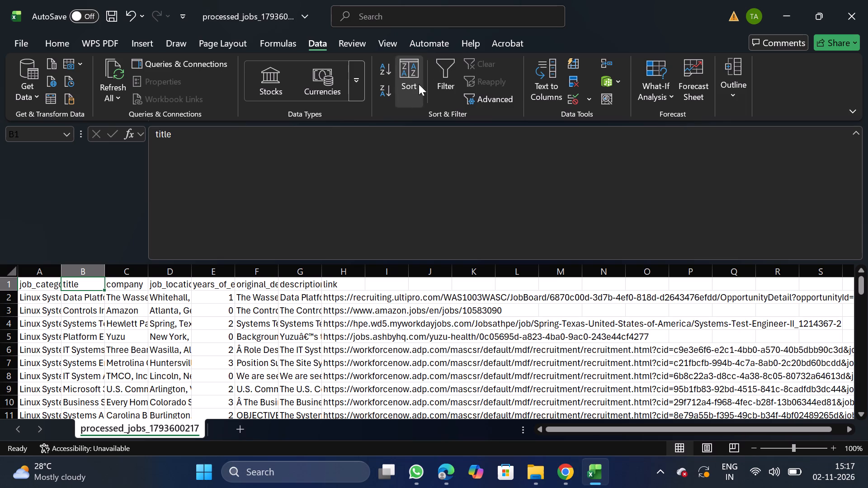
pyautogui.click(457, 78)
pyautogui.click(103, 281)
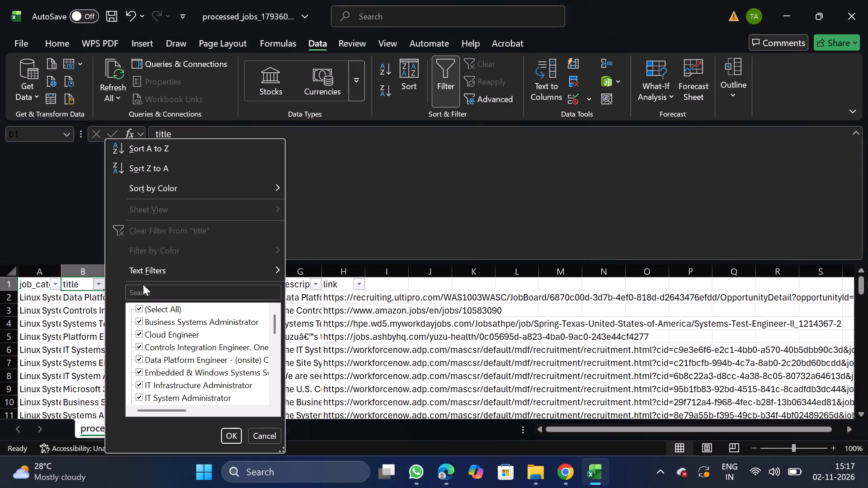
pyautogui.click(158, 294)
pyautogui.write('embedded')
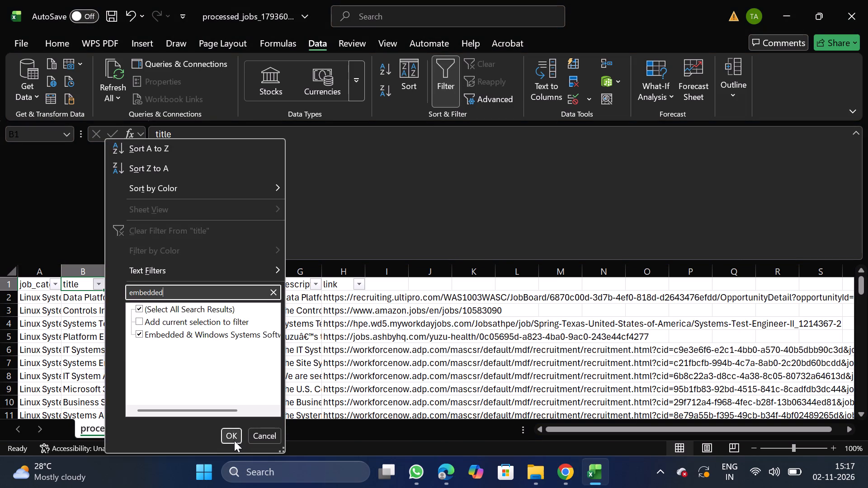
pyautogui.click(234, 441)
pyautogui.moveTo(3, 296); pyautogui.dragTo(28, 296)
pyautogui.rightClick(28, 296)
pyautogui.click(76, 187)
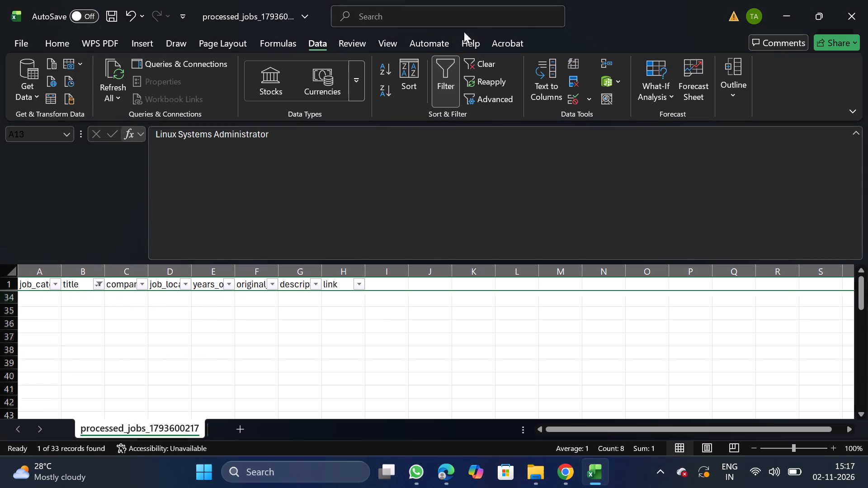
pyautogui.click(445, 90)
# Filter the title column for lead to check the matching jobs, and remove the filter.
pyautogui.click(80, 287)
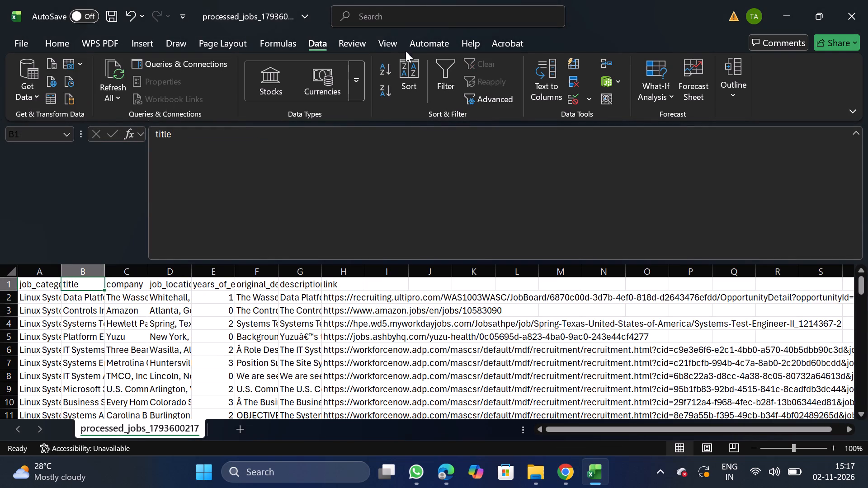
pyautogui.click(444, 73)
pyautogui.click(99, 282)
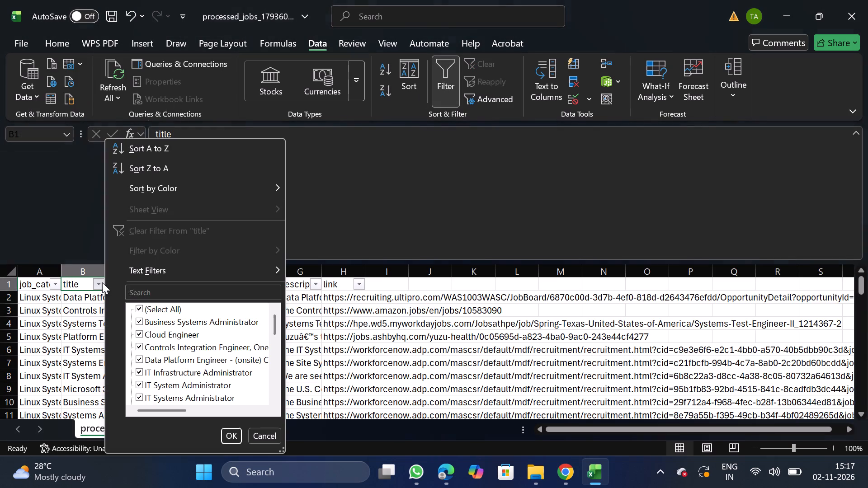
pyautogui.click(149, 293)
pyautogui.write('lead')
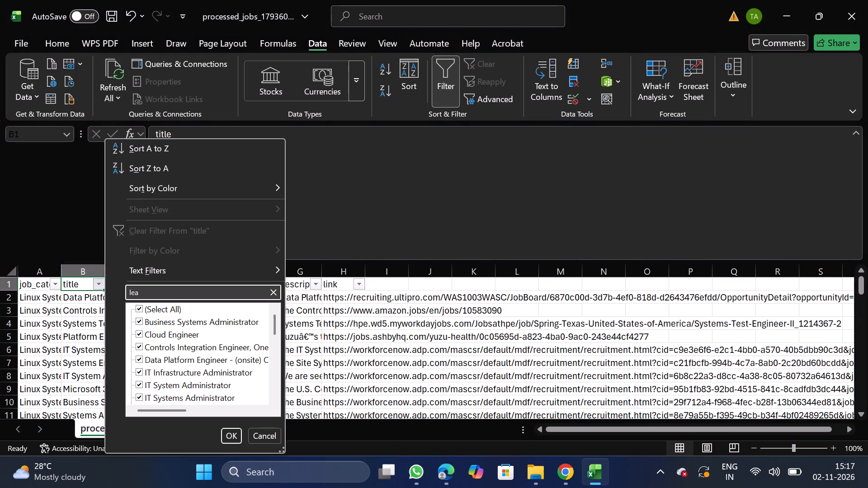
pyautogui.click(232, 430)
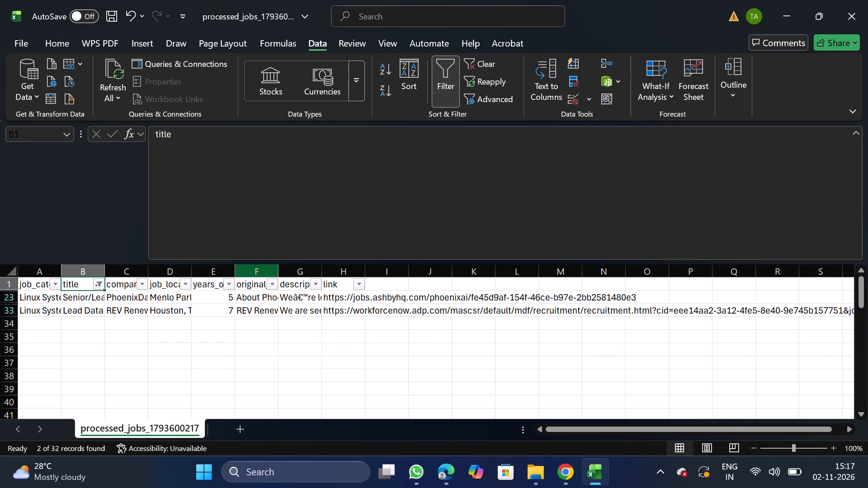
pyautogui.click(438, 97)
# Add a filter to the company column and search its values for walmart.
pyautogui.click(131, 277)
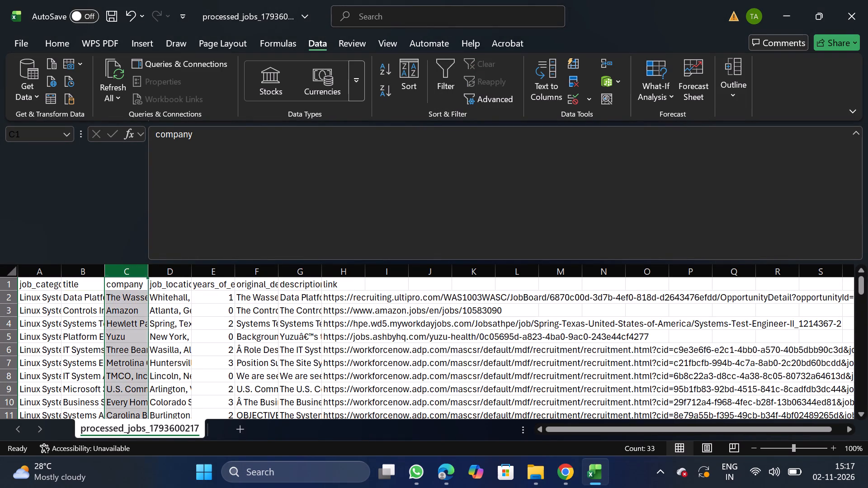
pyautogui.click(451, 94)
pyautogui.click(149, 290)
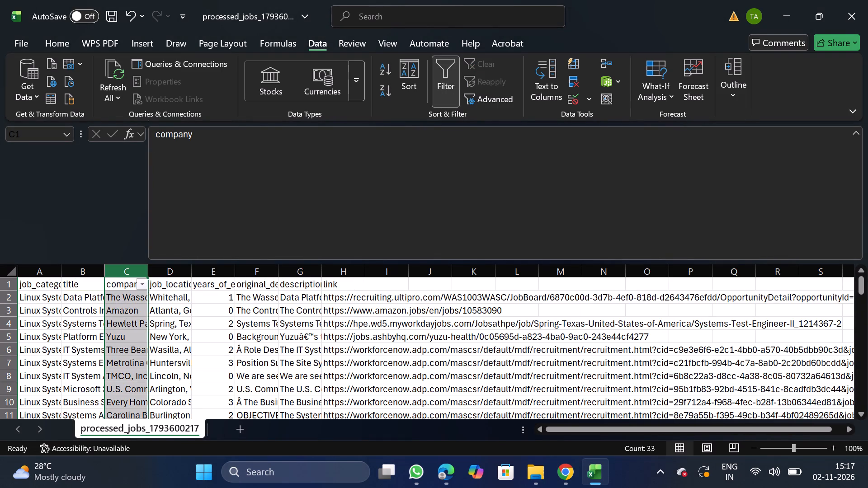
pyautogui.click(147, 287)
pyautogui.click(228, 288)
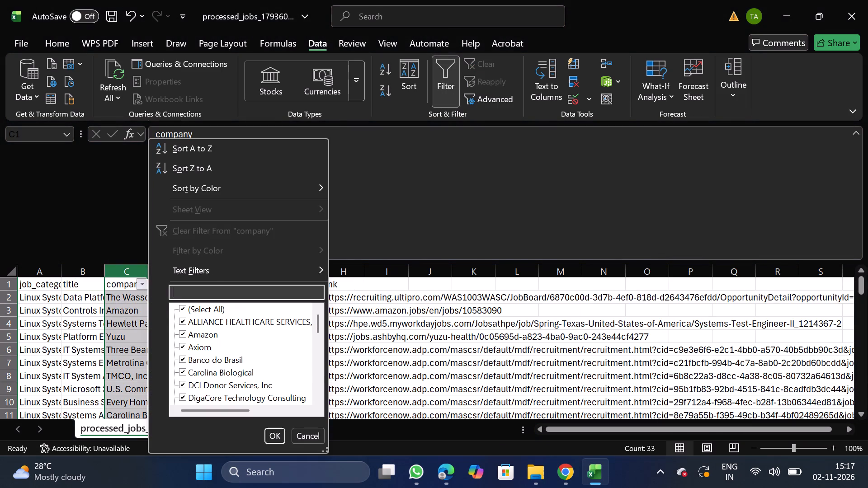
pyautogui.write('walmart')
# Search the company filter values for dried.
pyautogui.press('BackSpace')
pyautogui.press('BackSpace')
pyautogui.press('BackSpace')
pyautogui.press('BackSpace')
pyautogui.press('BackSpace')
pyautogui.press('BackSpace')
pyautogui.press('BackSpace')
pyautogui.press('BackSpace')
pyautogui.press('BackSpace')
pyautogui.press('BackSpace')
pyautogui.press('BackSpace')
pyautogui.press('BackSpace')
pyautogui.press('BackSpace')
pyautogui.press('BackSpace')
pyautogui.press('BackSpace')
pyautogui.press('BackSpace')
pyautogui.press('BackSpace')
pyautogui.press('BackSpace')
pyautogui.press('BackSpace')
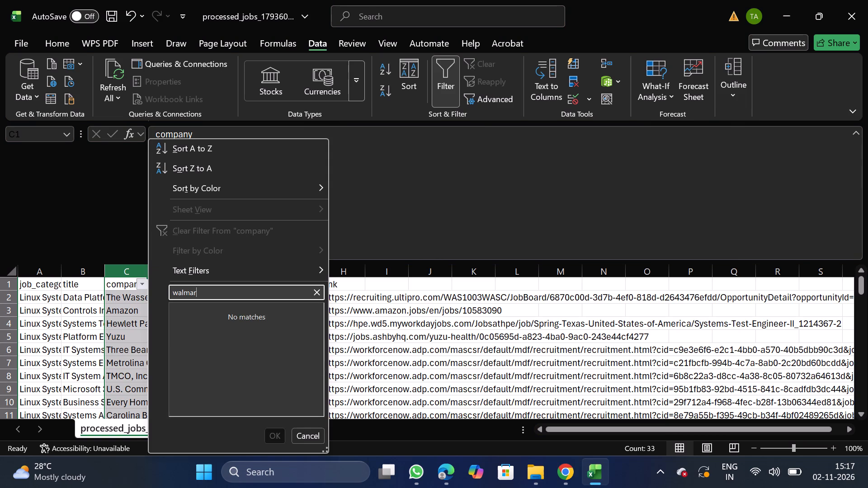
pyautogui.write('dried')
# Search the company filter values for capital.
pyautogui.press('BackSpace')
pyautogui.press('BackSpace')
pyautogui.press('BackSpace')
pyautogui.press('BackSpace')
pyautogui.press('BackSpace')
pyautogui.press('BackSpace')
pyautogui.press('BackSpace')
pyautogui.press('BackSpace')
pyautogui.press('BackSpace')
pyautogui.press('BackSpace')
pyautogui.press('BackSpace')
pyautogui.press('BackSpace')
pyautogui.press('BackSpace')
pyautogui.write('capital')
# Search the company filter values for under.
pyautogui.press('BackSpace')
pyautogui.press('BackSpace')
pyautogui.press('BackSpace')
pyautogui.press('BackSpace')
pyautogui.press('BackSpace')
pyautogui.press('BackSpace')
pyautogui.press('BackSpace')
pyautogui.press('BackSpace')
pyautogui.press('BackSpace')
pyautogui.press('BackSpace')
pyautogui.press('BackSpace')
pyautogui.press('BackSpace')
pyautogui.press('BackSpace')
pyautogui.press('BackSpace')
pyautogui.press('BackSpace')
pyautogui.press('BackSpace')
pyautogui.write('under')
# Search the company filter values for hunt.
pyautogui.press('BackSpace')
pyautogui.press('BackSpace')
pyautogui.press('BackSpace')
pyautogui.press('BackSpace')
pyautogui.press('BackSpace')
pyautogui.press('BackSpace')
pyautogui.press('BackSpace')
pyautogui.press('BackSpace')
pyautogui.press('BackSpace')
pyautogui.press('BackSpace')
pyautogui.press('BackSpace')
pyautogui.press('BackSpace')
pyautogui.press('BackSpace')
pyautogui.write('hunt')
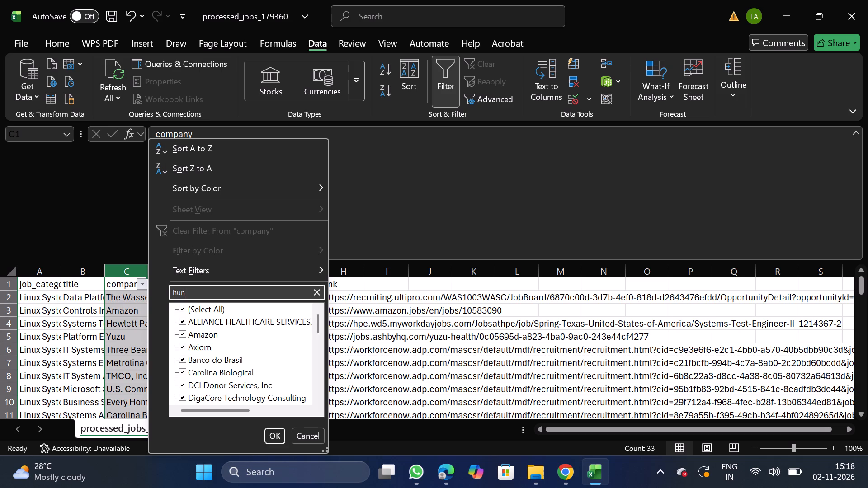
# Search the company filter values for skim.
pyautogui.press('BackSpace')
pyautogui.press('BackSpace')
pyautogui.press('BackSpace')
pyautogui.press('BackSpace')
pyautogui.press('BackSpace')
pyautogui.press('BackSpace')
pyautogui.press('BackSpace')
pyautogui.press('BackSpace')
pyautogui.press('BackSpace')
pyautogui.press('BackSpace')
pyautogui.press('BackSpace')
pyautogui.press('BackSpace')
pyautogui.press('BackSpace')
pyautogui.press('BackSpace')
pyautogui.press('BackSpace')
pyautogui.press('BackSpace')
pyautogui.write('skim')
# Search the company filter values for ap.
pyautogui.press('BackSpace')
pyautogui.press('BackSpace')
pyautogui.press('BackSpace')
pyautogui.press('BackSpace')
pyautogui.press('BackSpace')
pyautogui.press('BackSpace')
pyautogui.press('BackSpace')
pyautogui.press('BackSpace')
pyautogui.press('BackSpace')
pyautogui.press('BackSpace')
pyautogui.press('BackSpace')
pyautogui.press('BackSpace')
pyautogui.press('BackSpace')
pyautogui.press('BackSpace')
pyautogui.press('BackSpace')
pyautogui.press('BackSpace')
pyautogui.write('ap')
# Search the company filter values for in landdem and leave the company filter unchanged.
pyautogui.press('BackSpace')
pyautogui.press('BackSpace')
pyautogui.press('BackSpace')
pyautogui.press('BackSpace')
pyautogui.press('BackSpace')
pyautogui.press('BackSpace')
pyautogui.press('BackSpace')
pyautogui.press('BackSpace')
pyautogui.press('BackSpace')
pyautogui.press('BackSpace')
pyautogui.press('BackSpace')
pyautogui.press('BackSpace')
pyautogui.write('in landdem')
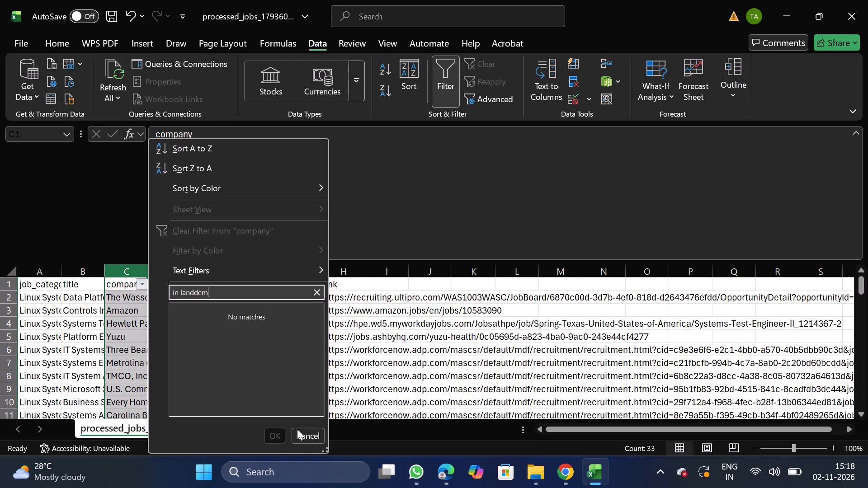
pyautogui.click(303, 440)
# Turn off filtering on the company column.
pyautogui.click(445, 96)
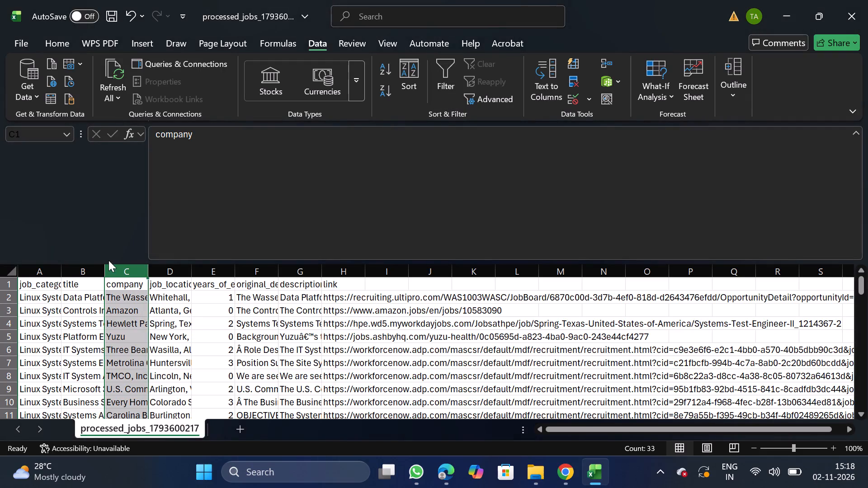
# Save the cleaned sheet as a comma-delimited CSV named Linux_11_02 in the Daily Scraping jobs folder under Documents.
pyautogui.click(23, 40)
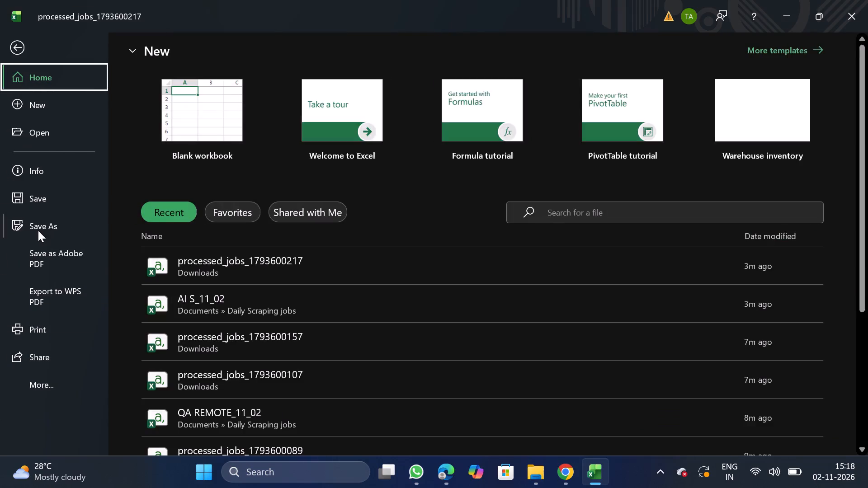
pyautogui.doubleClick(38, 230)
pyautogui.tripleClick(201, 377)
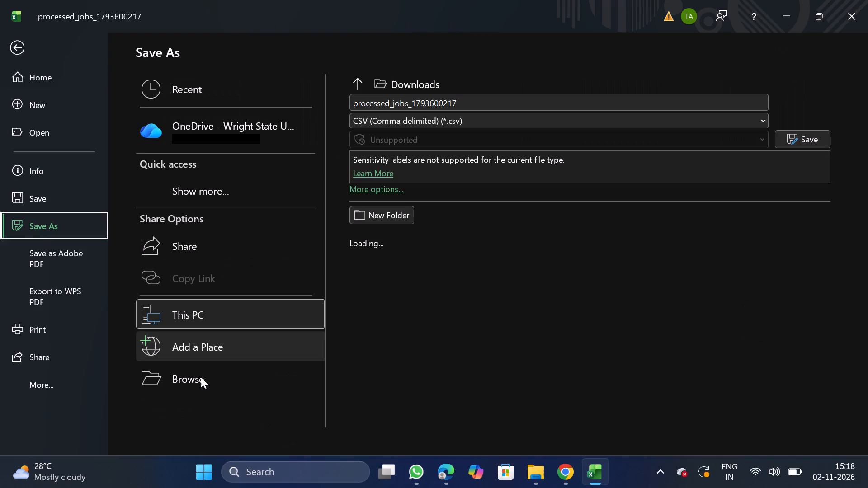
pyautogui.tripleClick(201, 377)
pyautogui.click(201, 377)
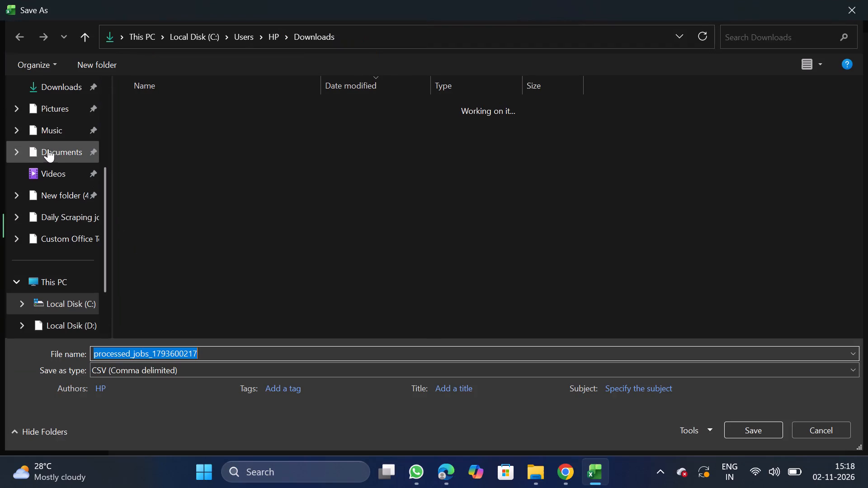
pyautogui.doubleClick(50, 149)
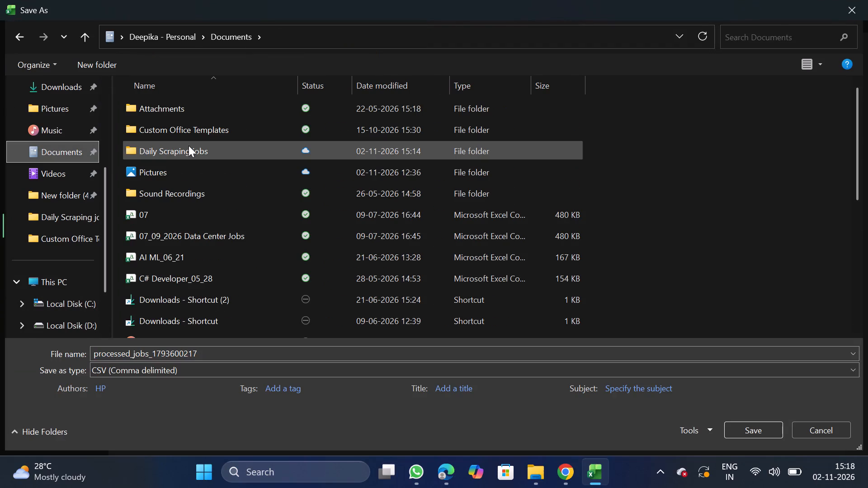
pyautogui.doubleClick(189, 145)
pyautogui.click(243, 347)
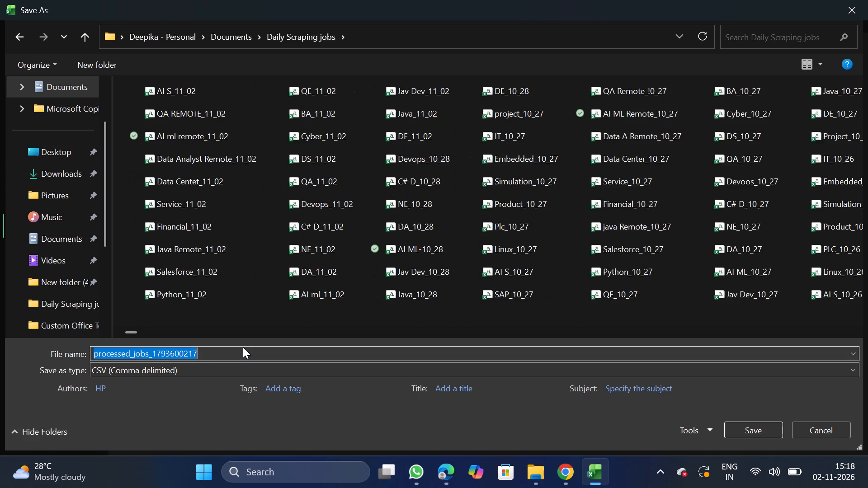
pyautogui.press('BackSpace')
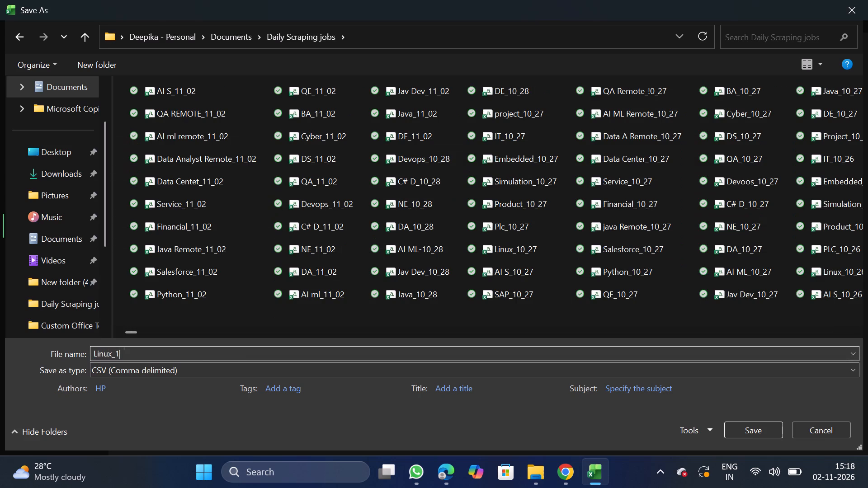
pyautogui.click(740, 430)
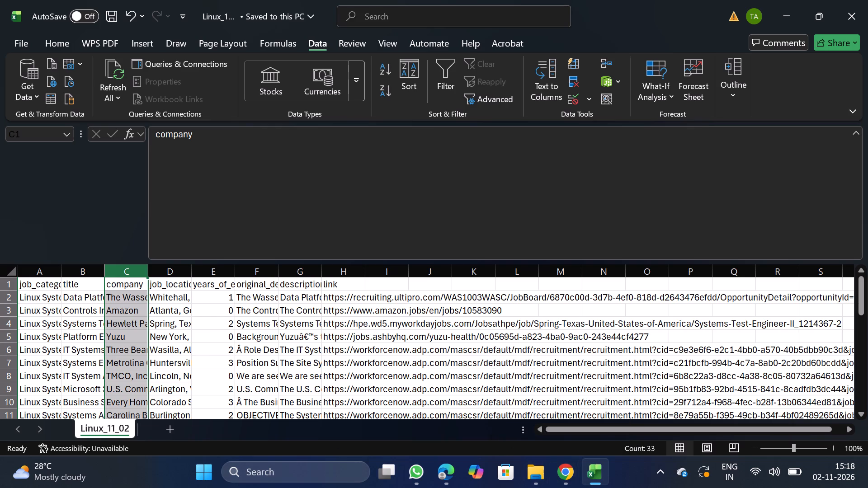
pyautogui.click(110, 15)
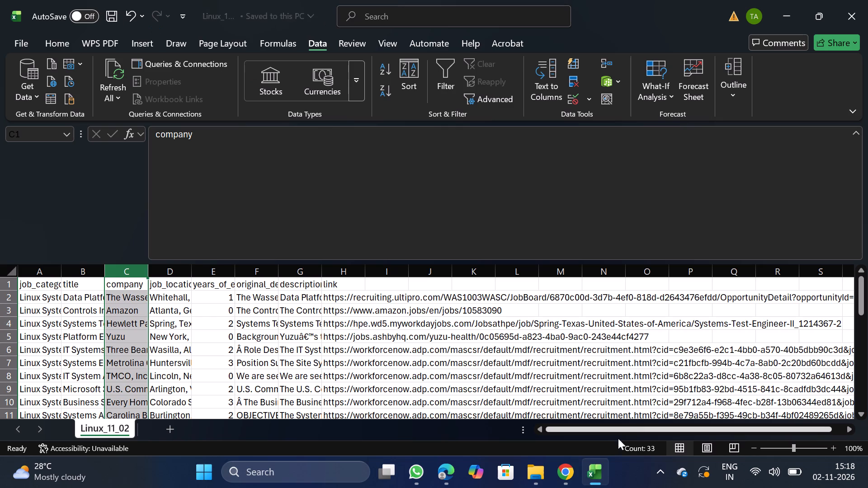
# Switch to NextGenApply in Chrome, choose Linux_11_02.csv for bulk upload and upload it.
pyautogui.click(564, 476)
pyautogui.scroll(-1, 390, 329)
pyautogui.click(371, 356)
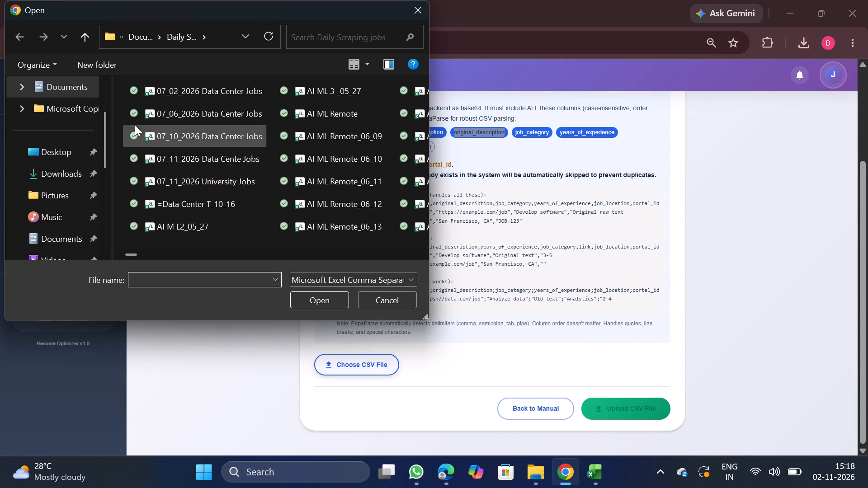
pyautogui.doubleClick(198, 100)
pyautogui.scroll(-2, 364, 278)
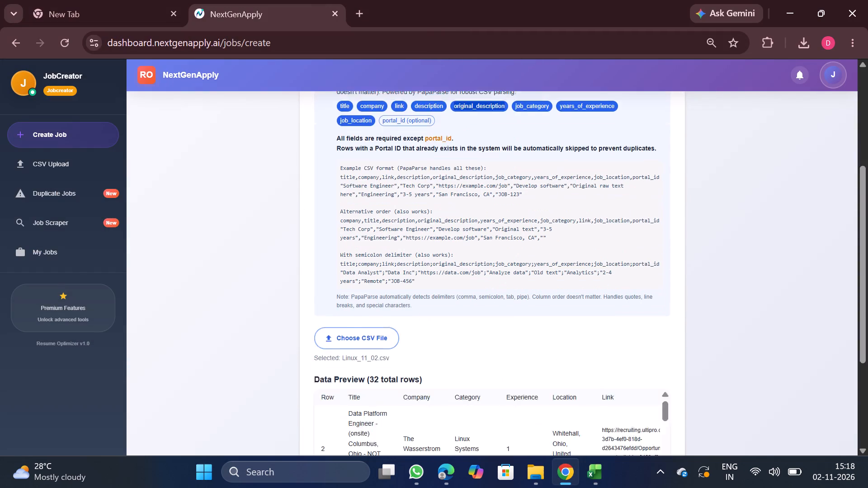
pyautogui.scroll(-5, 450, 317)
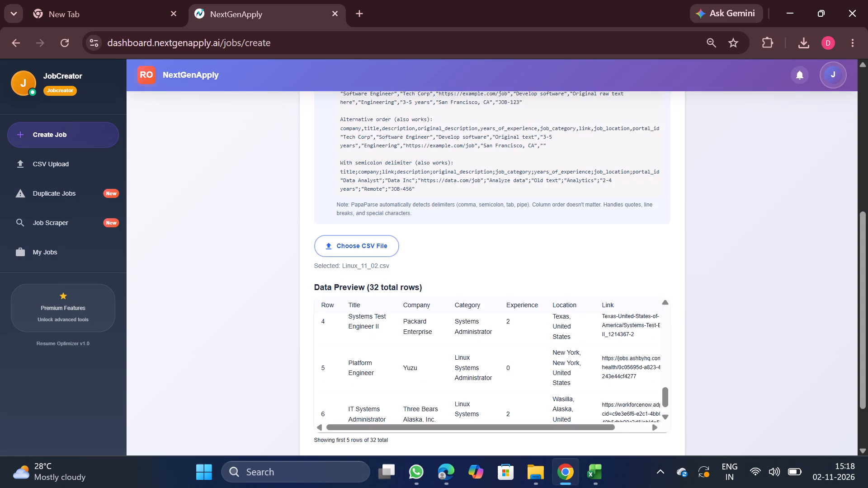
pyautogui.scroll(-2, 605, 389)
pyautogui.moveTo(628, 423); pyautogui.dragTo(618, 409)
pyautogui.click(618, 409)
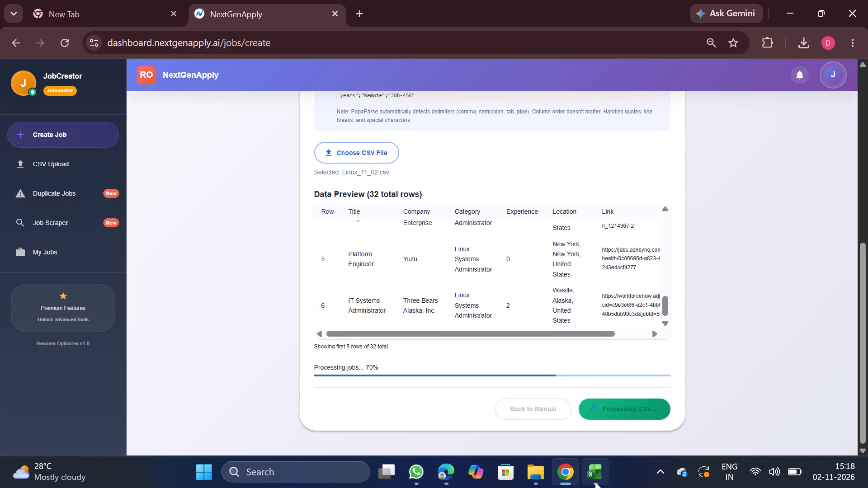
# Close the Linux_11_02 workbook.
pyautogui.click(653, 356)
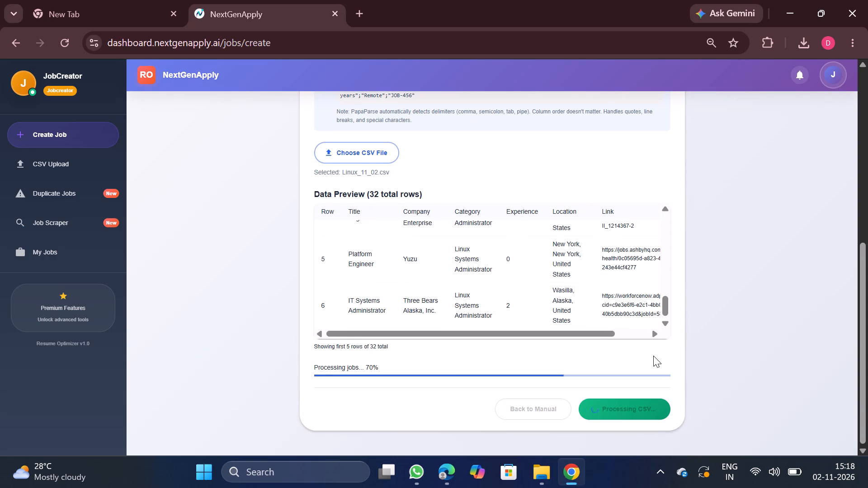
# Download the PLC Control Engineer CSV, #4777, from the CSV Upload History and open it in Excel.
pyautogui.scroll(3, 534, 315)
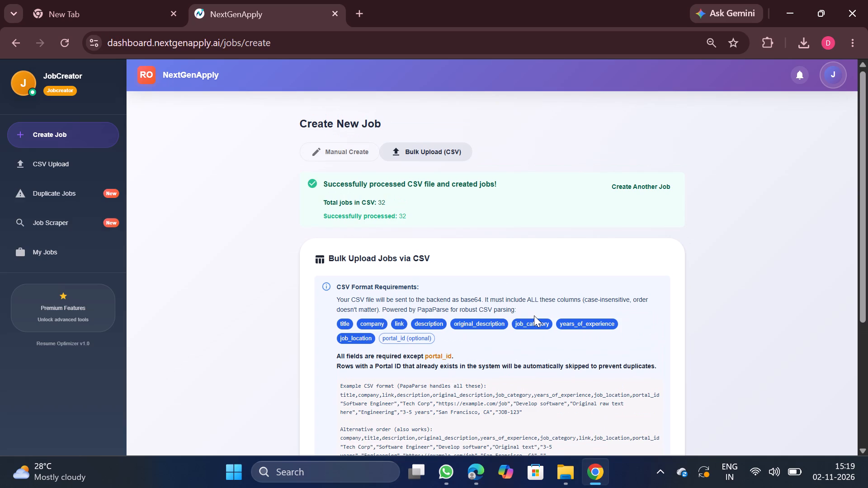
pyautogui.scroll(-5, 487, 263)
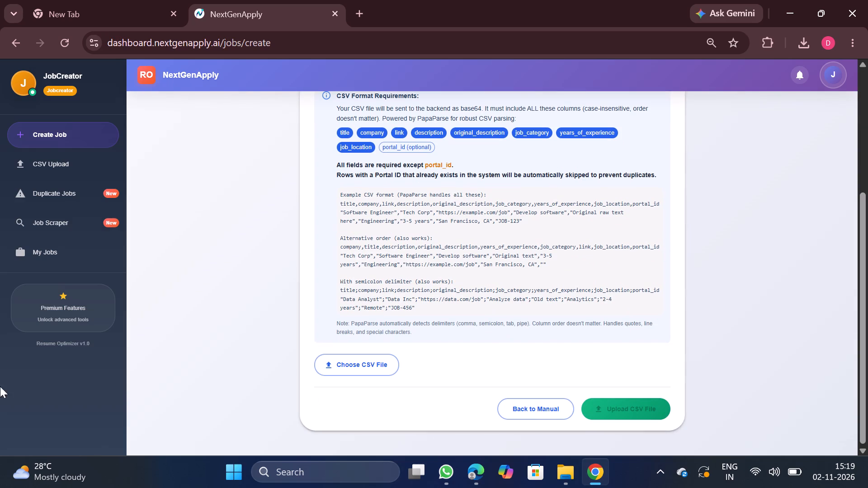
pyautogui.click(55, 165)
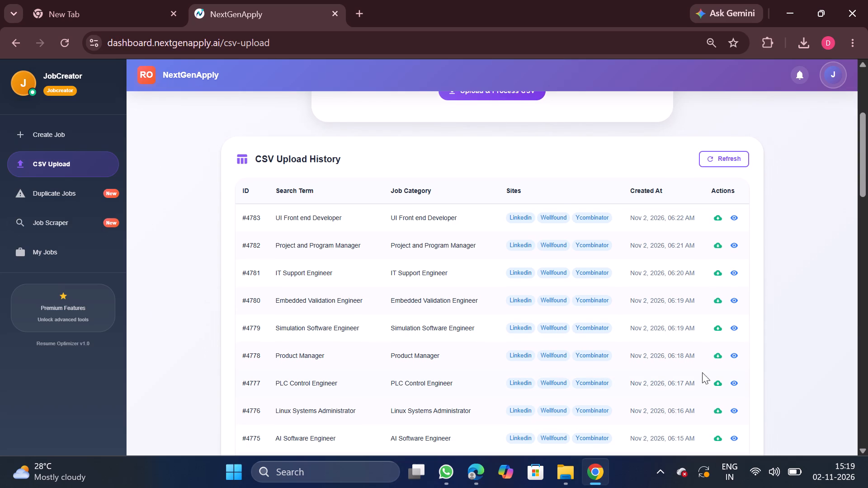
pyautogui.click(717, 381)
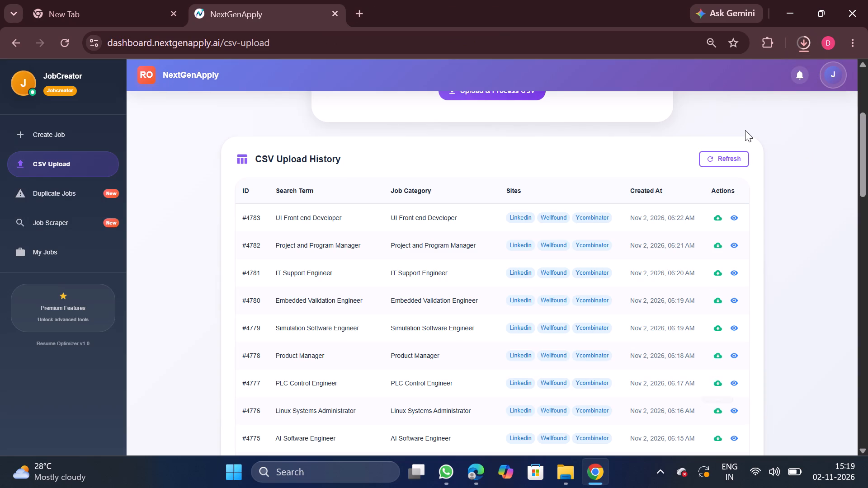
pyautogui.click(727, 57)
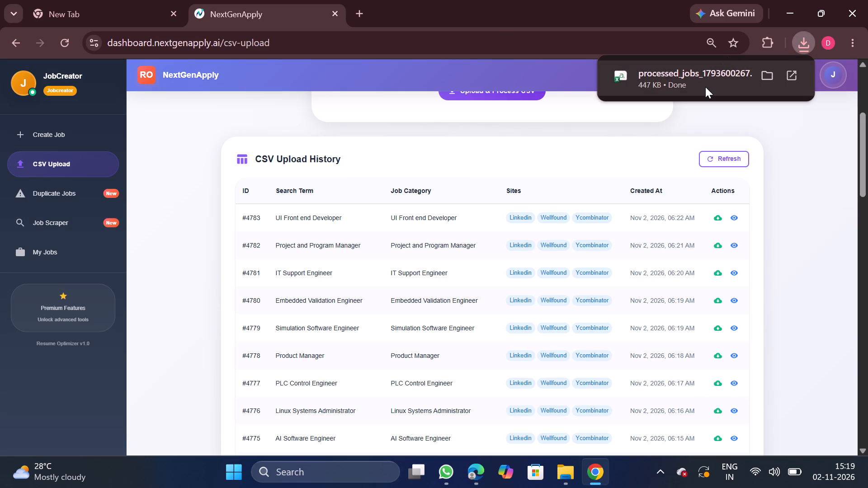
pyautogui.click(705, 87)
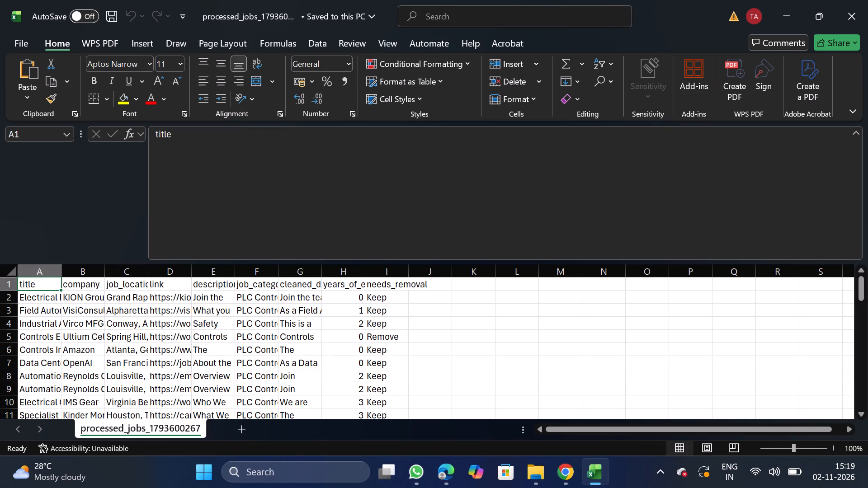
# Remove duplicate rows from the whole data range based on the company column only, with headers.
pyautogui.click(207, 340)
pyautogui.hotkey('ctrl', 'a')
pyautogui.click(315, 37)
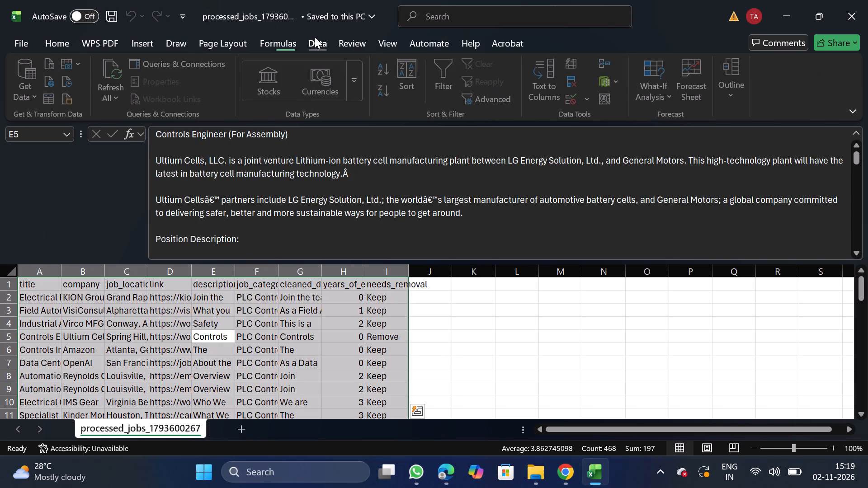
pyautogui.click(574, 80)
pyautogui.click(198, 193)
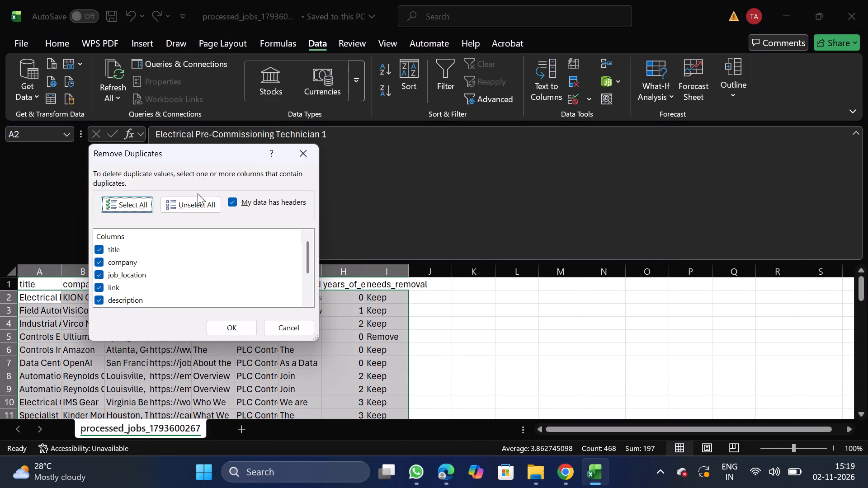
pyautogui.click(195, 198)
pyautogui.click(98, 265)
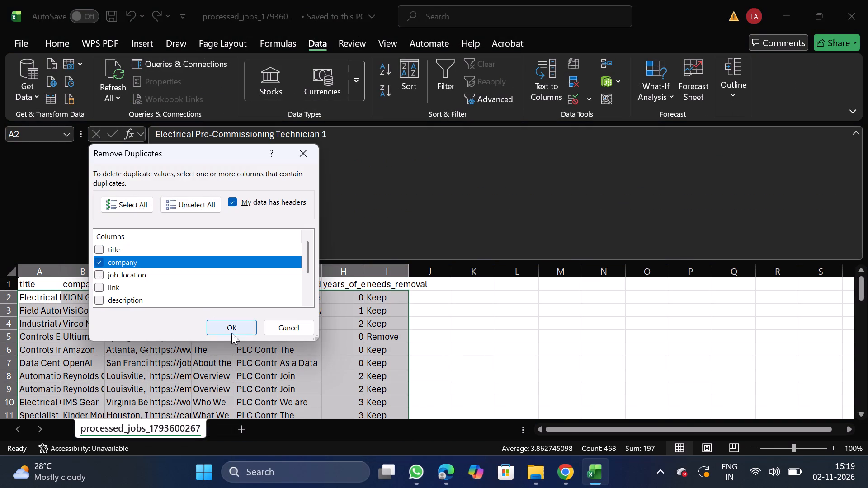
pyautogui.click(227, 324)
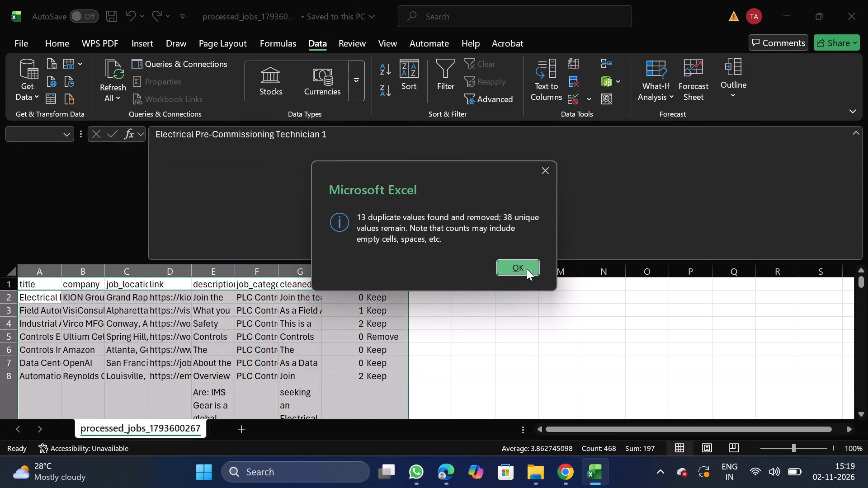
pyautogui.click(527, 269)
# Filter needs_removal to Remove, delete all the matching rows, and turn off the filter.
pyautogui.click(394, 282)
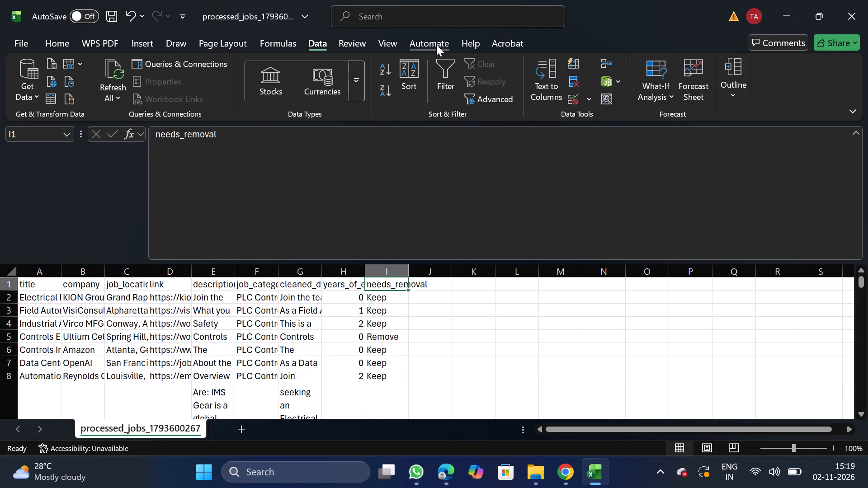
pyautogui.click(441, 75)
pyautogui.click(403, 281)
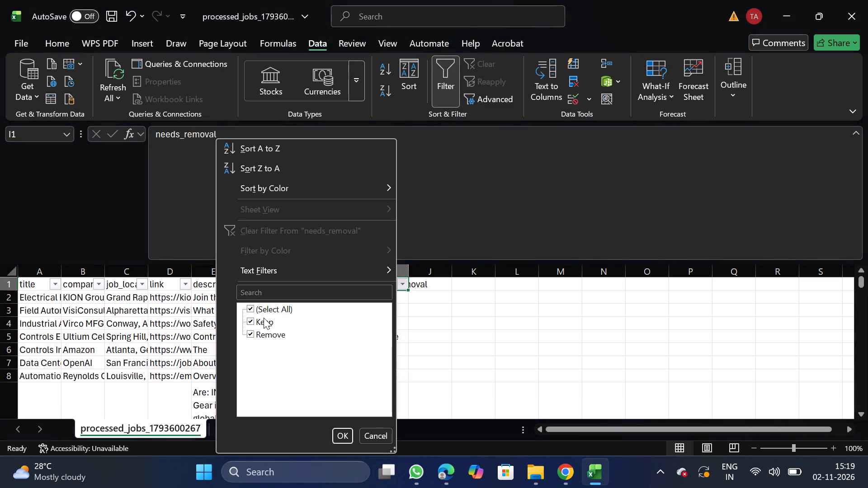
pyautogui.click(256, 322)
pyautogui.click(345, 436)
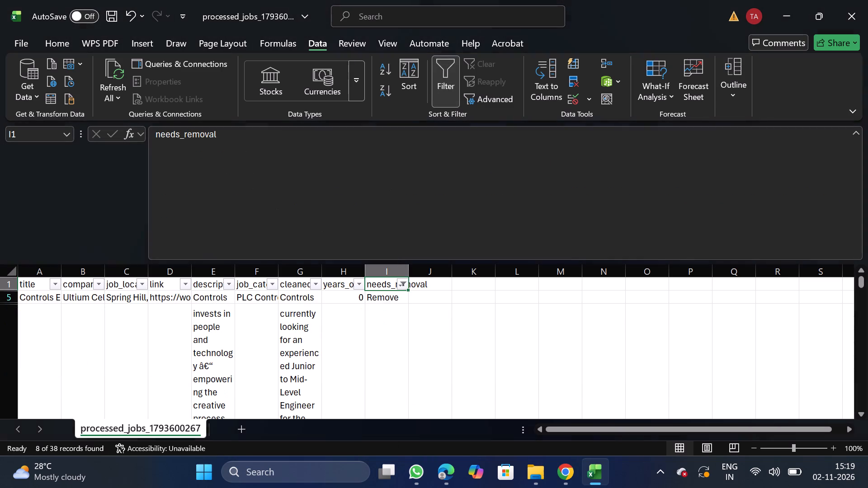
pyautogui.click(2, 298)
pyautogui.hotkey('ctrl', 'shift', 'Down')
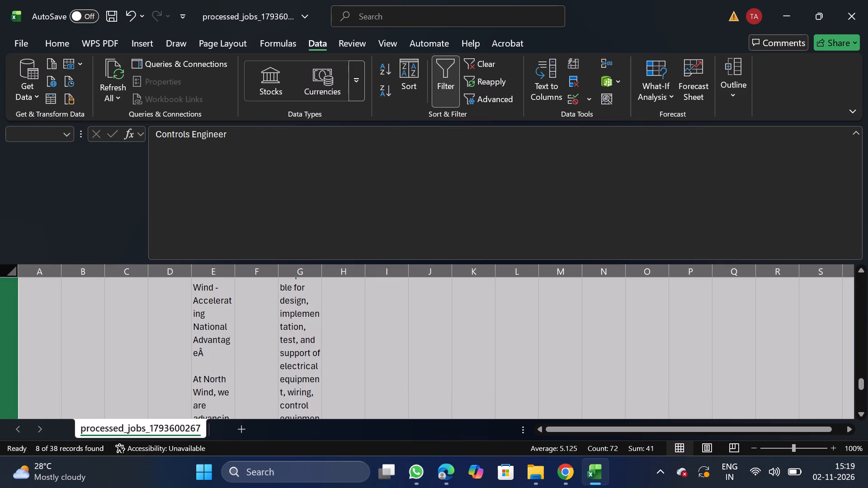
pyautogui.rightClick(78, 349)
pyautogui.click(144, 235)
pyautogui.click(449, 80)
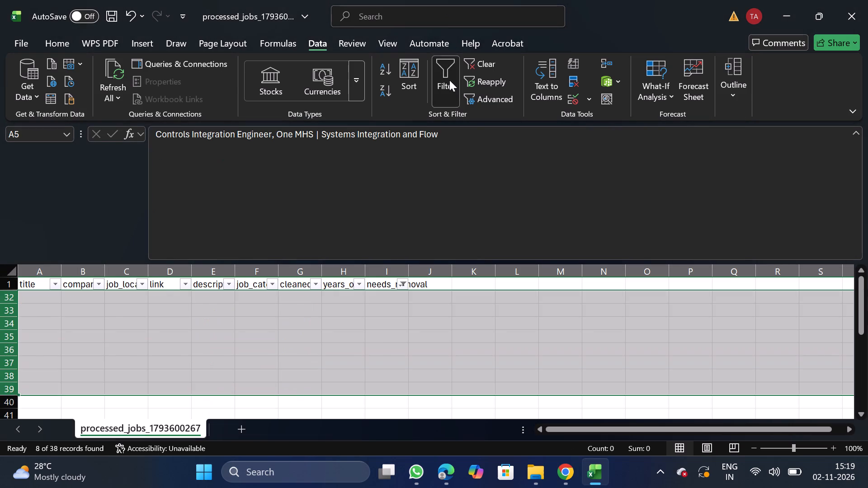
# Filter years_of_experience to 8, delete all the matching rows, and turn off the filter.
pyautogui.click(341, 282)
pyautogui.click(452, 82)
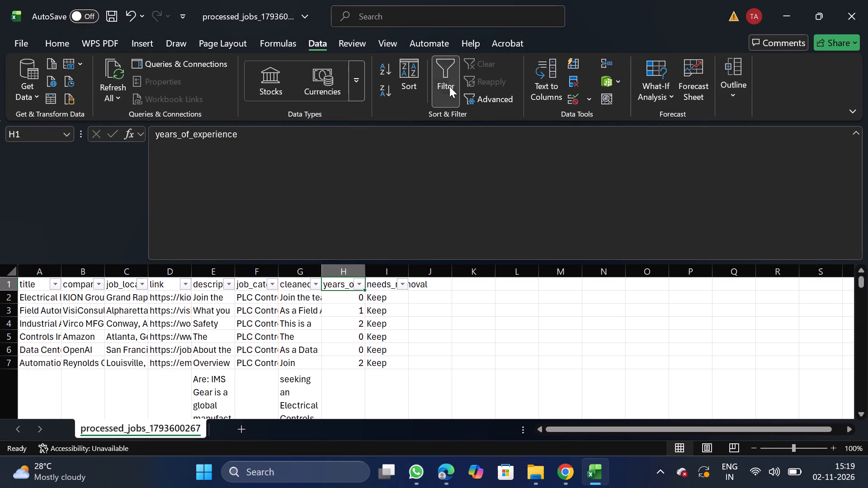
pyautogui.click(362, 288)
pyautogui.click(242, 309)
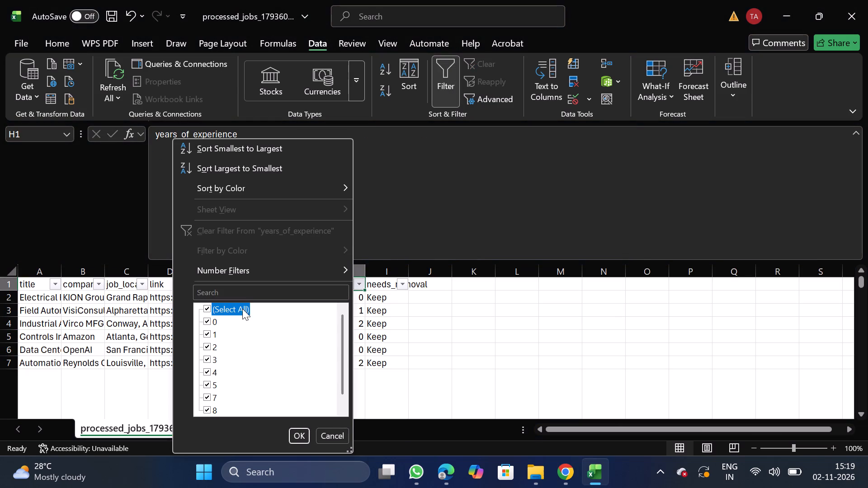
pyautogui.click(208, 409)
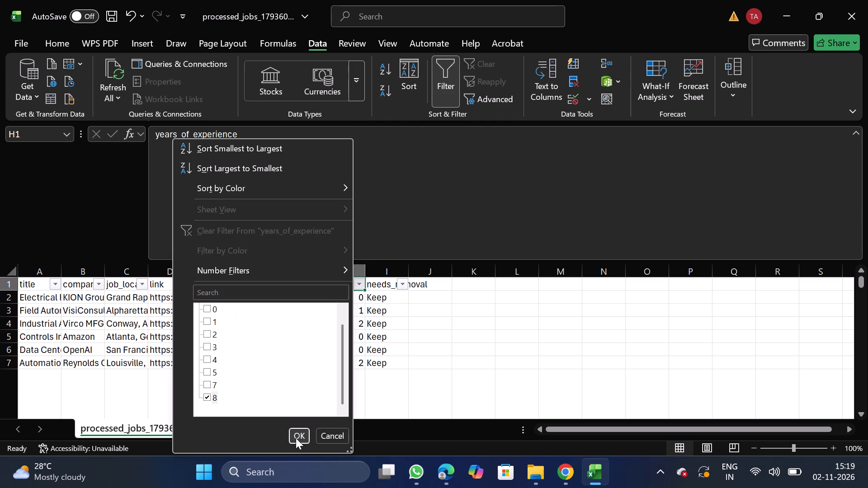
pyautogui.click(296, 438)
pyautogui.click(8, 314)
pyautogui.hotkey('ctrl', 'shift', 'Down')
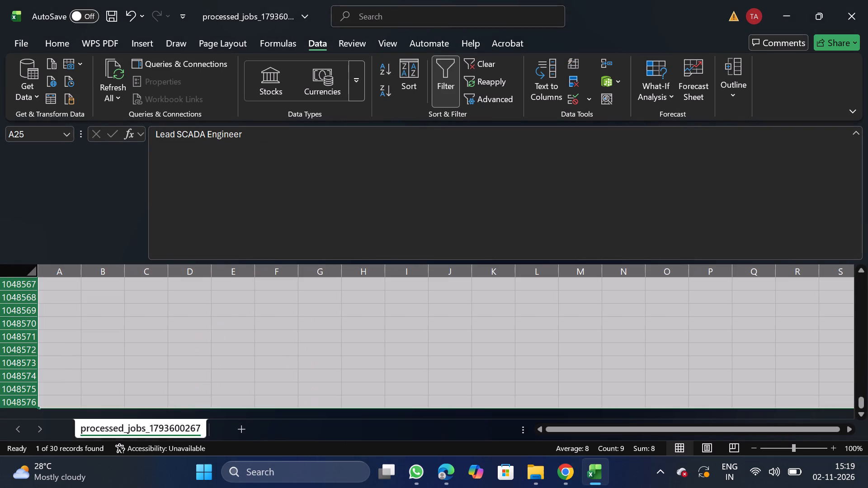
pyautogui.rightClick(73, 357)
pyautogui.click(154, 248)
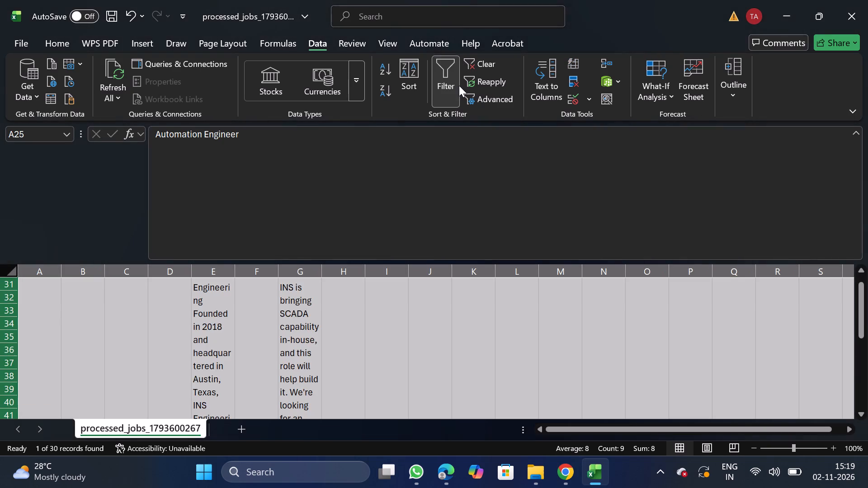
pyautogui.click(459, 85)
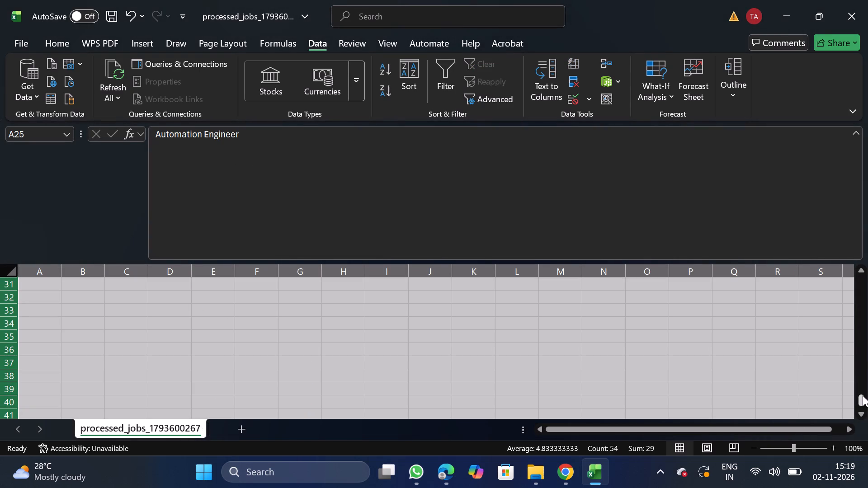
# Delete the needs_removal column.
pyautogui.moveTo(863, 395); pyautogui.dragTo(863, 213)
pyautogui.click(389, 269)
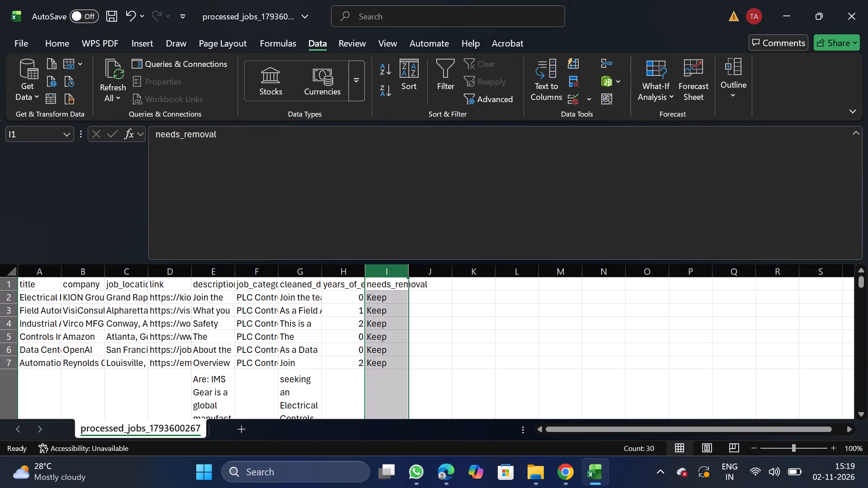
pyautogui.rightClick(380, 348)
pyautogui.click(433, 235)
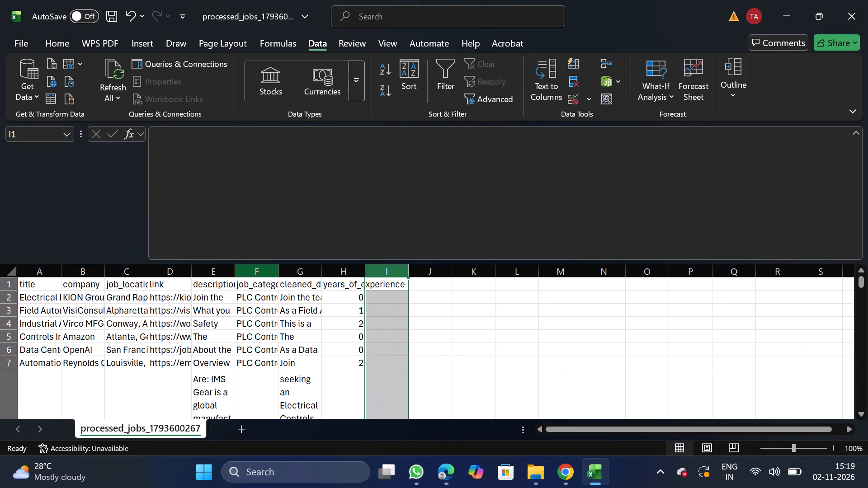
# Move the job_category column in front of the title column.
pyautogui.click(253, 271)
pyautogui.hotkey('ctrl', 'x')
pyautogui.click(47, 271)
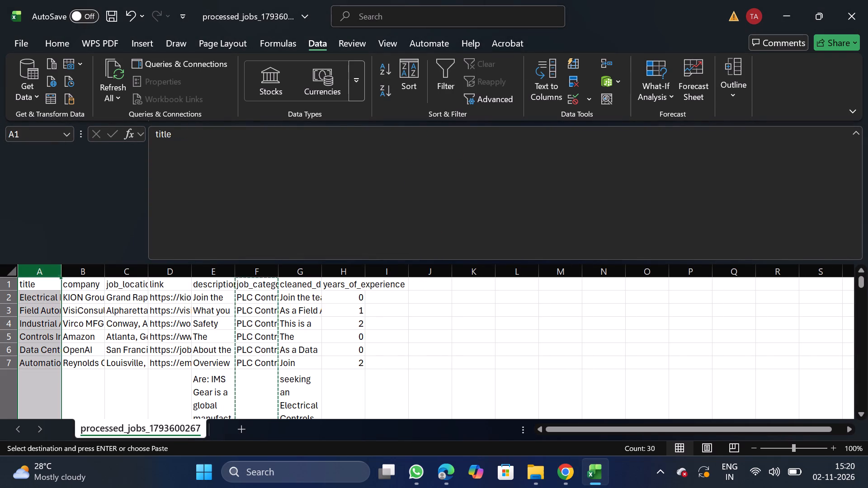
pyautogui.rightClick(46, 309)
pyautogui.click(126, 181)
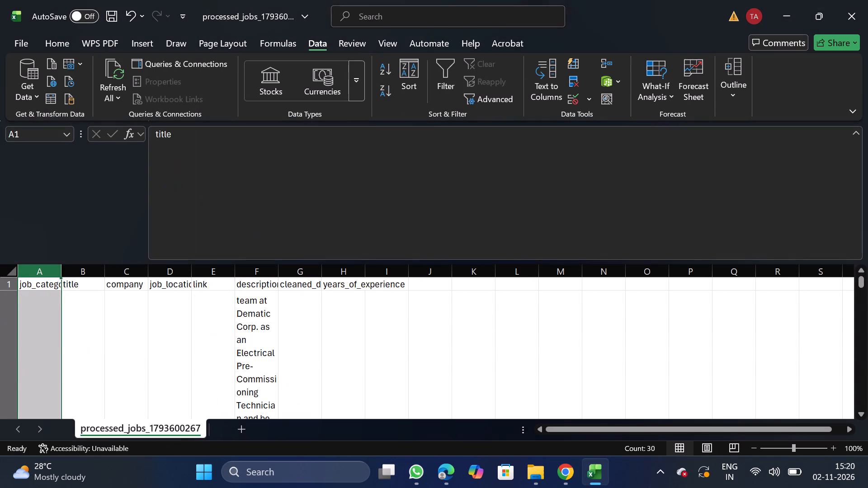
# Turn off text wrapping for the description and cleaned_description columns.
pyautogui.click(259, 281)
pyautogui.click(260, 272)
pyautogui.hotkey('shift', 'Right')
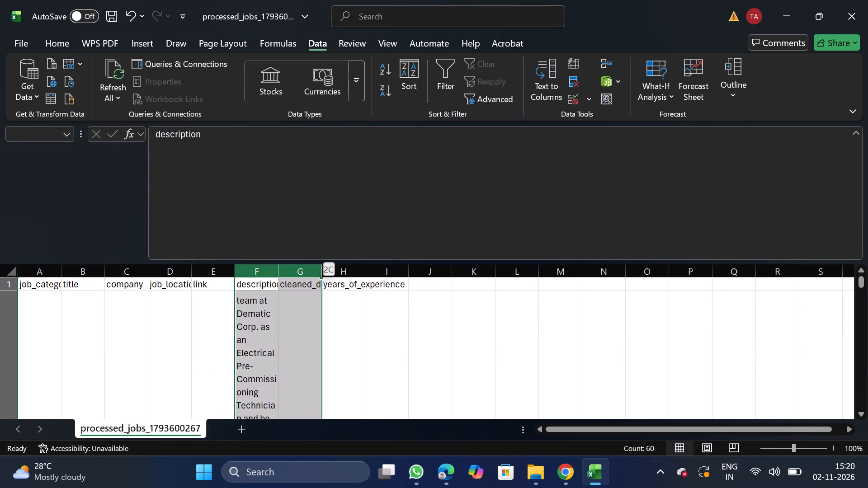
pyautogui.click(64, 44)
pyautogui.click(283, 111)
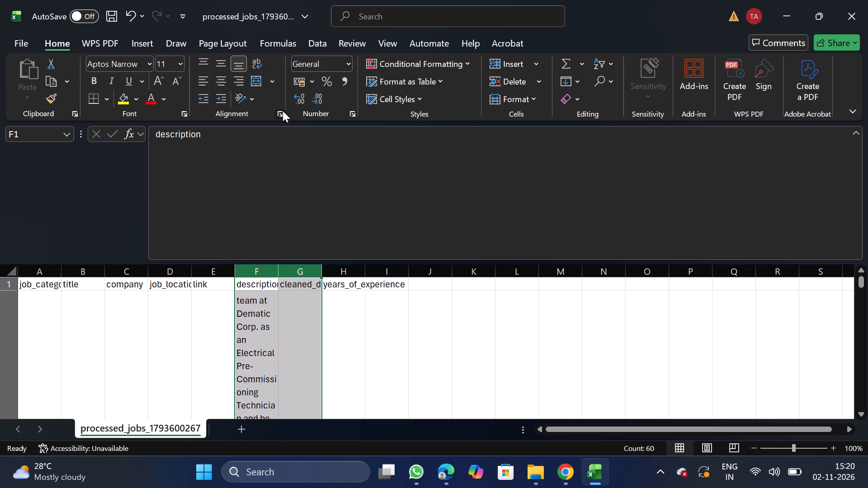
pyautogui.doubleClick(73, 214)
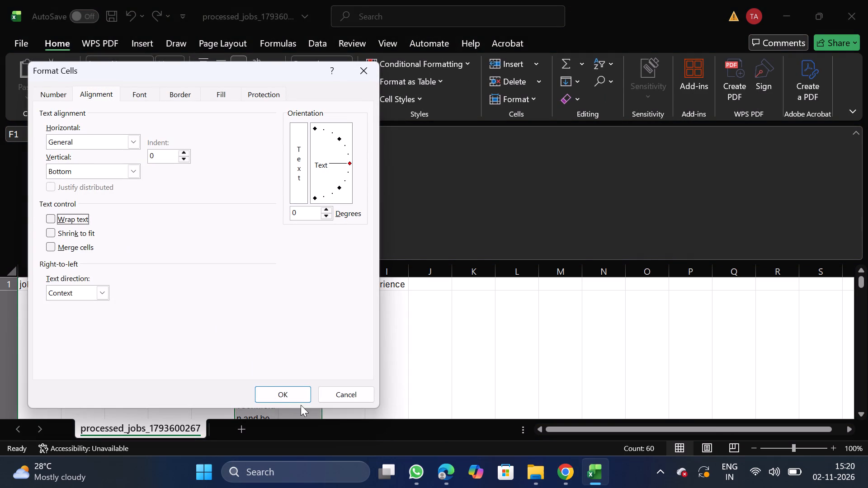
pyautogui.click(301, 405)
pyautogui.click(288, 398)
# Move the link column to the end of the data, after years_of_experience.
pyautogui.click(212, 274)
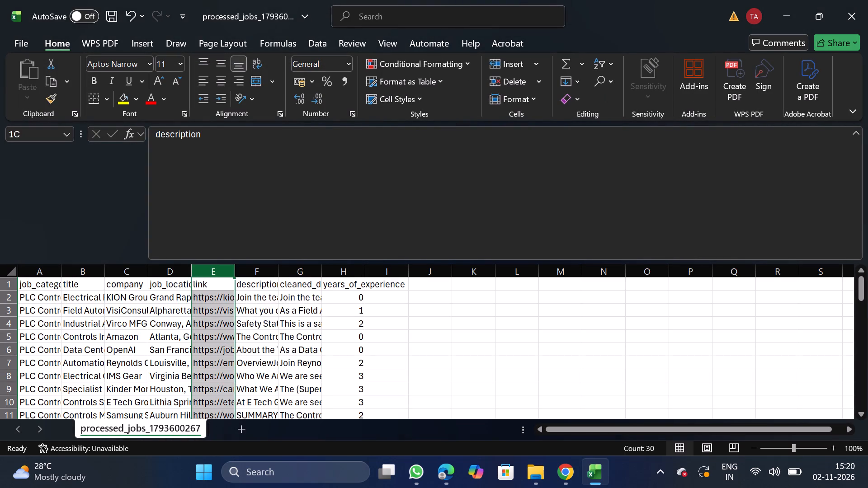
pyautogui.hotkey('ctrl', 'x')
pyautogui.moveTo(384, 273); pyautogui.dragTo(381, 319)
pyautogui.rightClick(381, 319)
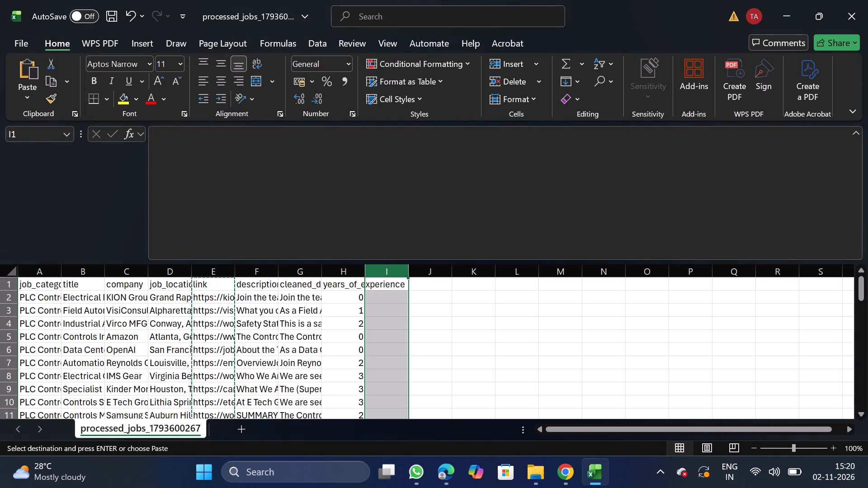
pyautogui.click(433, 187)
# Move the years_of_experience column in front of the description column.
pyautogui.click(300, 267)
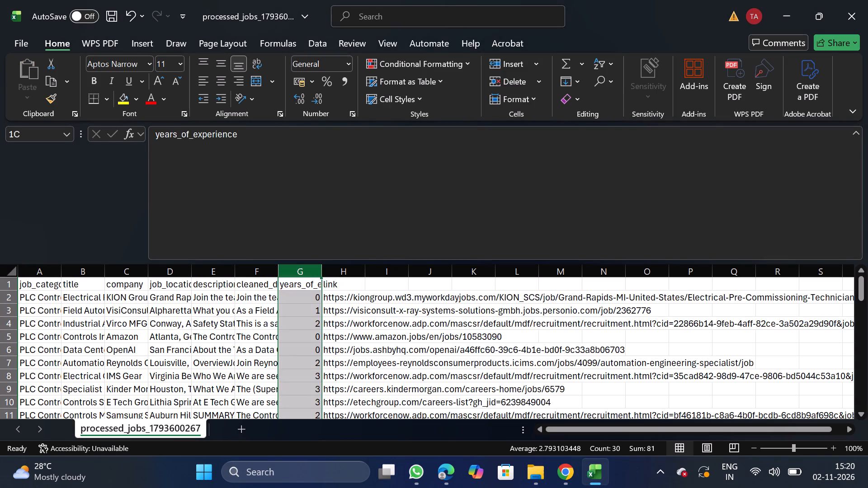
pyautogui.hotkey('ctrl', 'x')
pyautogui.click(222, 272)
pyautogui.rightClick(222, 311)
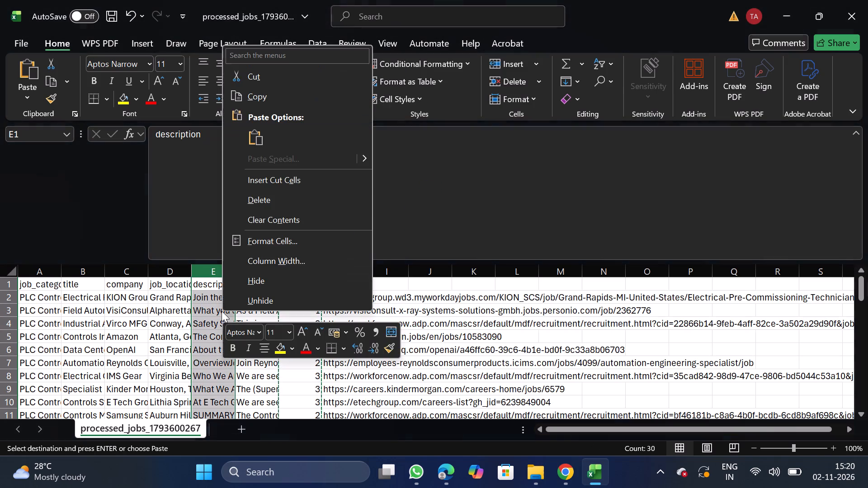
pyautogui.click(290, 175)
# Rename the cleaned_description header in G1 as description, copying the text from the header in F1.
pyautogui.click(256, 286)
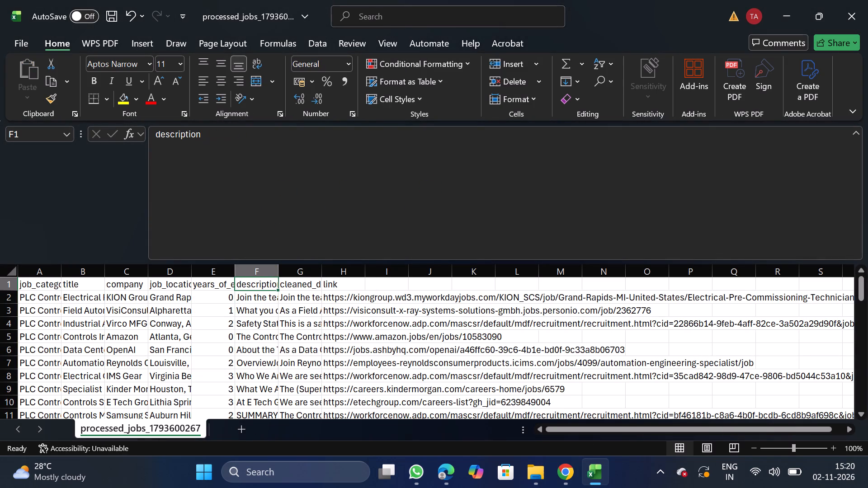
pyautogui.moveTo(146, 133); pyautogui.dragTo(157, 133)
pyautogui.moveTo(157, 133); pyautogui.dragTo(226, 142)
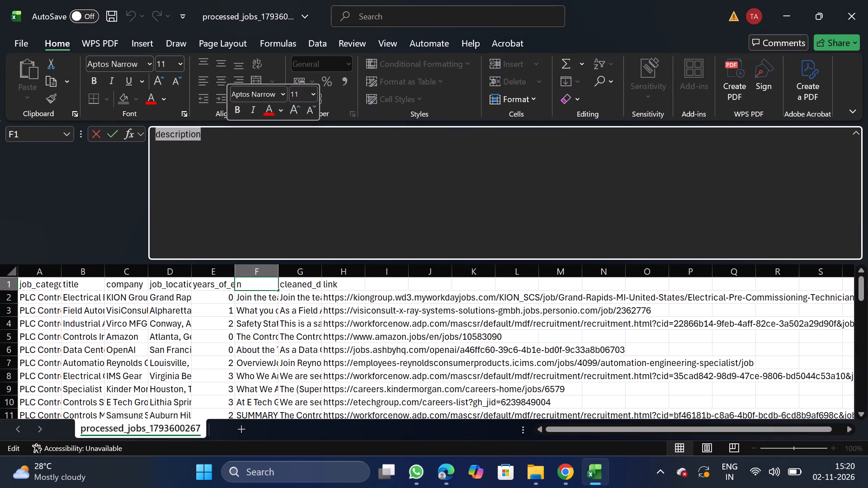
pyautogui.hotkey('ctrl', 'c')
pyautogui.click(298, 285)
pyautogui.click(367, 230)
pyautogui.press('BackSpace')
pyautogui.press('BackSpace')
pyautogui.press('BackSpace')
pyautogui.press('BackSpace')
pyautogui.press('BackSpace')
pyautogui.press('BackSpace')
pyautogui.press('BackSpace')
pyautogui.press('BackSpace')
pyautogui.press('BackSpace')
pyautogui.press('BackSpace')
pyautogui.press('BackSpace')
pyautogui.press('BackSpace')
pyautogui.press('BackSpace')
pyautogui.press('BackSpace')
pyautogui.press('BackSpace')
pyautogui.press('BackSpace')
pyautogui.press('BackSpace')
pyautogui.press('BackSpace')
pyautogui.press('BackSpace')
pyautogui.press('BackSpace')
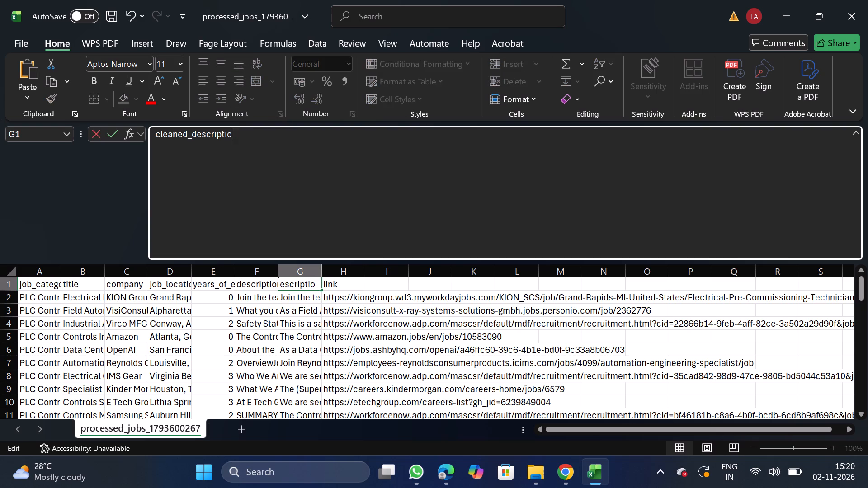
pyautogui.hotkey('ctrl', 'v')
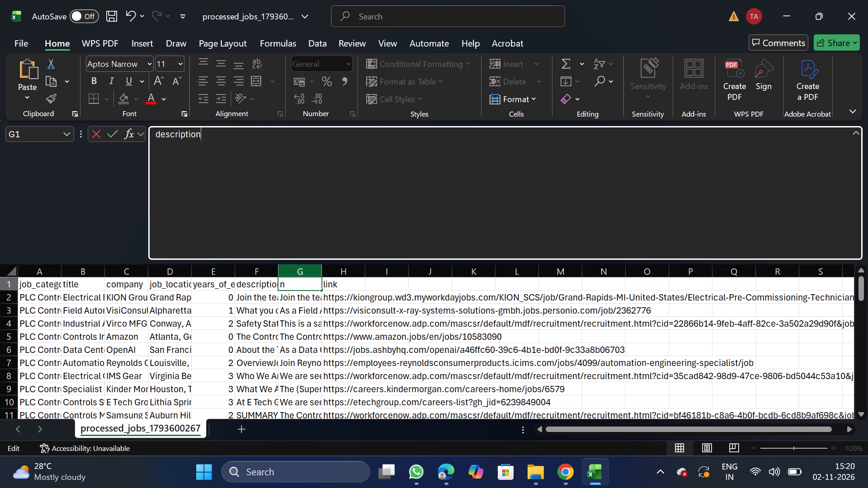
# Rename the header in F1 as original_description, copying the name from the bulk upload format requirements on NextGenApply's Create Job page in Chrome.
pyautogui.click(255, 286)
pyautogui.click(311, 231)
pyautogui.press('BackSpace')
pyautogui.press('BackSpace')
pyautogui.press('BackSpace')
pyautogui.press('BackSpace')
pyautogui.press('BackSpace')
pyautogui.press('BackSpace')
pyautogui.press('BackSpace')
pyautogui.press('BackSpace')
pyautogui.press('BackSpace')
pyautogui.press('BackSpace')
pyautogui.press('BackSpace')
pyautogui.press('BackSpace')
pyautogui.press('BackSpace')
pyautogui.press('BackSpace')
pyautogui.press('BackSpace')
pyautogui.press('BackSpace')
pyautogui.press('BackSpace')
pyautogui.press('BackSpace')
pyautogui.press('BackSpace')
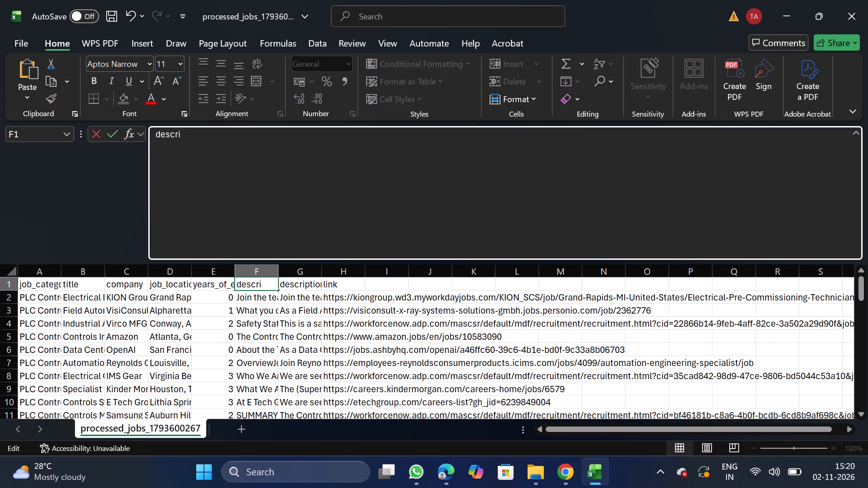
pyautogui.click(573, 473)
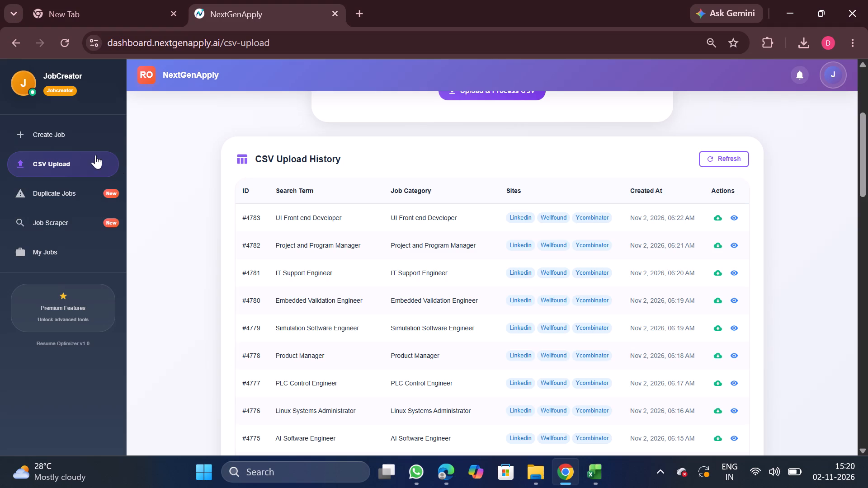
pyautogui.click(49, 134)
pyautogui.click(441, 125)
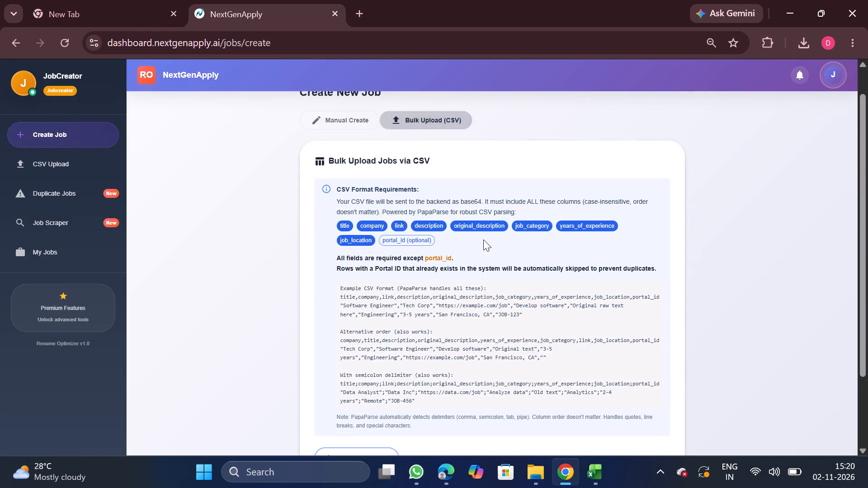
pyautogui.doubleClick(500, 228)
pyautogui.hotkey('ctrl', 'c')
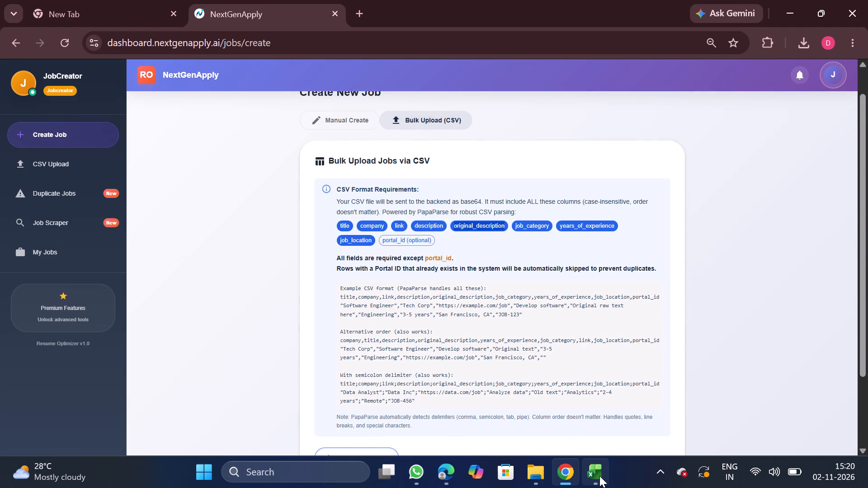
pyautogui.click(599, 476)
pyautogui.hotkey('ctrl', 'v')
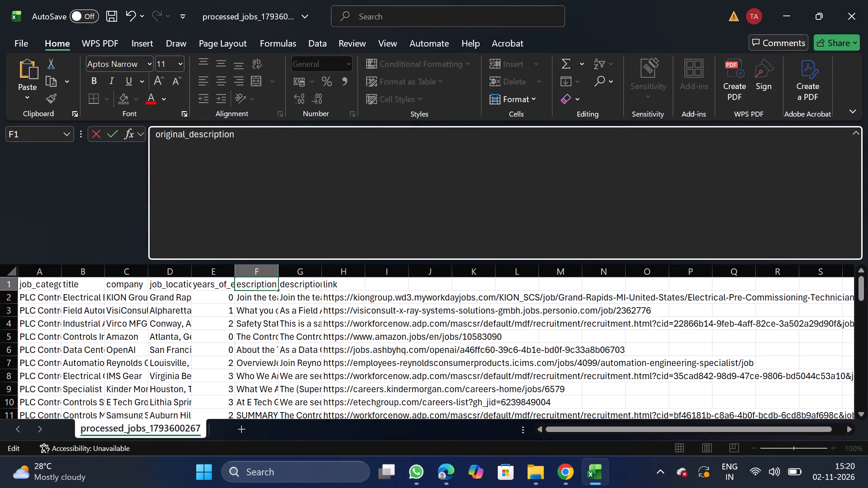
# Turn on filtering for the header row and deselect every entry in the title column's filter list.
pyautogui.click(77, 282)
pyautogui.click(306, 42)
pyautogui.click(457, 74)
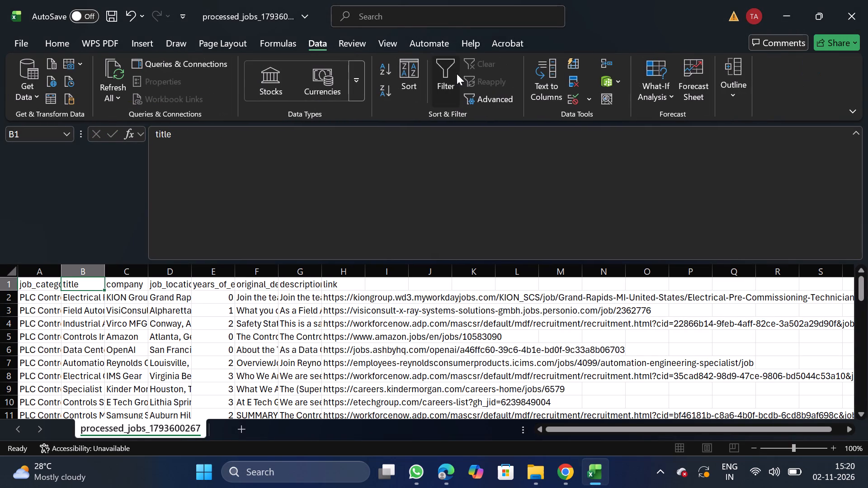
pyautogui.click(99, 282)
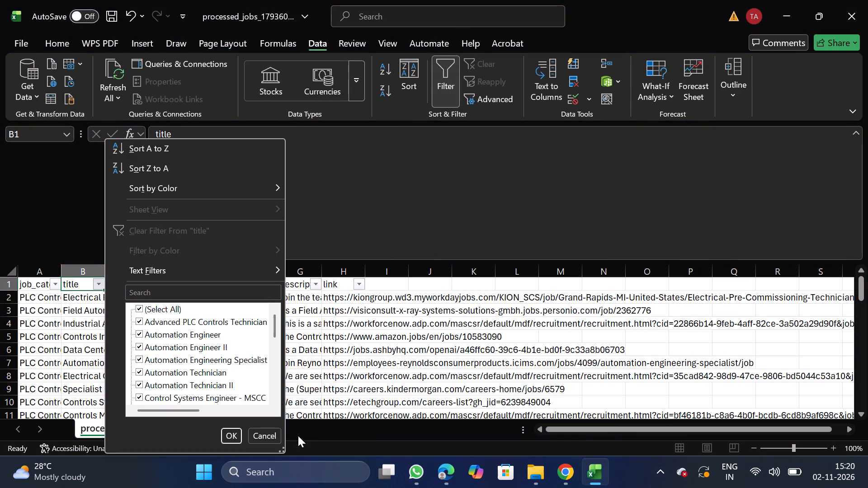
pyautogui.doubleClick(283, 450)
pyautogui.moveTo(283, 450); pyautogui.dragTo(706, 487)
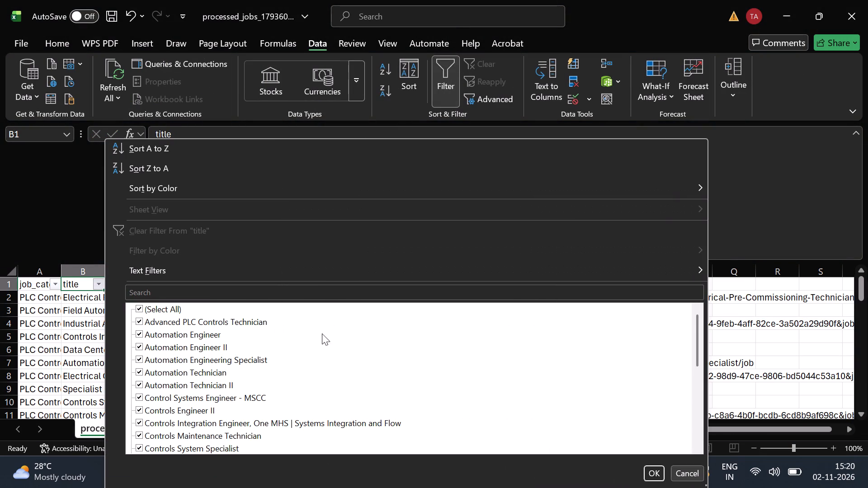
pyautogui.click(173, 317)
pyautogui.click(172, 308)
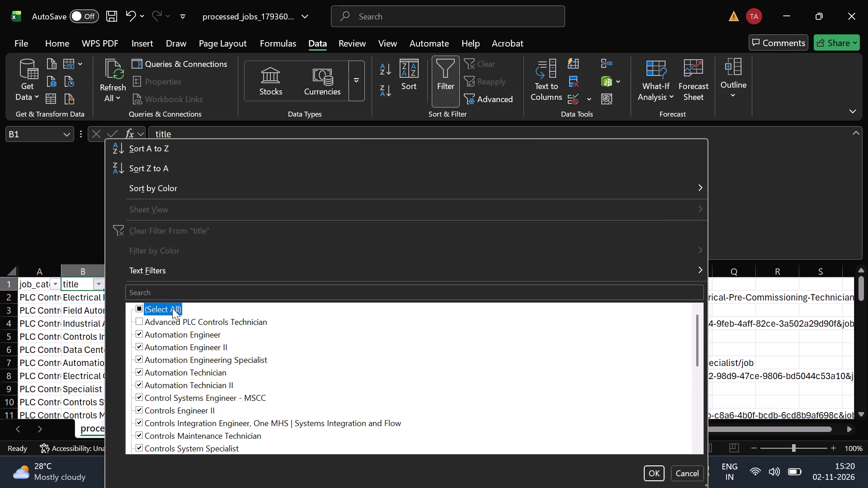
pyautogui.click(172, 308)
pyautogui.click(175, 309)
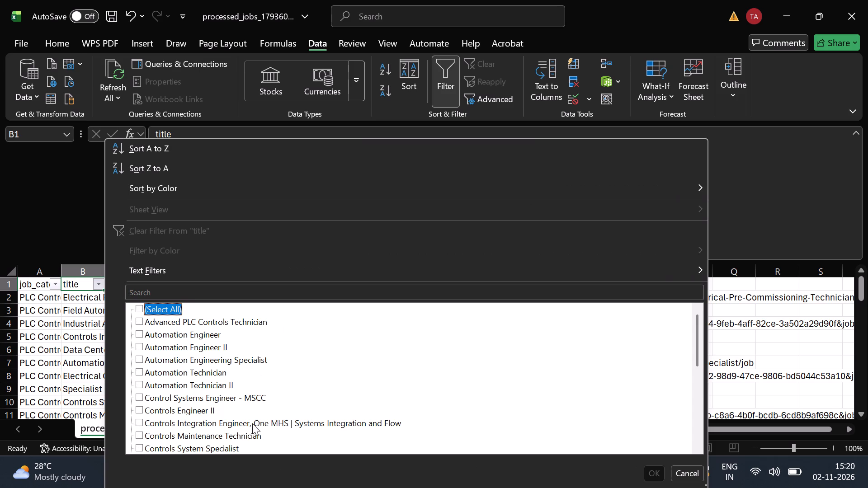
# Filter titles to Data Center Controls Engineer, Electrical Controls Technician, Electrical Pre-Commissioning Technician 1, Industrial Automation Trainee, Instrumentation Technician, Mechanical Design Systems Engineer and Mechatronics Engineer.
pyautogui.scroll(-1, 252, 423)
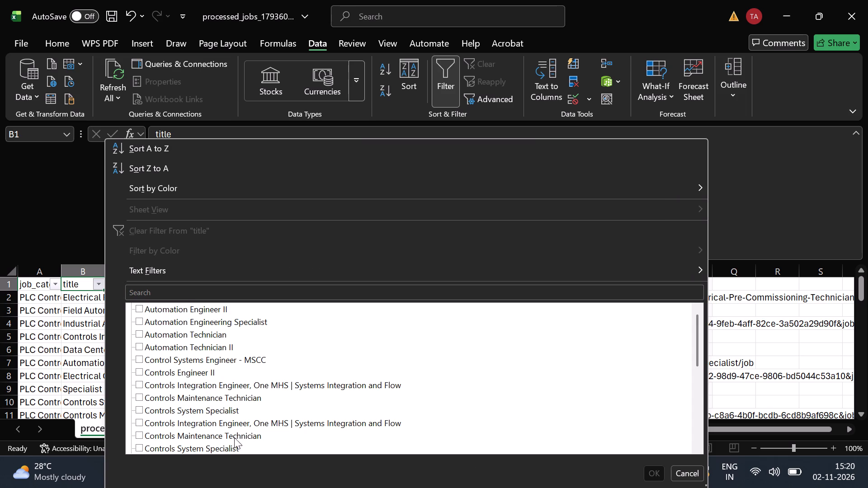
pyautogui.click(232, 440)
pyautogui.click(222, 450)
pyautogui.scroll(-1, 222, 450)
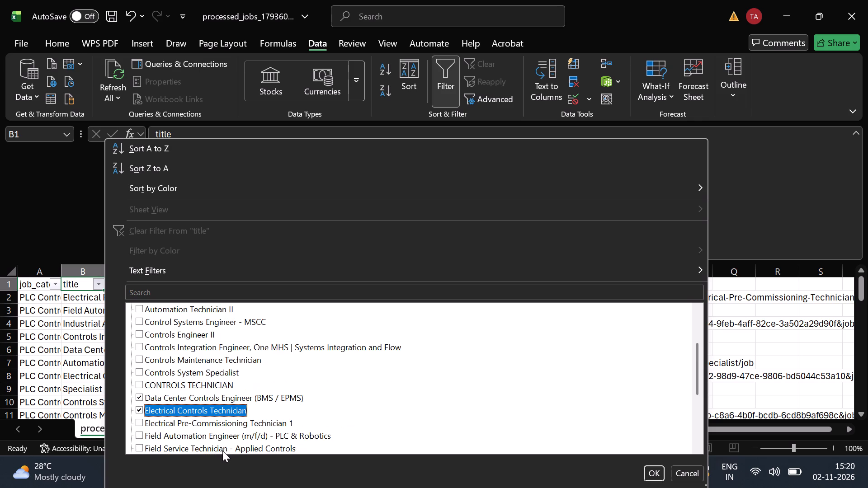
pyautogui.click(187, 422)
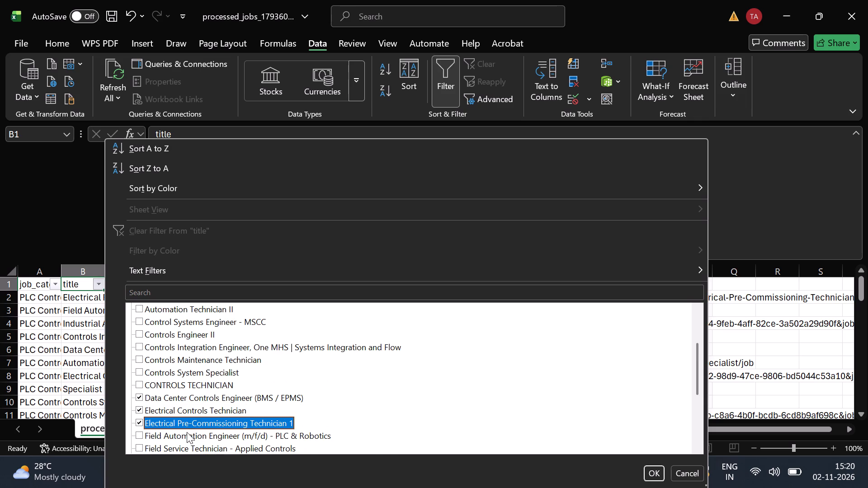
pyautogui.scroll(-1, 187, 436)
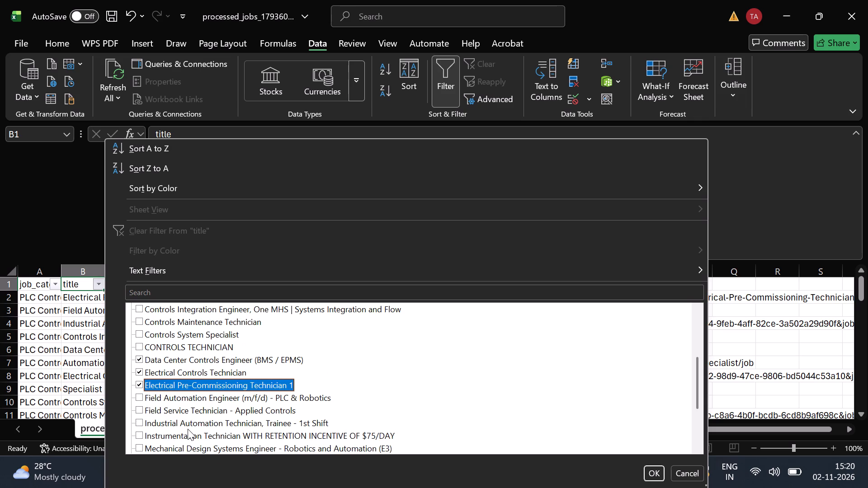
pyautogui.click(200, 425)
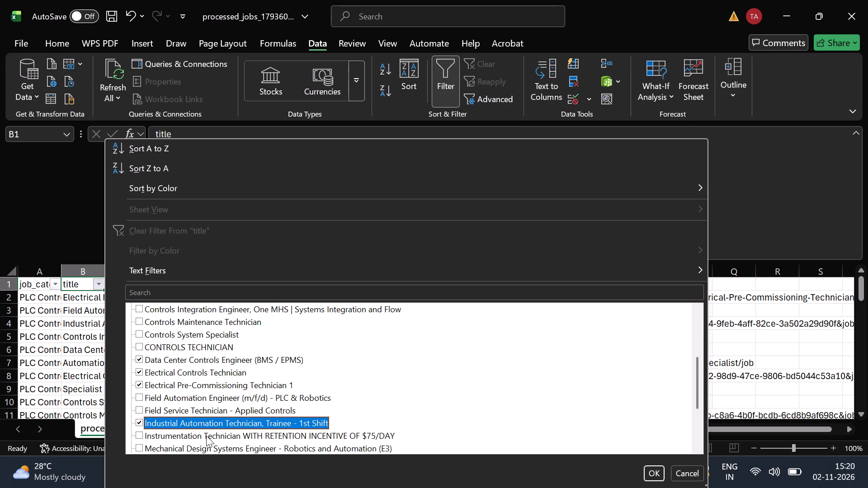
pyautogui.click(206, 436)
pyautogui.click(204, 446)
pyautogui.scroll(-1, 204, 446)
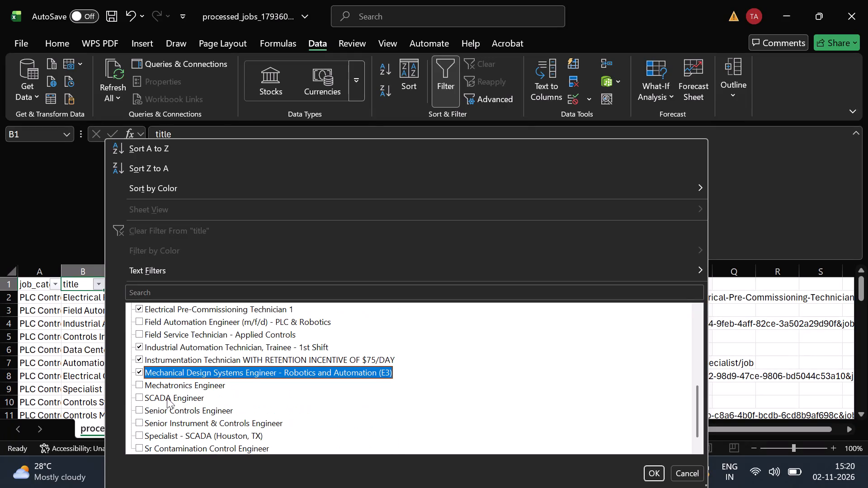
pyautogui.click(185, 388)
pyautogui.scroll(-1, 182, 439)
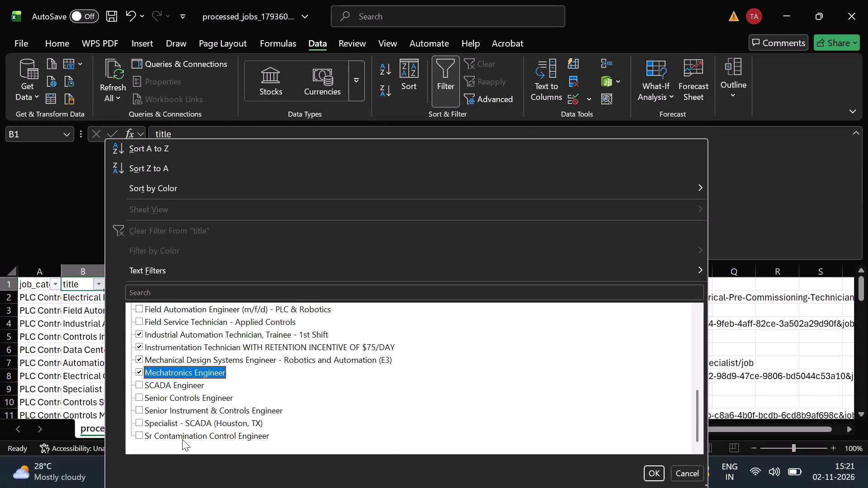
pyautogui.click(653, 473)
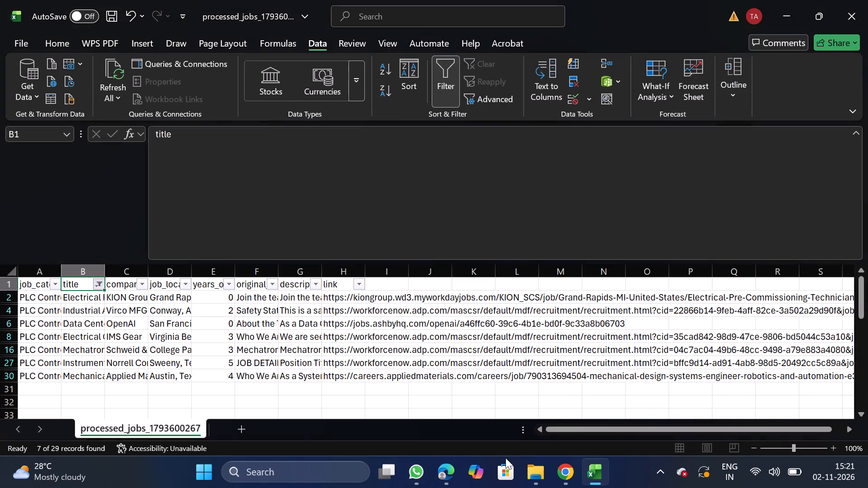
# Delete all the filtered job rows below the header and remove the filter to show the remaining jobs.
pyautogui.click(0, 297)
pyautogui.hotkey('ctrl', 'shift', 'Down')
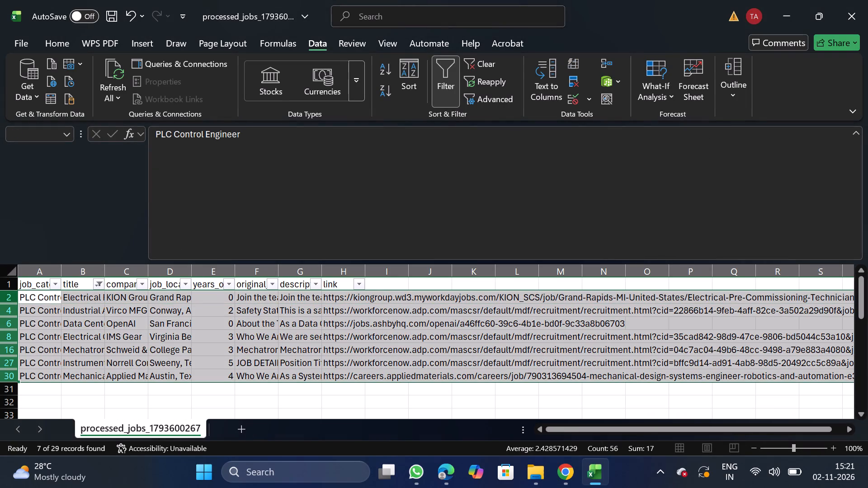
pyautogui.rightClick(55, 324)
pyautogui.click(106, 206)
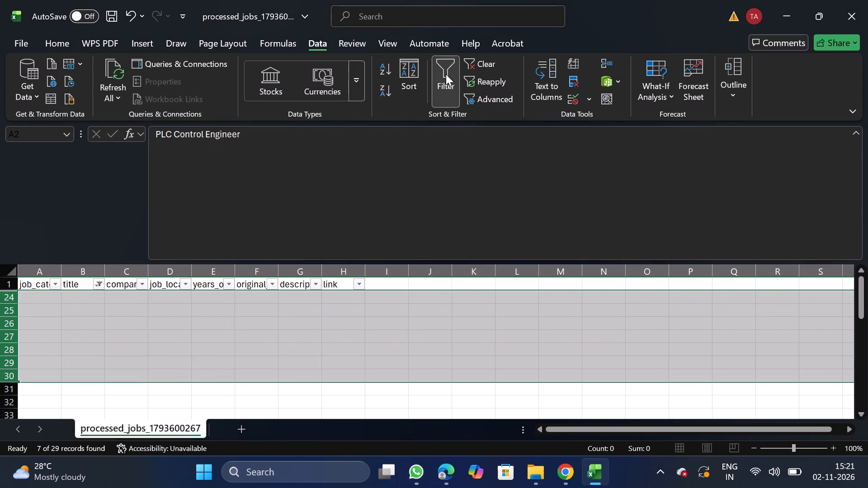
pyautogui.click(446, 74)
# Search the title column's filter list for lead, enterprise and principal, and close the filter without applying it.
pyautogui.click(79, 276)
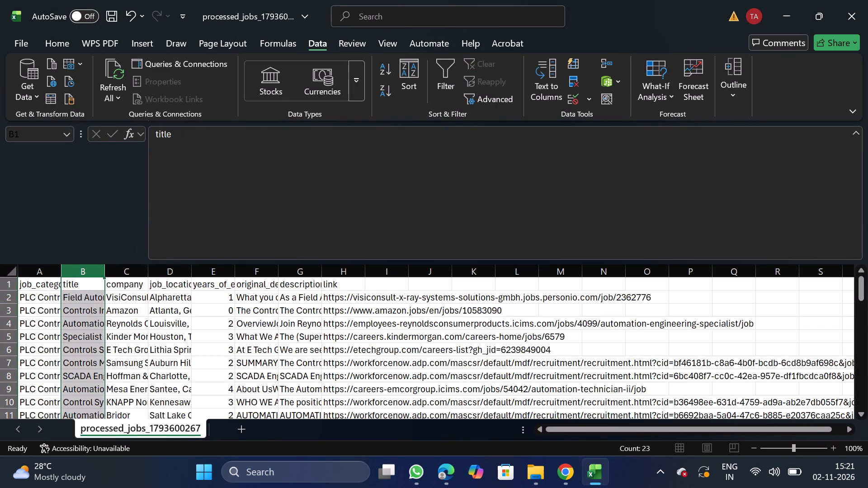
pyautogui.click(448, 90)
pyautogui.click(99, 276)
pyautogui.click(98, 288)
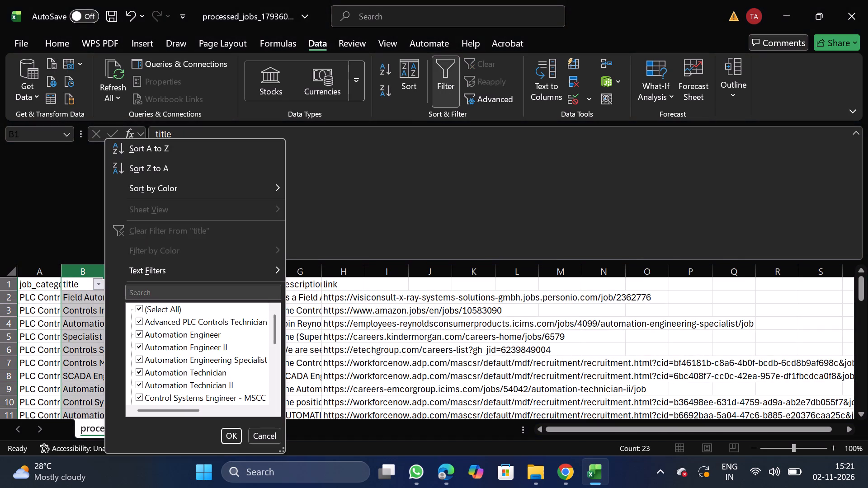
pyautogui.click(146, 295)
pyautogui.write('lead')
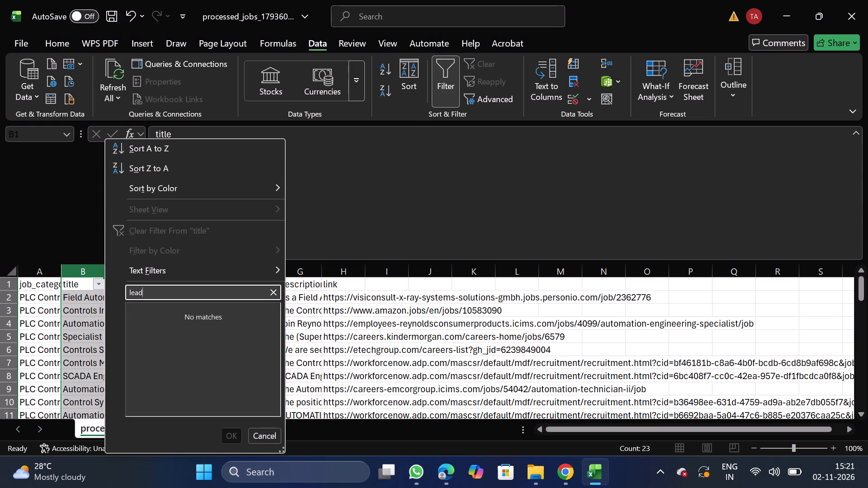
pyautogui.press('BackSpace')
pyautogui.press('BackSpace')
pyautogui.press('BackSpace')
pyautogui.press('BackSpace')
pyautogui.press('BackSpace')
pyautogui.press('BackSpace')
pyautogui.press('BackSpace')
pyautogui.press('BackSpace')
pyautogui.press('BackSpace')
pyautogui.press('BackSpace')
pyautogui.press('BackSpace')
pyautogui.press('BackSpace')
pyautogui.write('enterprise')
pyautogui.press('BackSpace')
pyautogui.press('BackSpace')
pyautogui.press('BackSpace')
pyautogui.press('BackSpace')
pyautogui.press('BackSpace')
pyautogui.press('BackSpace')
pyautogui.press('BackSpace')
pyautogui.press('BackSpace')
pyautogui.press('BackSpace')
pyautogui.press('BackSpace')
pyautogui.press('BackSpace')
pyautogui.press('BackSpace')
pyautogui.press('BackSpace')
pyautogui.press('BackSpace')
pyautogui.press('BackSpace')
pyautogui.press('BackSpace')
pyautogui.write('principal')
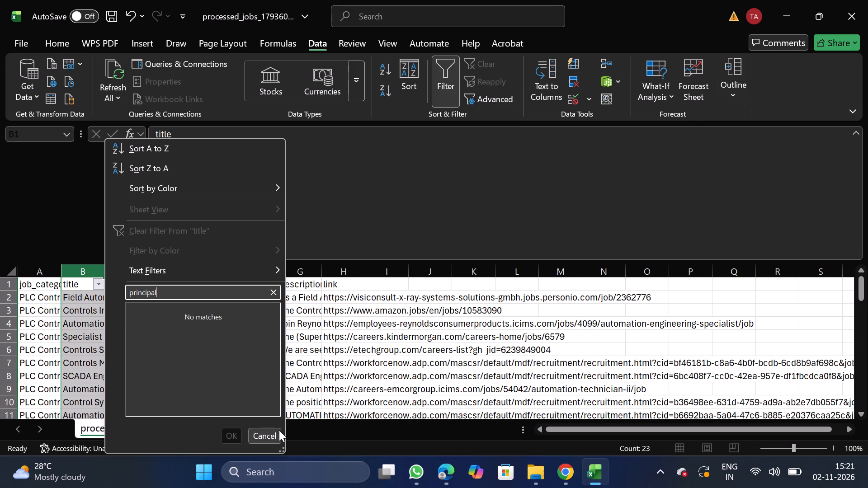
pyautogui.click(279, 430)
pyautogui.click(438, 80)
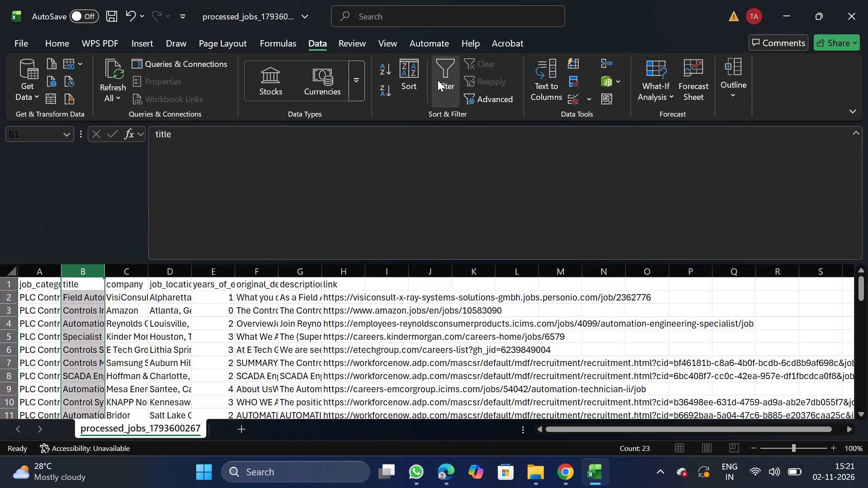
# Turn on filtering for the header row and search the company column's filter list for walmart, dried and capi.
pyautogui.click(438, 80)
pyautogui.click(138, 286)
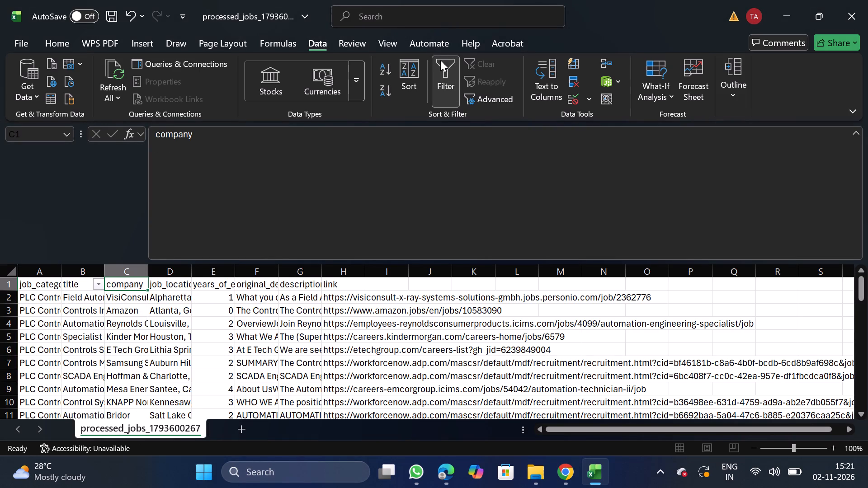
pyautogui.click(442, 74)
pyautogui.click(442, 74)
pyautogui.click(142, 283)
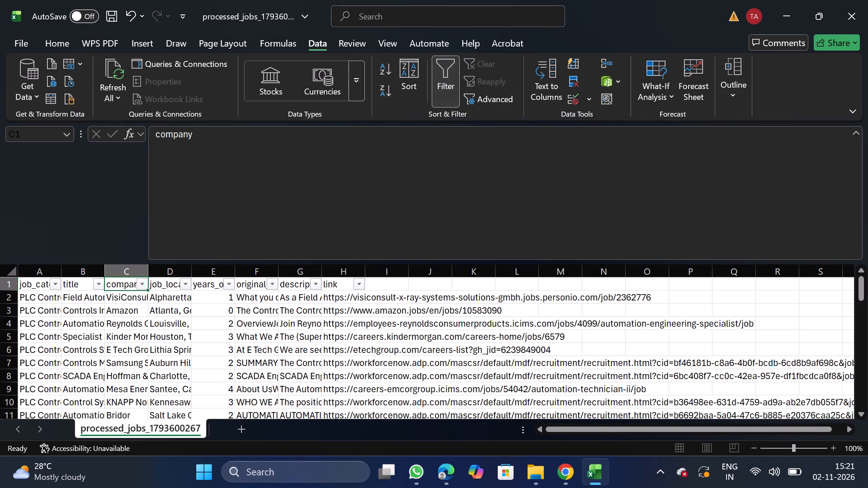
pyautogui.click(200, 296)
pyautogui.write('walmart')
pyautogui.press('BackSpace')
pyautogui.press('BackSpace')
pyautogui.press('BackSpace')
pyautogui.press('BackSpace')
pyautogui.press('BackSpace')
pyautogui.press('BackSpace')
pyautogui.press('BackSpace')
pyautogui.press('BackSpace')
pyautogui.press('BackSpace')
pyautogui.press('BackSpace')
pyautogui.press('BackSpace')
pyautogui.press('BackSpace')
pyautogui.press('BackSpace')
pyautogui.press('BackSpace')
pyautogui.press('BackSpace')
pyautogui.press('BackSpace')
pyautogui.press('BackSpace')
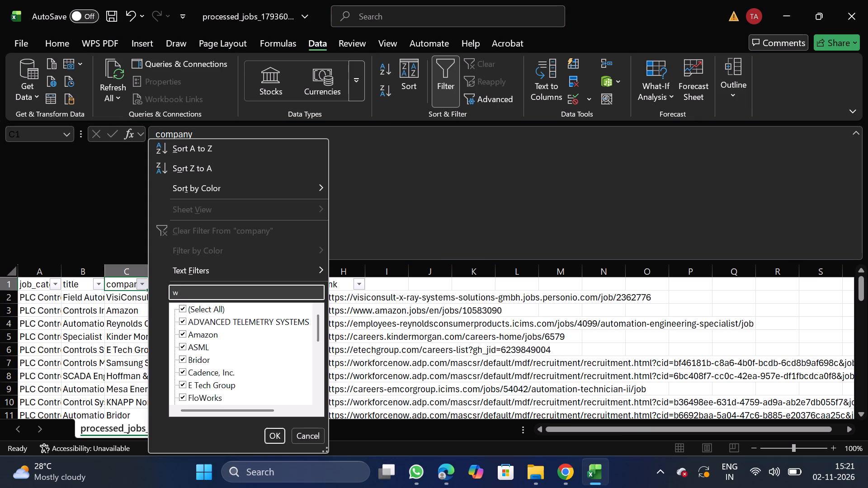
pyautogui.write('dried')
pyautogui.press('BackSpace')
pyautogui.press('BackSpace')
pyautogui.press('BackSpace')
pyautogui.press('BackSpace')
pyautogui.press('BackSpace')
pyautogui.press('BackSpace')
pyautogui.press('BackSpace')
pyautogui.press('BackSpace')
pyautogui.press('BackSpace')
pyautogui.press('BackSpace')
pyautogui.press('BackSpace')
pyautogui.press('BackSpace')
pyautogui.press('BackSpace')
pyautogui.press('BackSpace')
pyautogui.press('BackSpace')
pyautogui.write('capi')
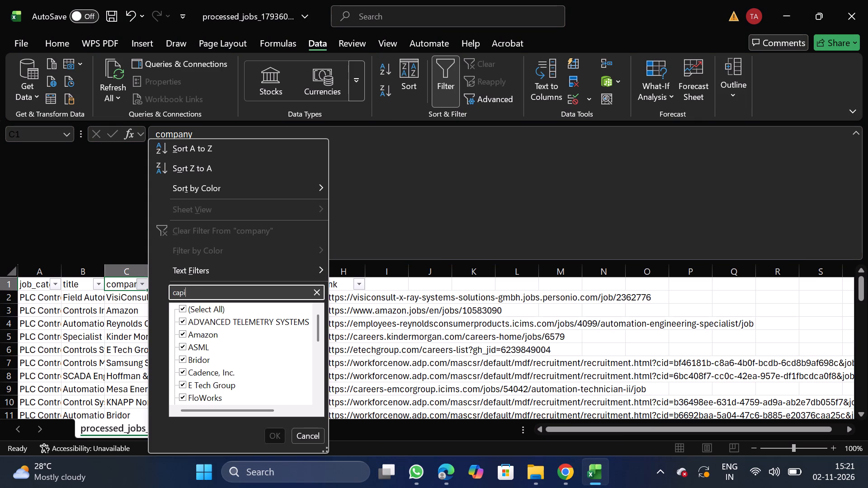
pyautogui.press('BackSpace')
pyautogui.press('BackSpace')
pyautogui.press('BackSpace')
pyautogui.press('BackSpace')
pyautogui.press('BackSpace')
pyautogui.press('BackSpace')
pyautogui.press('BackSpace')
pyautogui.press('BackSpace')
pyautogui.press('BackSpace')
pyautogui.press('BackSpace')
pyautogui.press('BackSpace')
pyautogui.press('BackSpace')
pyautogui.press('BackSpace')
pyautogui.press('BackSpace')
# Search the company filter list for und, hunt, skim, ape and in landem, close it without applying, and turn filtering off.
pyautogui.write('und')
pyautogui.press('BackSpace')
pyautogui.press('BackSpace')
pyautogui.press('BackSpace')
pyautogui.press('BackSpace')
pyautogui.press('BackSpace')
pyautogui.press('BackSpace')
pyautogui.press('BackSpace')
pyautogui.press('BackSpace')
pyautogui.press('BackSpace')
pyautogui.press('BackSpace')
pyautogui.press('BackSpace')
pyautogui.press('BackSpace')
pyautogui.press('BackSpace')
pyautogui.write('hunt')
pyautogui.press('BackSpace')
pyautogui.press('BackSpace')
pyautogui.press('BackSpace')
pyautogui.press('BackSpace')
pyautogui.press('BackSpace')
pyautogui.press('BackSpace')
pyautogui.press('BackSpace')
pyautogui.press('BackSpace')
pyautogui.press('BackSpace')
pyautogui.press('BackSpace')
pyautogui.press('BackSpace')
pyautogui.press('BackSpace')
pyautogui.press('BackSpace')
pyautogui.press('BackSpace')
pyautogui.press('BackSpace')
pyautogui.press('BackSpace')
pyautogui.press('BackSpace')
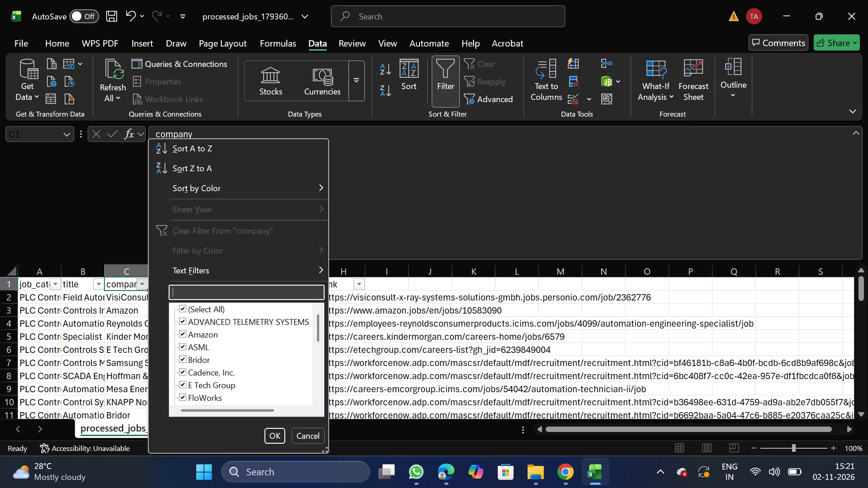
pyautogui.write('skim')
pyautogui.press('BackSpace')
pyautogui.press('BackSpace')
pyautogui.press('BackSpace')
pyautogui.press('BackSpace')
pyautogui.press('BackSpace')
pyautogui.press('BackSpace')
pyautogui.press('BackSpace')
pyautogui.press('BackSpace')
pyautogui.press('BackSpace')
pyautogui.press('BackSpace')
pyautogui.press('BackSpace')
pyautogui.press('BackSpace')
pyautogui.press('BackSpace')
pyautogui.press('BackSpace')
pyautogui.press('BackSpace')
pyautogui.press('BackSpace')
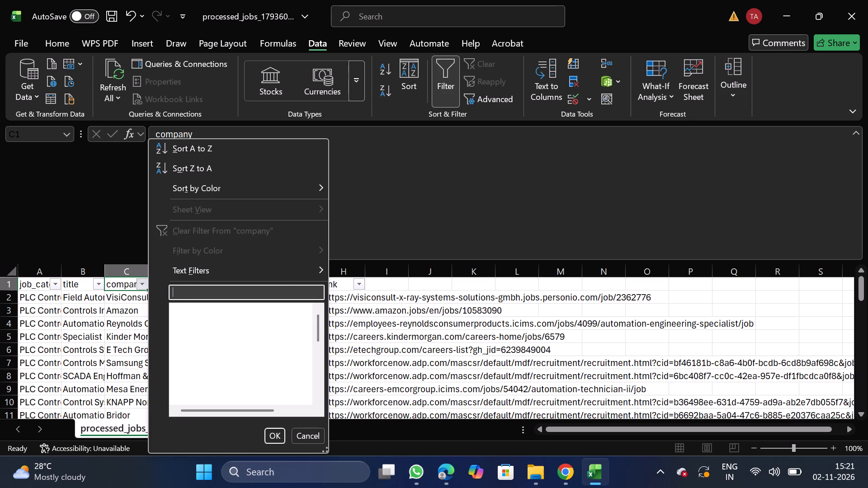
pyautogui.write('ape')
pyautogui.press('BackSpace')
pyautogui.press('BackSpace')
pyautogui.press('BackSpace')
pyautogui.press('BackSpace')
pyautogui.press('BackSpace')
pyautogui.press('BackSpace')
pyautogui.press('BackSpace')
pyautogui.press('BackSpace')
pyautogui.press('BackSpace')
pyautogui.press('BackSpace')
pyautogui.press('BackSpace')
pyautogui.press('BackSpace')
pyautogui.press('BackSpace')
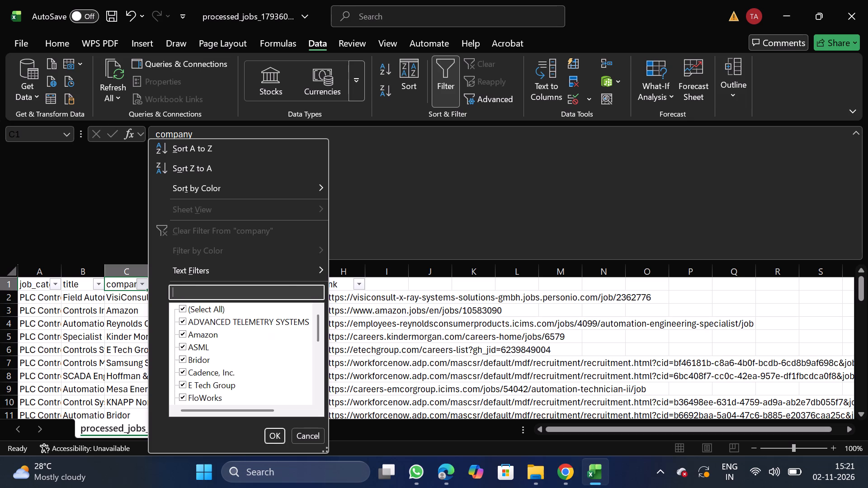
pyautogui.write('in landem')
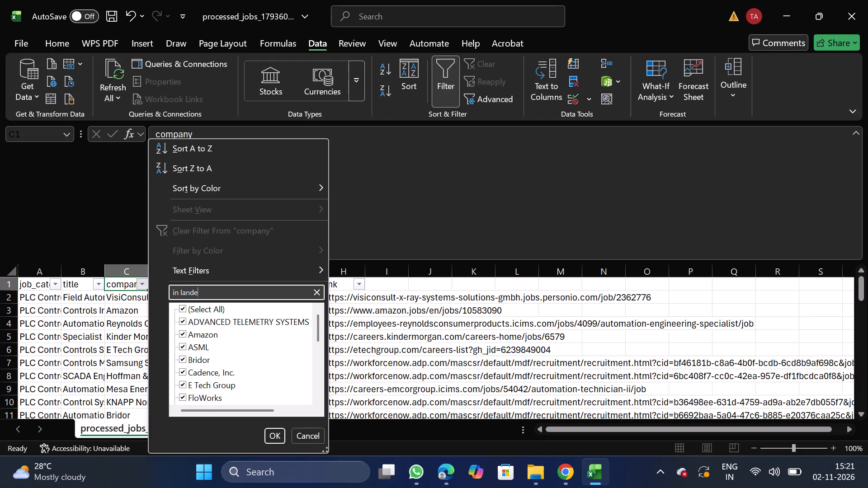
pyautogui.click(312, 436)
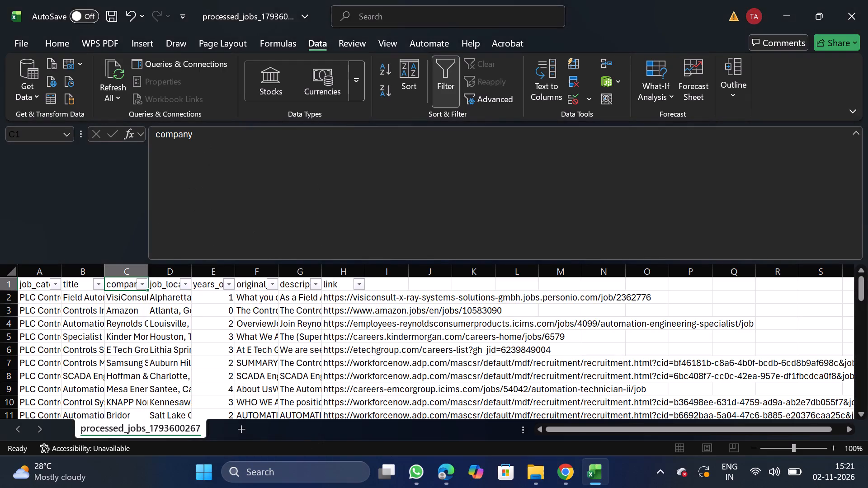
pyautogui.click(448, 75)
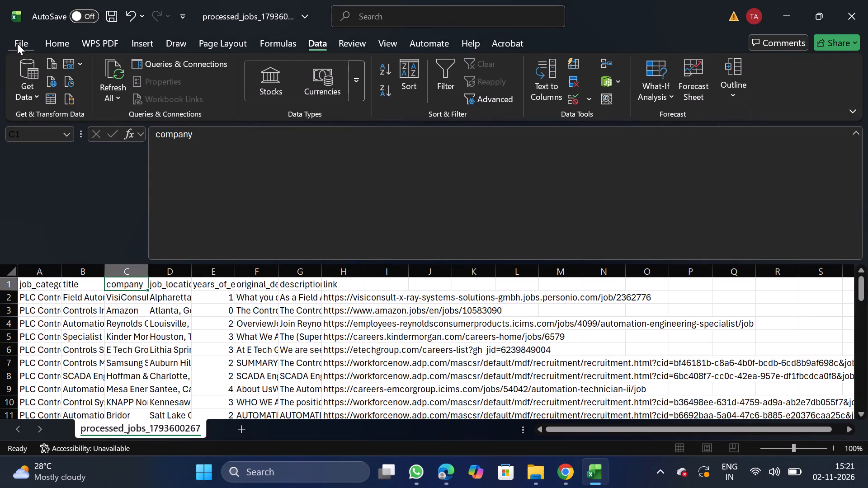
# Save the cleaned file as a comma-delimited CSV named PLC_11_02 in the Daily Scraping jobs folder under Documents.
pyautogui.moveTo(17, 43); pyautogui.dragTo(45, 233)
pyautogui.tripleClick(45, 233)
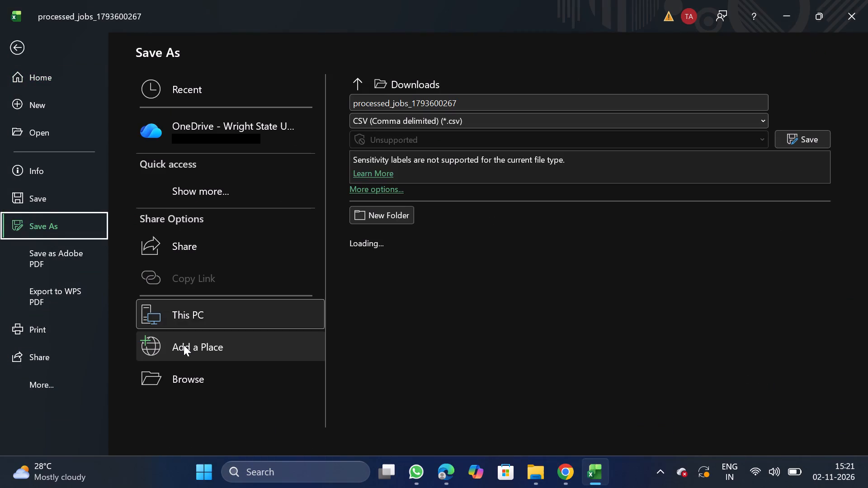
pyautogui.tripleClick(193, 371)
pyautogui.doubleClick(193, 371)
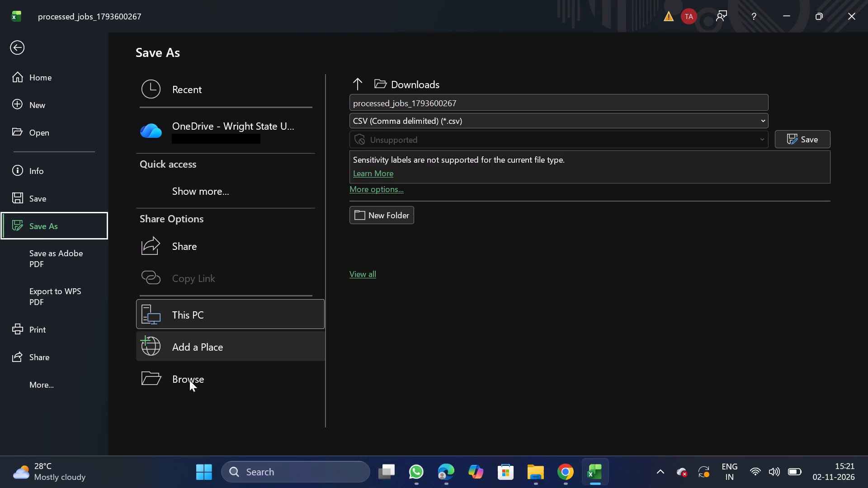
pyautogui.tripleClick(189, 380)
pyautogui.click(189, 380)
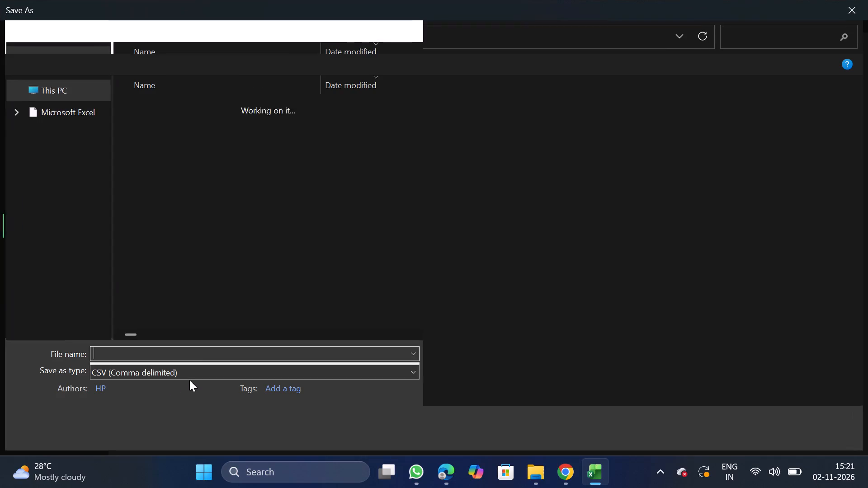
pyautogui.doubleClick(66, 147)
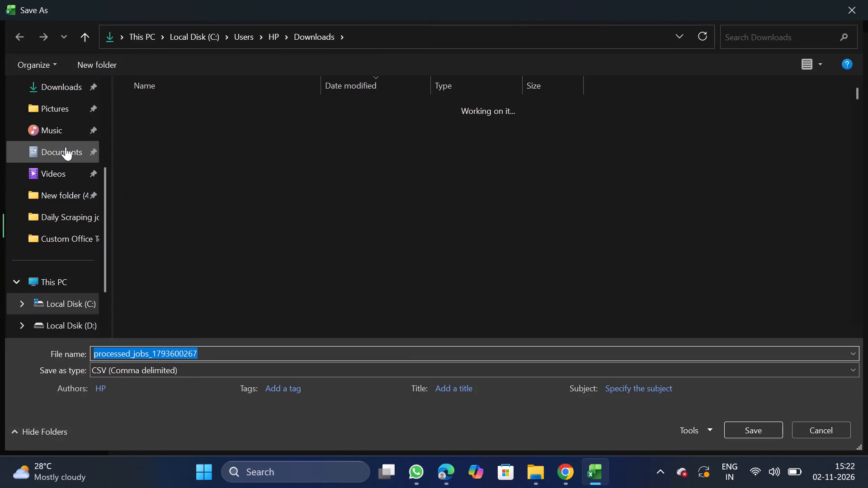
pyautogui.doubleClick(189, 150)
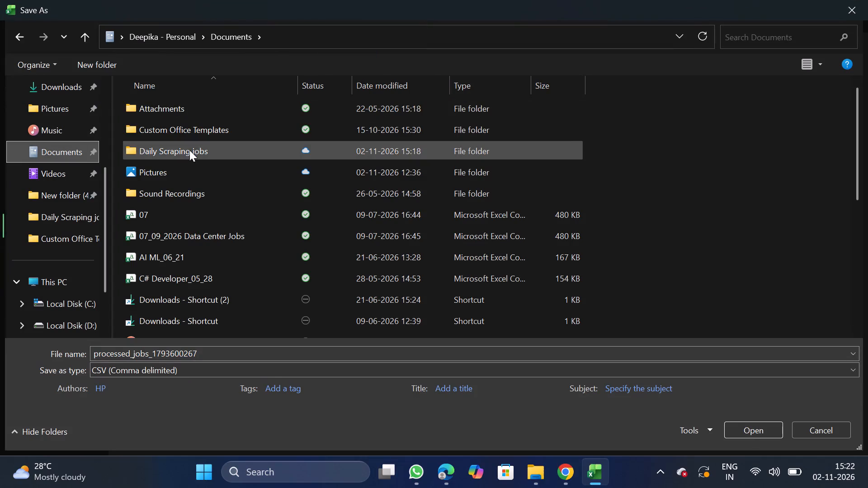
pyautogui.click(241, 356)
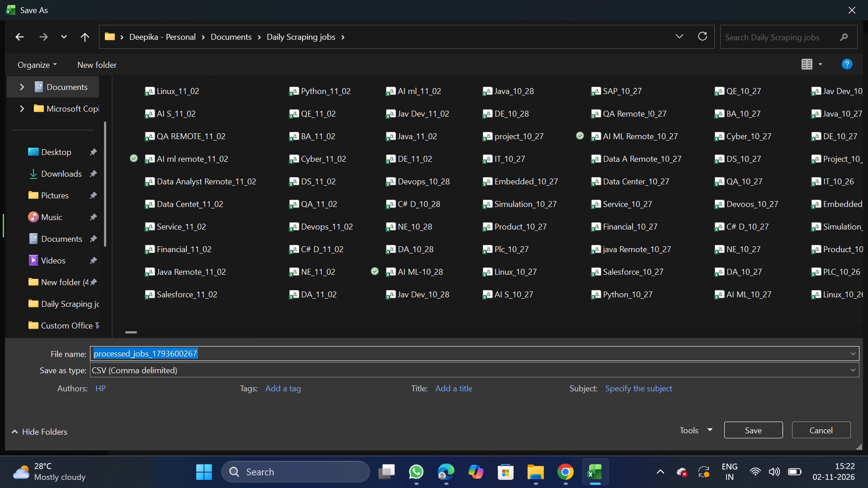
pyautogui.press('BackSpace')
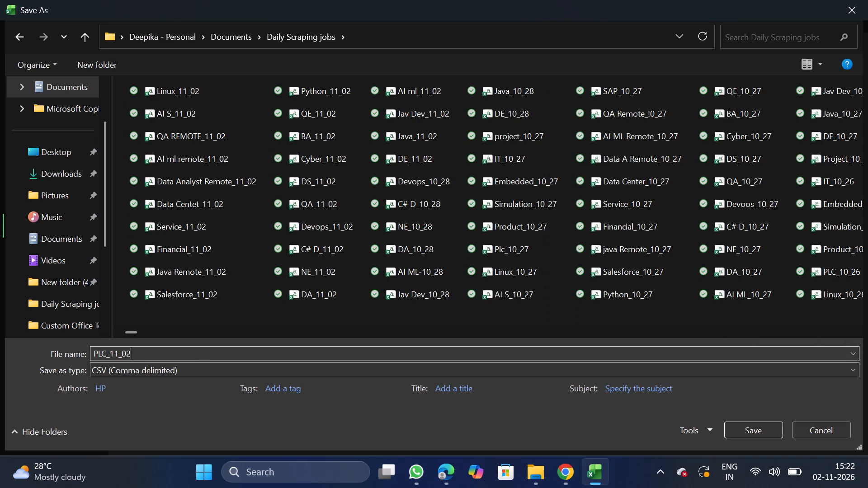
pyautogui.click(777, 431)
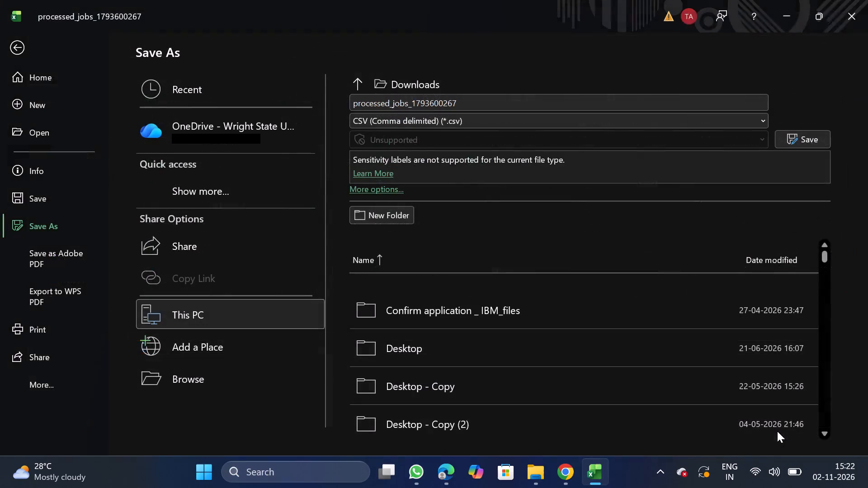
# Switch to NextGenApply in Chrome, choose PLC_11_02.csv for the bulk job upload, and upload it.
pyautogui.click(566, 480)
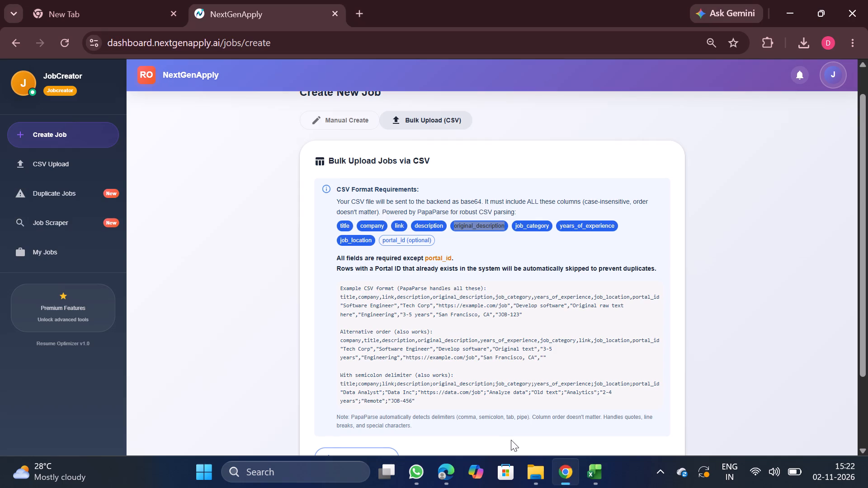
pyautogui.scroll(-1, 415, 325)
pyautogui.click(374, 370)
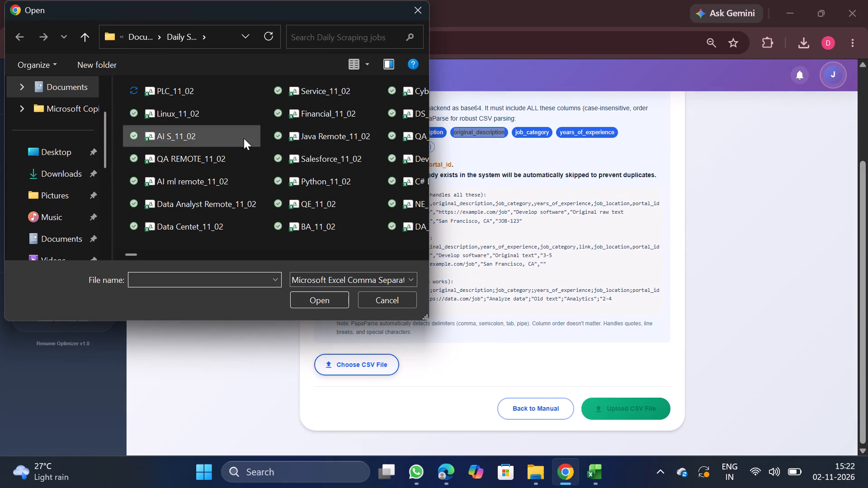
pyautogui.click(229, 108)
pyautogui.doubleClick(208, 95)
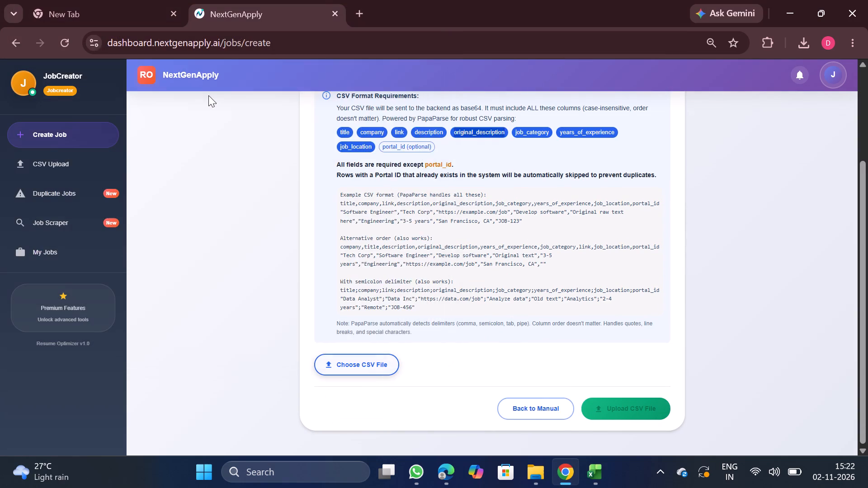
pyautogui.scroll(-1, 480, 296)
pyautogui.scroll(-2, 563, 366)
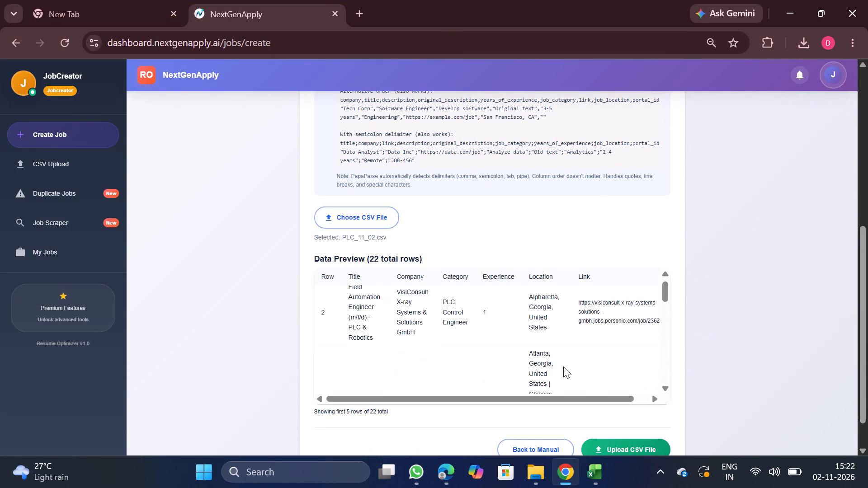
pyautogui.scroll(-4, 563, 366)
pyautogui.click(627, 447)
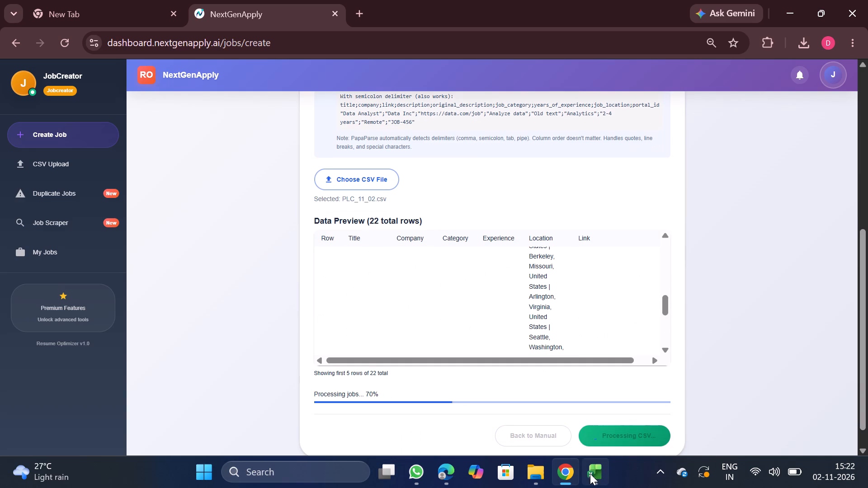
# Close the PLC_11_02 workbook in Excel.
pyautogui.click(646, 367)
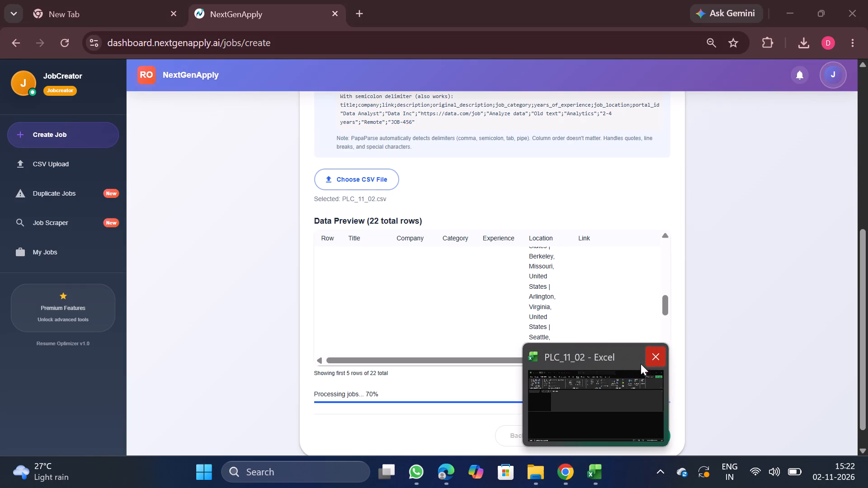
# Download the processed Product Manager CSV, entry #4778, from the CSV upload history and open it in Excel.
pyautogui.scroll(4, 379, 288)
pyautogui.click(88, 167)
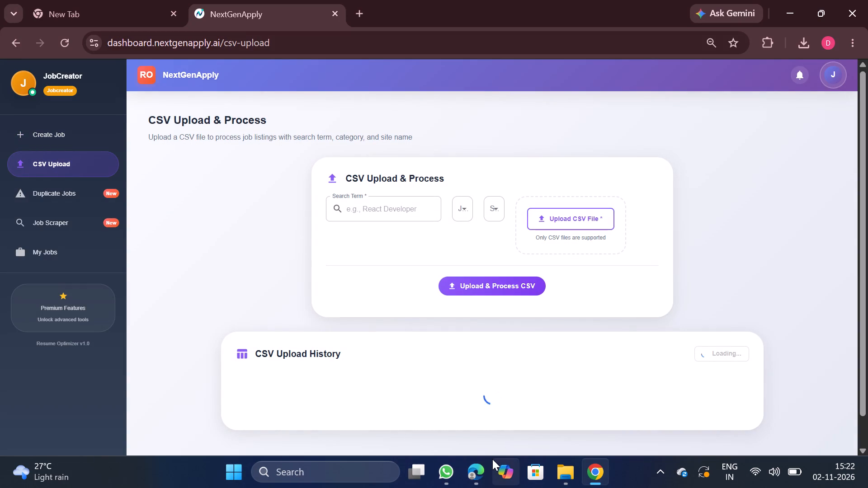
pyautogui.scroll(-2, 469, 440)
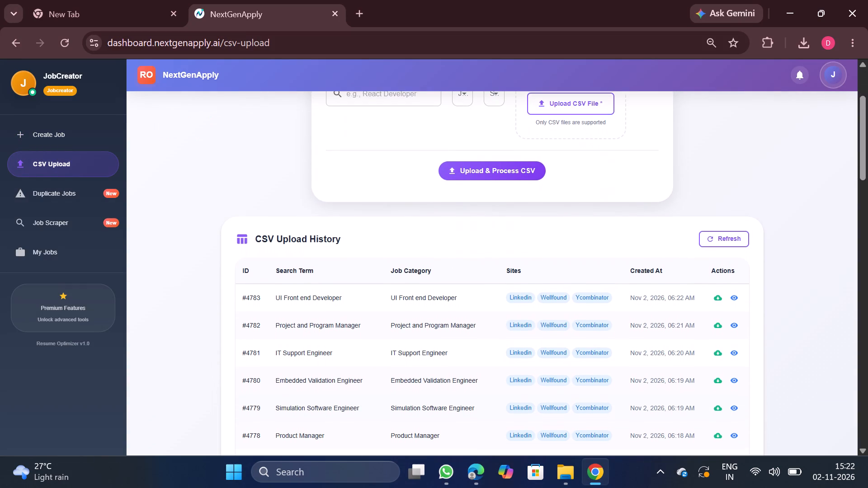
pyautogui.scroll(-1, 469, 440)
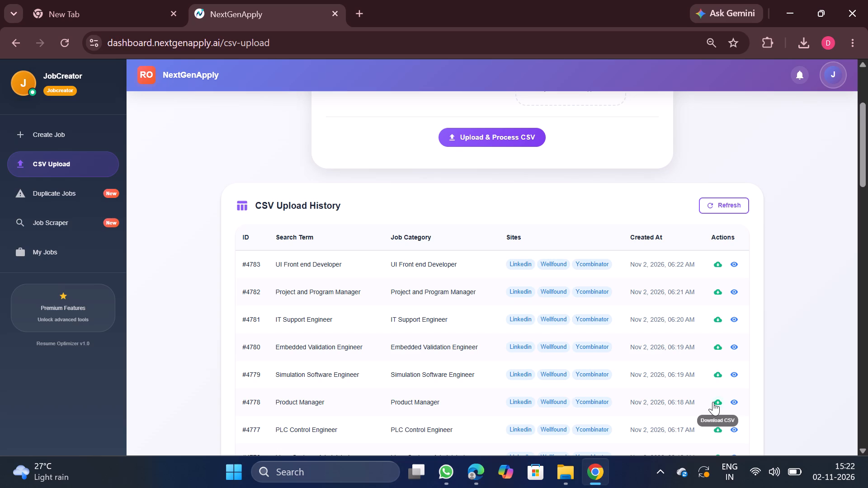
pyautogui.click(713, 402)
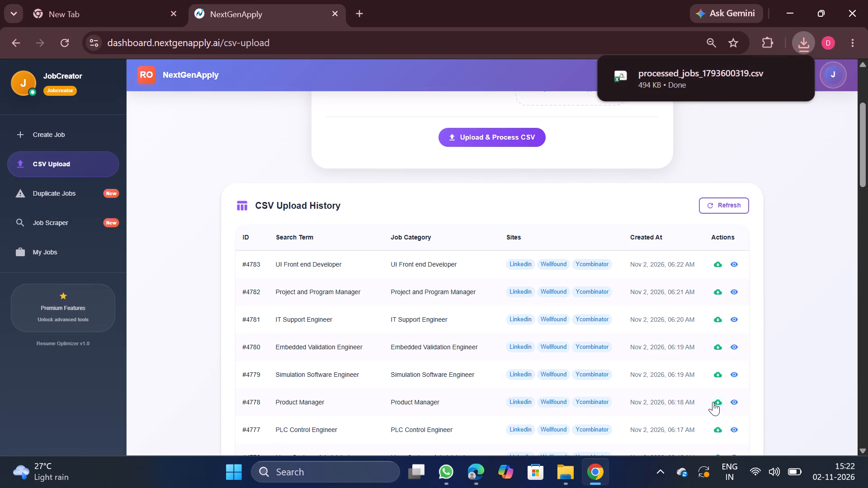
pyautogui.click(660, 80)
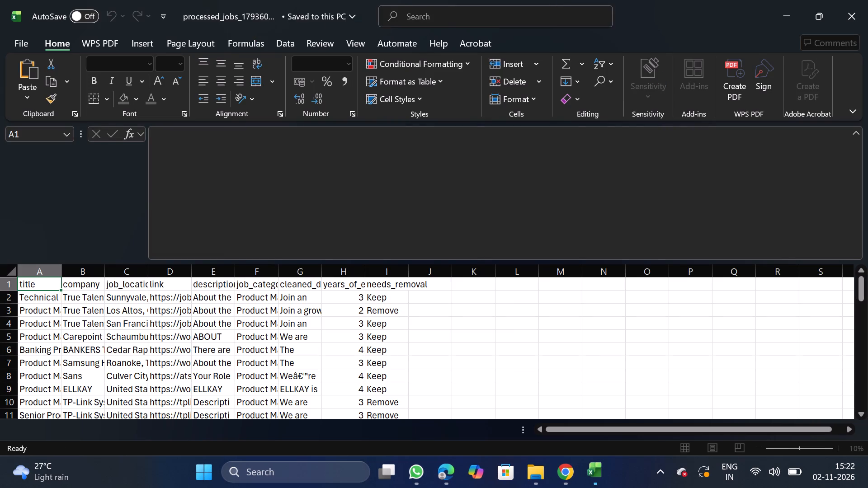
# Remove duplicate rows from the whole Product Manager job table, comparing only the company column.
pyautogui.click(170, 326)
pyautogui.hotkey('ctrl', 'a')
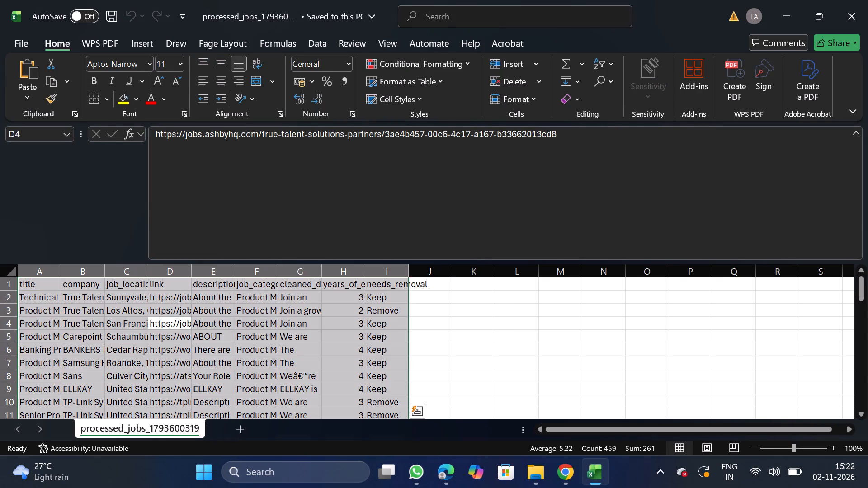
pyautogui.click(322, 48)
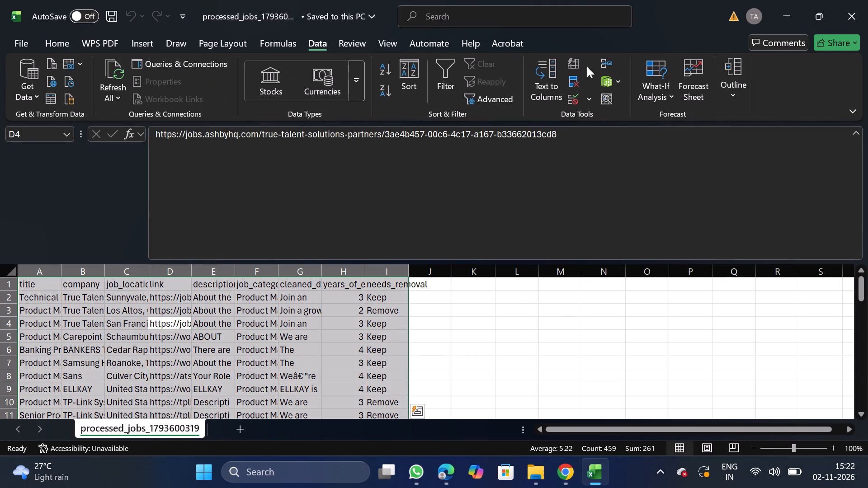
pyautogui.click(577, 80)
pyautogui.click(167, 212)
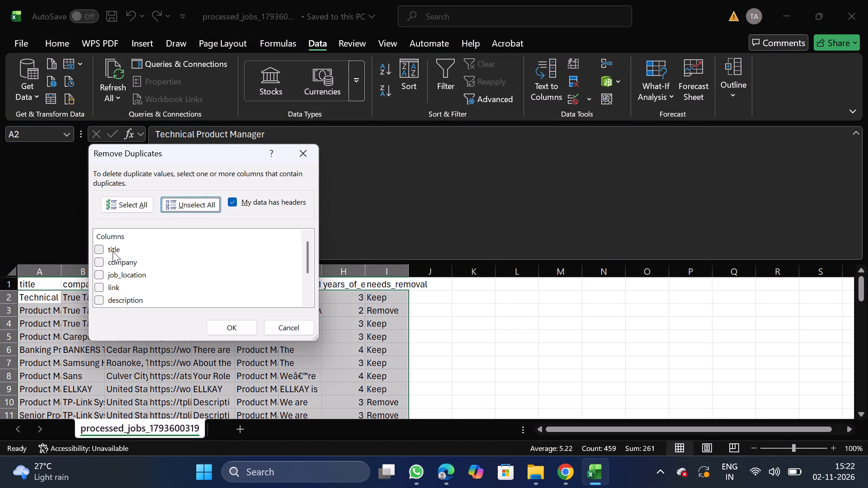
pyautogui.click(98, 258)
pyautogui.click(241, 332)
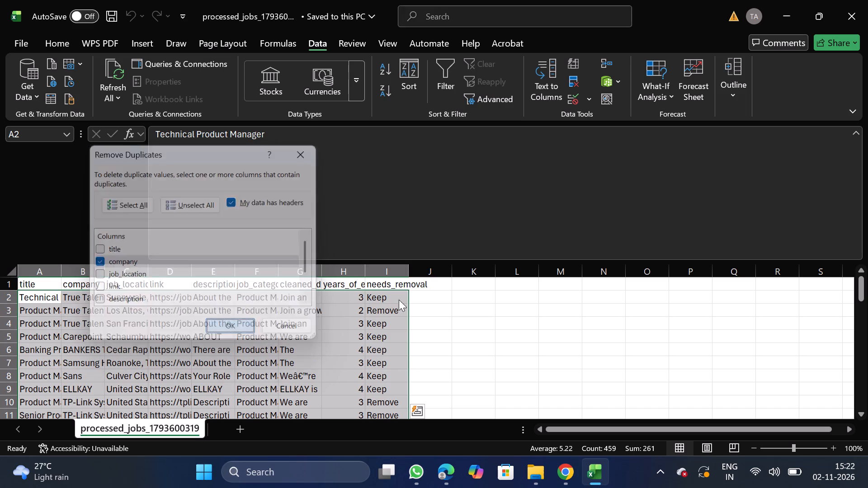
pyautogui.click(524, 271)
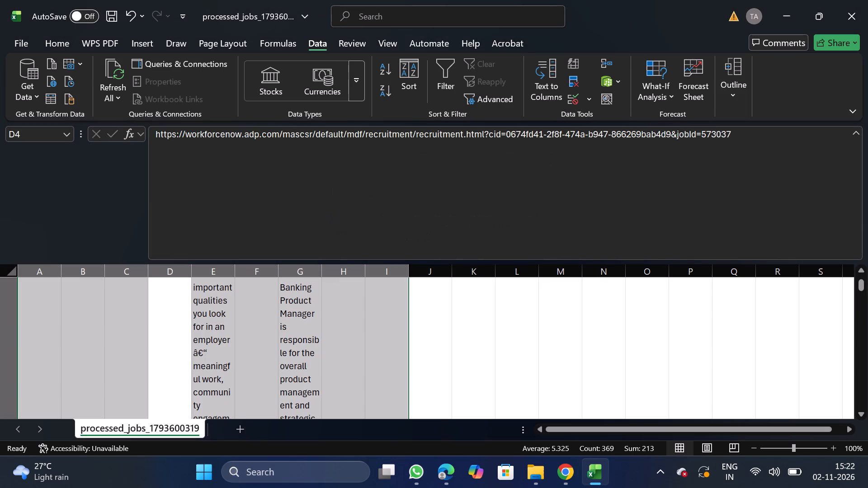
# Filter the needs_removal column to Remove, delete all the matching job rows, and take the filter off.
pyautogui.moveTo(859, 285); pyautogui.dragTo(857, 242)
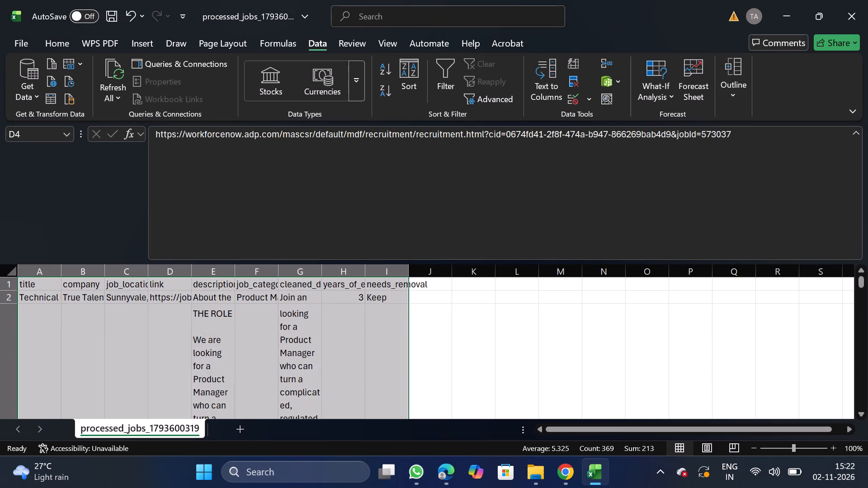
pyautogui.click(391, 276)
pyautogui.click(442, 76)
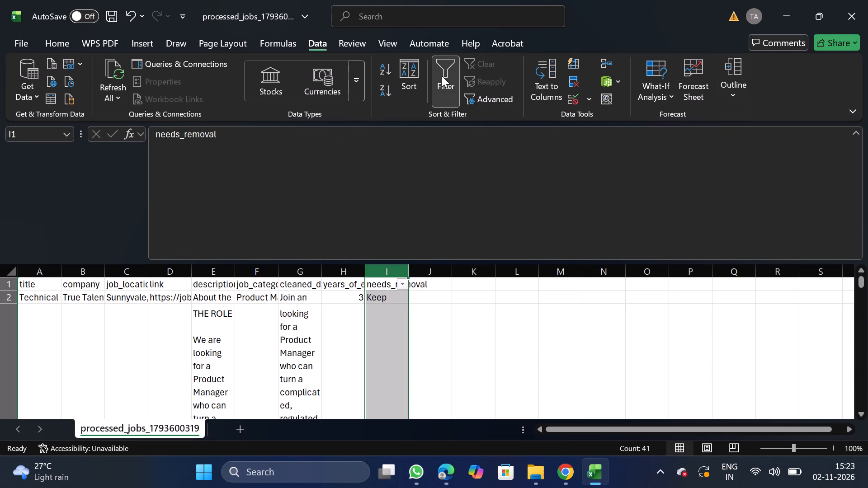
pyautogui.click(401, 286)
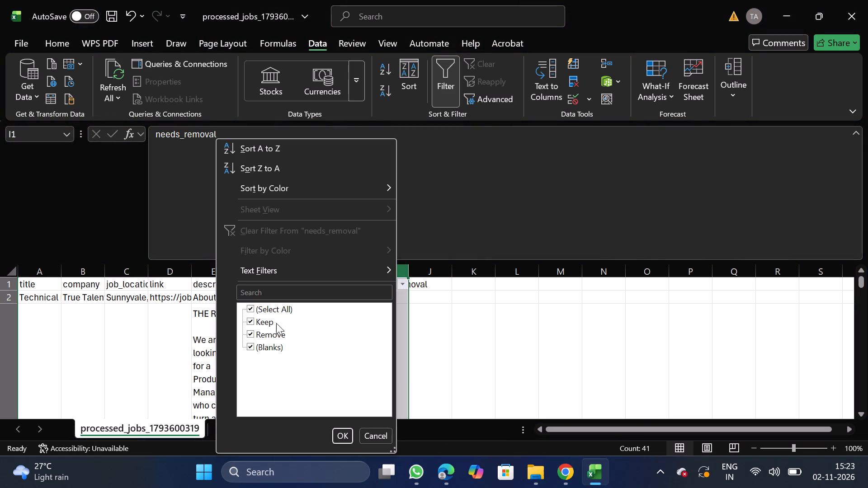
pyautogui.click(268, 311)
pyautogui.click(265, 333)
pyautogui.click(269, 347)
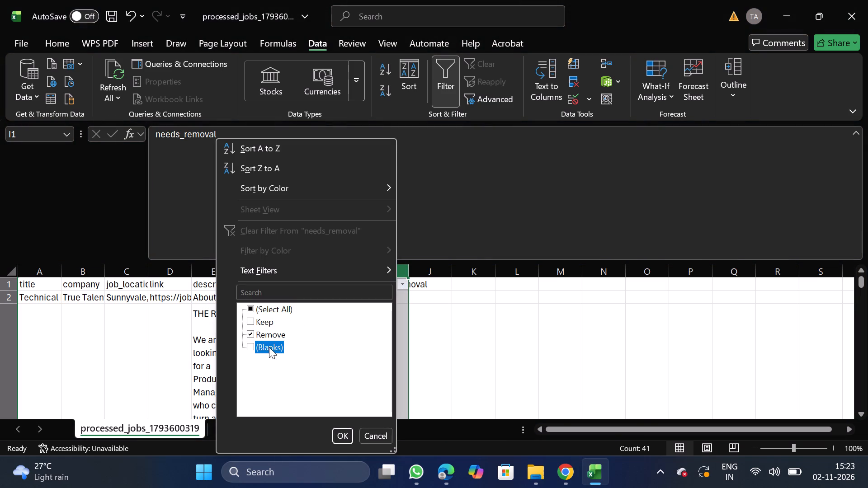
pyautogui.click(340, 437)
pyautogui.click(0, 303)
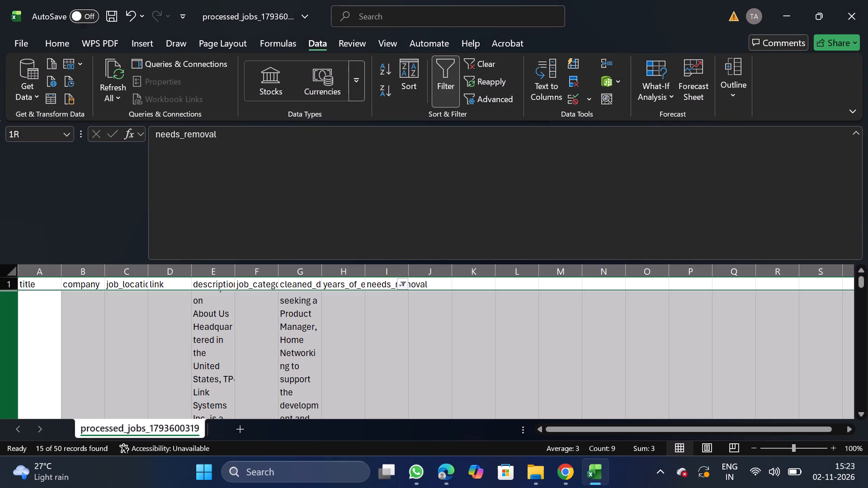
pyautogui.hotkey('ctrl', 'shift', 'Down')
pyautogui.rightClick(90, 330)
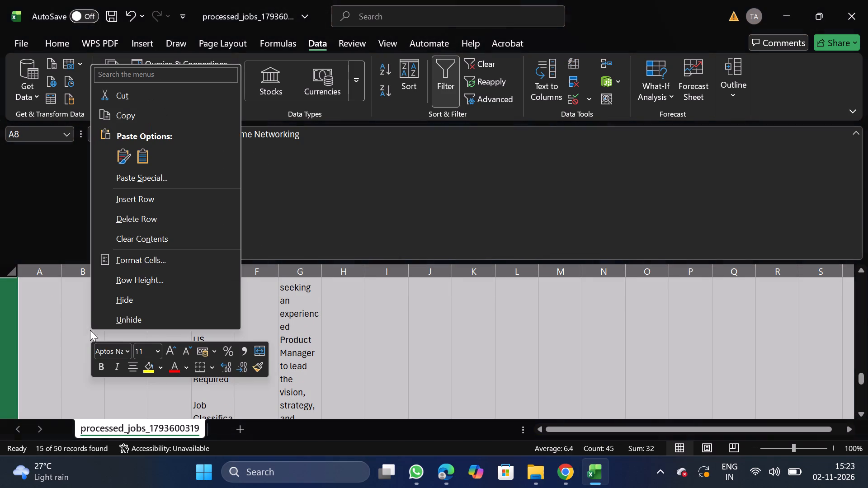
pyautogui.click(136, 217)
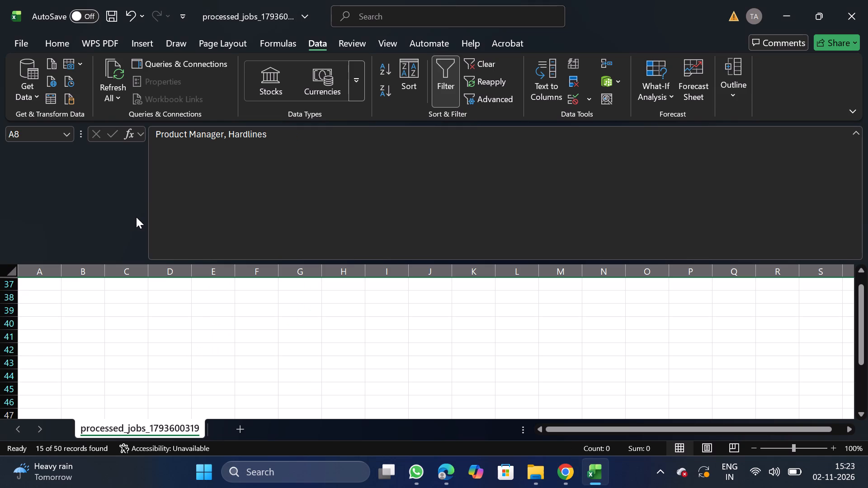
pyautogui.scroll(8, 374, 396)
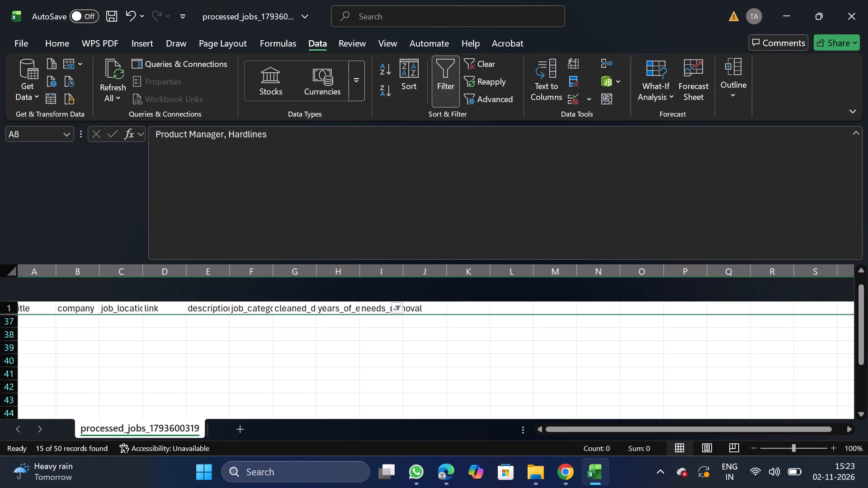
pyautogui.click(446, 71)
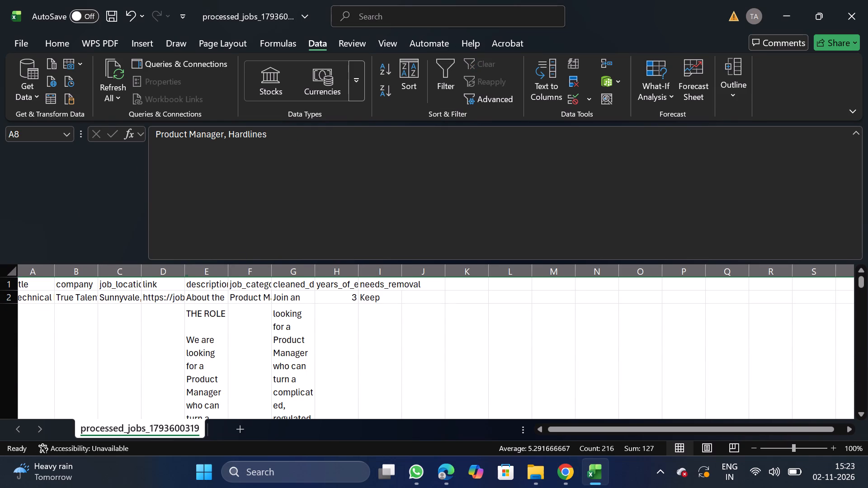
# Move the job_category column to the front of the table, before the title column.
pyautogui.click(252, 274)
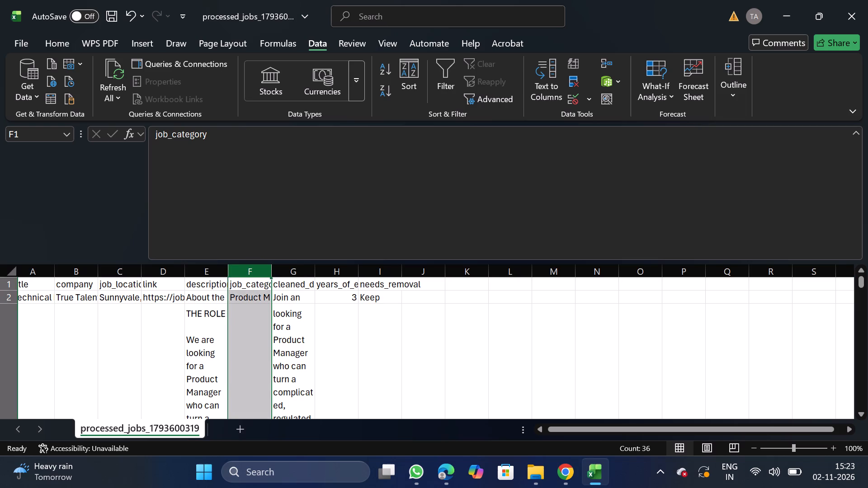
pyautogui.hotkey('ctrl', 'x')
pyautogui.click(44, 273)
pyautogui.rightClick(28, 333)
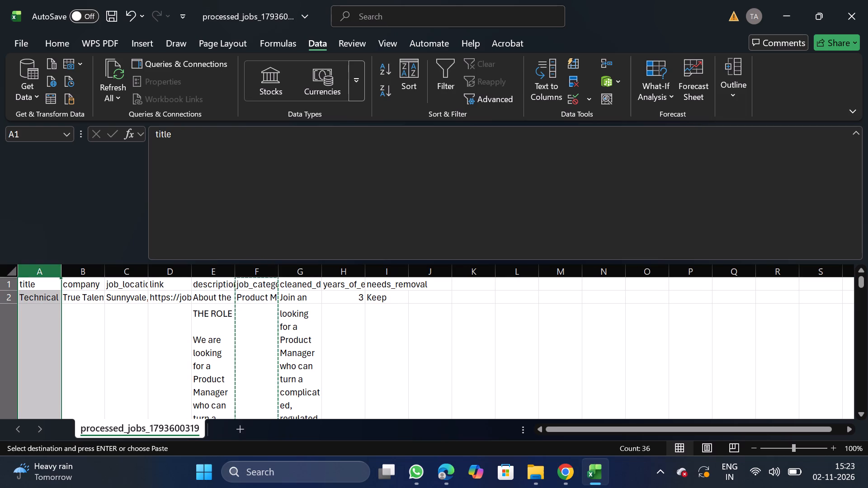
pyautogui.click(84, 200)
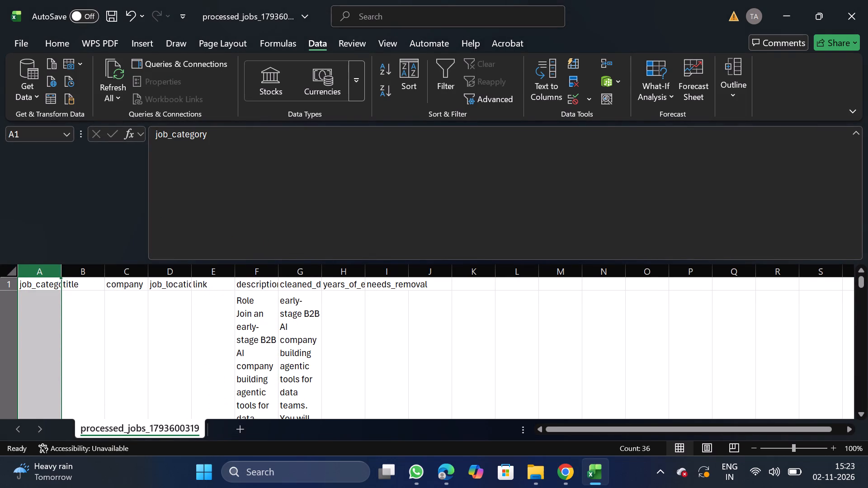
# Turn off text wrapping for the description column and the cleaned description column beside it.
pyautogui.click(252, 268)
pyautogui.hotkey('shift', 'Right')
pyautogui.moveTo(68, 50); pyautogui.dragTo(269, 94)
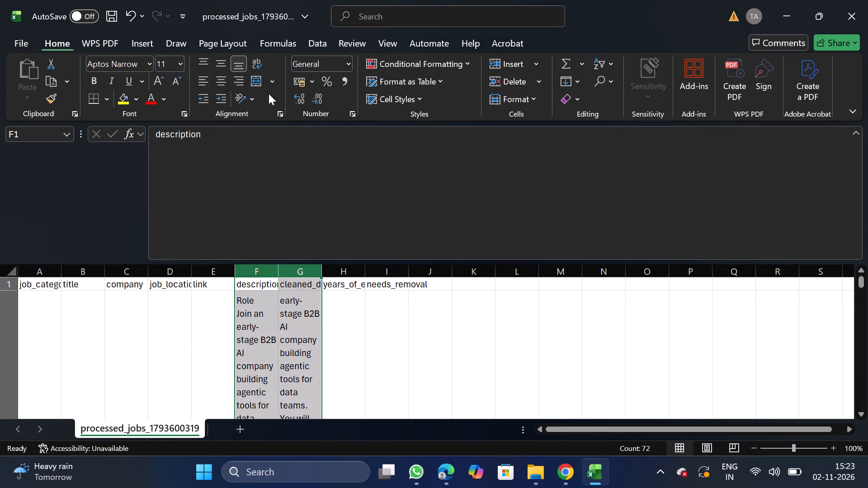
pyautogui.moveTo(269, 94); pyautogui.dragTo(278, 113)
pyautogui.click(278, 113)
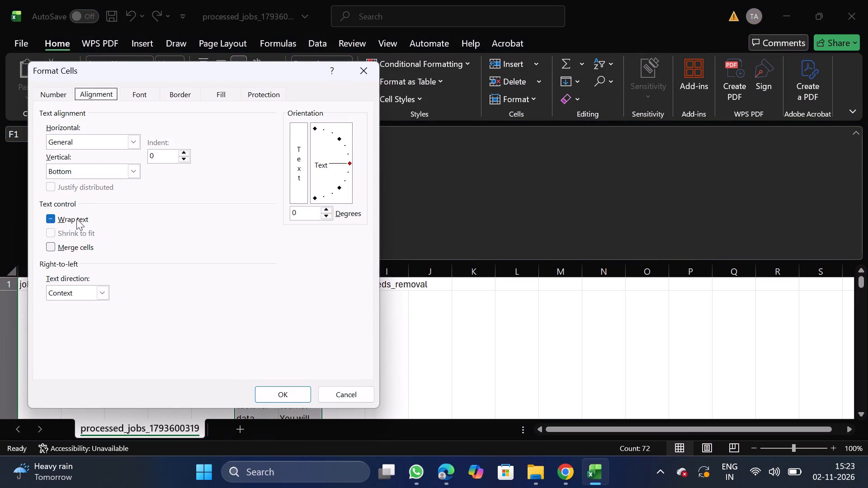
pyautogui.doubleClick(76, 221)
pyautogui.click(282, 400)
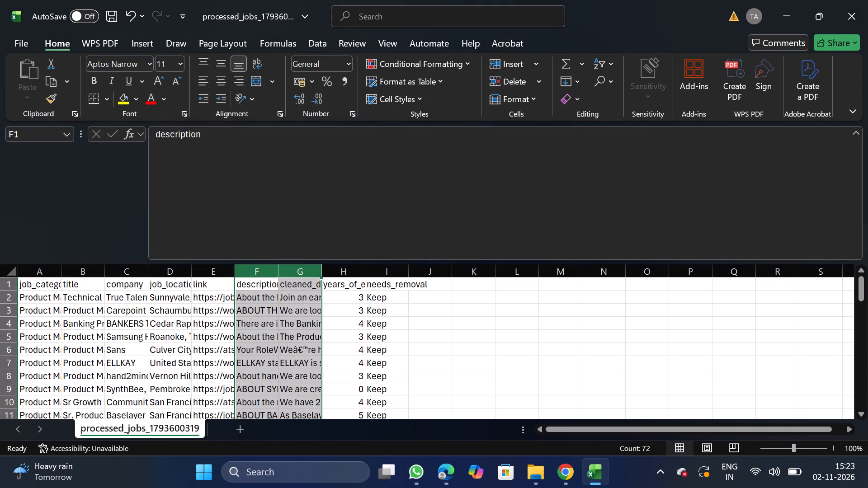
# Filter years_of_experience to 8, 10 and 12, delete all the matching job rows, and take the filter off.
pyautogui.click(383, 282)
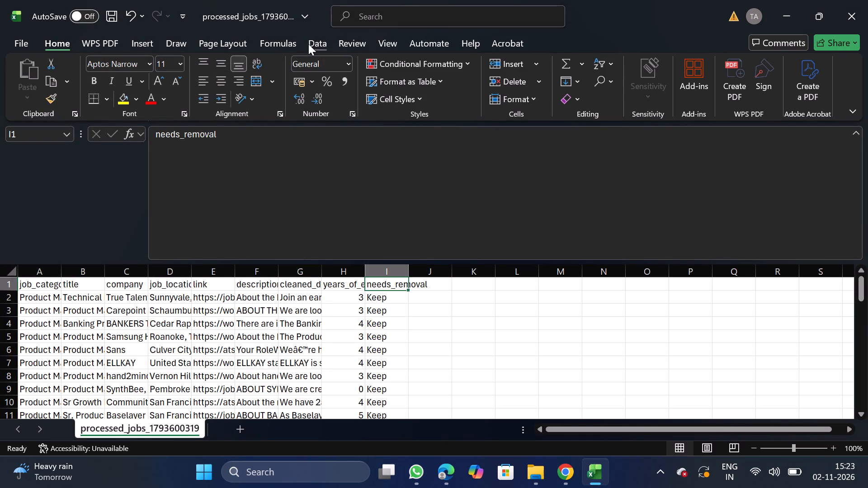
pyautogui.click(308, 44)
pyautogui.click(444, 76)
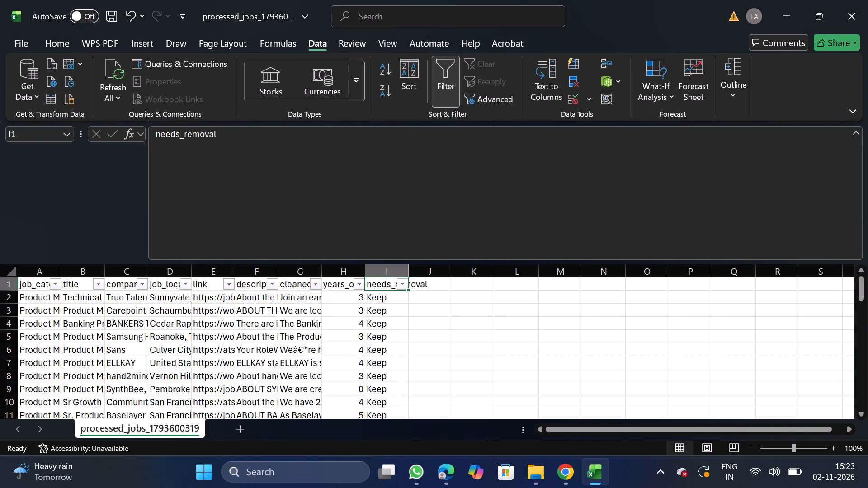
pyautogui.click(400, 287)
pyautogui.click(491, 308)
pyautogui.click(359, 283)
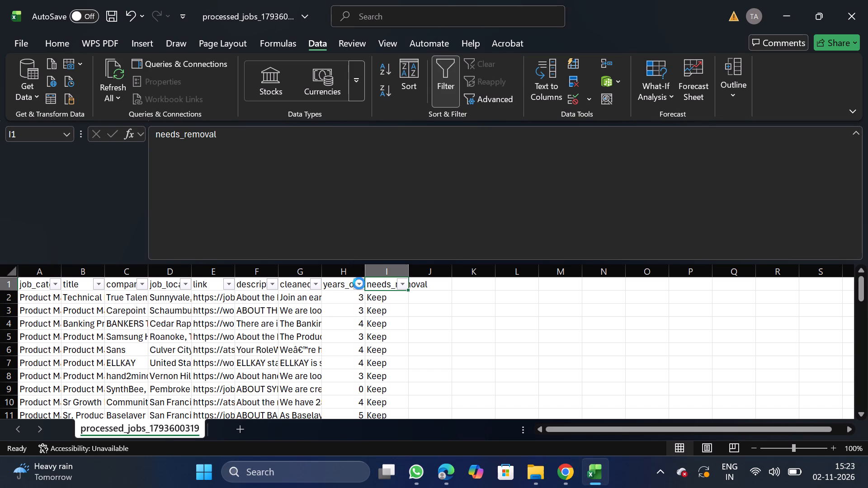
pyautogui.click(206, 309)
pyautogui.click(208, 398)
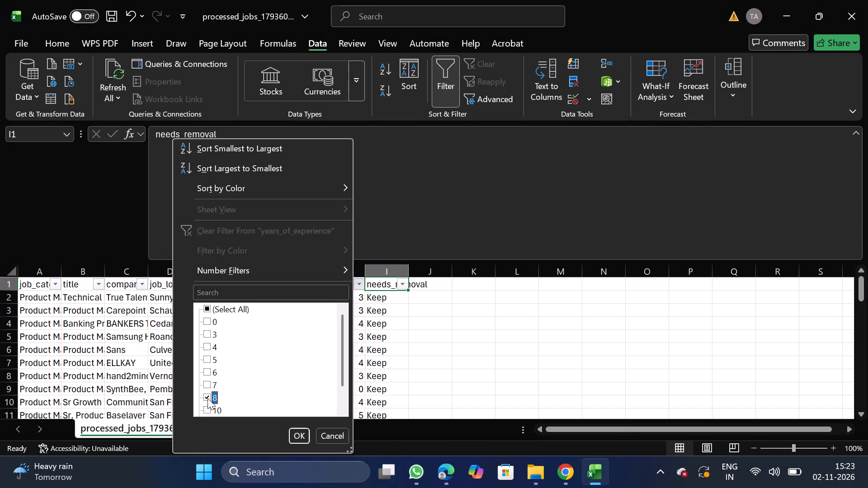
pyautogui.click(208, 406)
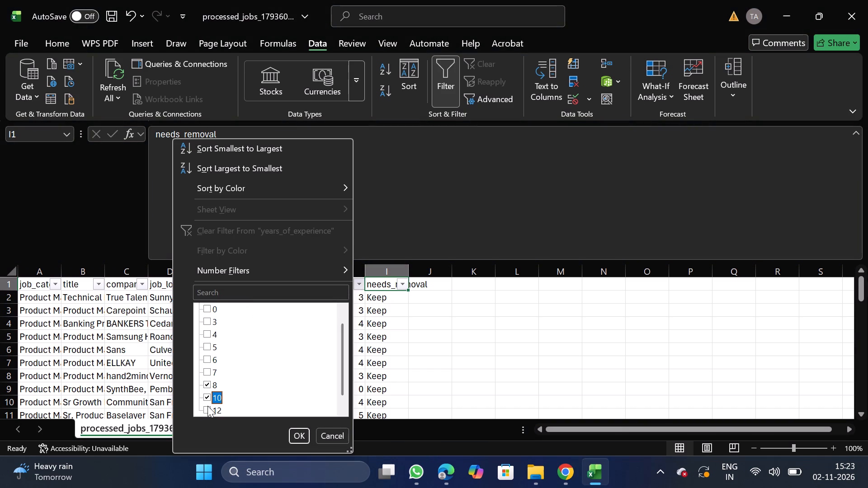
pyautogui.scroll(-1, 257, 404)
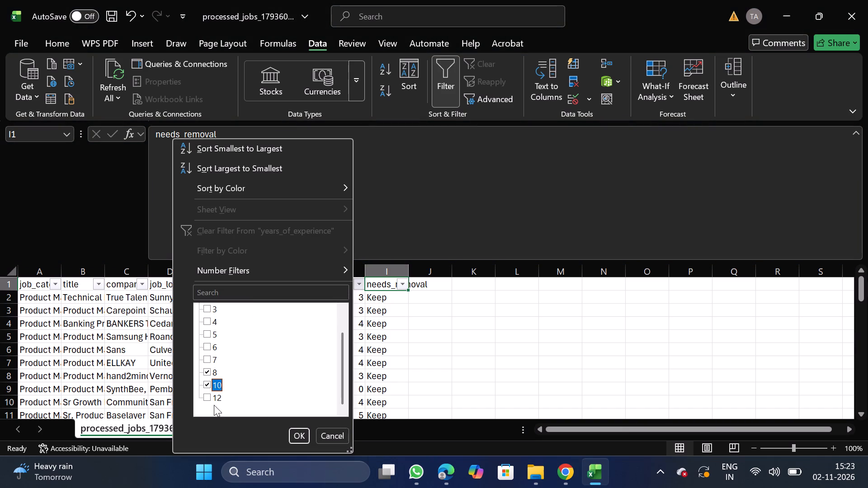
pyautogui.click(209, 400)
pyautogui.click(292, 429)
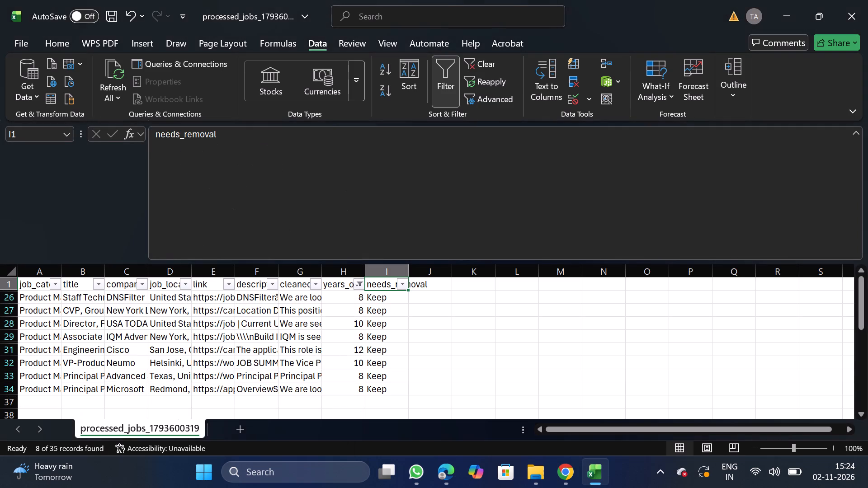
pyautogui.click(5, 298)
pyautogui.keyDown('ctrl'); pyautogui.keyDown('shift'); pyautogui.click(5, 298); pyautogui.keyUp('shift'); pyautogui.keyUp('ctrl')
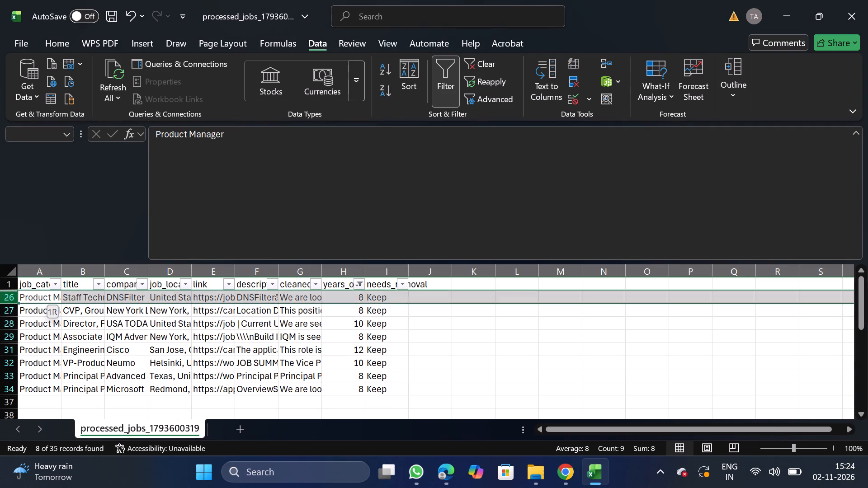
pyautogui.hotkey('ctrl', 'shift', 'Down')
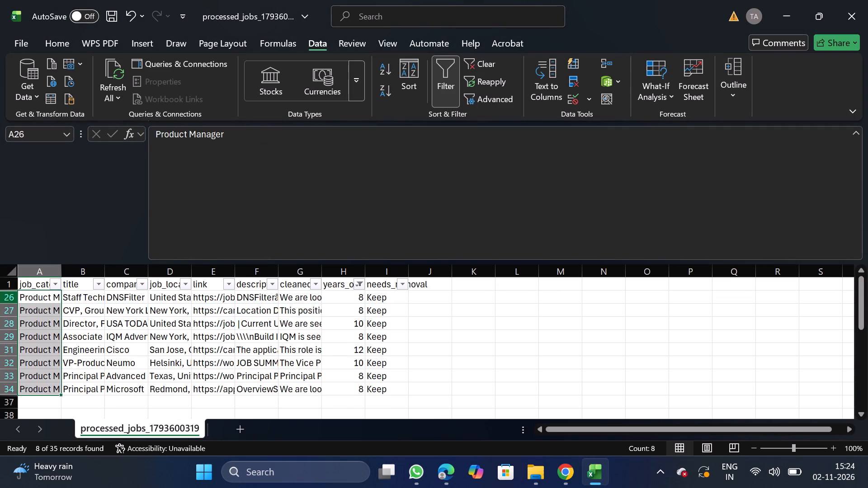
pyautogui.click(8, 296)
pyautogui.hotkey('ctrl', 'shift', 'Right')
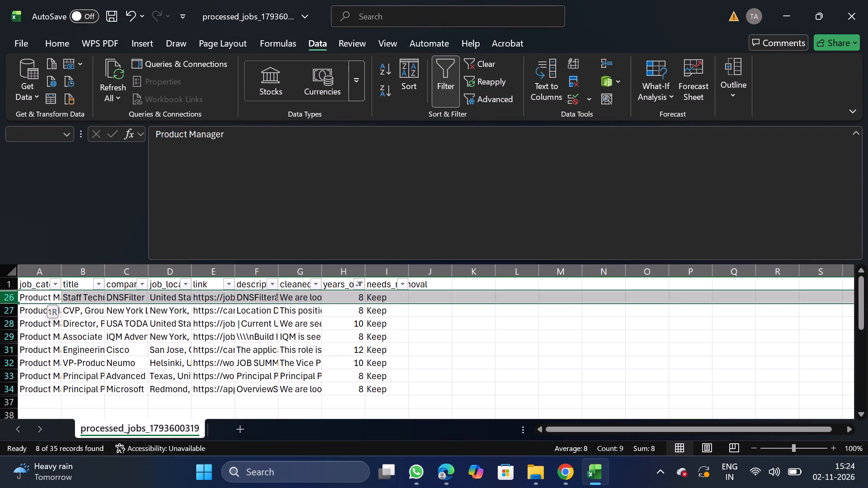
pyautogui.hotkey('ctrl', 'shift', 'Down')
pyautogui.rightClick(62, 321)
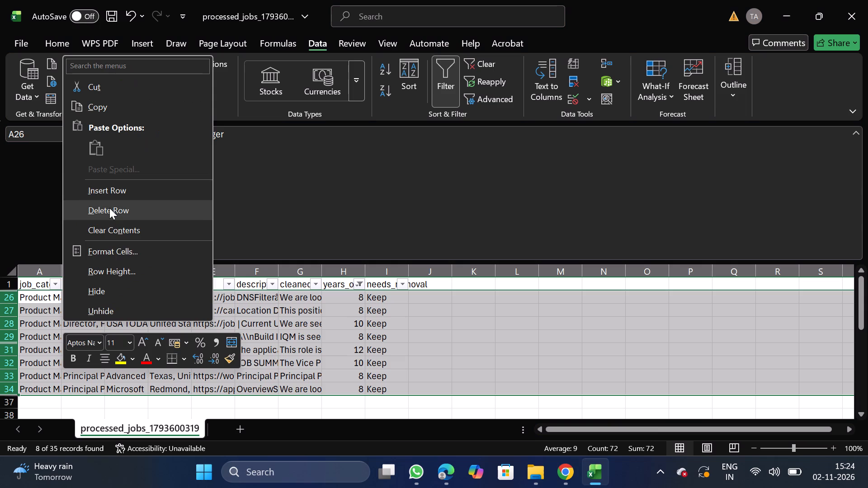
pyautogui.click(118, 212)
pyautogui.click(447, 94)
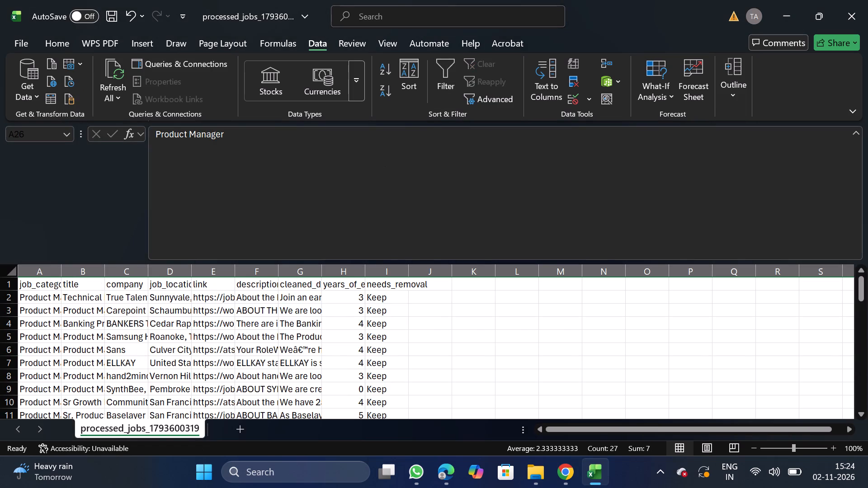
# Delete the needs_removal column from the job table.
pyautogui.click(205, 272)
pyautogui.hotkey('ctrl', 'x')
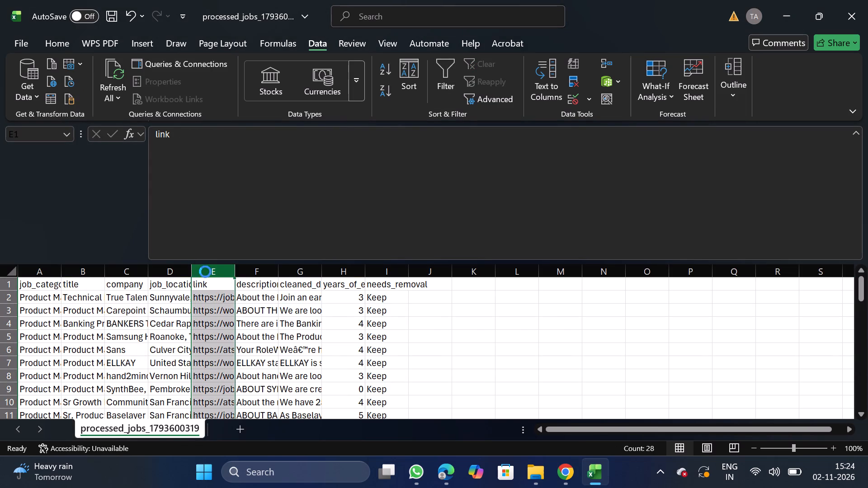
pyautogui.click(382, 268)
pyautogui.rightClick(378, 367)
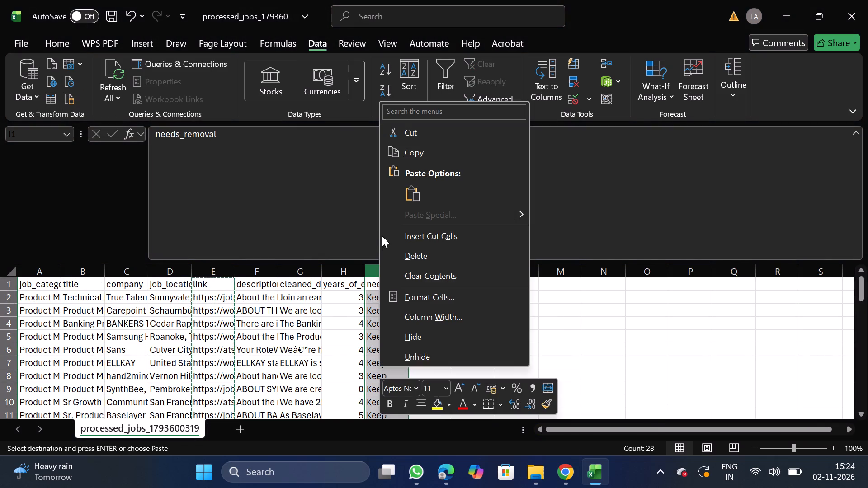
pyautogui.click(415, 252)
# Move the link column to the end of the table, after years_of_experience.
pyautogui.click(220, 276)
pyautogui.hotkey('ctrl', 'x')
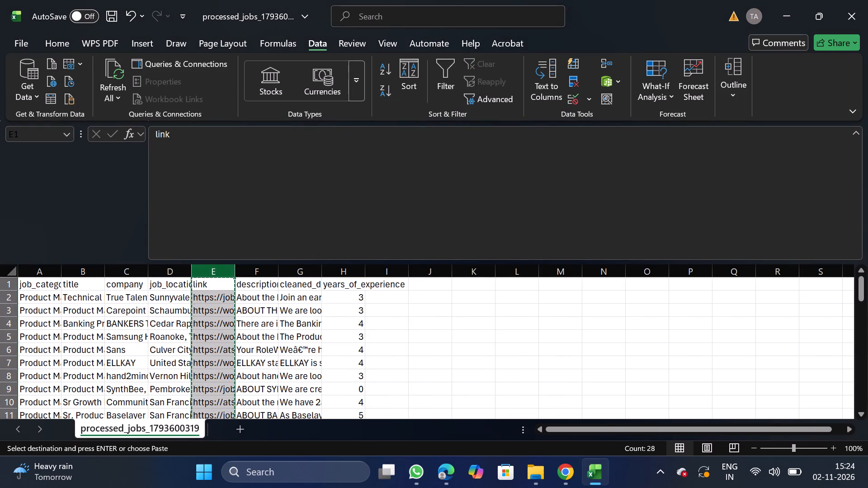
pyautogui.click(393, 280)
pyautogui.moveTo(385, 275); pyautogui.dragTo(379, 315)
pyautogui.rightClick(379, 315)
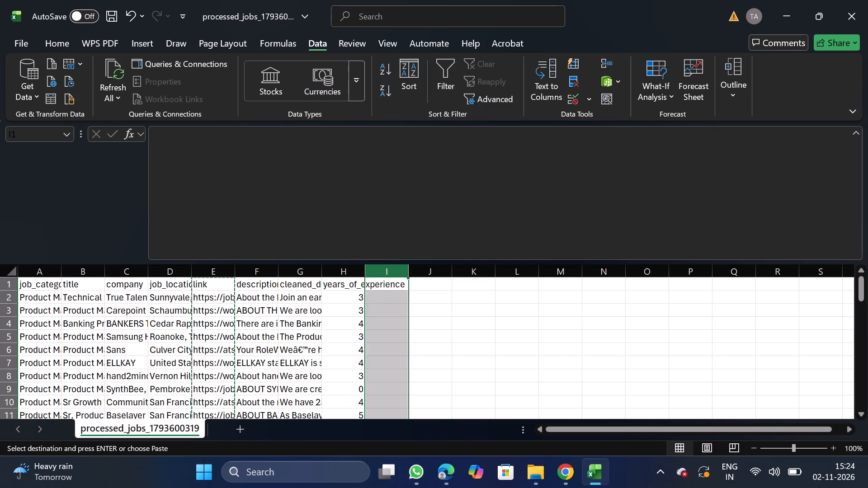
pyautogui.click(425, 186)
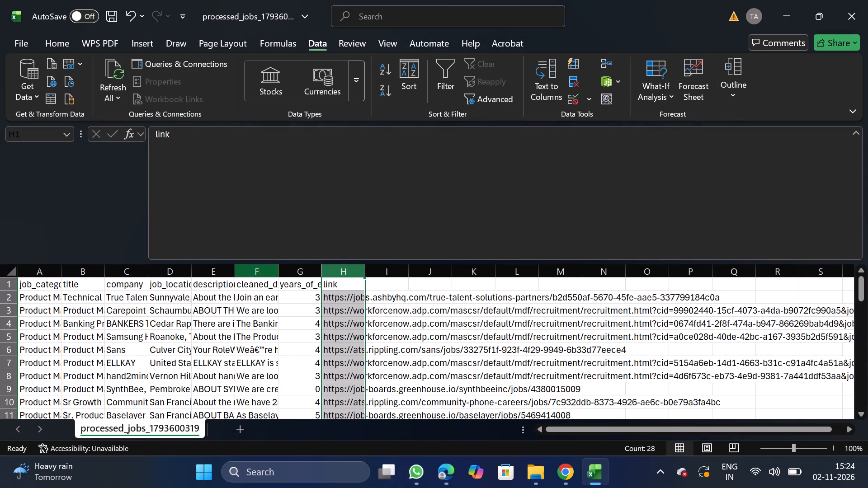
# Move the years_of_experience column between the job location and description columns.
pyautogui.click(267, 281)
pyautogui.click(291, 267)
pyautogui.hotkey('ctrl', 'x')
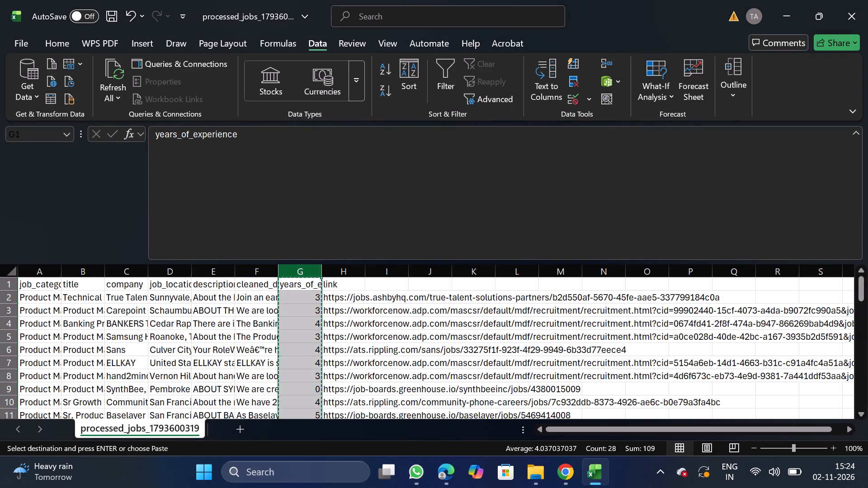
pyautogui.moveTo(225, 268); pyautogui.dragTo(216, 331)
pyautogui.rightClick(216, 331)
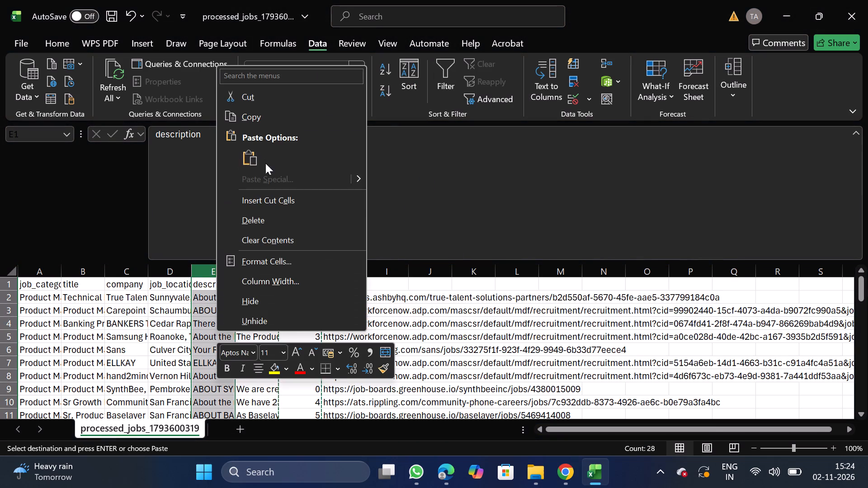
pyautogui.click(283, 206)
pyautogui.click(245, 289)
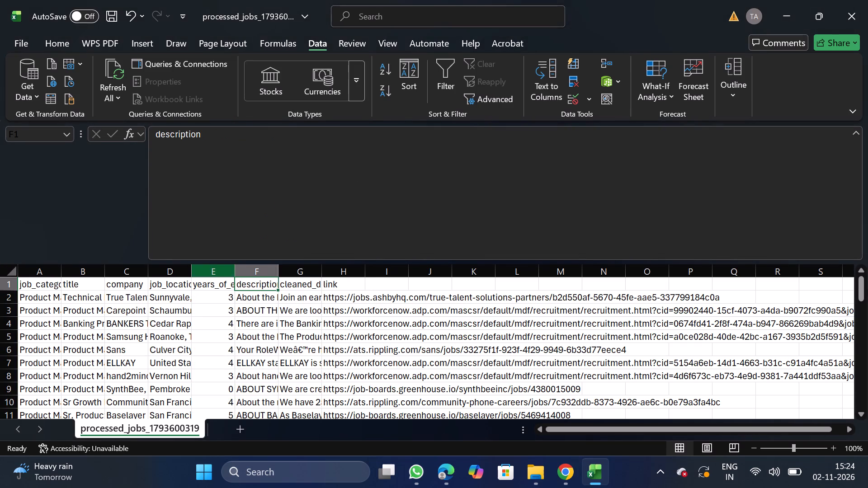
# Rename the cleaned description column's header as description, reusing the text copied from the description column's header.
pyautogui.moveTo(155, 141); pyautogui.dragTo(224, 134)
pyautogui.hotkey('ctrl', 'c')
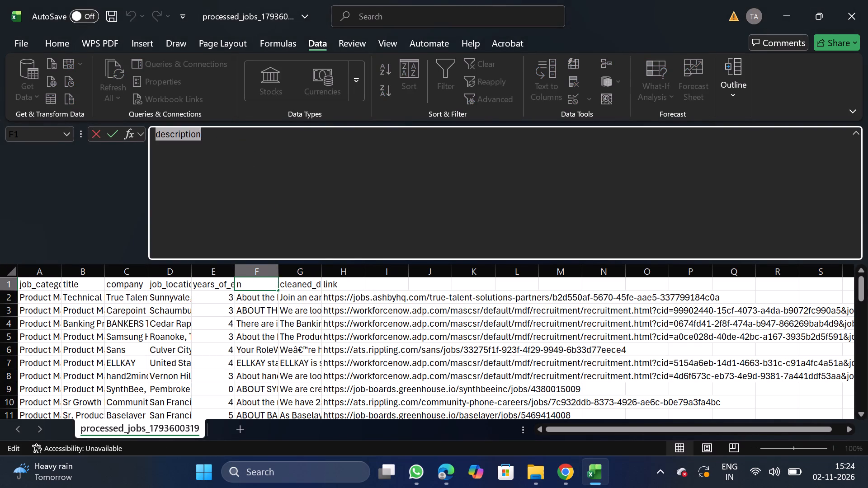
pyautogui.click(297, 286)
pyautogui.click(371, 251)
pyautogui.press('BackSpace')
pyautogui.press('BackSpace')
pyautogui.press('BackSpace')
pyautogui.press('BackSpace')
pyautogui.press('BackSpace')
pyautogui.press('BackSpace')
pyautogui.press('BackSpace')
pyautogui.press('BackSpace')
pyautogui.press('BackSpace')
pyautogui.press('BackSpace')
pyautogui.press('BackSpace')
pyautogui.press('BackSpace')
pyautogui.press('BackSpace')
pyautogui.press('BackSpace')
pyautogui.press('BackSpace')
pyautogui.press('BackSpace')
pyautogui.press('BackSpace')
pyautogui.press('BackSpace')
pyautogui.press('BackSpace')
pyautogui.press('BackSpace')
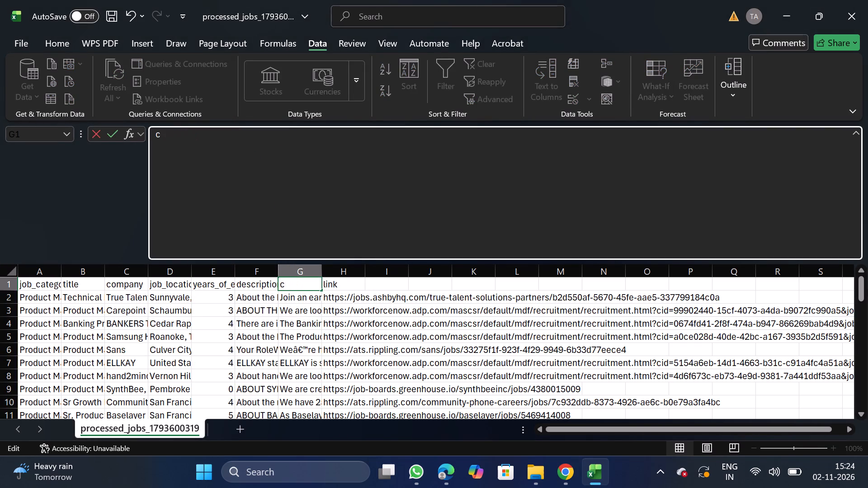
pyautogui.hotkey('ctrl', 'v')
# Rename the first description column's header as original_description, copying the name from NextGenApply's bulk upload CSV format requirements.
pyautogui.click(253, 286)
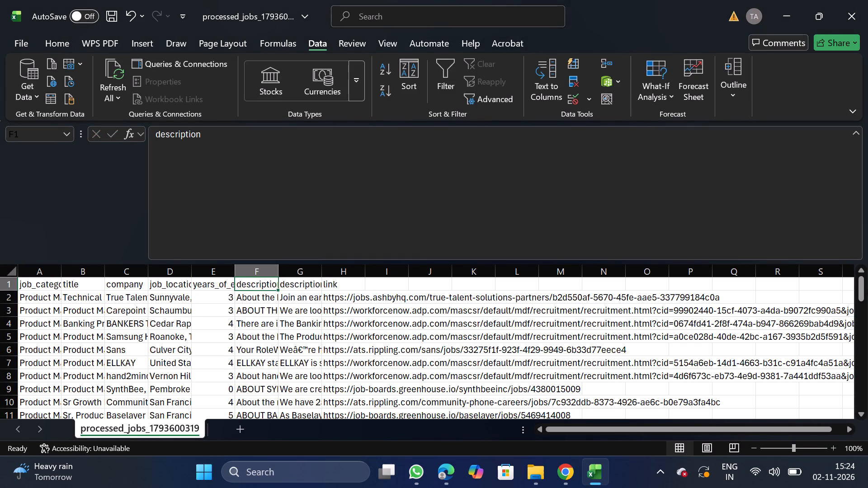
pyautogui.click(321, 221)
pyautogui.press('BackSpace')
pyautogui.press('BackSpace')
pyautogui.press('BackSpace')
pyautogui.press('BackSpace')
pyautogui.press('BackSpace')
pyautogui.press('BackSpace')
pyautogui.press('BackSpace')
pyautogui.press('BackSpace')
pyautogui.press('BackSpace')
pyautogui.press('BackSpace')
pyautogui.press('BackSpace')
pyautogui.press('BackSpace')
pyautogui.press('BackSpace')
pyautogui.press('BackSpace')
pyautogui.press('BackSpace')
pyautogui.press('BackSpace')
pyautogui.press('BackSpace')
pyautogui.press('BackSpace')
pyautogui.press('BackSpace')
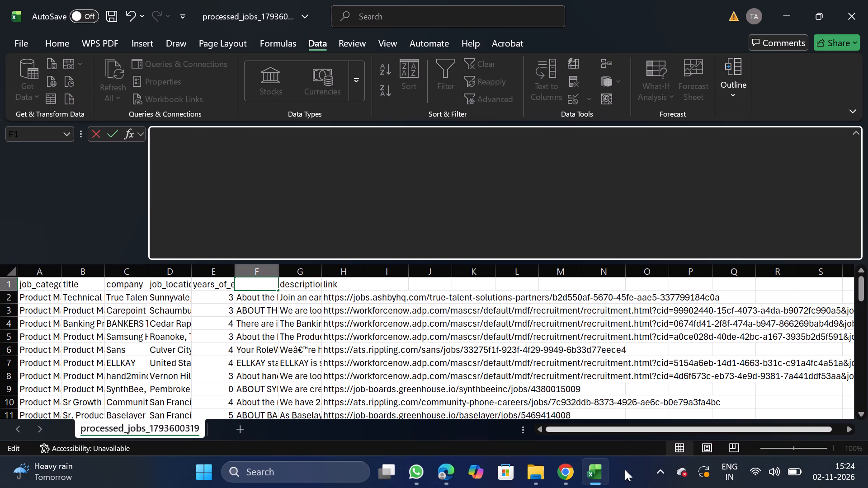
pyautogui.click(558, 480)
pyautogui.click(83, 132)
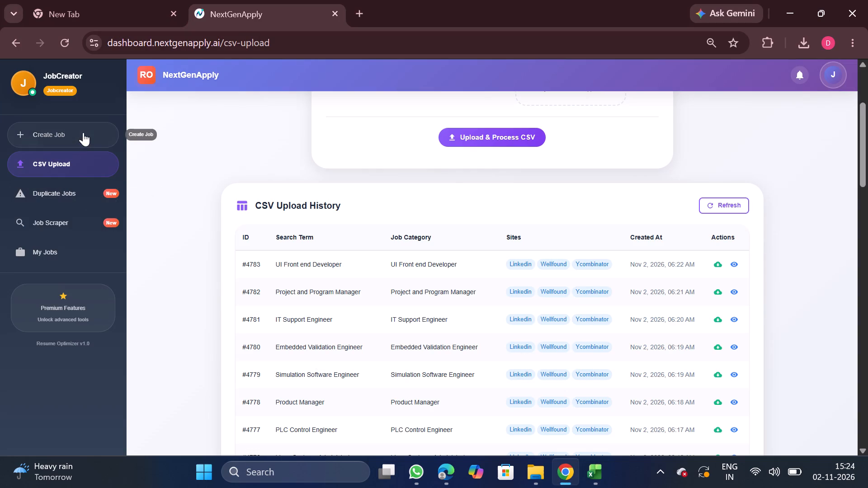
pyautogui.click(441, 114)
pyautogui.doubleClick(482, 225)
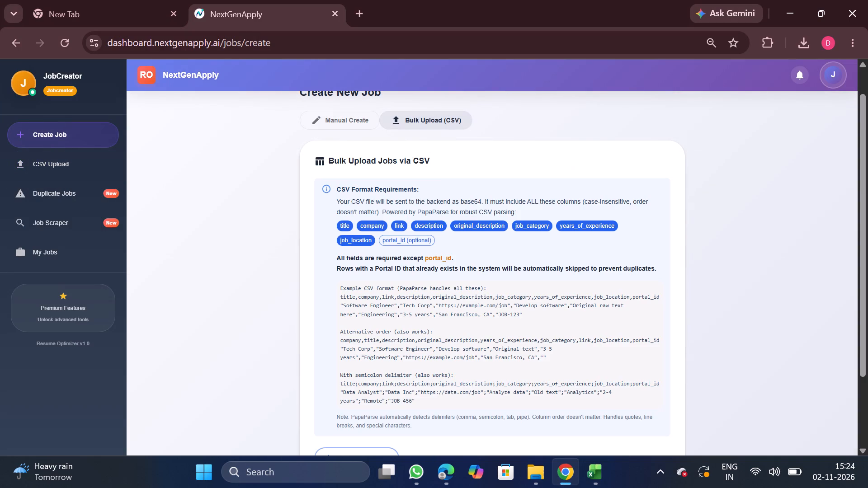
pyautogui.hotkey('ctrl', 'c')
pyautogui.click(596, 473)
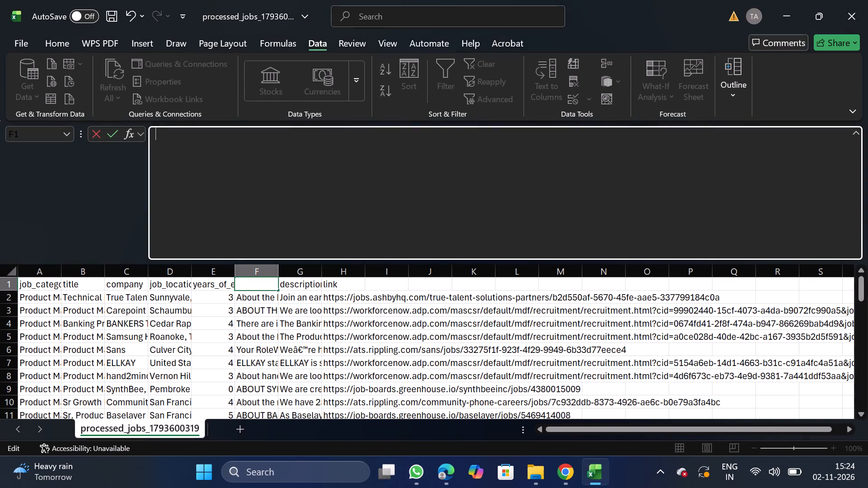
pyautogui.hotkey('ctrl', 'v')
# Filter title to blanks and the Associate Director, Banking Product Manager, Head of Global Nurse Call Systems, Water & Wastewater and Senior Director, Product Management titles.
pyautogui.click(91, 274)
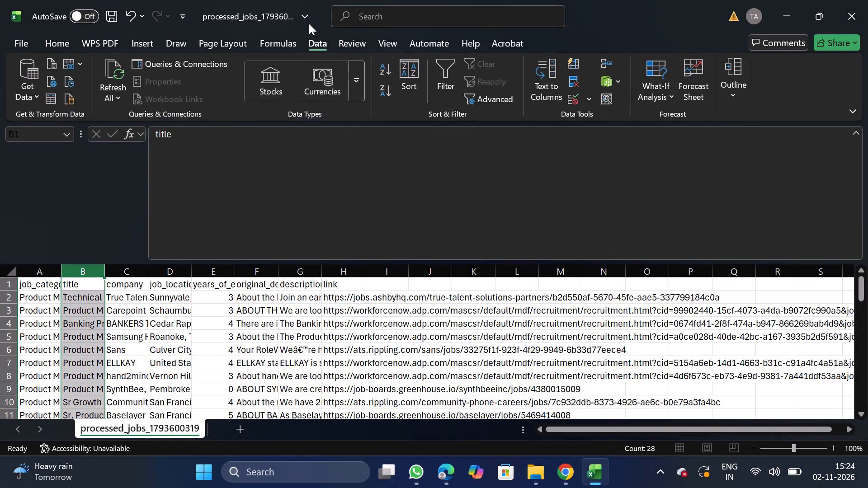
pyautogui.click(436, 89)
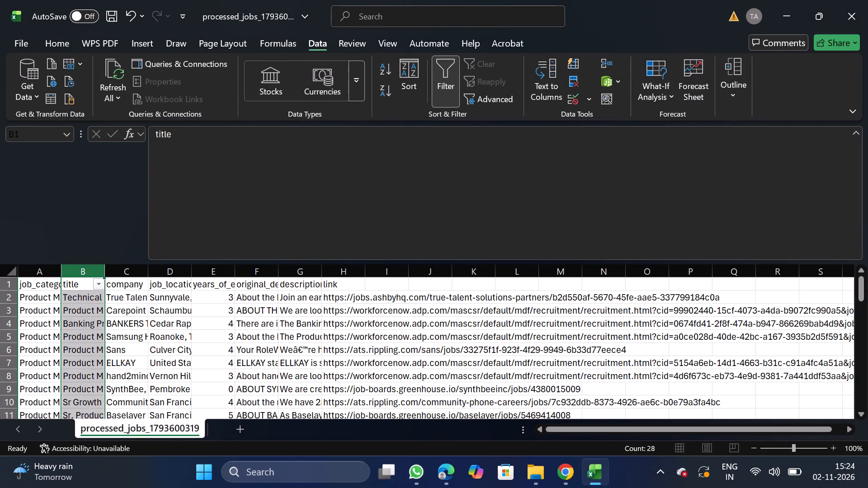
pyautogui.click(94, 285)
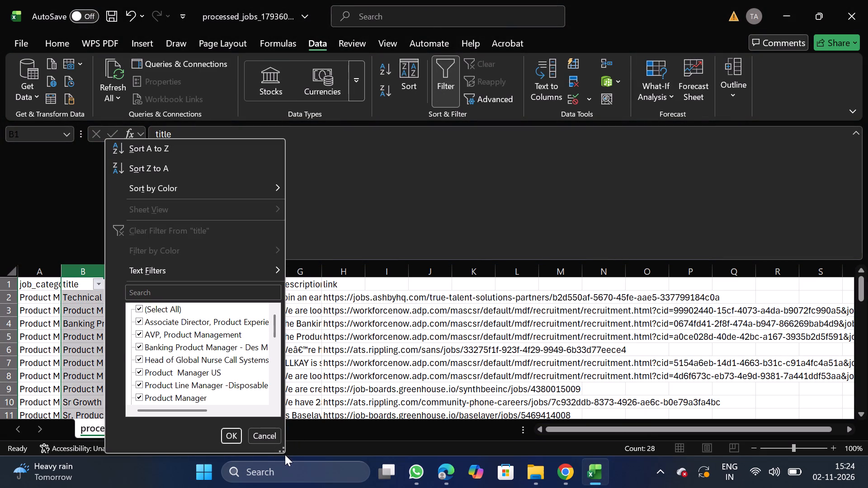
pyautogui.tripleClick(283, 452)
pyautogui.click(283, 452)
pyautogui.moveTo(283, 452); pyautogui.dragTo(659, 487)
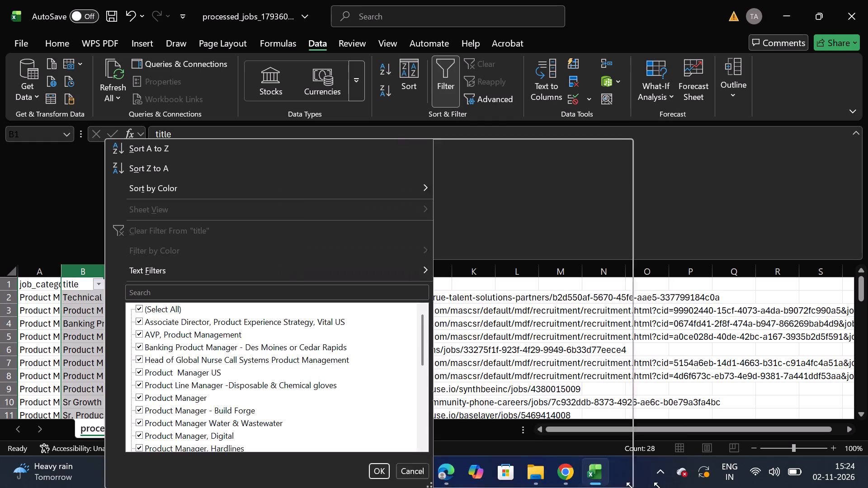
pyautogui.moveTo(659, 487); pyautogui.dragTo(682, 486)
pyautogui.click(171, 304)
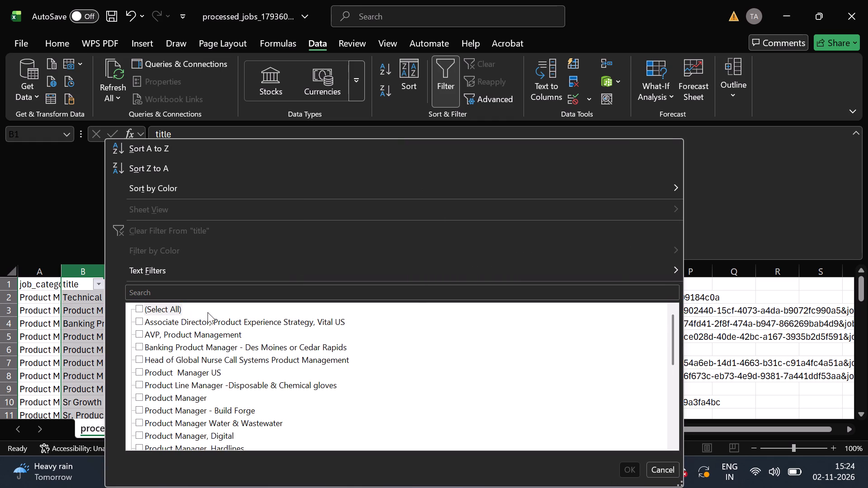
pyautogui.click(213, 326)
pyautogui.click(249, 349)
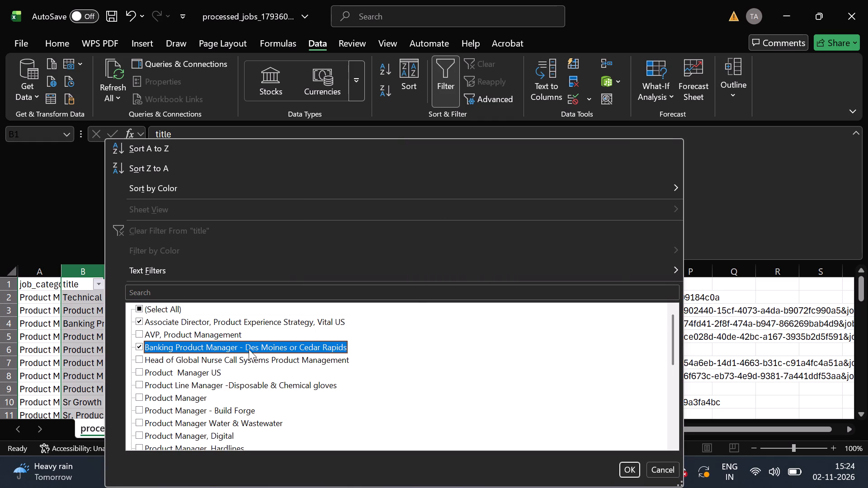
pyautogui.click(245, 364)
pyautogui.click(205, 376)
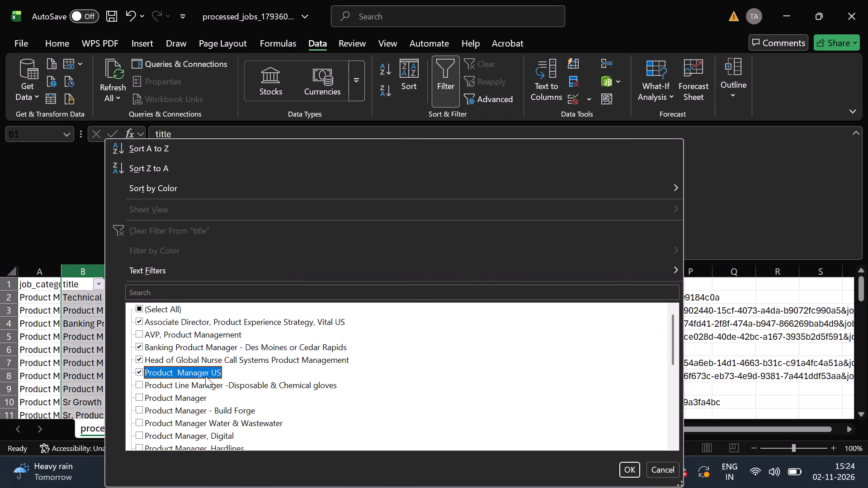
pyautogui.click(204, 374)
pyautogui.click(257, 422)
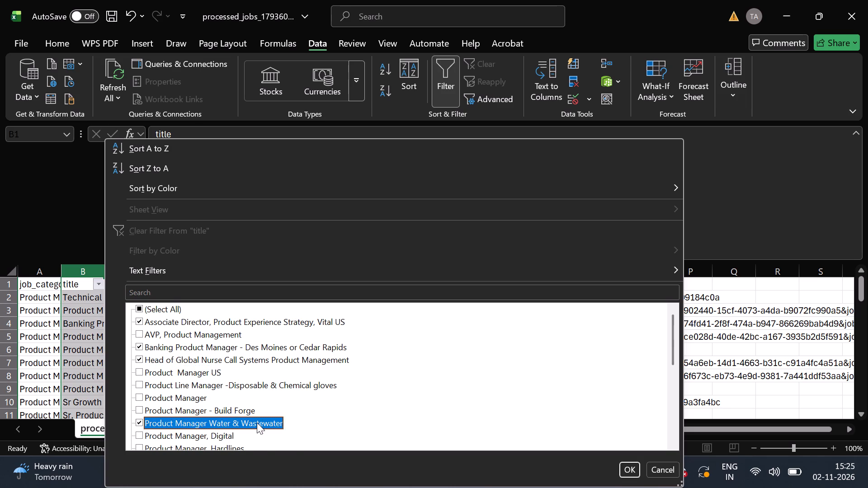
pyautogui.scroll(-1, 257, 422)
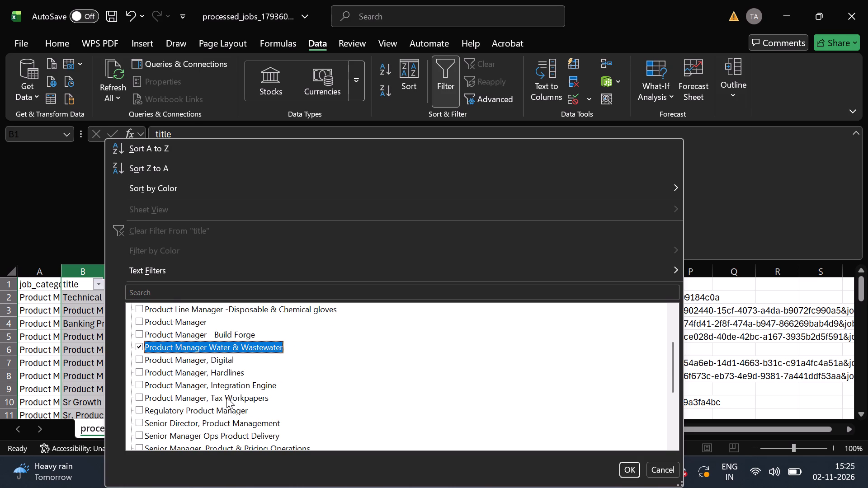
pyautogui.moveTo(218, 410); pyautogui.dragTo(210, 427)
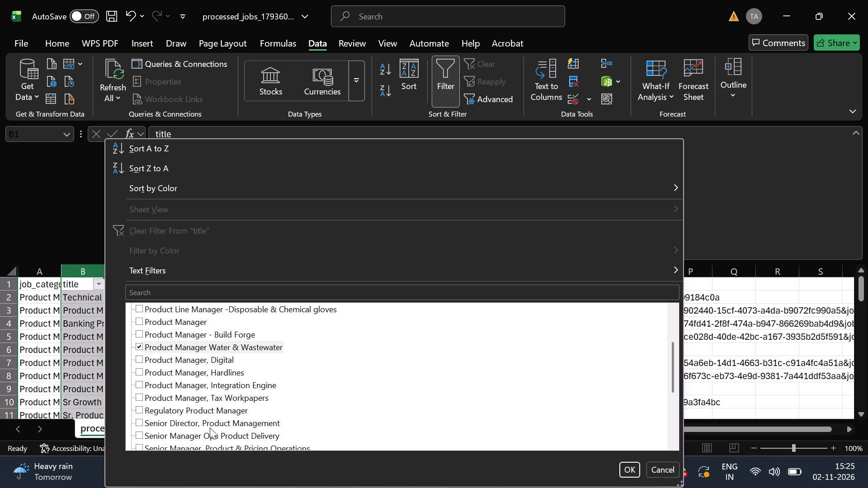
pyautogui.moveTo(210, 427); pyautogui.dragTo(210, 426)
pyautogui.click(210, 426)
pyautogui.scroll(-1, 204, 438)
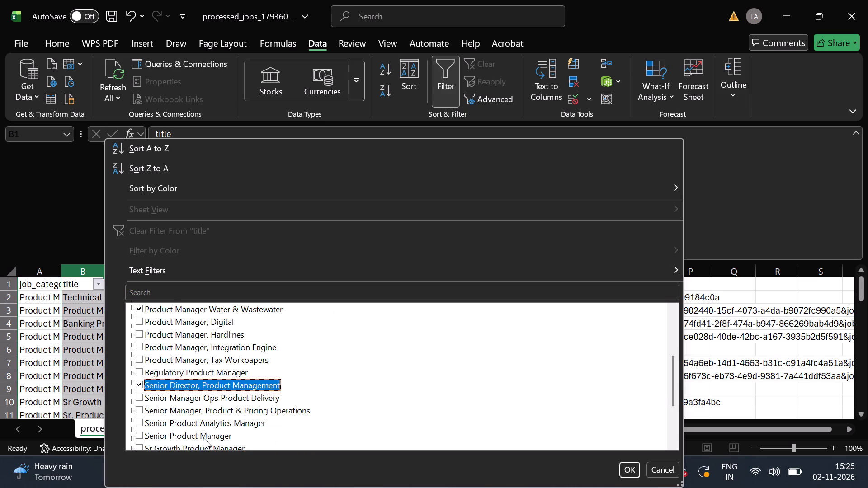
pyautogui.scroll(-1, 204, 438)
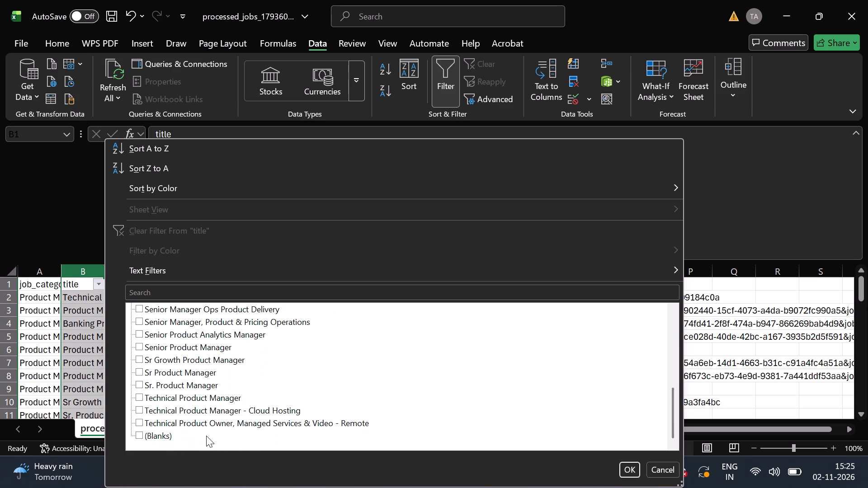
pyautogui.click(155, 435)
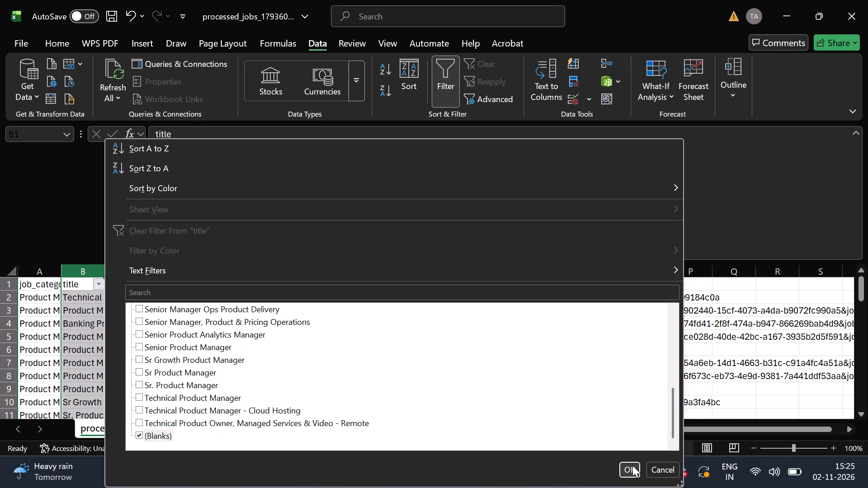
pyautogui.click(632, 465)
# Delete all the job rows matching the title filter and take the filter off.
pyautogui.click(0, 295)
pyautogui.hotkey('ctrl', 'shift', 'Down')
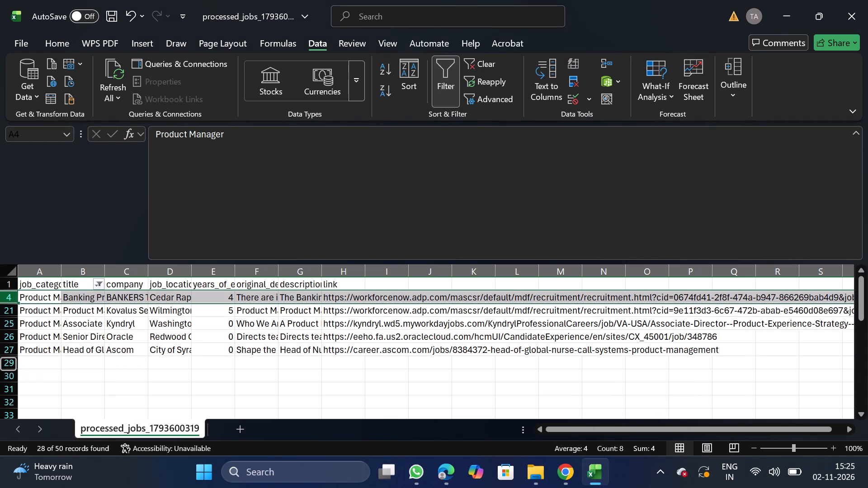
pyautogui.rightClick(58, 314)
pyautogui.click(121, 192)
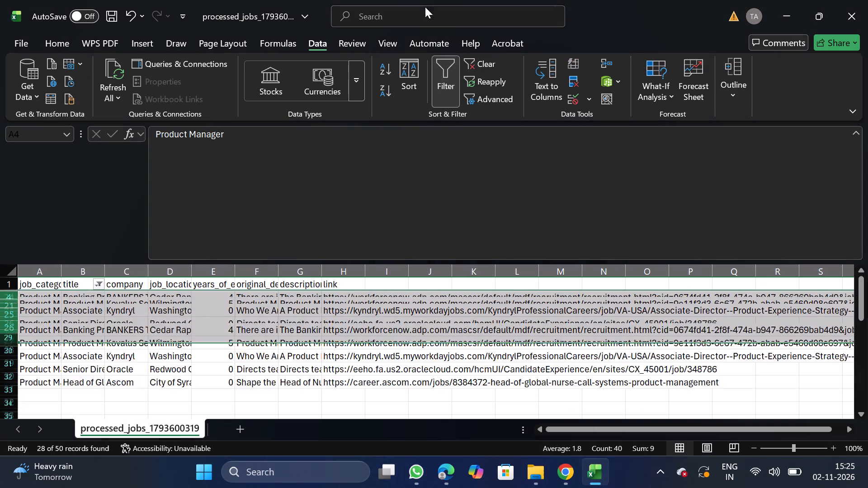
pyautogui.click(440, 89)
# Turn on filtering and search the company filter's values for walmart, dried, capita and ud.
pyautogui.click(123, 281)
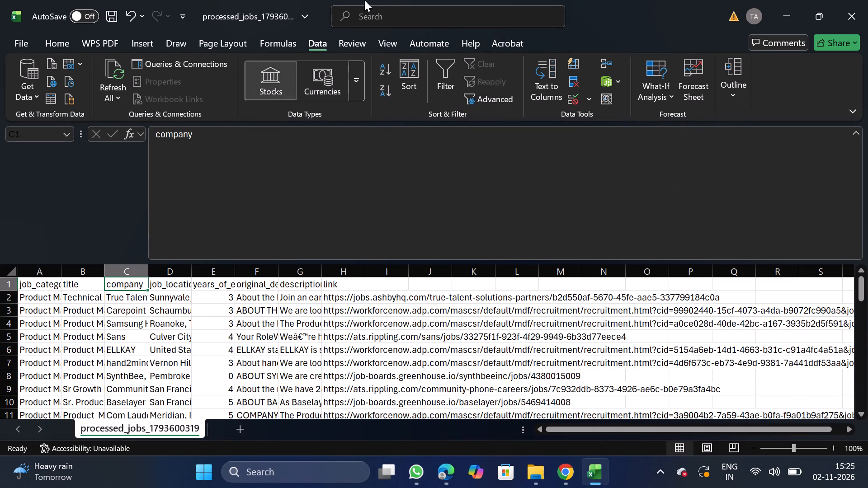
pyautogui.click(450, 79)
pyautogui.click(140, 290)
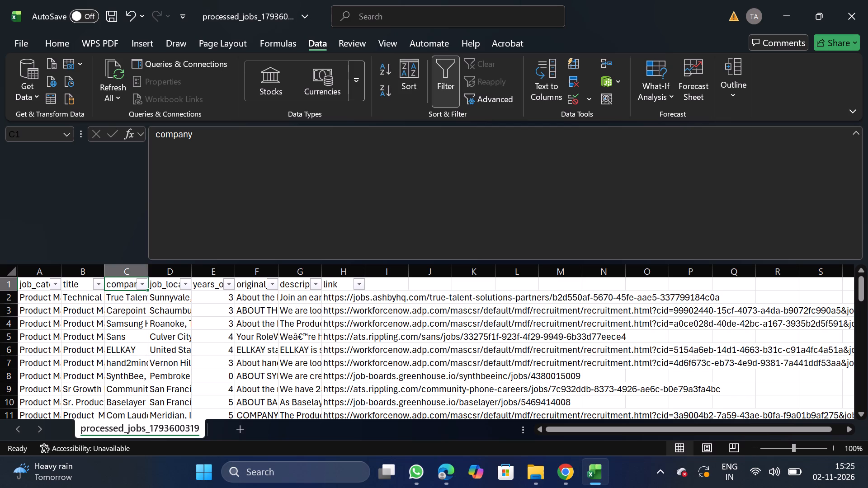
pyautogui.click(198, 288)
pyautogui.write('walmart')
pyautogui.press('BackSpace')
pyautogui.press('BackSpace')
pyautogui.press('BackSpace')
pyautogui.press('BackSpace')
pyautogui.press('BackSpace')
pyautogui.press('BackSpace')
pyautogui.press('BackSpace')
pyautogui.press('BackSpace')
pyautogui.press('BackSpace')
pyautogui.press('BackSpace')
pyautogui.press('BackSpace')
pyautogui.press('BackSpace')
pyautogui.press('BackSpace')
pyautogui.press('BackSpace')
pyautogui.press('BackSpace')
pyautogui.press('BackSpace')
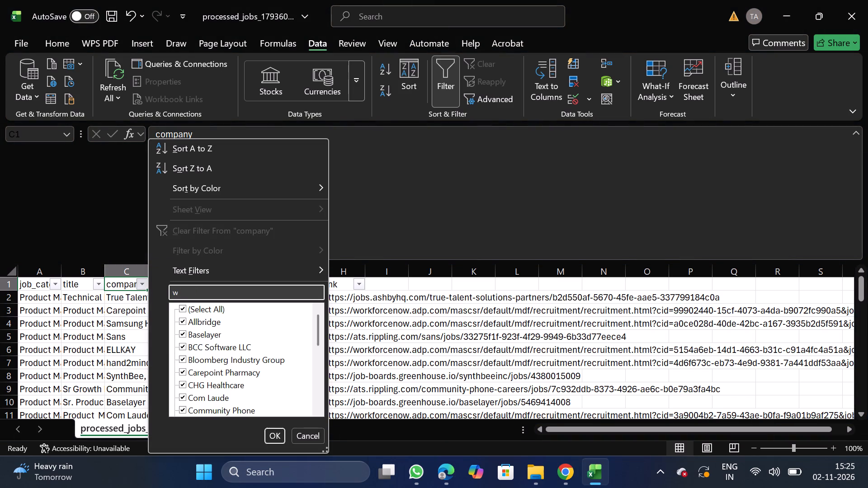
pyautogui.write('dried')
pyautogui.press('BackSpace')
pyautogui.press('BackSpace')
pyautogui.press('BackSpace')
pyautogui.press('BackSpace')
pyautogui.press('BackSpace')
pyautogui.press('BackSpace')
pyautogui.press('BackSpace')
pyautogui.press('BackSpace')
pyautogui.press('BackSpace')
pyautogui.press('BackSpace')
pyautogui.press('BackSpace')
pyautogui.press('BackSpace')
pyautogui.press('BackSpace')
pyautogui.press('BackSpace')
pyautogui.press('BackSpace')
pyautogui.press('BackSpace')
pyautogui.press('BackSpace')
pyautogui.press('BackSpace')
pyautogui.write('capita')
pyautogui.press('BackSpace')
pyautogui.press('BackSpace')
pyautogui.press('BackSpace')
pyautogui.press('BackSpace')
pyautogui.press('BackSpace')
pyautogui.press('BackSpace')
pyautogui.press('BackSpace')
pyautogui.press('BackSpace')
pyautogui.press('BackSpace')
pyautogui.press('BackSpace')
pyautogui.press('BackSpace')
pyautogui.press('BackSpace')
pyautogui.press('BackSpace')
pyautogui.press('BackSpace')
pyautogui.press('BackSpace')
pyautogui.press('BackSpace')
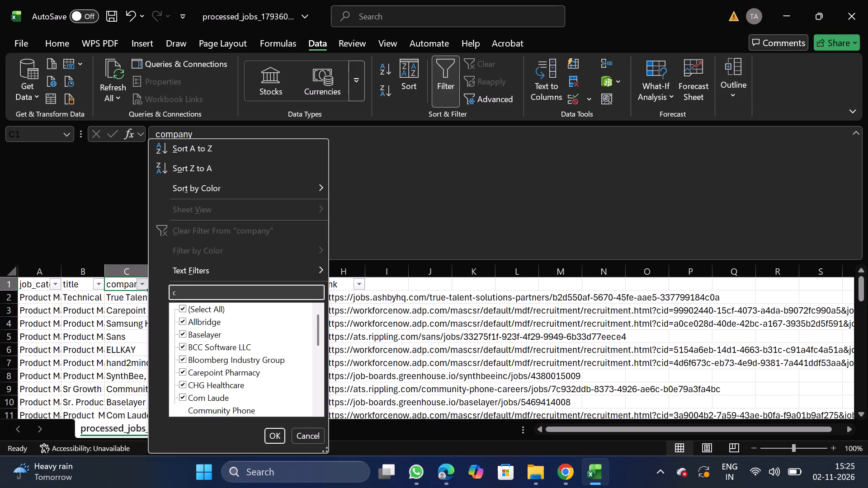
pyautogui.write('ud')
pyautogui.press('BackSpace')
pyautogui.press('BackSpace')
pyautogui.press('BackSpace')
pyautogui.press('BackSpace')
pyautogui.press('BackSpace')
pyautogui.press('BackSpace')
pyautogui.press('BackSpace')
pyautogui.press('BackSpace')
pyautogui.press('BackSpace')
pyautogui.press('BackSpace')
pyautogui.press('BackSpace')
pyautogui.press('BackSpace')
pyautogui.press('BackSpace')
pyautogui.press('BackSpace')
# Search the company filter's values for huny, skim, ape and in landem, and take the filter off without applying it.
pyautogui.write('huny')
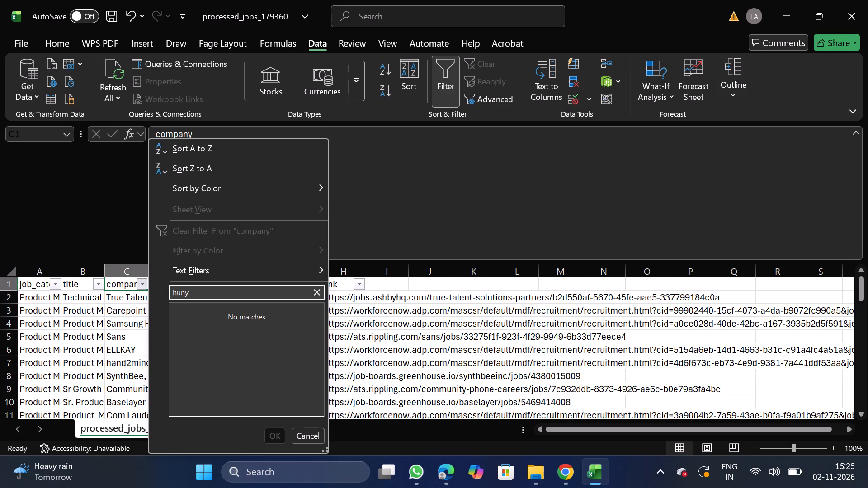
pyautogui.press('BackSpace')
pyautogui.press('BackSpace')
pyautogui.press('BackSpace')
pyautogui.press('BackSpace')
pyautogui.press('BackSpace')
pyautogui.press('BackSpace')
pyautogui.press('BackSpace')
pyautogui.press('BackSpace')
pyautogui.press('BackSpace')
pyautogui.press('BackSpace')
pyautogui.press('BackSpace')
pyautogui.press('BackSpace')
pyautogui.press('BackSpace')
pyautogui.press('BackSpace')
pyautogui.press('BackSpace')
pyautogui.press('BackSpace')
pyautogui.press('BackSpace')
pyautogui.write('skim')
pyautogui.press('BackSpace')
pyautogui.press('BackSpace')
pyautogui.press('BackSpace')
pyautogui.press('BackSpace')
pyautogui.press('BackSpace')
pyautogui.press('BackSpace')
pyautogui.press('BackSpace')
pyautogui.press('BackSpace')
pyautogui.press('BackSpace')
pyautogui.press('BackSpace')
pyautogui.press('BackSpace')
pyautogui.press('BackSpace')
pyautogui.press('BackSpace')
pyautogui.press('BackSpace')
pyautogui.press('BackSpace')
pyautogui.press('BackSpace')
pyautogui.write('ape')
pyautogui.press('BackSpace')
pyautogui.press('BackSpace')
pyautogui.press('BackSpace')
pyautogui.press('BackSpace')
pyautogui.press('BackSpace')
pyautogui.press('BackSpace')
pyautogui.press('BackSpace')
pyautogui.press('BackSpace')
pyautogui.press('BackSpace')
pyautogui.press('BackSpace')
pyautogui.write('in landem')
pyautogui.click(308, 432)
pyautogui.click(431, 90)
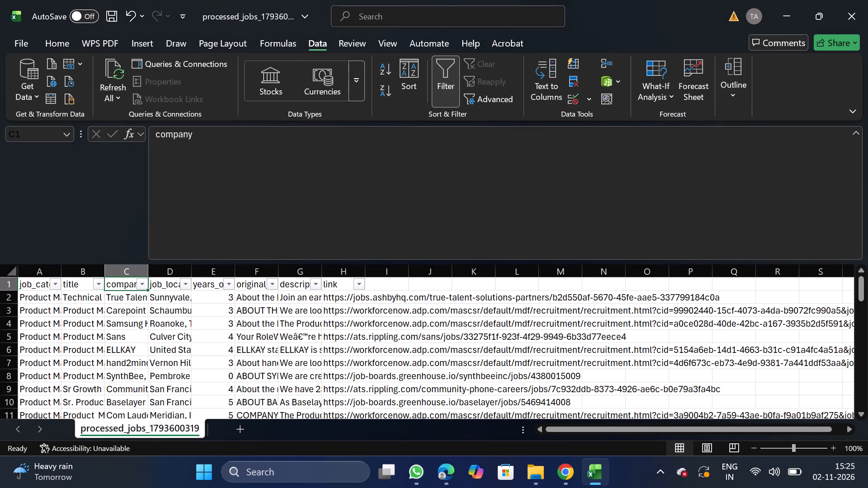
pyautogui.click(438, 76)
# Save the sheet as CSV named producr_11_02 in Documents' Daily Scraping jobs folder, consulting NextGenApply's CSV upload history for the category, and close the workbook.
pyautogui.click(9, 50)
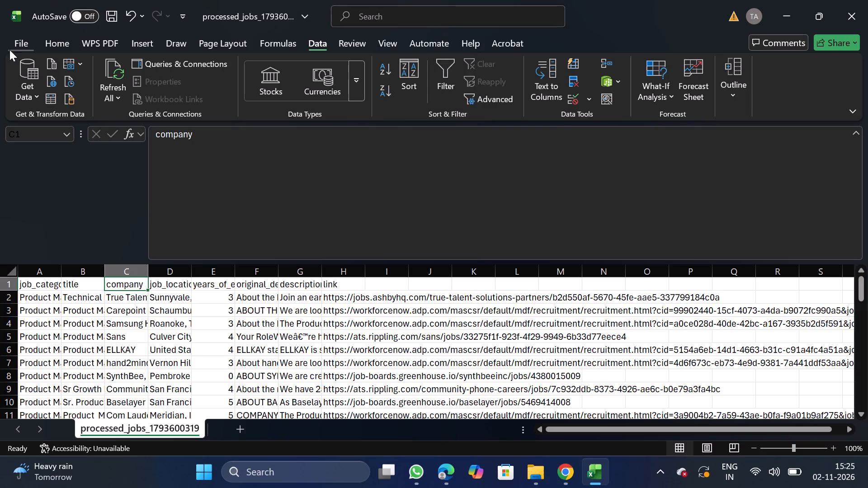
pyautogui.tripleClick(46, 225)
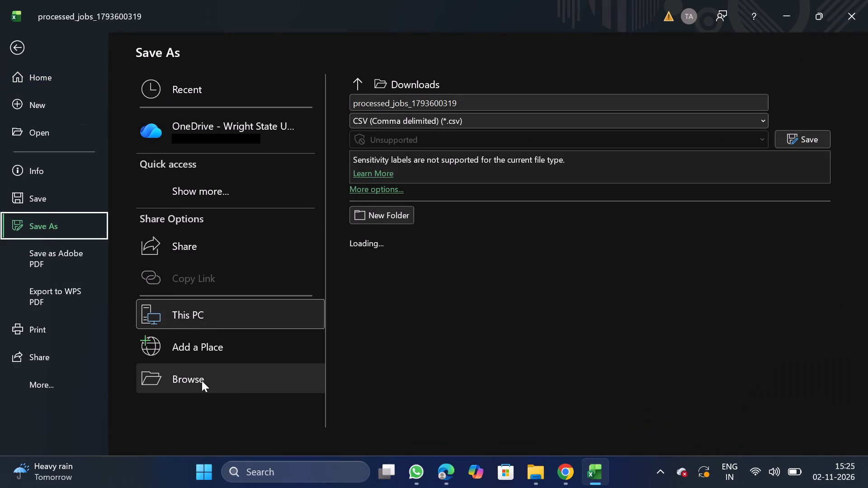
pyautogui.tripleClick(202, 380)
pyautogui.tripleClick(202, 380)
pyautogui.tripleClick(202, 380)
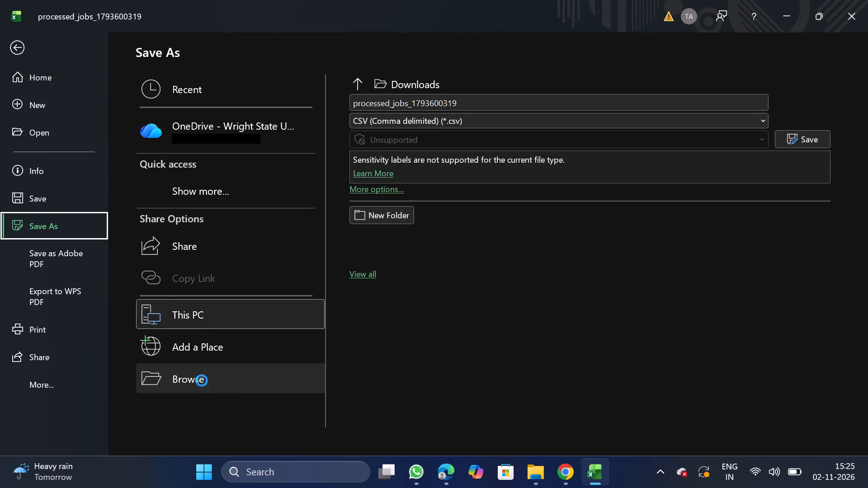
pyautogui.doubleClick(202, 380)
pyautogui.click(202, 380)
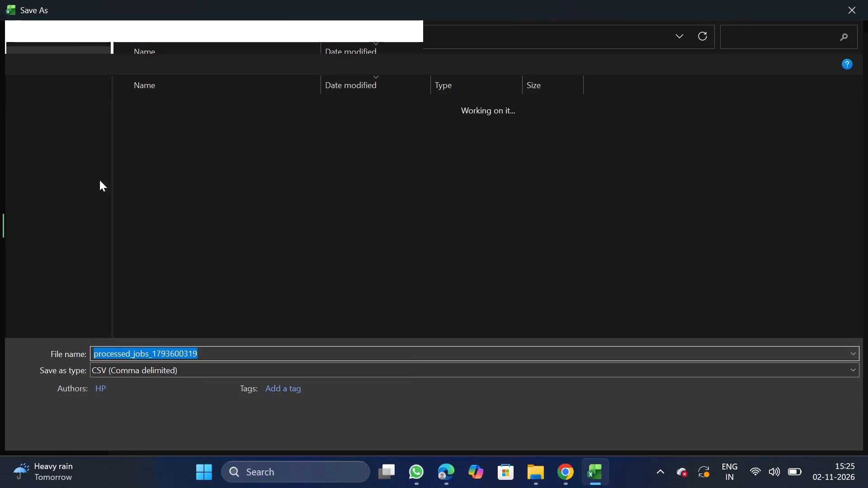
pyautogui.doubleClick(76, 150)
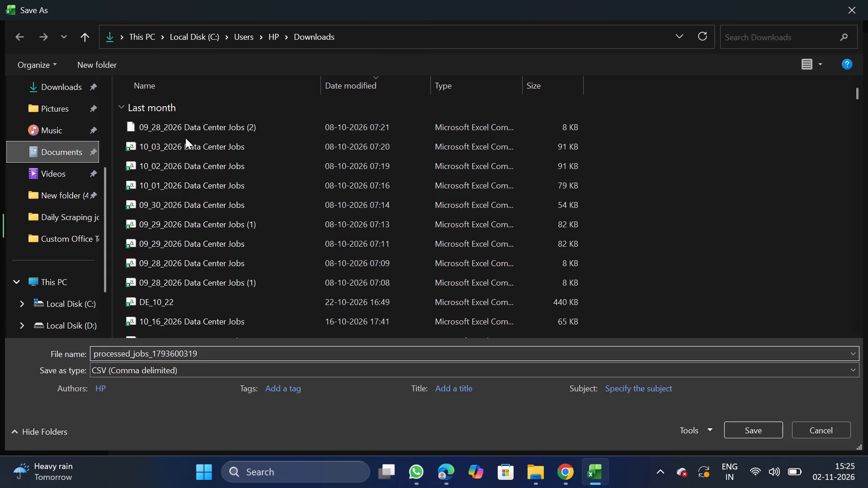
pyautogui.doubleClick(183, 148)
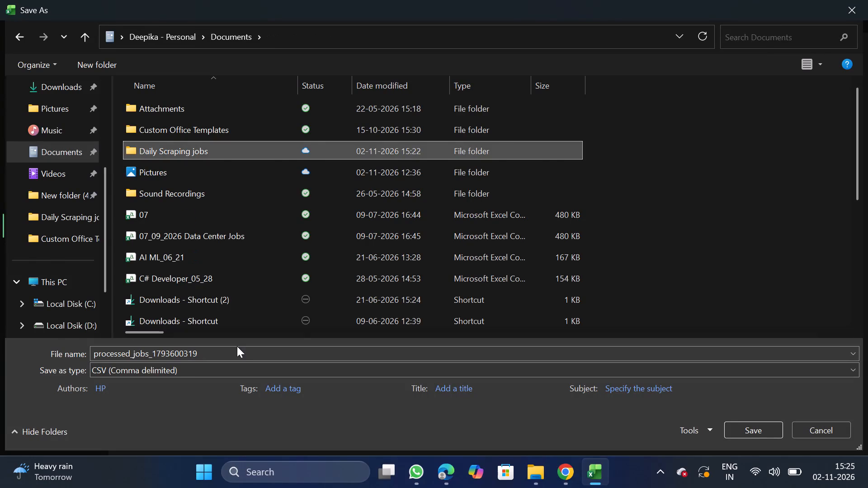
pyautogui.click(251, 348)
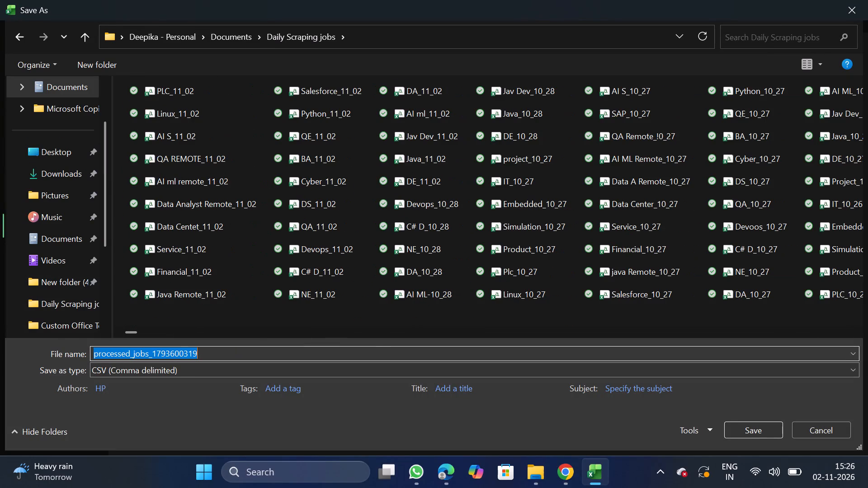
pyautogui.press('BackSpace')
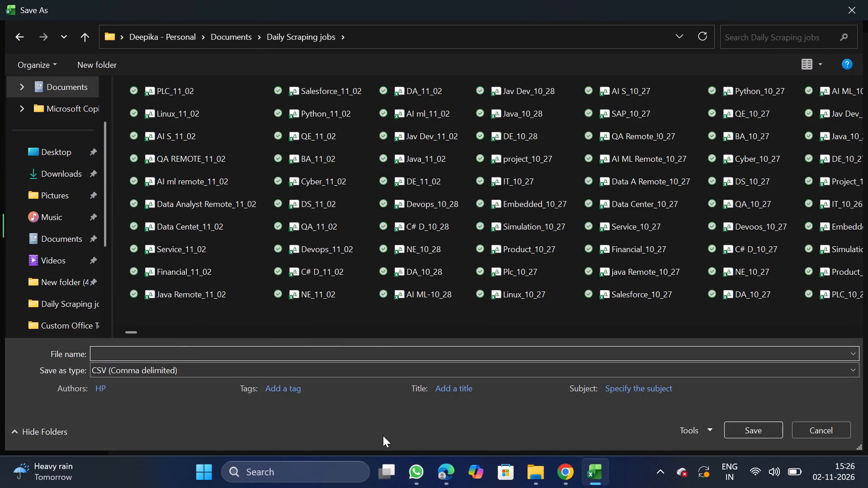
pyautogui.click(563, 470)
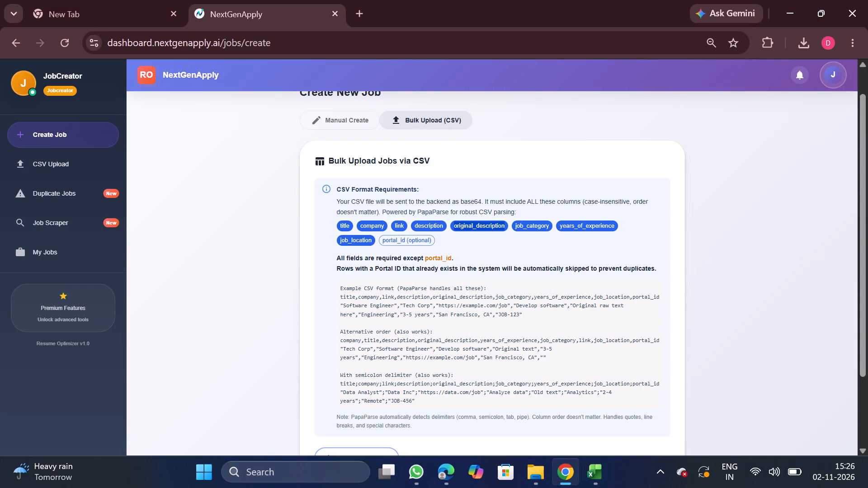
pyautogui.click(66, 166)
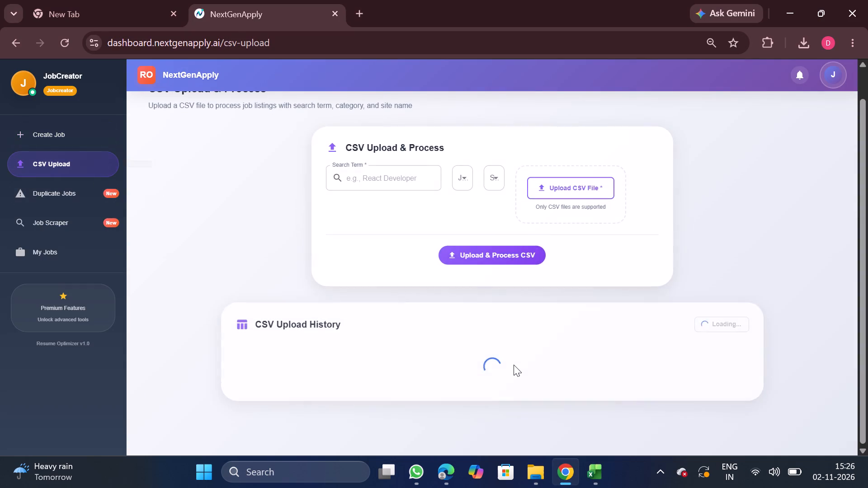
pyautogui.scroll(-1, 514, 365)
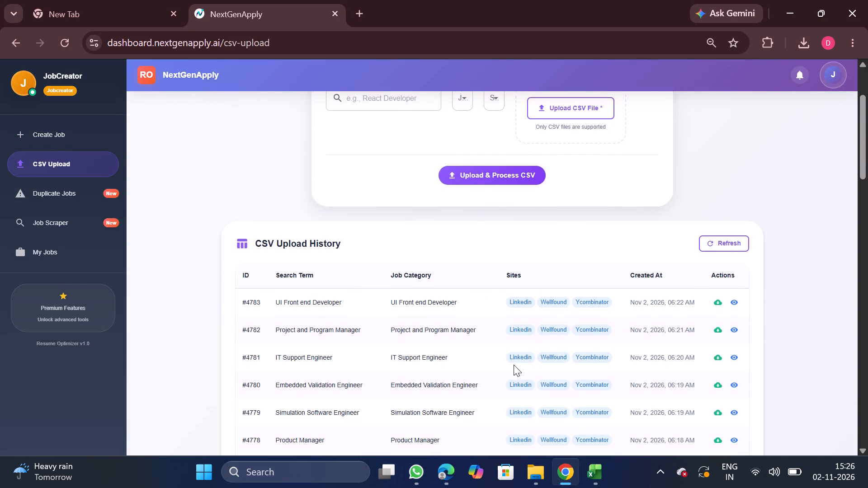
pyautogui.scroll(-1, 514, 365)
pyautogui.click(604, 485)
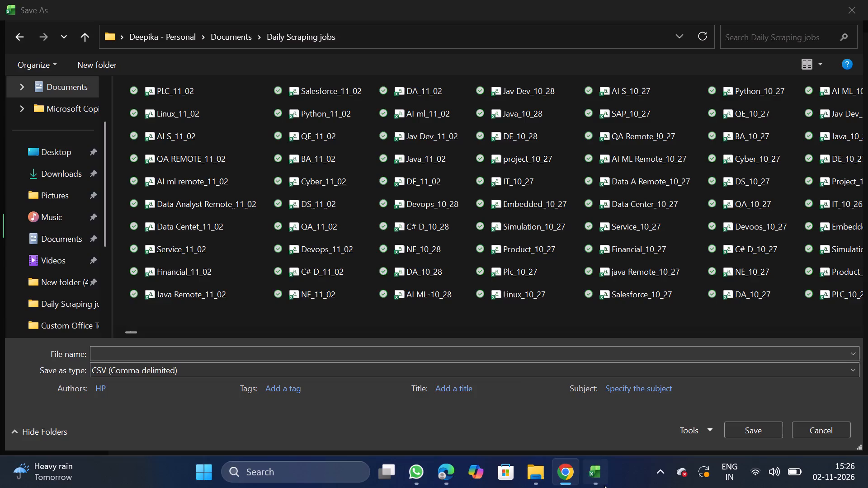
pyautogui.write('producr_11_02')
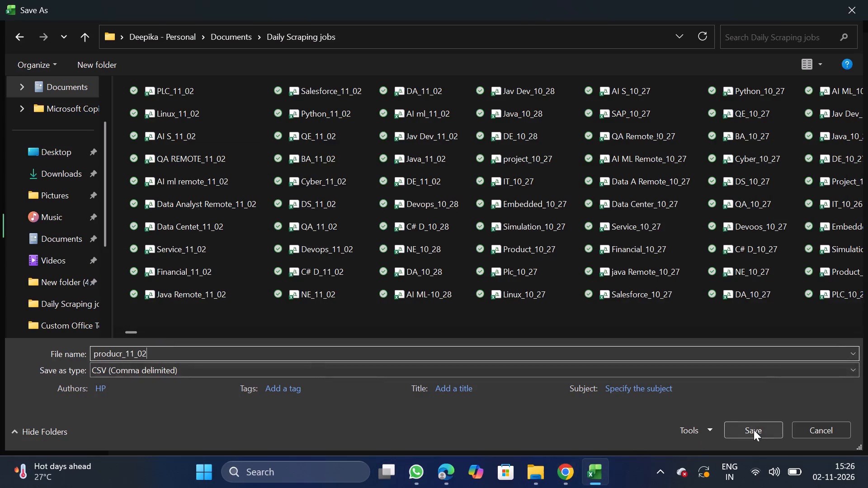
pyautogui.click(763, 432)
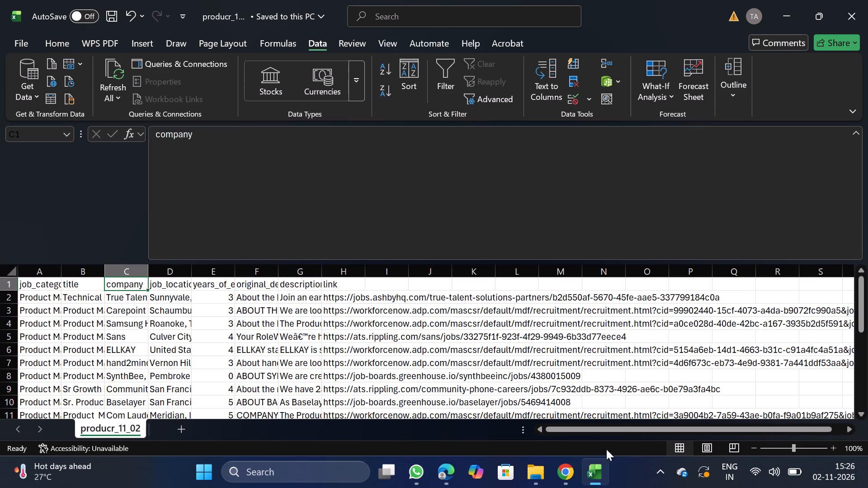
pyautogui.click(654, 361)
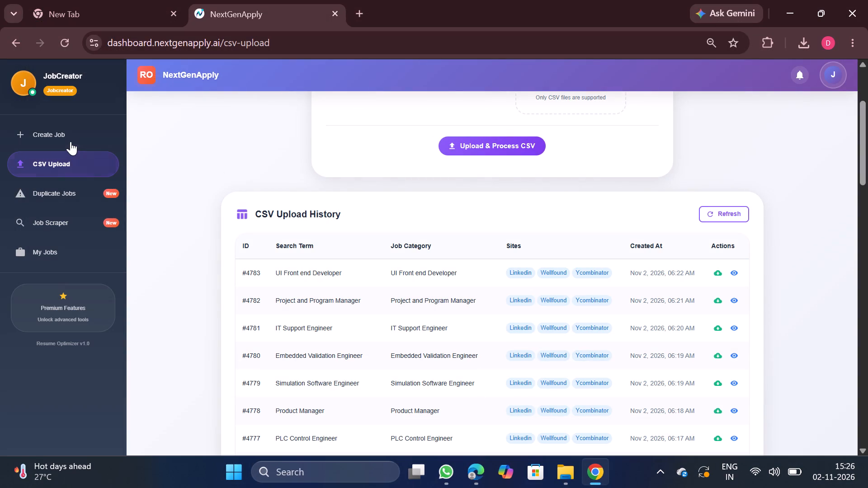
# Bulk-upload the producr_11_02 CSV file as new jobs in NextGenApply.
pyautogui.click(70, 141)
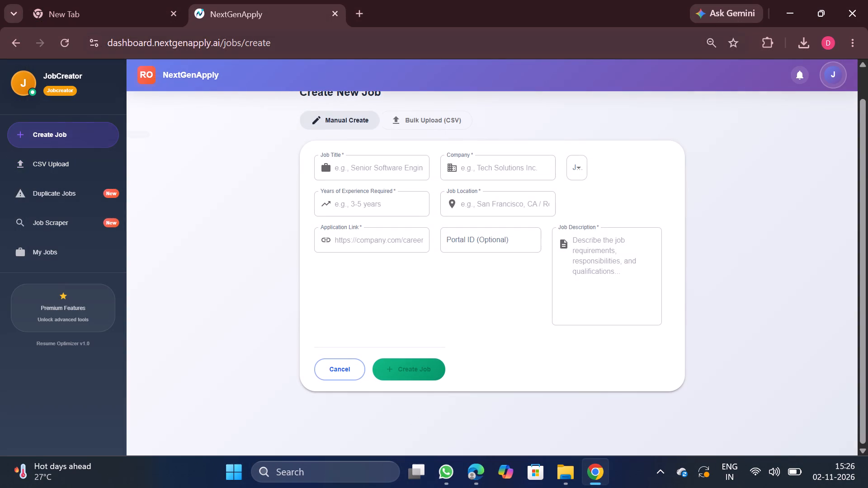
pyautogui.click(447, 122)
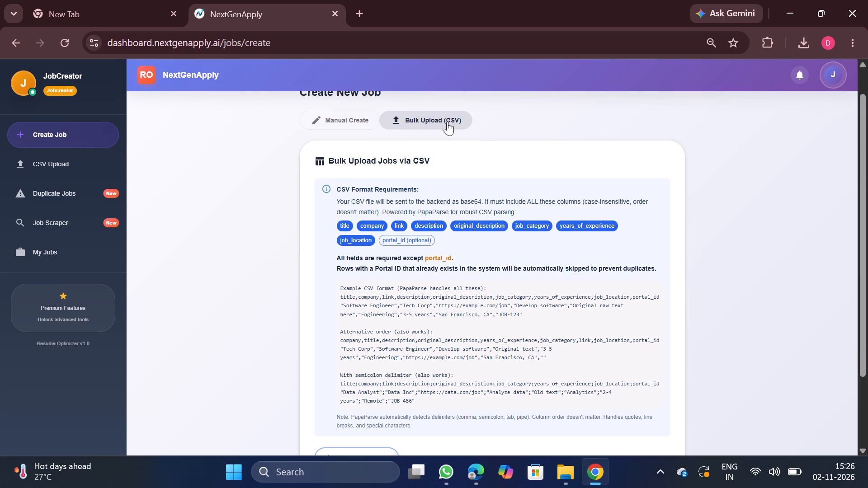
pyautogui.scroll(-2, 492, 311)
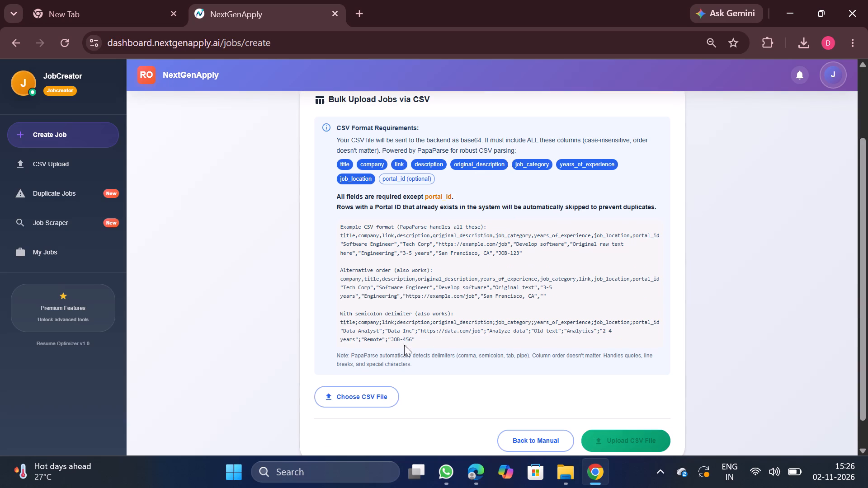
pyautogui.click(388, 363)
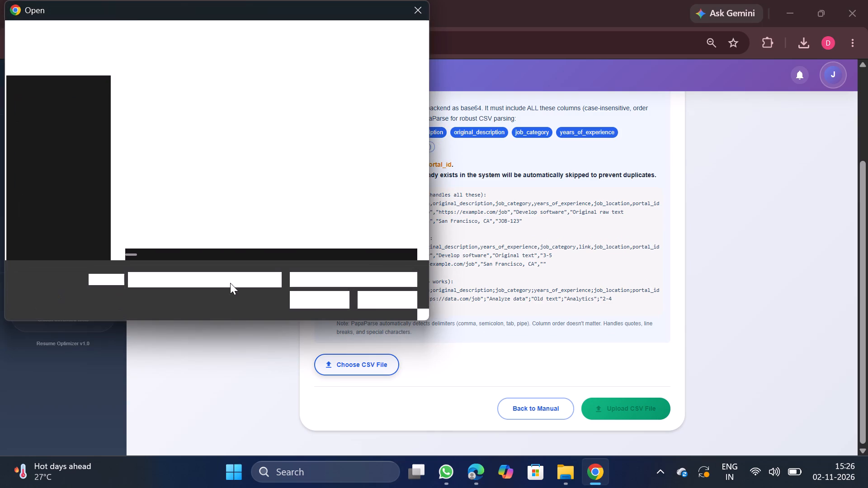
pyautogui.doubleClick(184, 91)
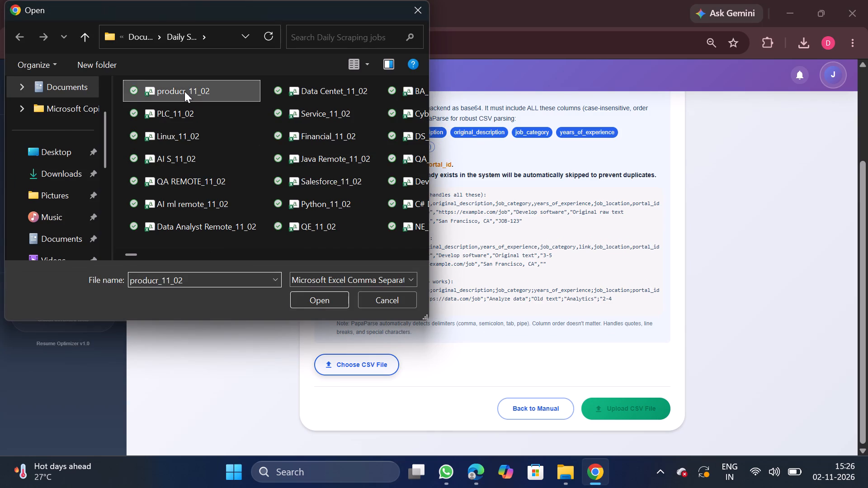
pyautogui.scroll(-1, 425, 272)
pyautogui.scroll(-1, 506, 337)
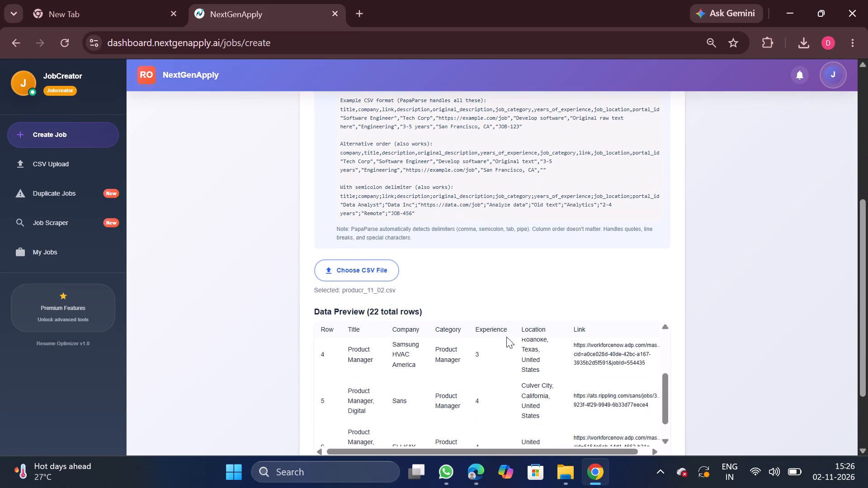
pyautogui.scroll(-1, 506, 337)
pyautogui.scroll(-2, 580, 398)
pyautogui.click(616, 409)
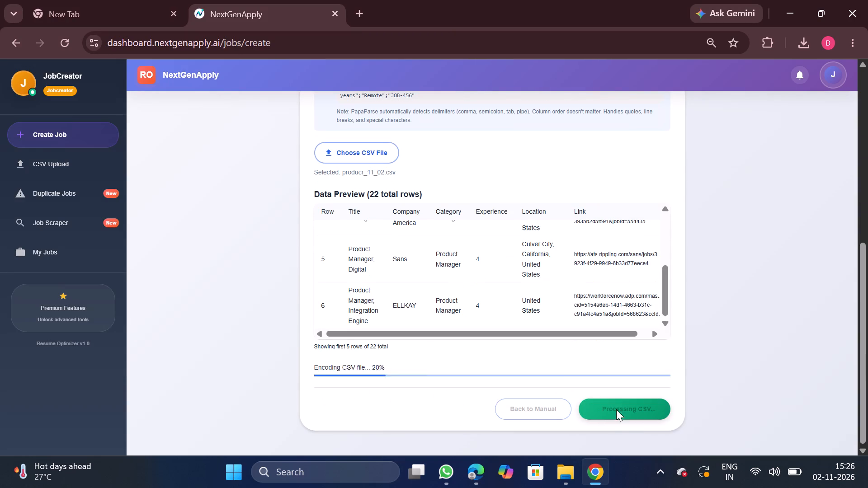
pyautogui.scroll(4, 420, 338)
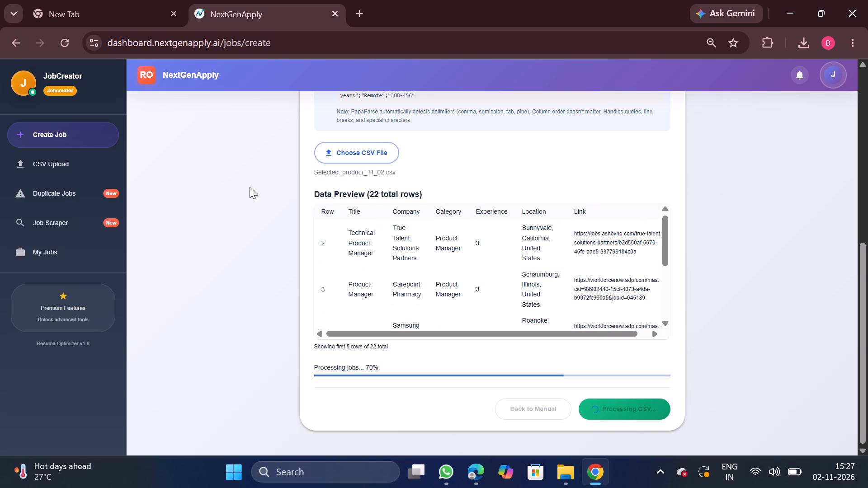
pyautogui.scroll(3, 320, 215)
# Download the Simulation Software Engineer CSV from NextGenApply's CSV upload history and open it in Excel.
pyautogui.click(65, 163)
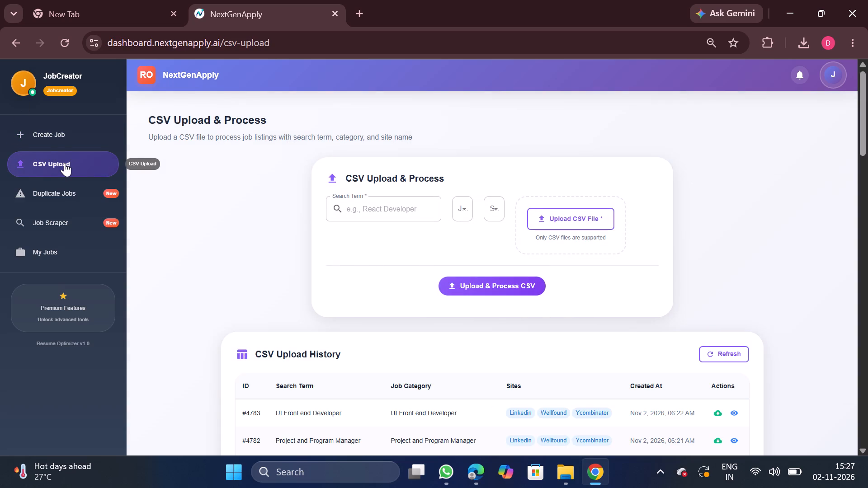
pyautogui.scroll(-1, 360, 336)
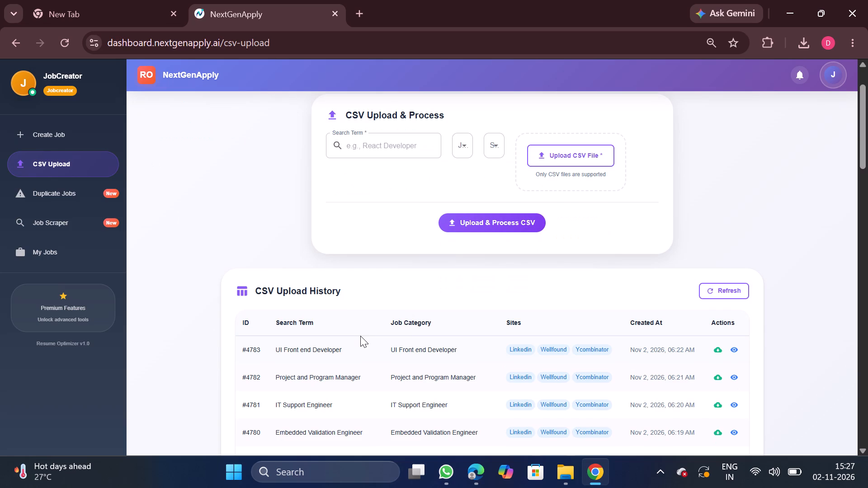
pyautogui.scroll(-1, 360, 336)
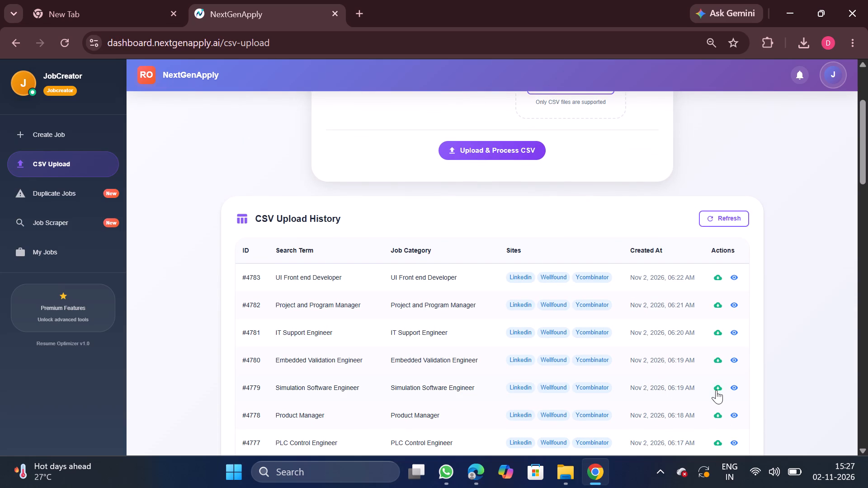
pyautogui.click(718, 389)
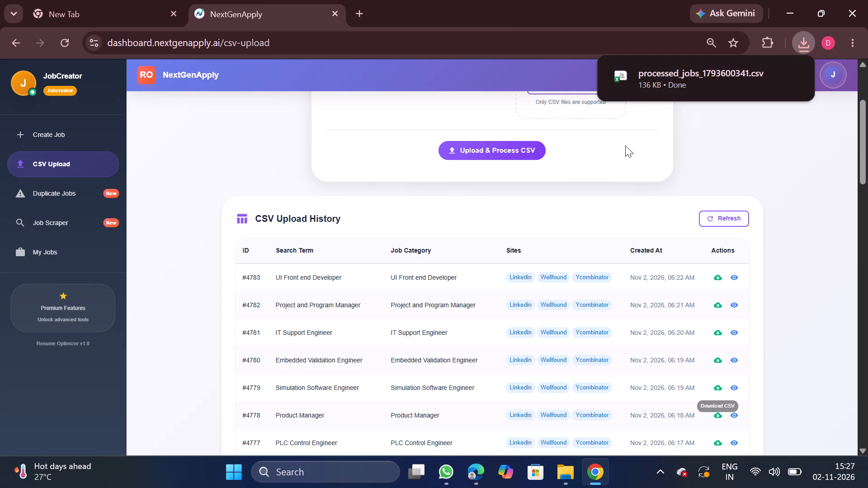
pyautogui.click(695, 78)
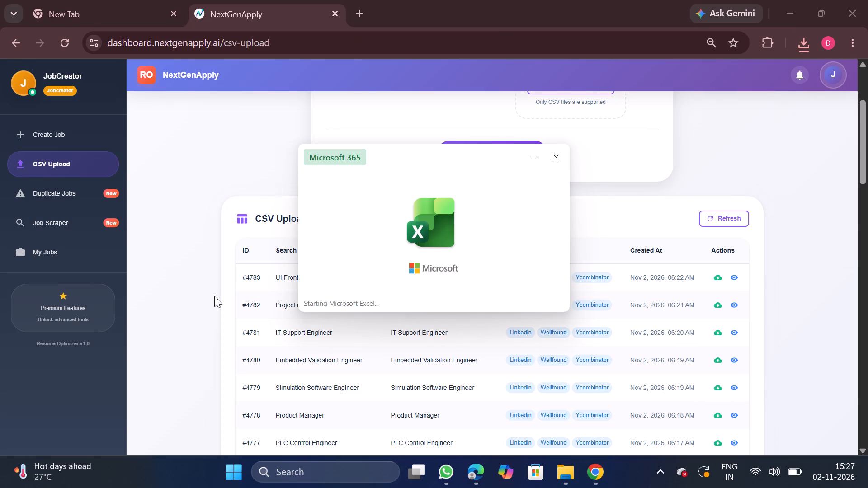
# Remove duplicates from the whole sheet, comparing only the company column.
pyautogui.click(168, 344)
pyautogui.hotkey('ctrl', 'a')
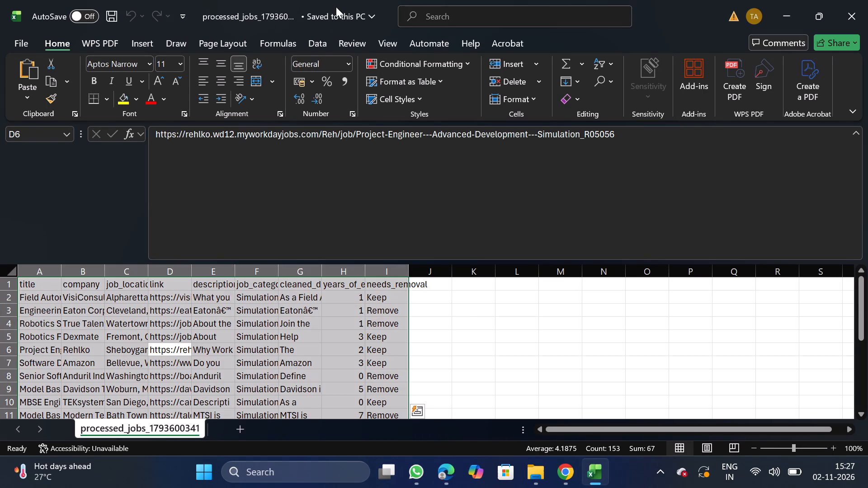
pyautogui.click(321, 42)
pyautogui.click(576, 77)
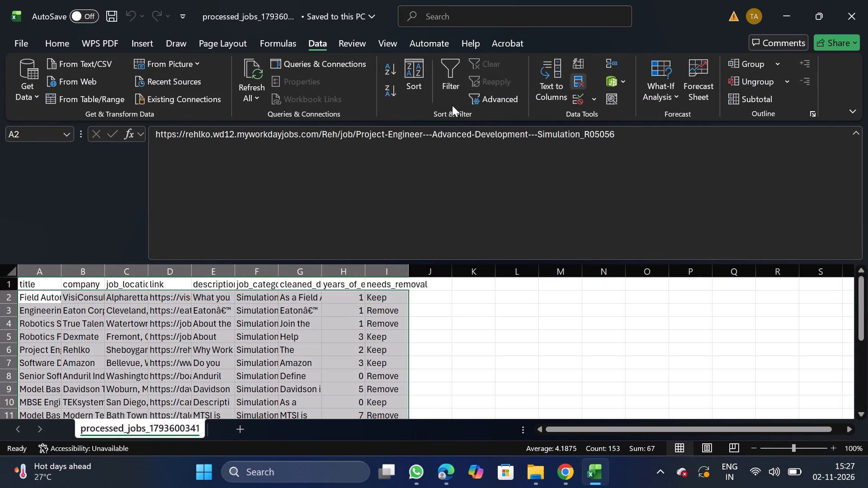
pyautogui.click(189, 204)
pyautogui.click(97, 266)
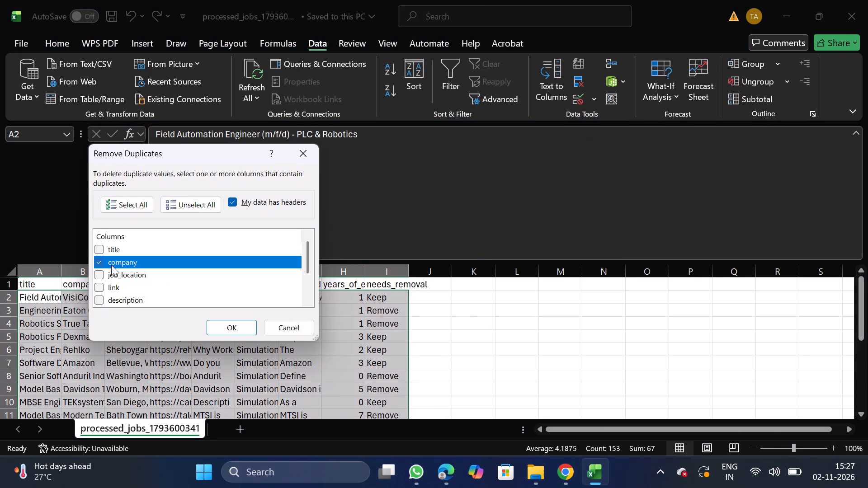
pyautogui.click(244, 332)
pyautogui.click(538, 267)
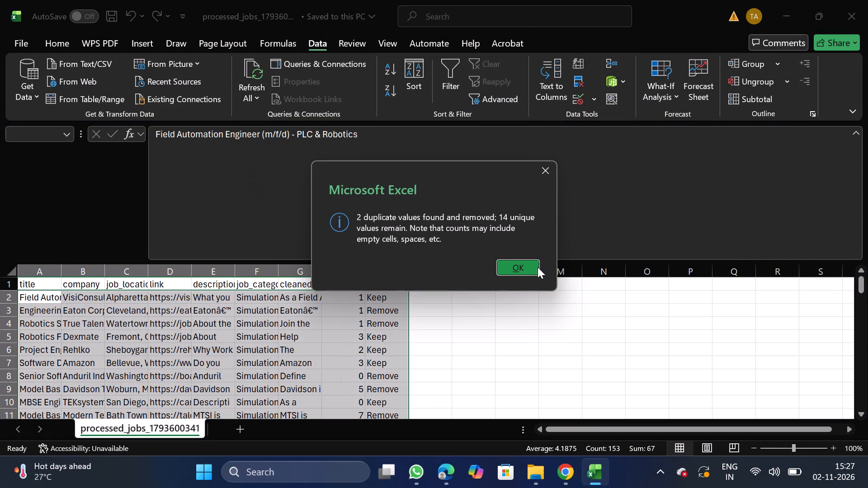
# Filter needs_removal to exclude Keep, delete the rows marked Remove, and take the filter off.
pyautogui.click(378, 268)
pyautogui.click(448, 83)
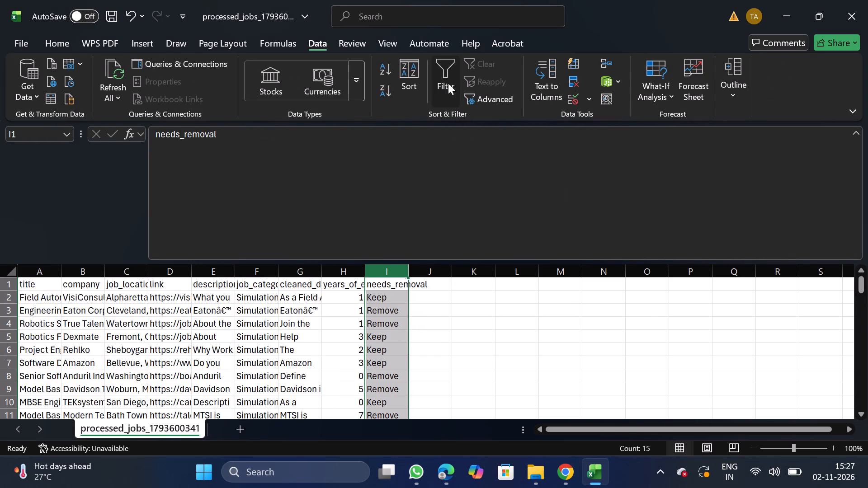
pyautogui.click(399, 282)
pyautogui.click(255, 322)
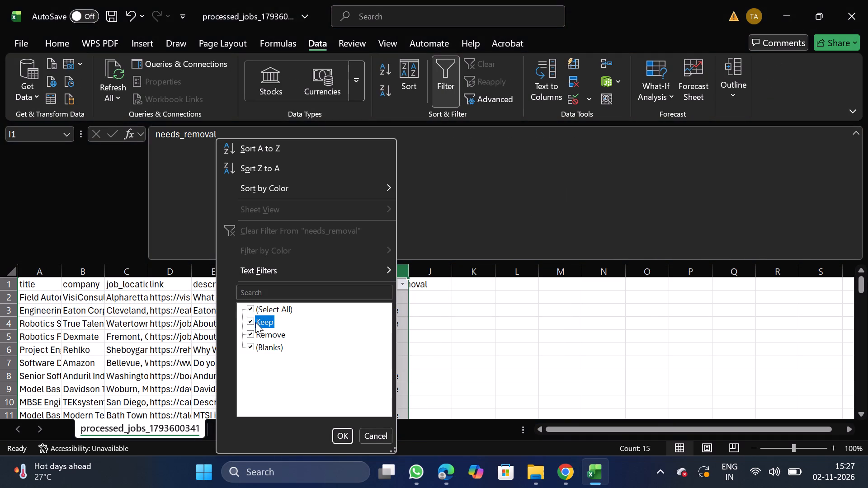
pyautogui.click(341, 435)
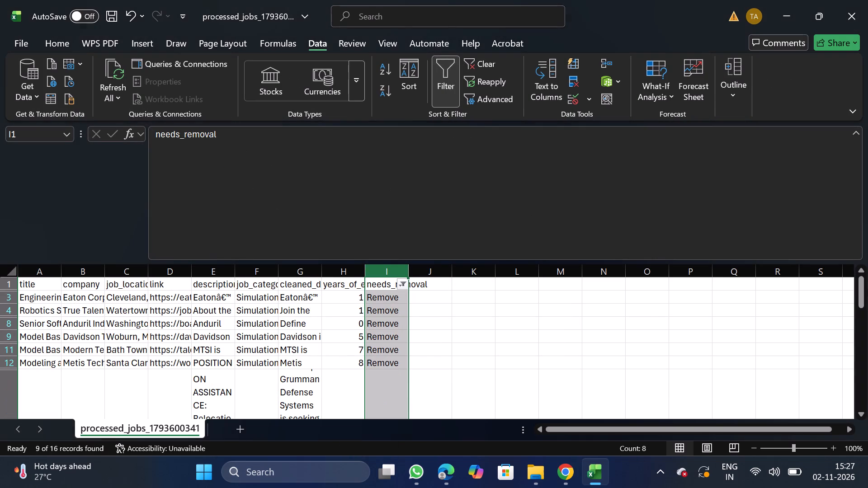
pyautogui.click(0, 296)
pyautogui.hotkey('ctrl', 'shift', 'Down')
pyautogui.rightClick(50, 341)
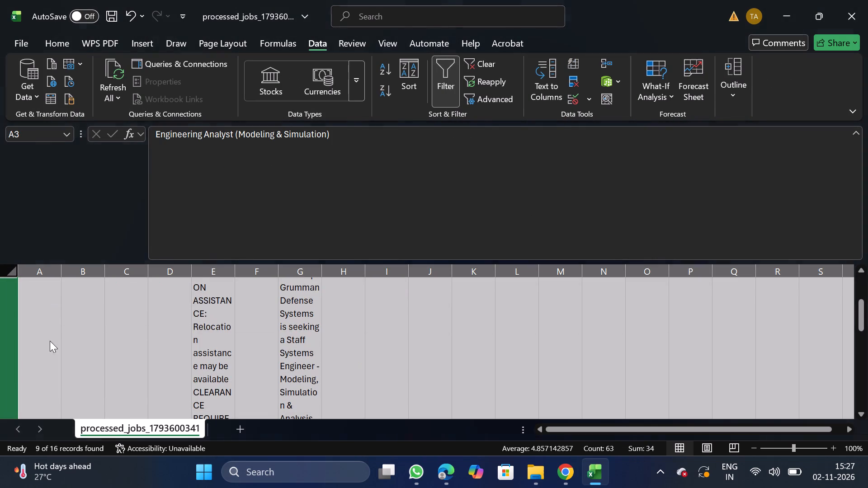
pyautogui.click(119, 228)
pyautogui.click(453, 84)
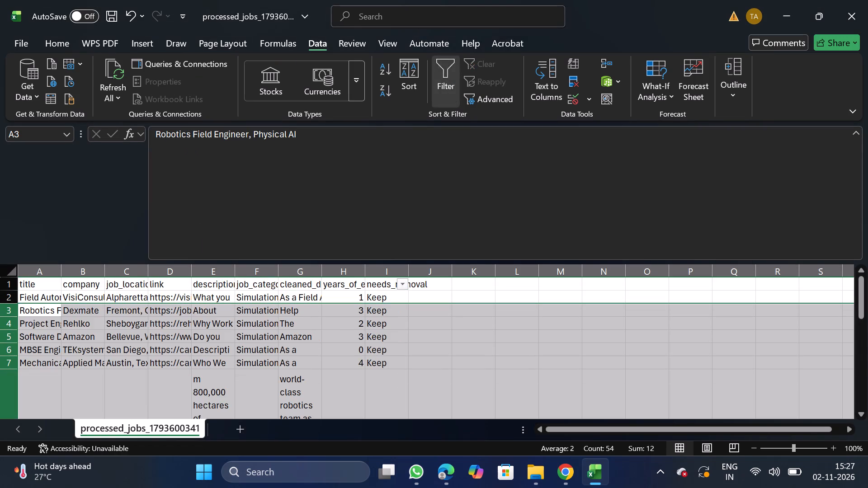
# Check the years_of_experience column's filter values, and take the filter off without applying it.
pyautogui.click(332, 280)
pyautogui.click(441, 86)
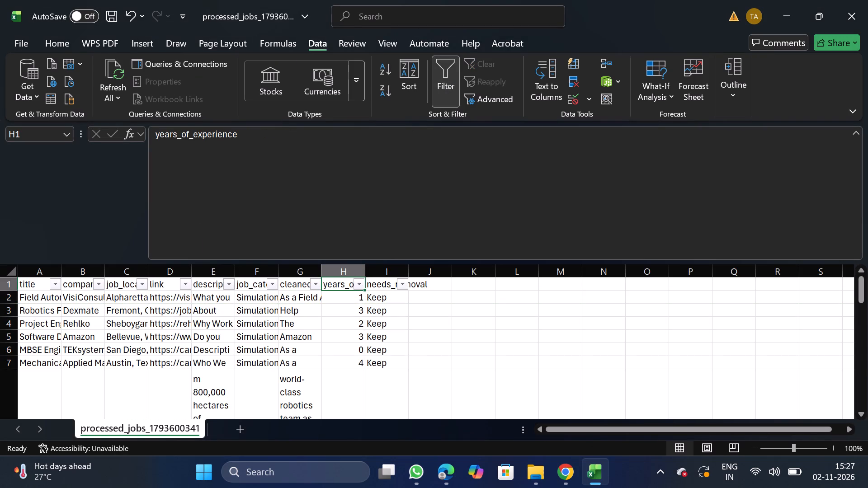
pyautogui.click(358, 283)
pyautogui.doubleClick(234, 306)
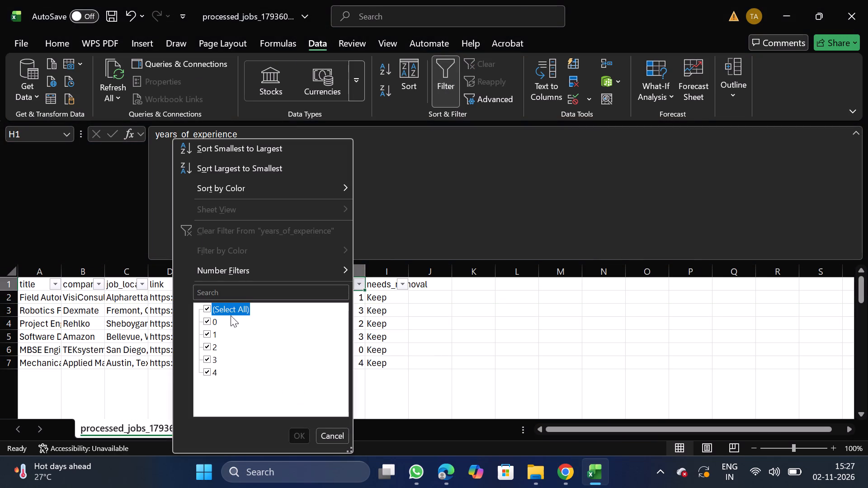
pyautogui.click(390, 386)
pyautogui.click(447, 93)
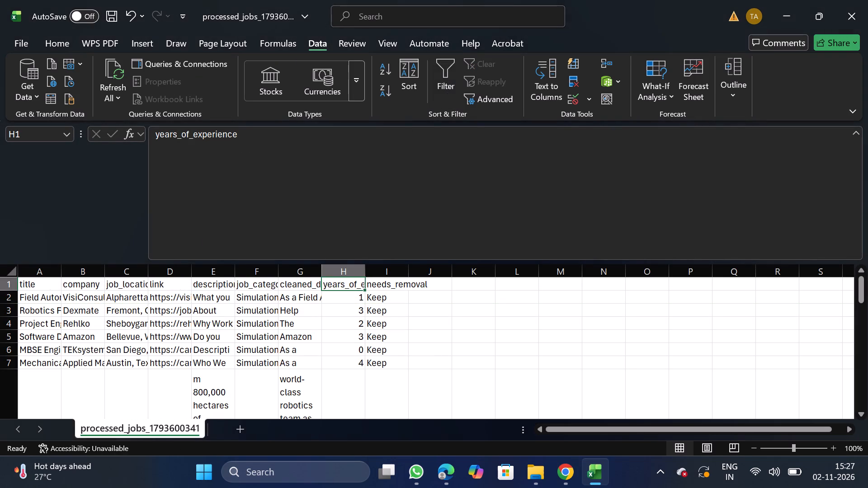
# Delete the needs_removal column.
pyautogui.click(379, 278)
pyautogui.click(387, 267)
pyautogui.rightClick(387, 320)
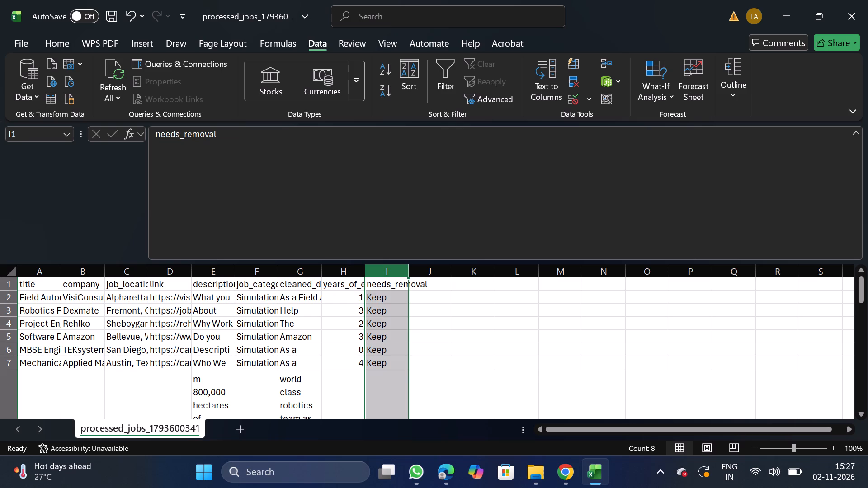
pyautogui.click(428, 205)
# Move the job_category column in front of the title column so it comes first.
pyautogui.click(262, 271)
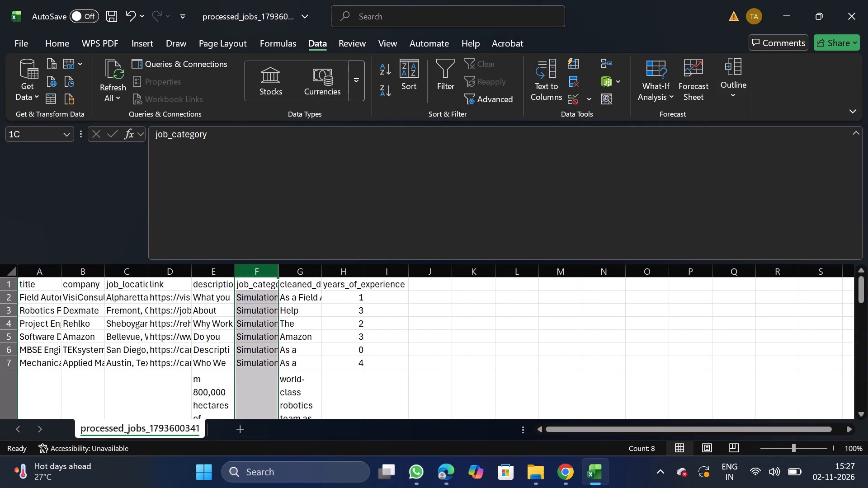
pyautogui.hotkey('ctrl', 'x')
pyautogui.click(26, 274)
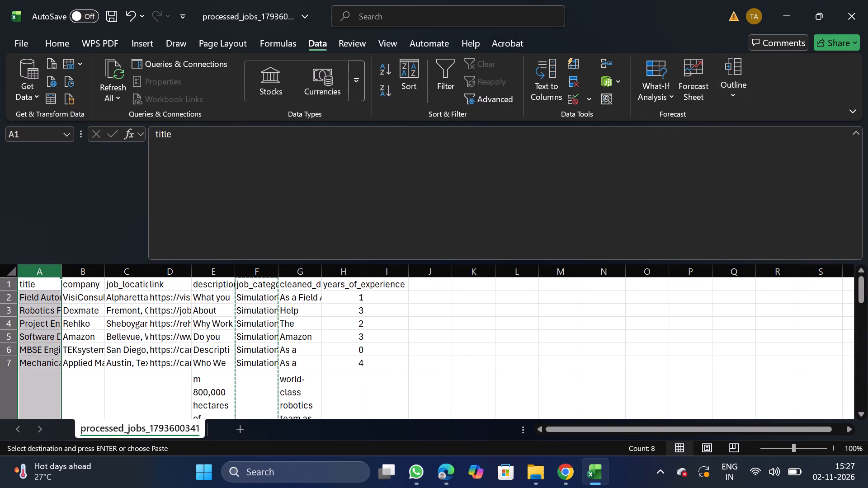
pyautogui.rightClick(33, 330)
pyautogui.click(95, 200)
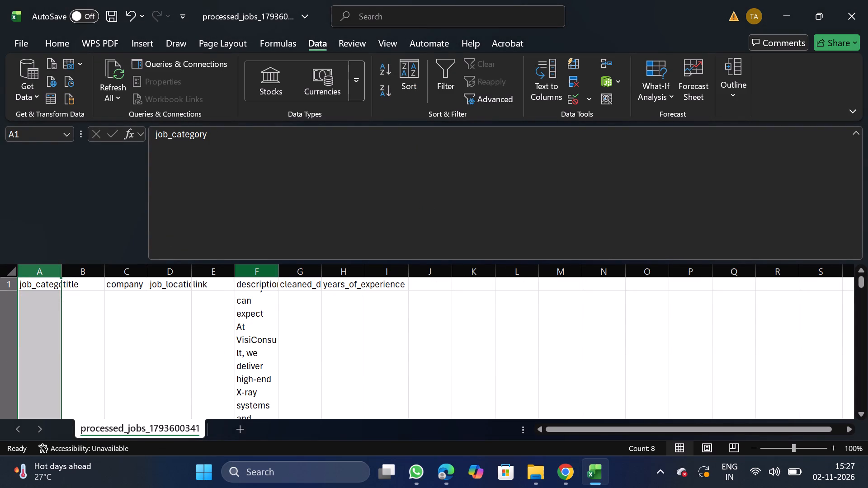
# Turn off text wrapping for the description and cleaned description columns.
pyautogui.click(252, 275)
pyautogui.hotkey('shift', 'Right')
pyautogui.click(61, 37)
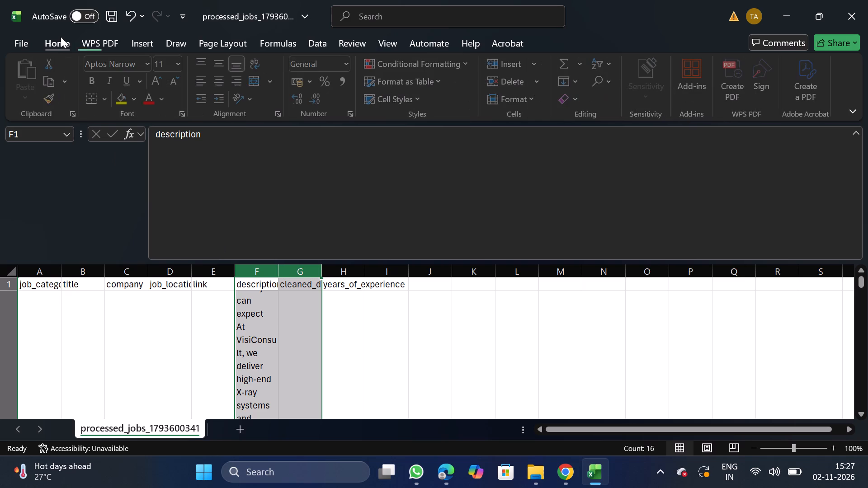
pyautogui.click(278, 110)
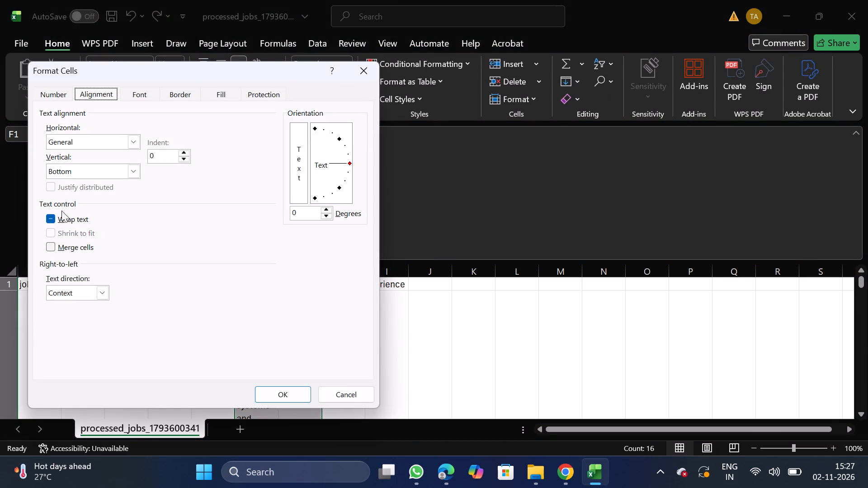
pyautogui.doubleClick(69, 219)
pyautogui.click(274, 386)
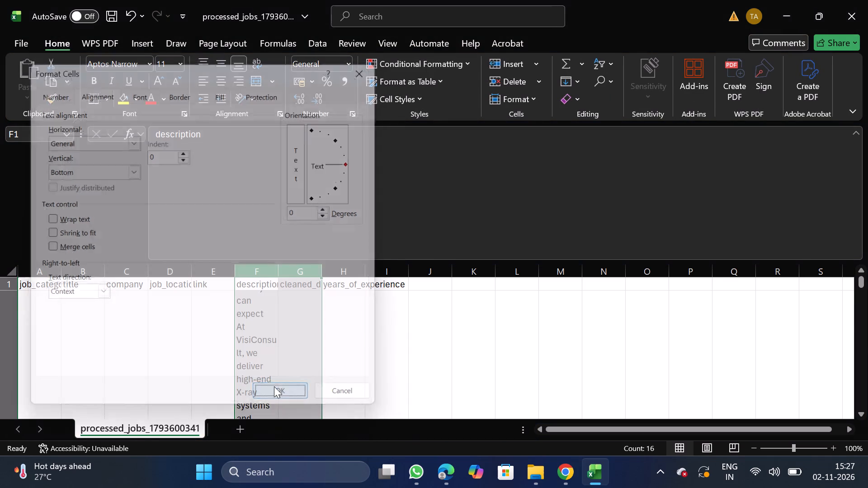
# Move the link column behind the years_of_experience column so it comes last.
pyautogui.click(213, 262)
pyautogui.click(218, 269)
pyautogui.hotkey('ctrl', 'x')
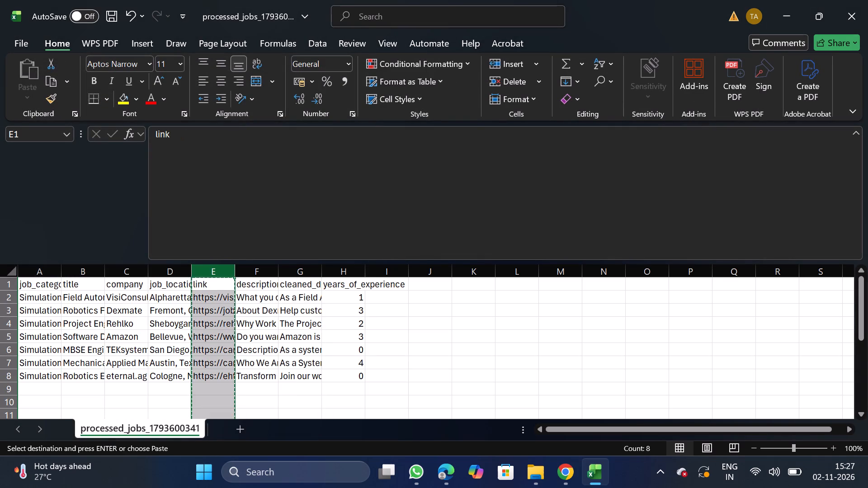
pyautogui.click(403, 264)
pyautogui.doubleClick(403, 264)
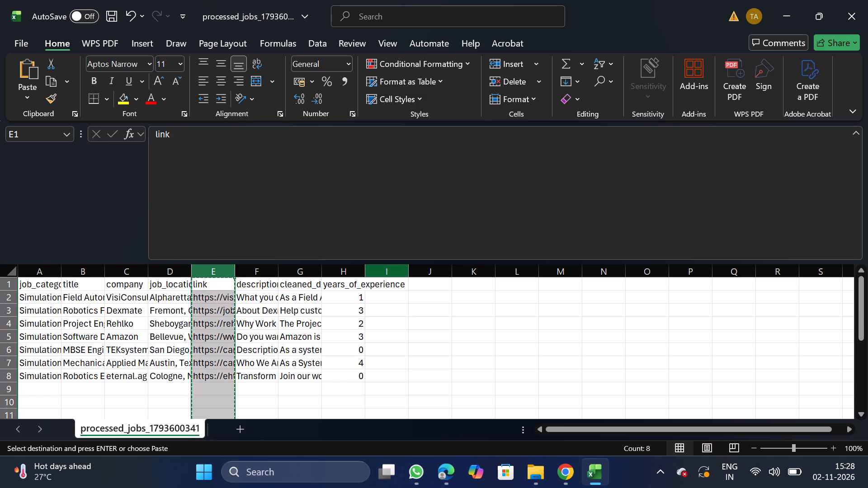
pyautogui.moveTo(390, 275); pyautogui.dragTo(390, 326)
pyautogui.rightClick(390, 326)
pyautogui.click(439, 188)
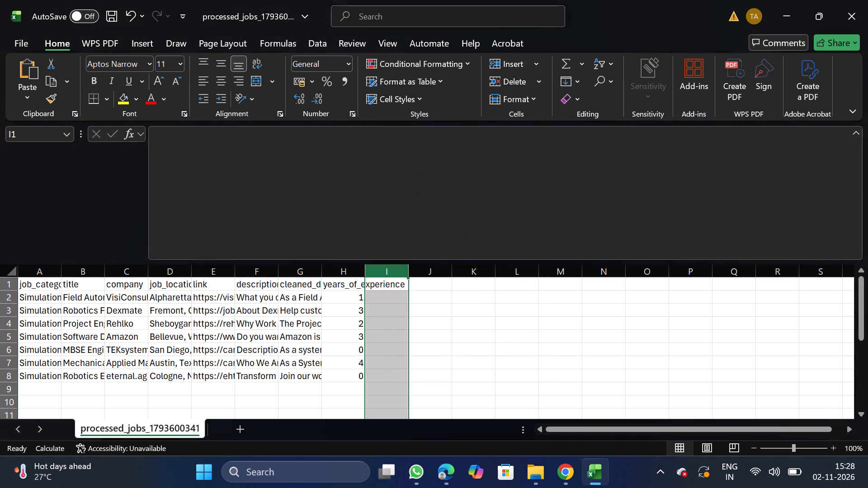
# Move the years_of_experience column between the job_location and description columns.
pyautogui.click(281, 265)
pyautogui.click(297, 273)
pyautogui.hotkey('ctrl', 'x')
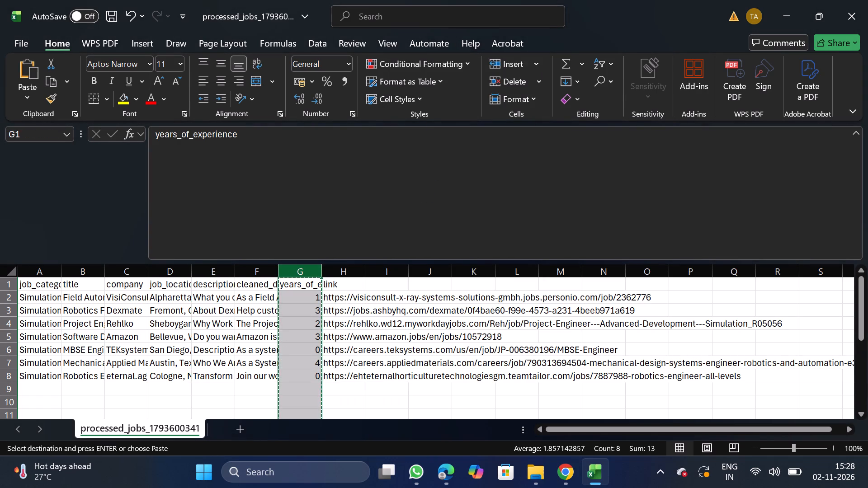
pyautogui.click(222, 275)
pyautogui.rightClick(222, 331)
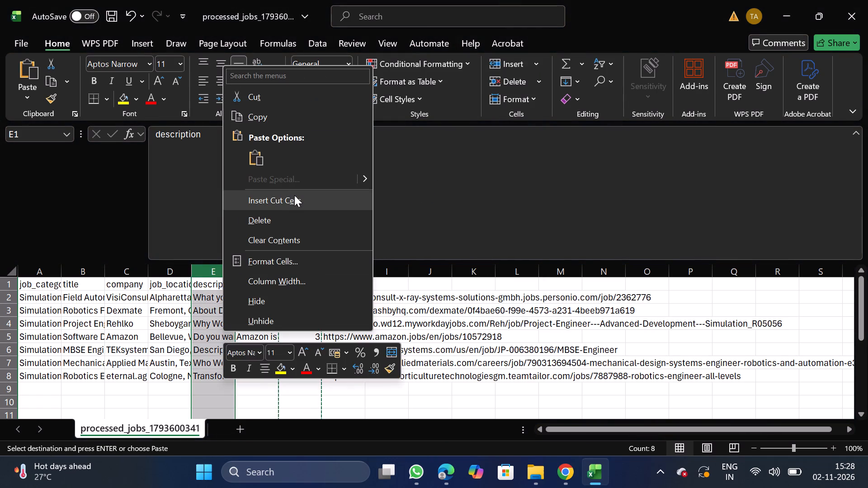
pyautogui.click(297, 205)
# Rename the cleaned description column's header as description, copying the name from the original description header.
pyautogui.click(251, 282)
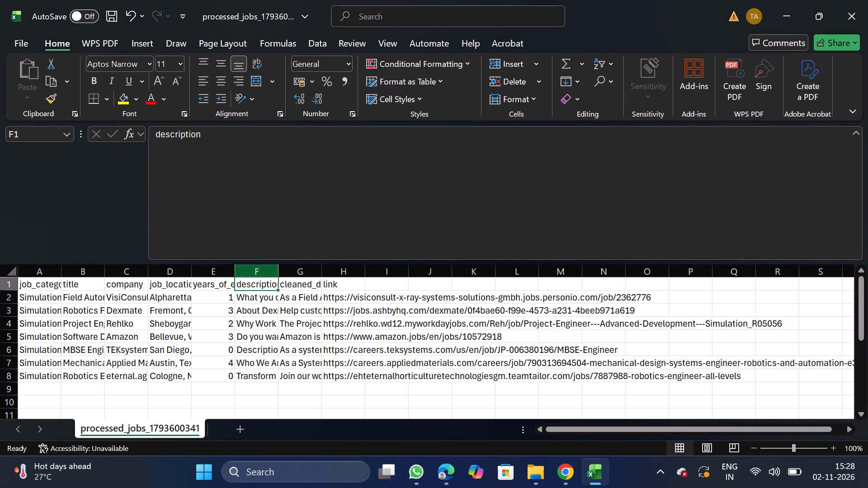
pyautogui.moveTo(154, 130); pyautogui.dragTo(224, 133)
pyautogui.hotkey('ctrl', 'c')
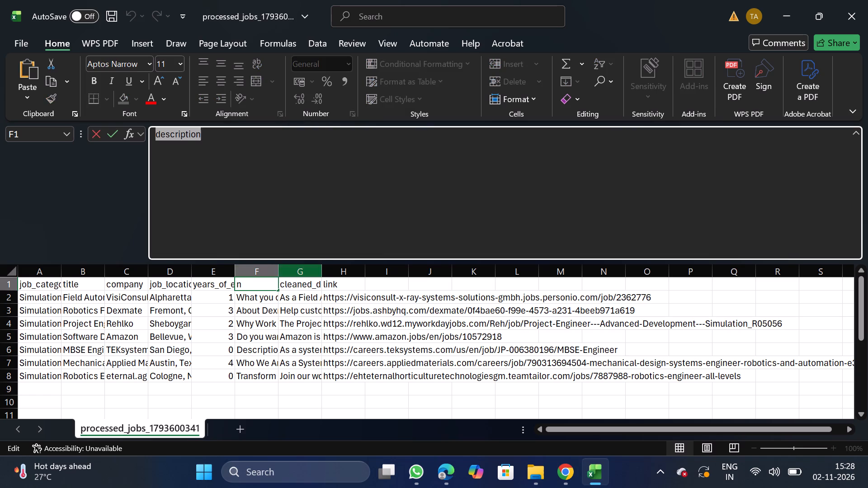
pyautogui.click(309, 286)
pyautogui.click(405, 235)
pyautogui.press('BackSpace')
pyautogui.press('BackSpace')
pyautogui.press('BackSpace')
pyautogui.press('BackSpace')
pyautogui.press('BackSpace')
pyautogui.press('BackSpace')
pyautogui.press('BackSpace')
pyautogui.press('BackSpace')
pyautogui.press('BackSpace')
pyautogui.press('BackSpace')
pyautogui.press('BackSpace')
pyautogui.press('BackSpace')
pyautogui.press('BackSpace')
pyautogui.press('BackSpace')
pyautogui.press('BackSpace')
pyautogui.press('BackSpace')
pyautogui.press('BackSpace')
pyautogui.press('BackSpace')
pyautogui.press('BackSpace')
pyautogui.press('BackSpace')
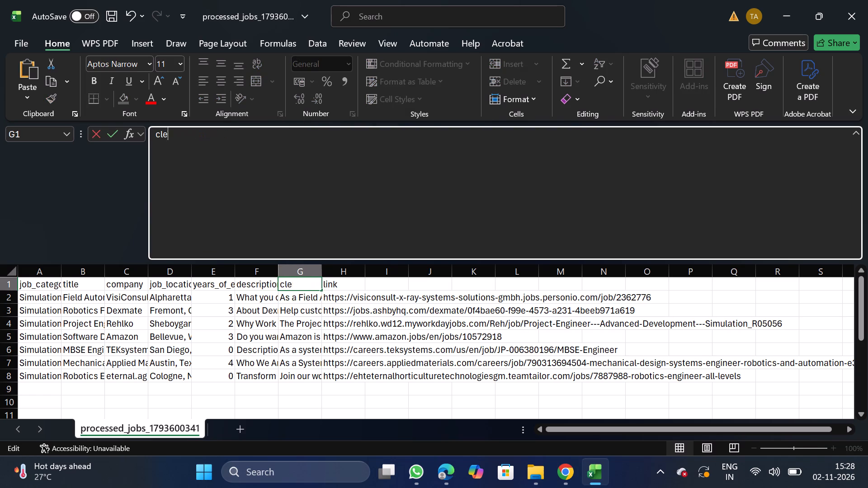
pyautogui.hotkey('ctrl', 'v')
# Clear the header text of the original description column in F1.
pyautogui.click(276, 276)
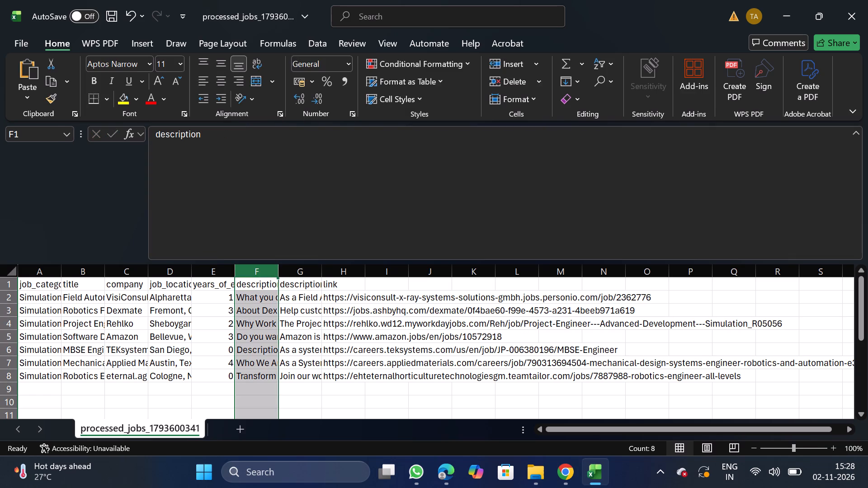
pyautogui.click(349, 223)
pyautogui.press('BackSpace')
pyautogui.press('BackSpace')
pyautogui.press('BackSpace')
pyautogui.press('BackSpace')
pyautogui.press('BackSpace')
pyautogui.press('BackSpace')
pyautogui.press('BackSpace')
pyautogui.press('BackSpace')
pyautogui.press('BackSpace')
pyautogui.press('BackSpace')
pyautogui.press('BackSpace')
pyautogui.press('BackSpace')
pyautogui.press('BackSpace')
pyautogui.press('BackSpace')
pyautogui.press('BackSpace')
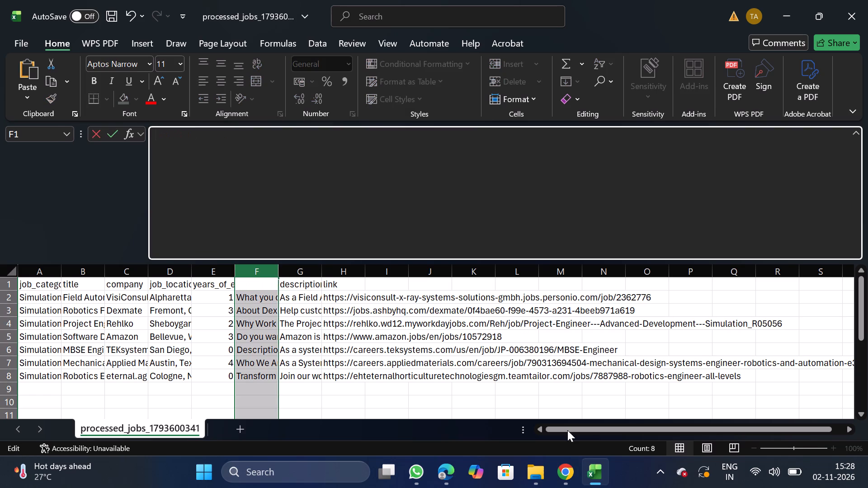
# Set the blank F1 header to original_description, copying the name from NextGenApply's bulk-upload CSV format requirements.
pyautogui.click(562, 471)
pyautogui.click(72, 143)
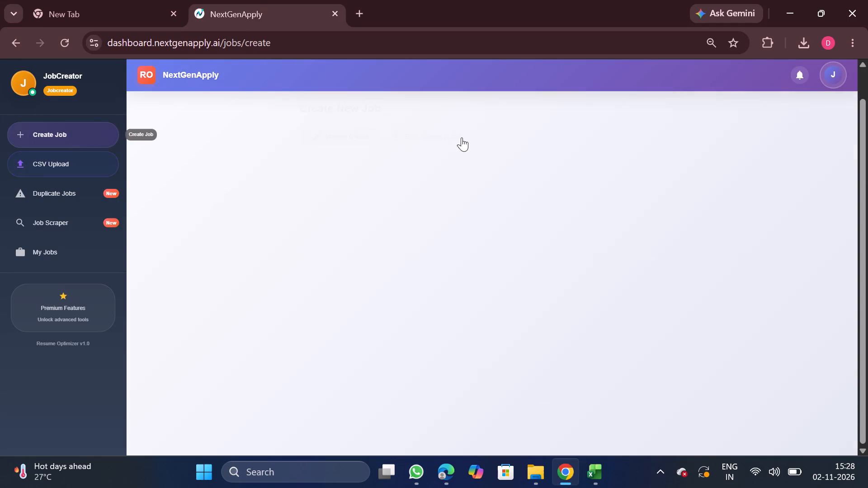
pyautogui.click(439, 128)
pyautogui.doubleClick(472, 222)
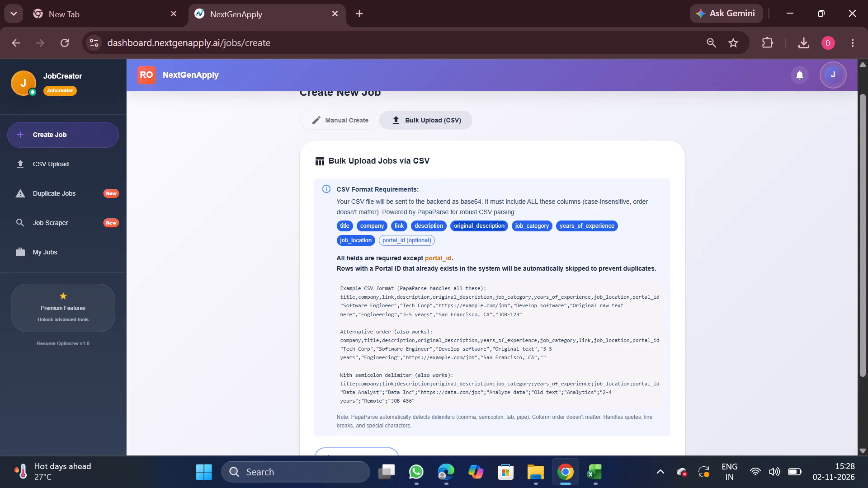
pyautogui.hotkey('ctrl', 'c')
pyautogui.click(590, 469)
pyautogui.hotkey('ctrl', 'v')
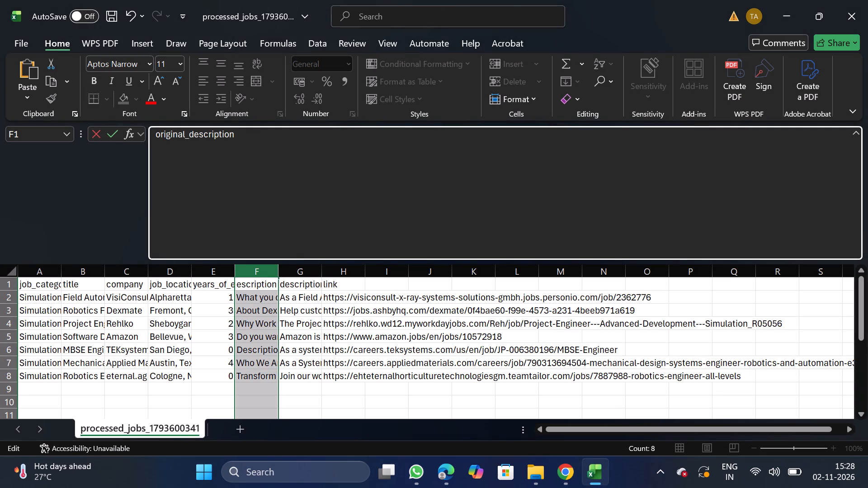
pyautogui.click(89, 295)
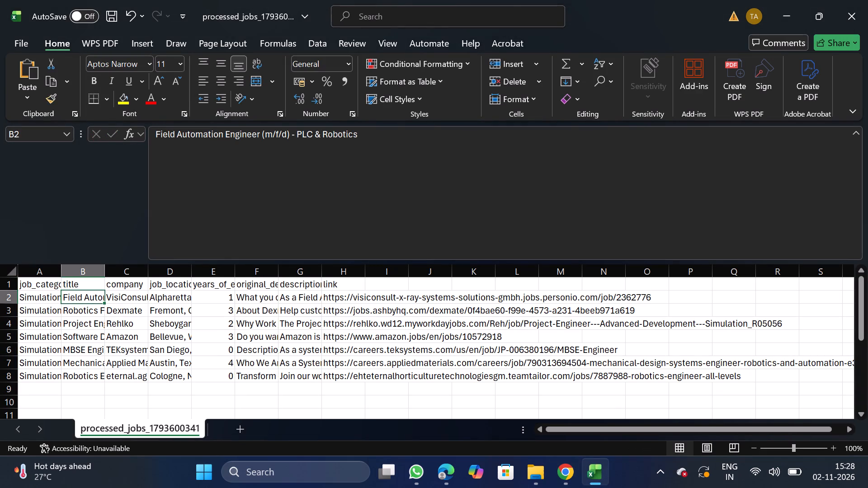
# Review the remaining job titles and delete the Applied Materials Mechanical Design Systems Engineer row.
pyautogui.click(83, 315)
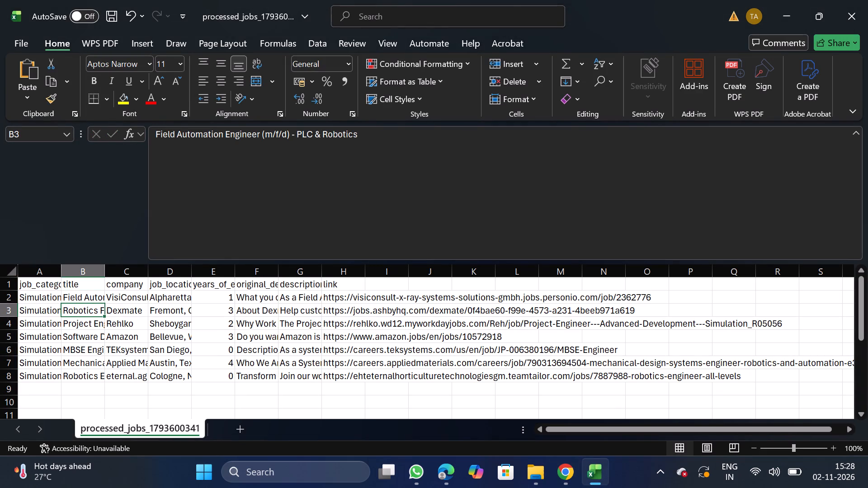
pyautogui.click(84, 328)
pyautogui.click(96, 341)
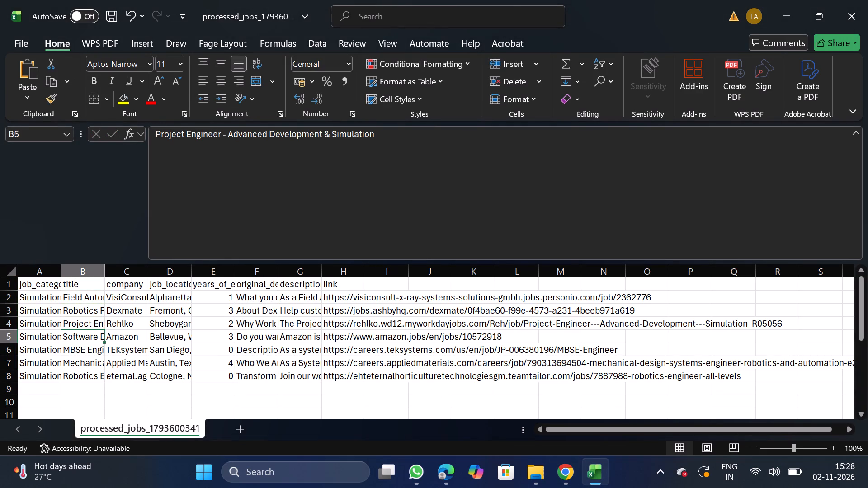
pyautogui.click(97, 350)
pyautogui.click(90, 366)
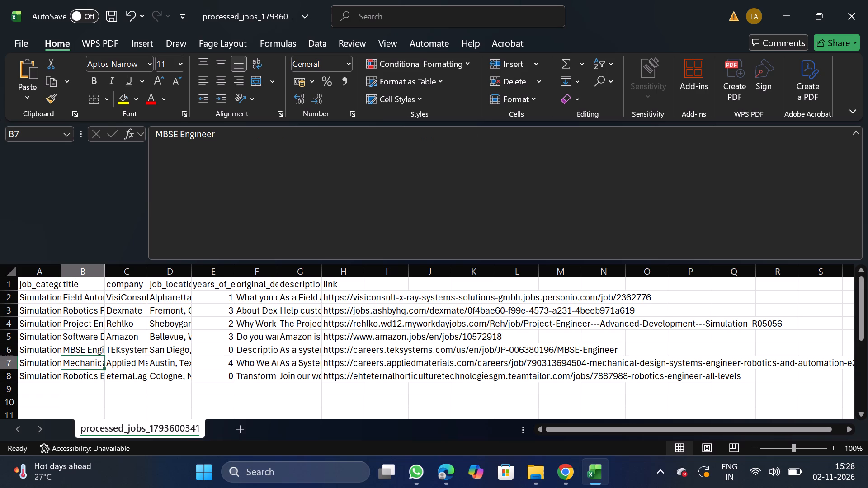
pyautogui.moveTo(0, 359); pyautogui.dragTo(7, 363)
pyautogui.click(7, 363)
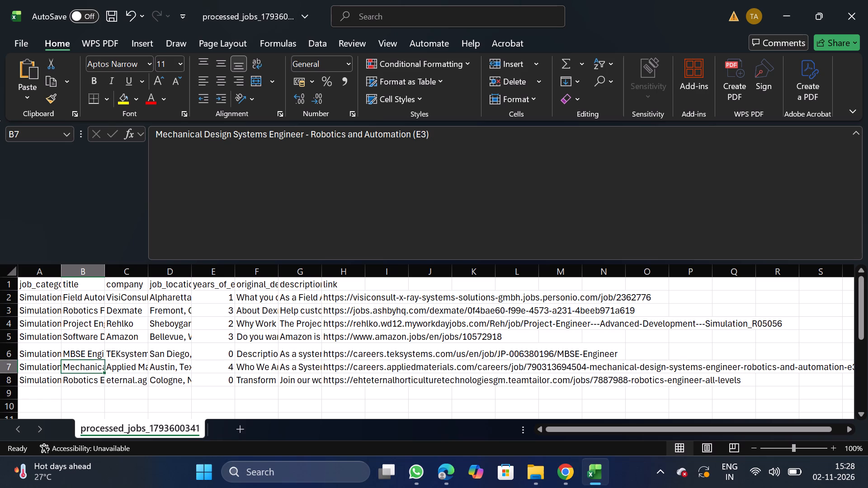
pyautogui.click(10, 370)
pyautogui.rightClick(30, 368)
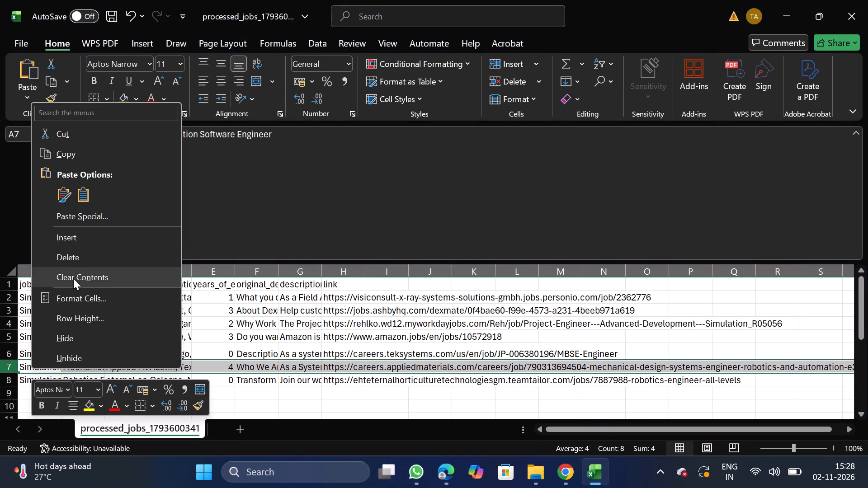
pyautogui.click(88, 262)
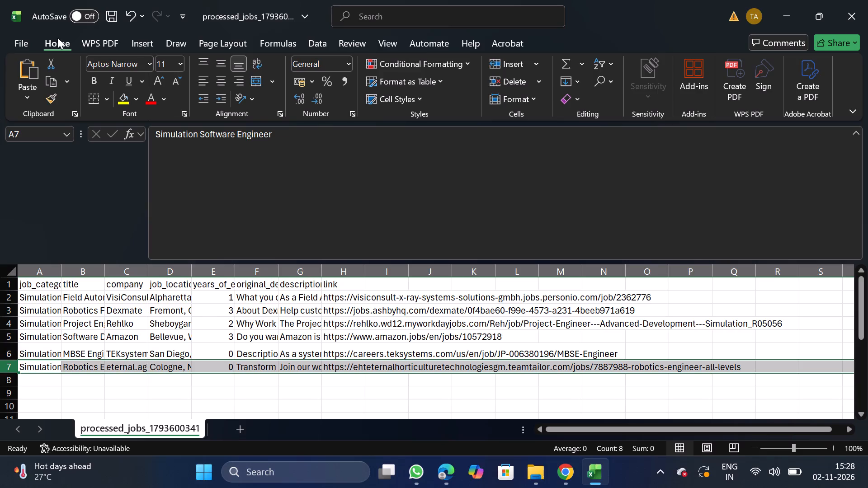
# Save the cleaned sheet as a comma-delimited CSV named Simulation_11_02 in the Daily Scraping jobs folder under Documents.
pyautogui.click(23, 45)
pyautogui.tripleClick(44, 237)
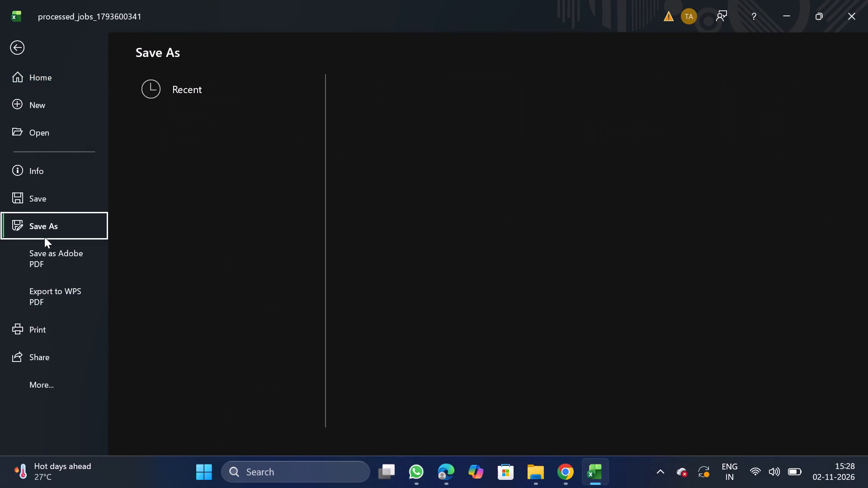
pyautogui.tripleClick(202, 382)
pyautogui.tripleClick(202, 382)
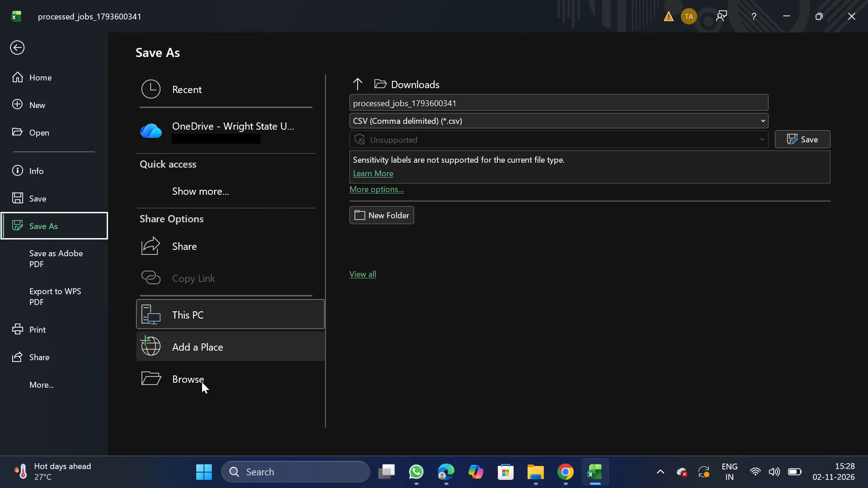
pyautogui.doubleClick(202, 382)
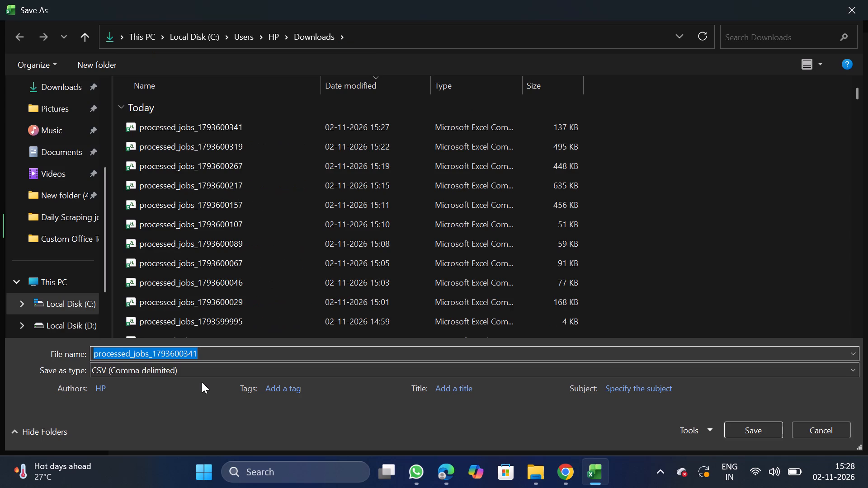
pyautogui.click(36, 163)
pyautogui.doubleClick(55, 148)
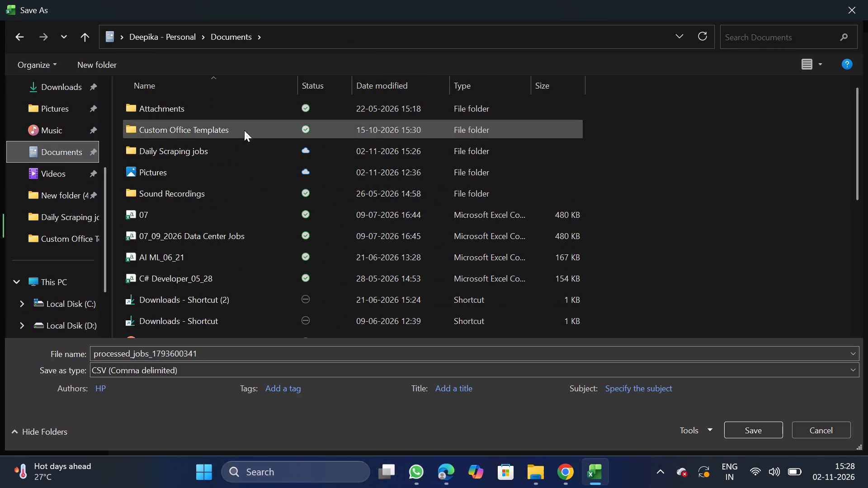
pyautogui.doubleClick(241, 144)
pyautogui.click(253, 353)
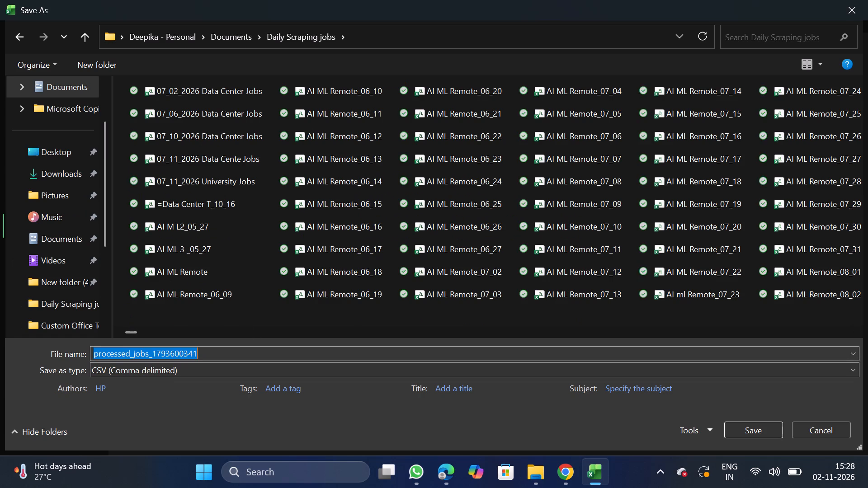
pyautogui.press('BackSpace')
pyautogui.press('s')
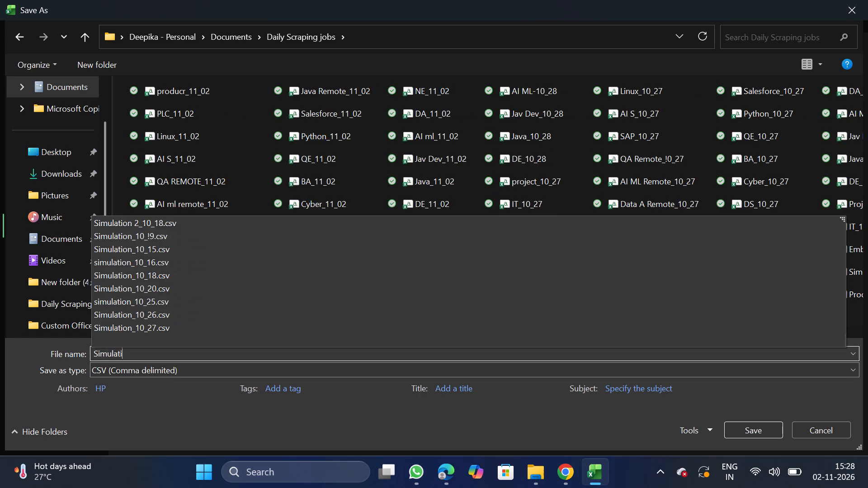
pyautogui.write('_11_)2')
pyautogui.press('BackSpace')
pyautogui.press('BackSpace')
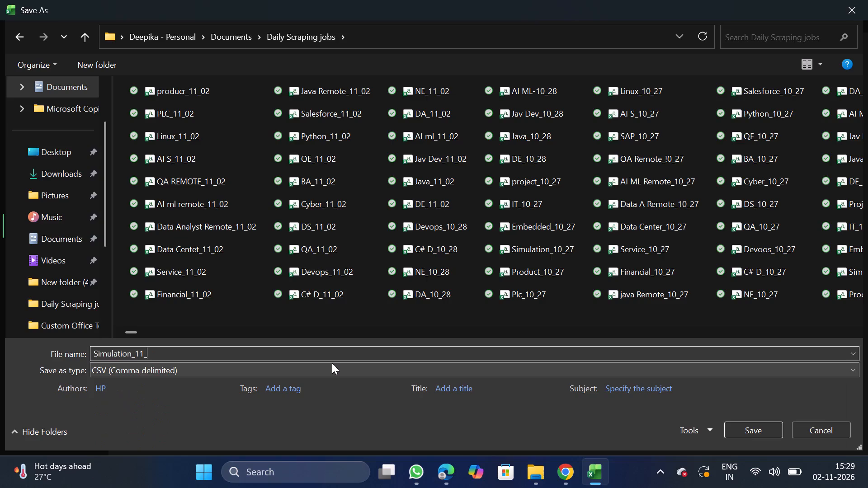
pyautogui.write('02')
pyautogui.click(736, 436)
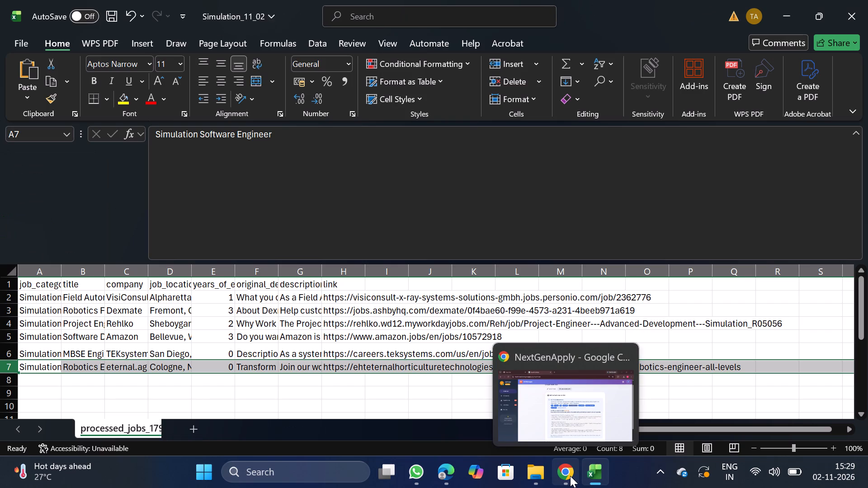
# Bulk-upload Simulation_11_02.csv to NextGenApply and close its Excel workbook.
pyautogui.click(570, 476)
pyautogui.scroll(-1, 436, 333)
pyautogui.click(375, 362)
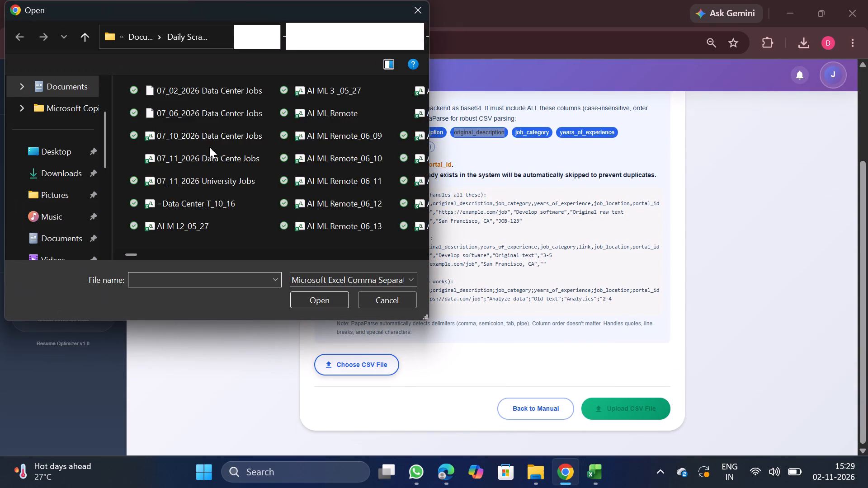
pyautogui.doubleClick(185, 95)
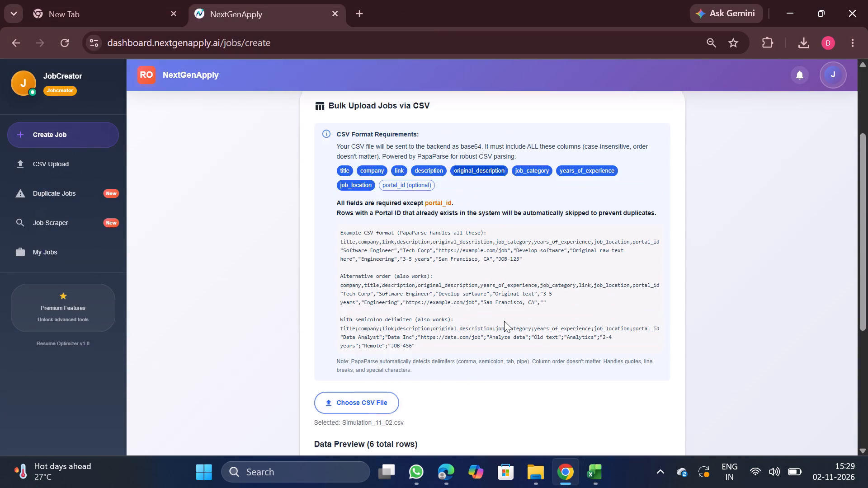
pyautogui.scroll(-1, 504, 321)
pyautogui.scroll(-5, 594, 347)
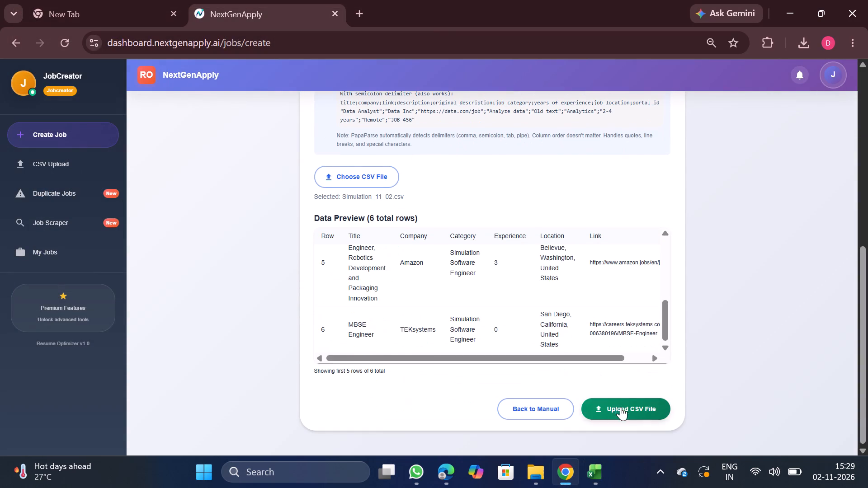
pyautogui.click(621, 407)
pyautogui.click(656, 361)
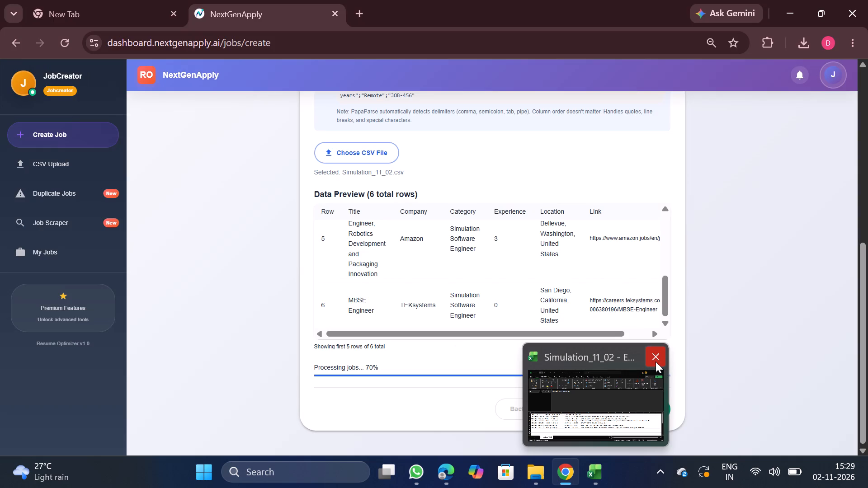
# Download the processed CSV for Embedded Validation Engineer (#4780) from the CSV Upload History and open it in Excel.
pyautogui.scroll(3, 496, 323)
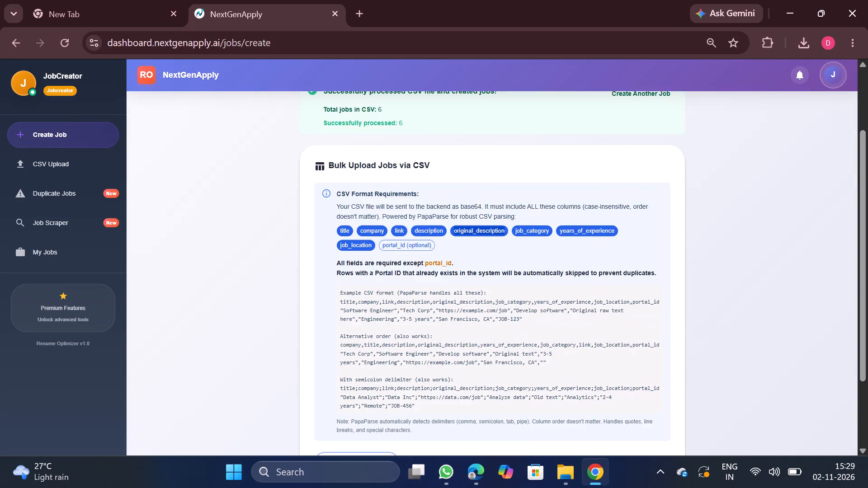
pyautogui.scroll(2, 496, 323)
pyautogui.click(64, 160)
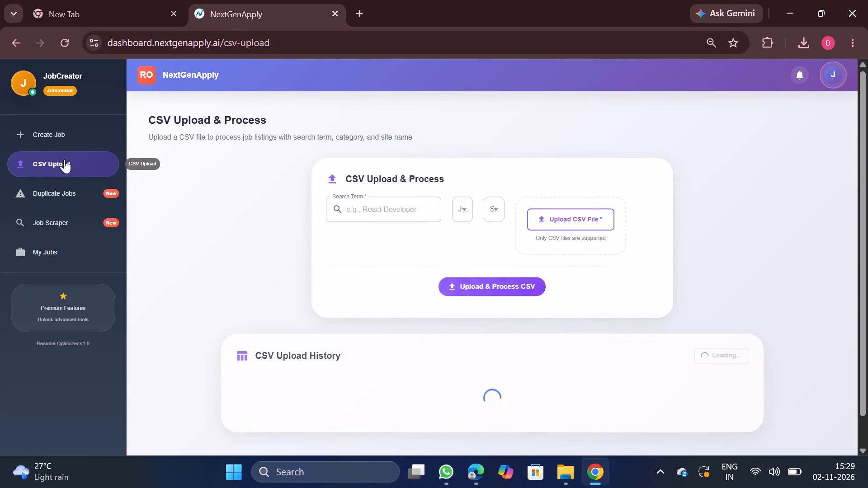
pyautogui.scroll(-1, 263, 318)
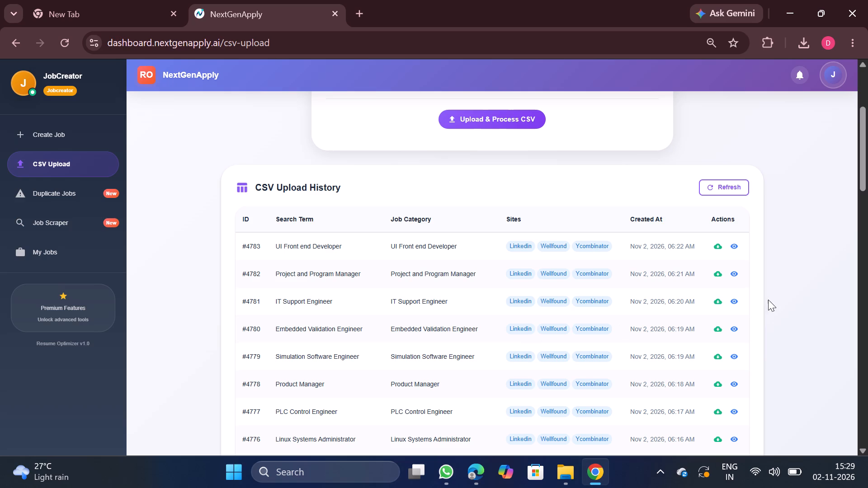
pyautogui.click(717, 327)
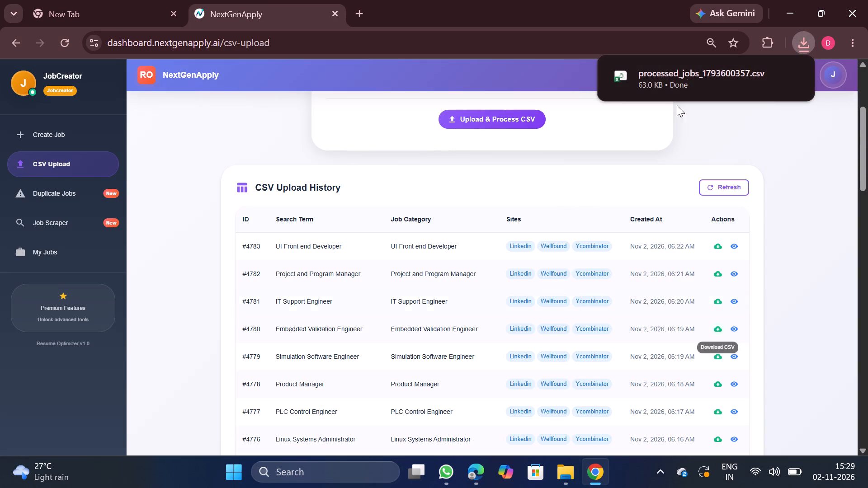
pyautogui.click(701, 78)
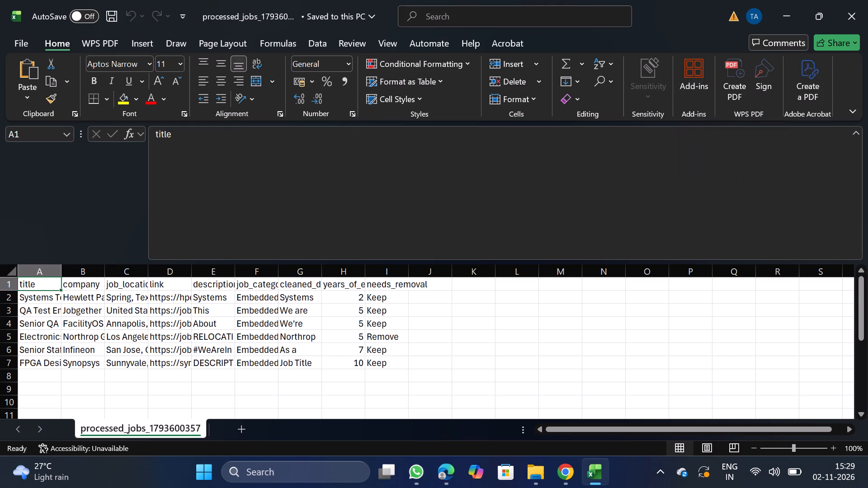
# Remove duplicate rows from the whole data range, comparing only the company column.
pyautogui.click(65, 332)
pyautogui.hotkey('ctrl', 'a')
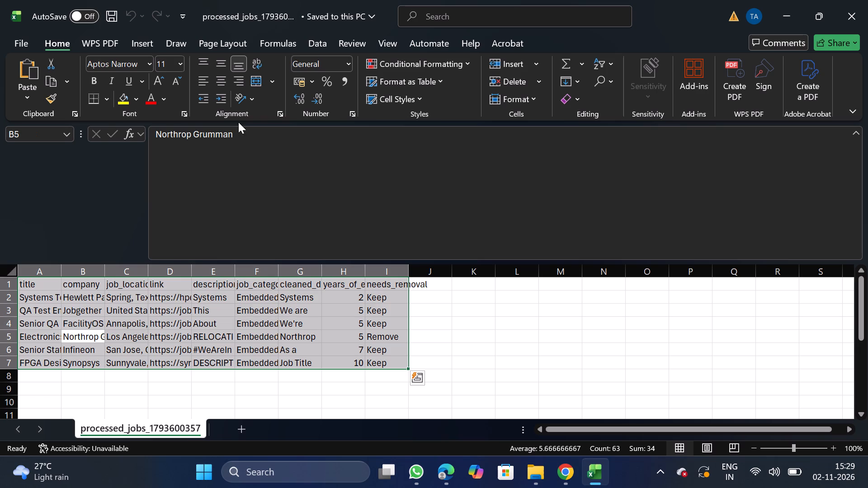
pyautogui.click(306, 46)
pyautogui.click(567, 82)
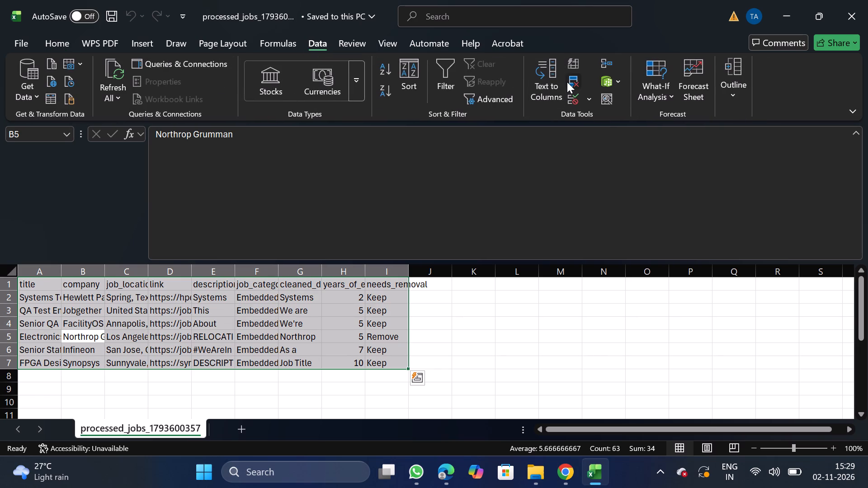
pyautogui.click(200, 202)
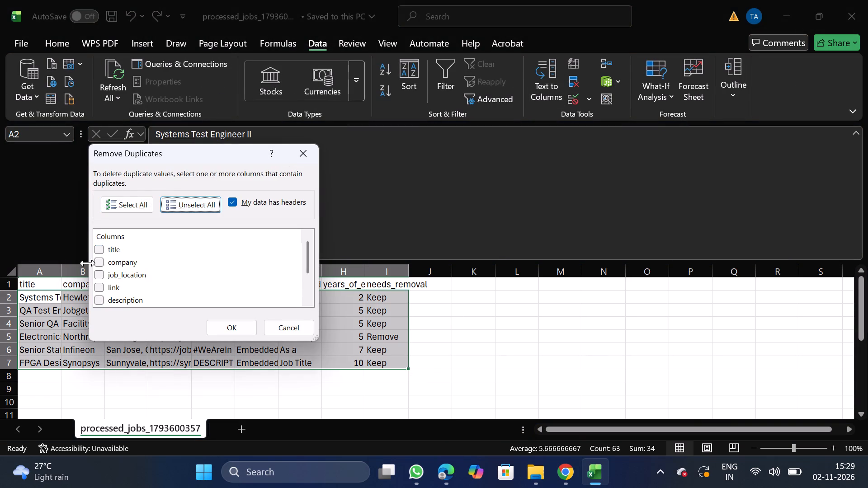
pyautogui.click(99, 263)
pyautogui.click(257, 322)
pyautogui.click(248, 324)
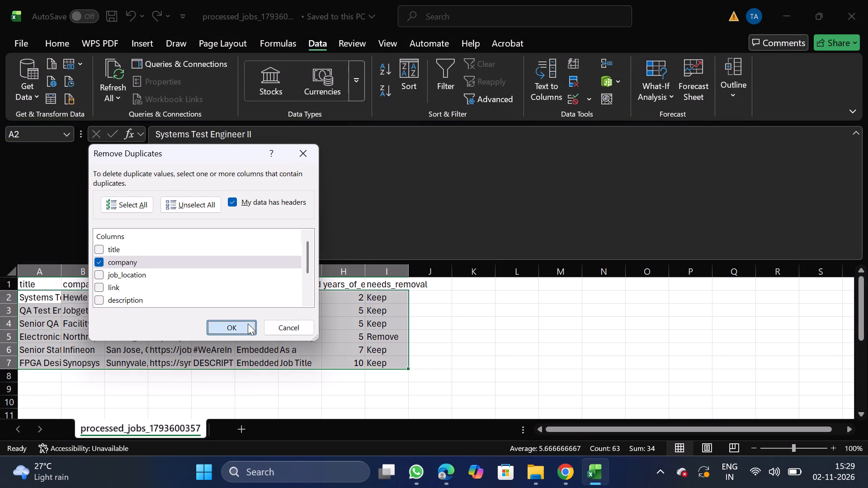
pyautogui.click(520, 264)
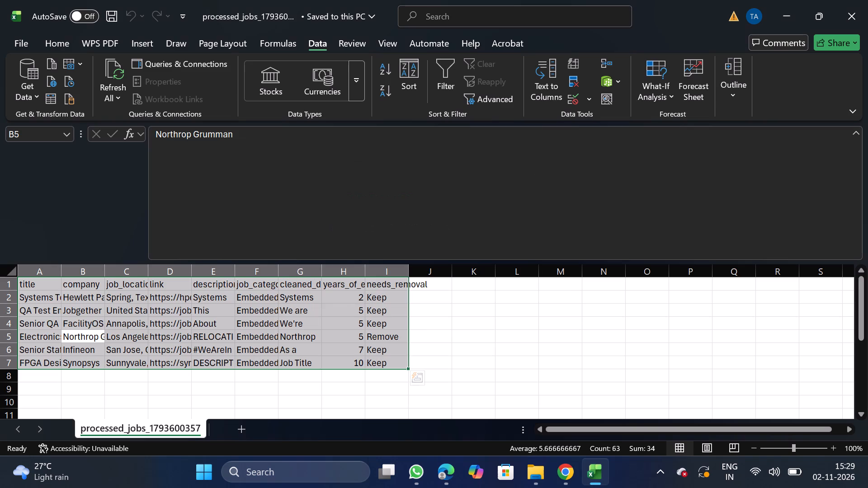
# Delete the Northrop Grumman row marked Remove in the needs_removal column.
pyautogui.moveTo(0, 338); pyautogui.dragTo(23, 337)
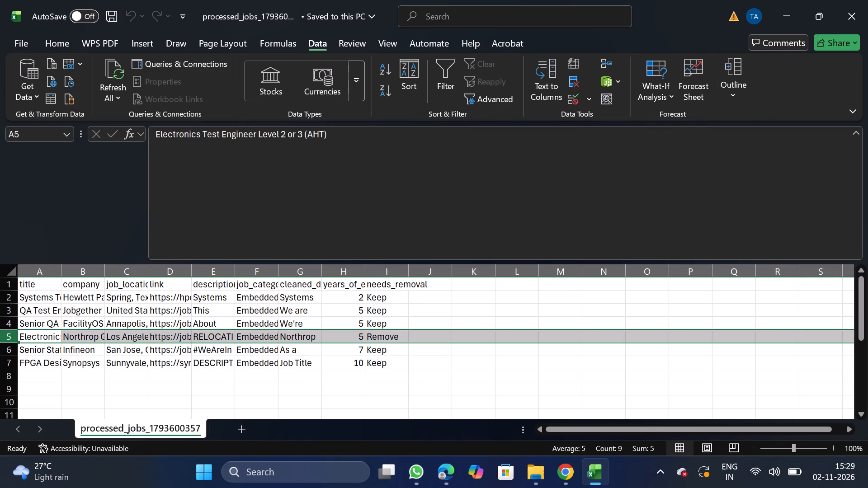
pyautogui.rightClick(23, 337)
pyautogui.click(90, 228)
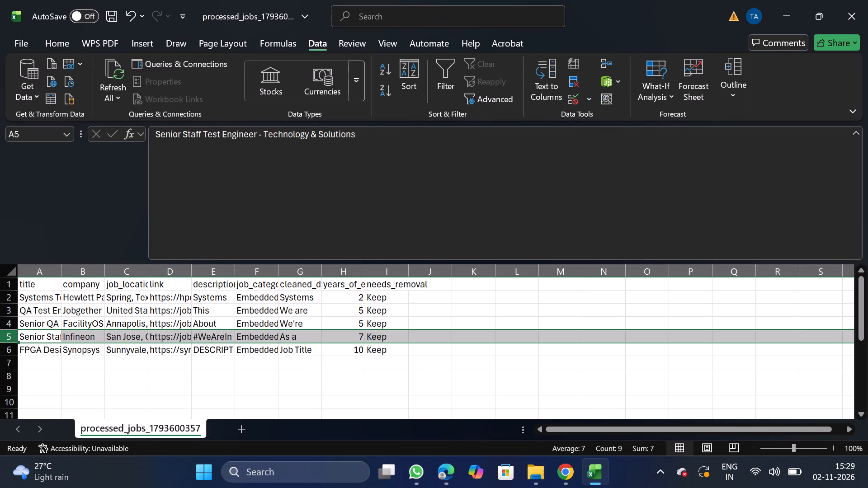
# Delete the Infineon and Synopsys rows, which ask for 7 and 10 years of experience.
pyautogui.hotkey('shift', 'Down')
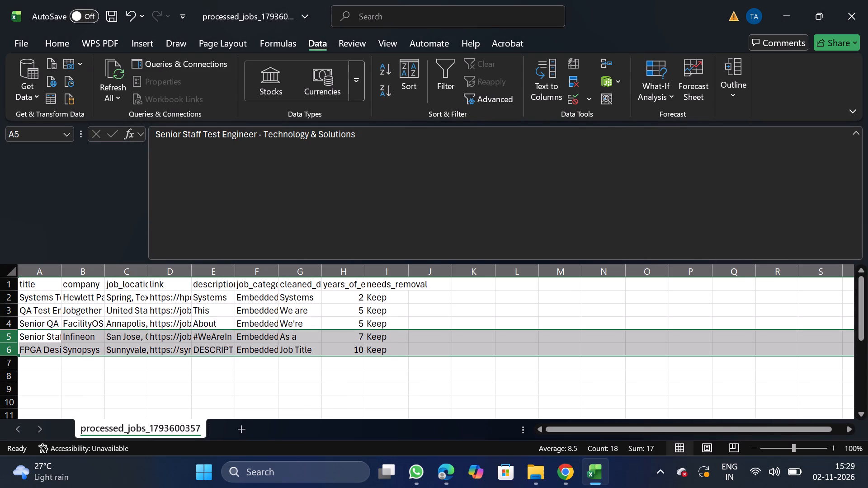
pyautogui.rightClick(55, 352)
pyautogui.click(131, 239)
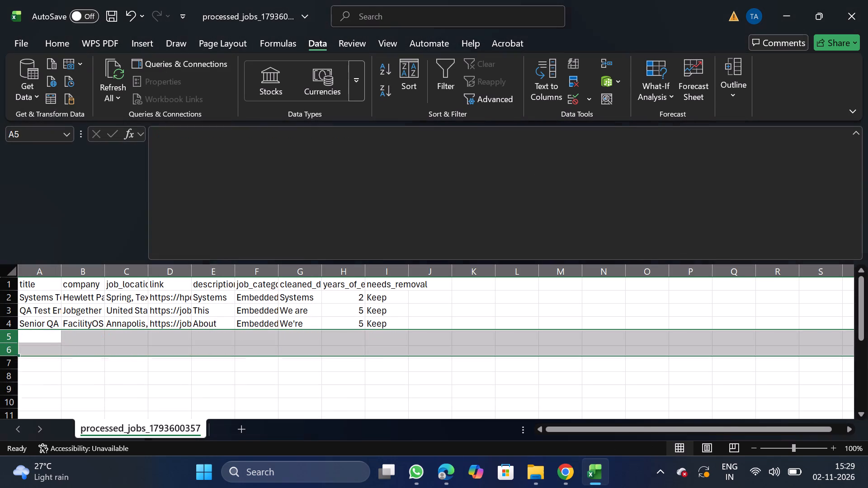
# Delete the needs_removal column.
pyautogui.moveTo(392, 276); pyautogui.dragTo(390, 313)
pyautogui.rightClick(390, 313)
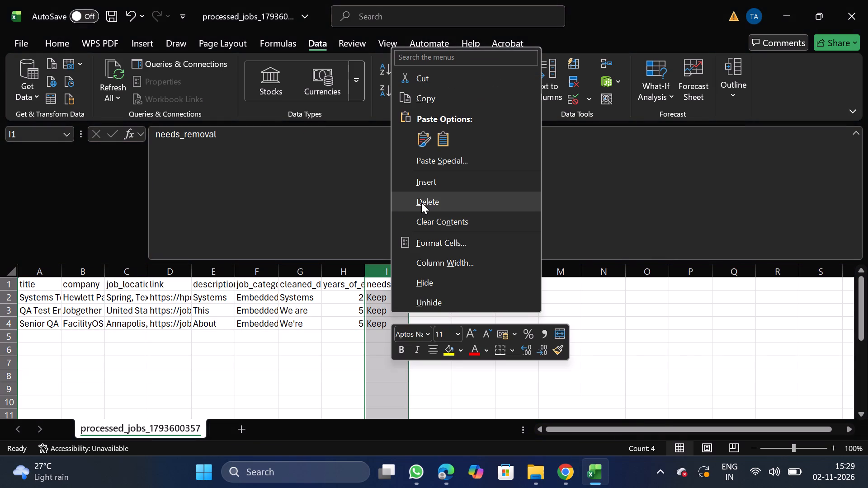
pyautogui.click(421, 202)
# Move the job_category column to the front of the table, before the title column.
pyautogui.click(246, 267)
pyautogui.hotkey('ctrl', 'x')
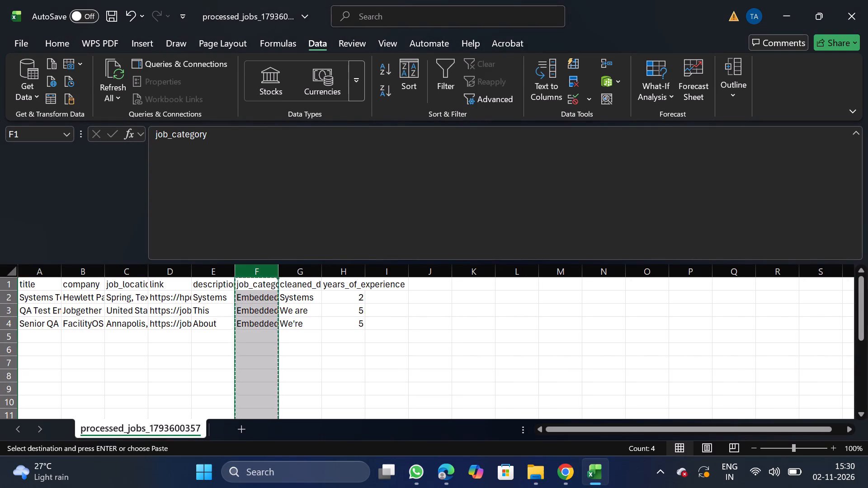
pyautogui.click(38, 268)
pyautogui.rightClick(31, 327)
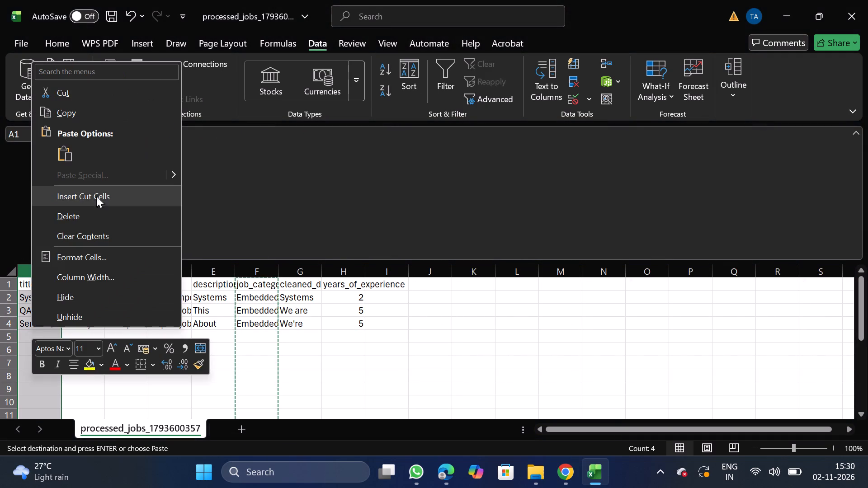
pyautogui.click(107, 189)
# Turn off text wrapping for the description and cleaned description columns.
pyautogui.click(263, 277)
pyautogui.hotkey('shift', 'Right')
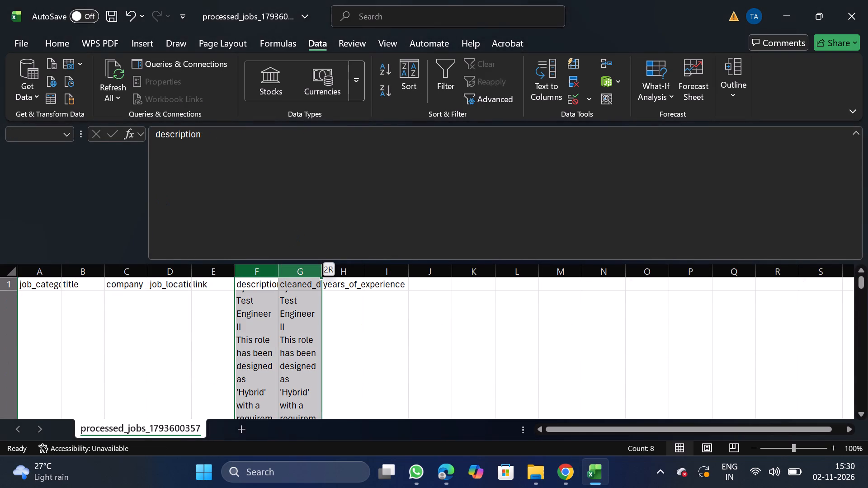
pyautogui.click(79, 47)
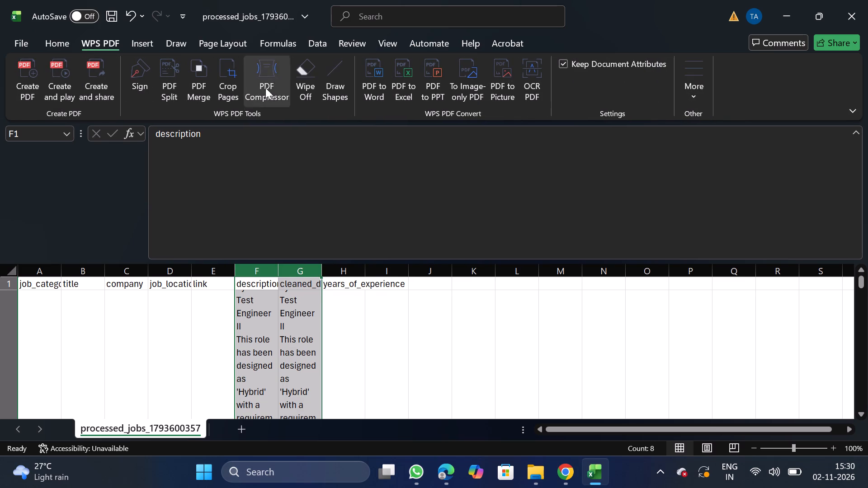
pyautogui.click(63, 41)
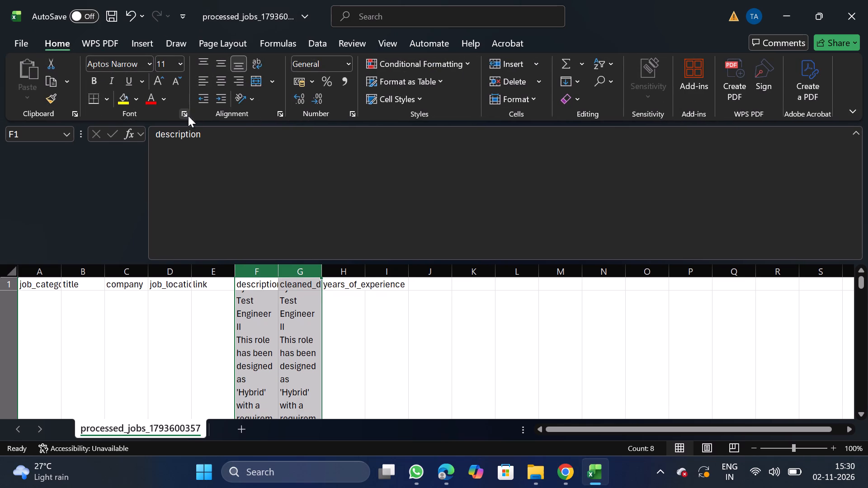
pyautogui.click(281, 113)
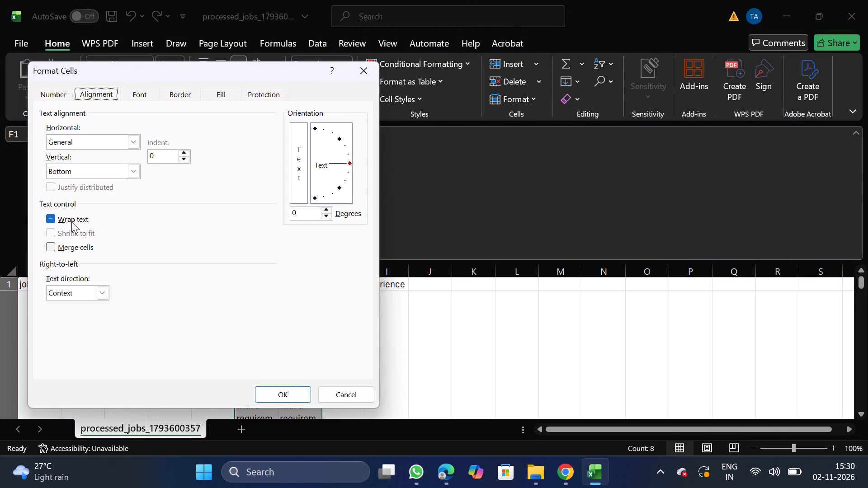
pyautogui.click(71, 221)
pyautogui.click(71, 221)
pyautogui.click(287, 395)
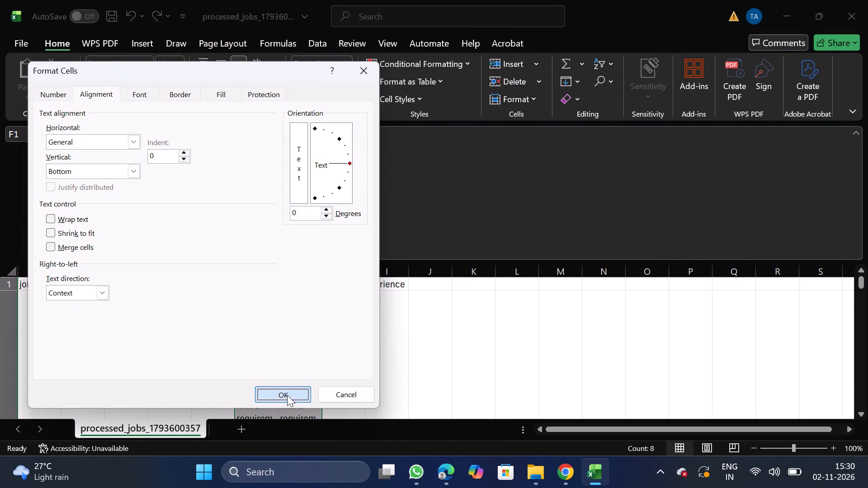
# Move the link column to the end of the table, after years_of_experience.
pyautogui.click(208, 276)
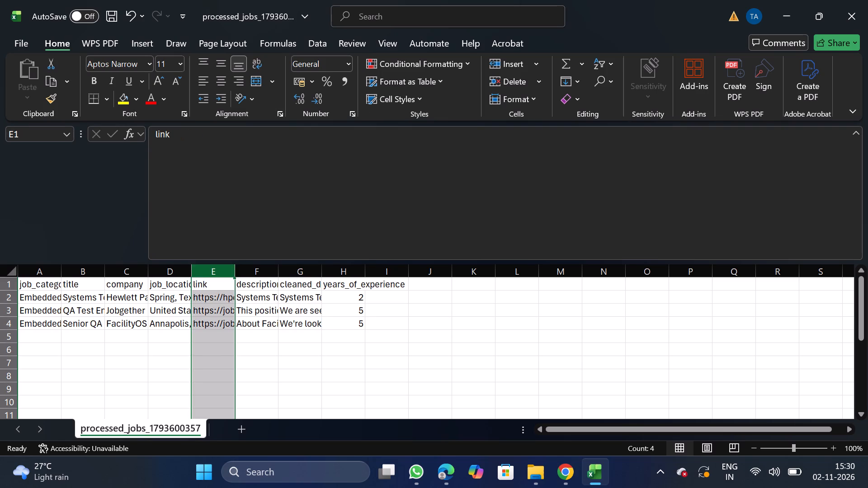
pyautogui.hotkey('ctrl', 'x')
pyautogui.moveTo(387, 266); pyautogui.dragTo(392, 307)
pyautogui.rightClick(392, 307)
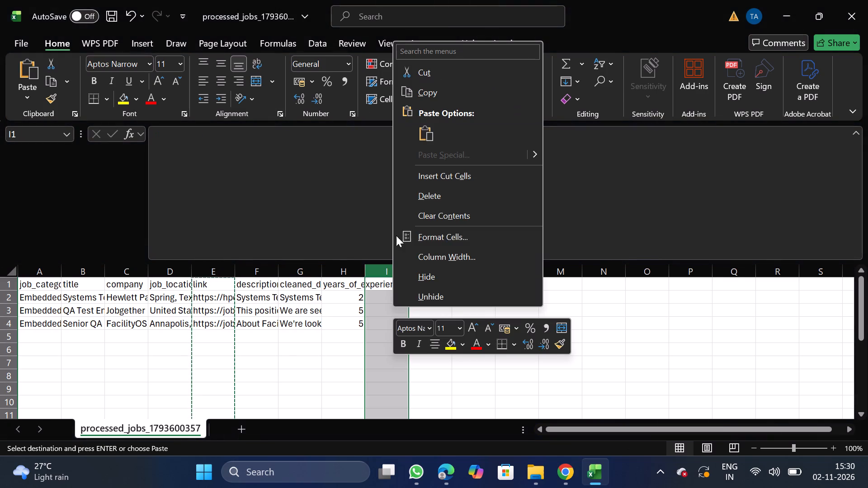
pyautogui.click(475, 177)
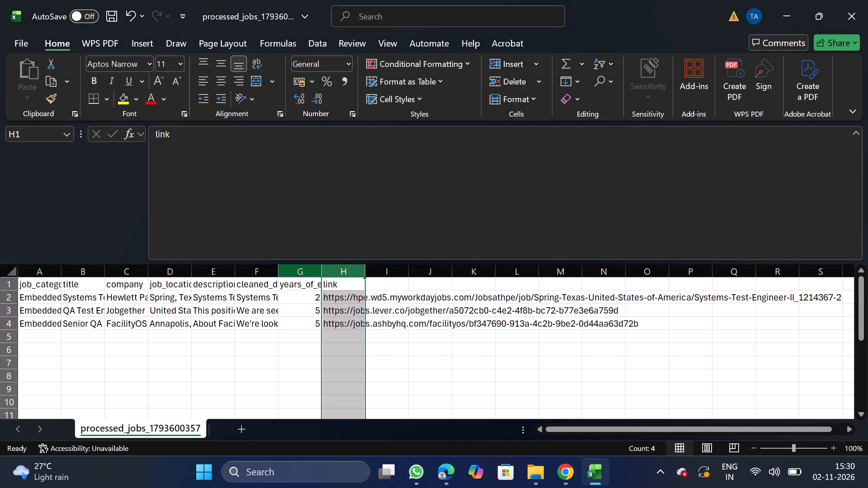
# Move the years_of_experience column so it sits between the job location and description columns.
pyautogui.click(285, 270)
pyautogui.hotkey('ctrl', 'x')
pyautogui.click(203, 273)
pyautogui.rightClick(207, 309)
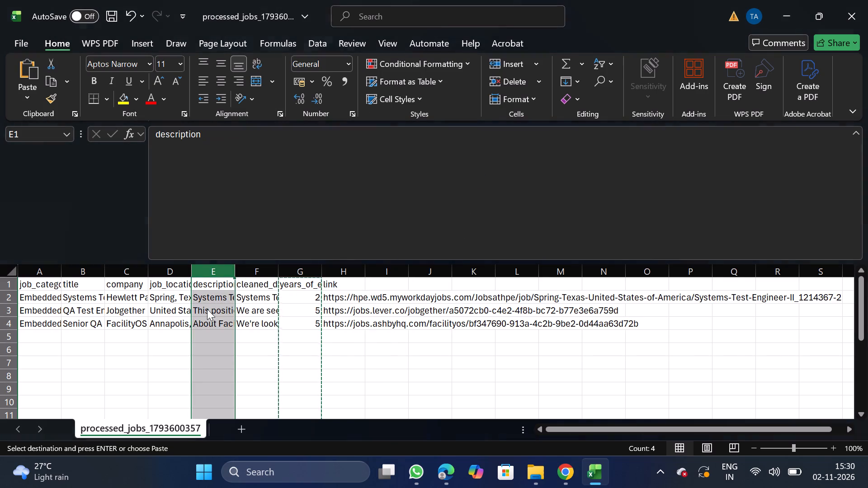
pyautogui.click(264, 181)
# Rename the cleaned description column header as description, reusing the header text from F1.
pyautogui.click(251, 277)
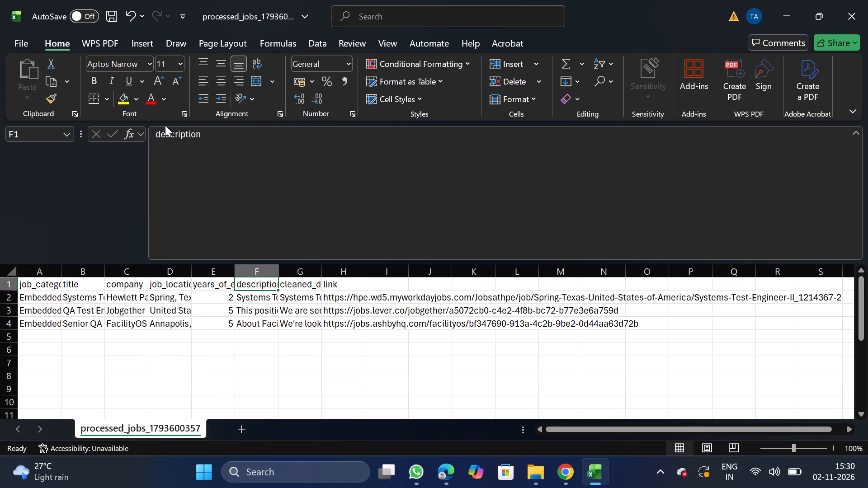
pyautogui.moveTo(155, 132); pyautogui.dragTo(236, 127)
pyautogui.hotkey('ctrl', 'c')
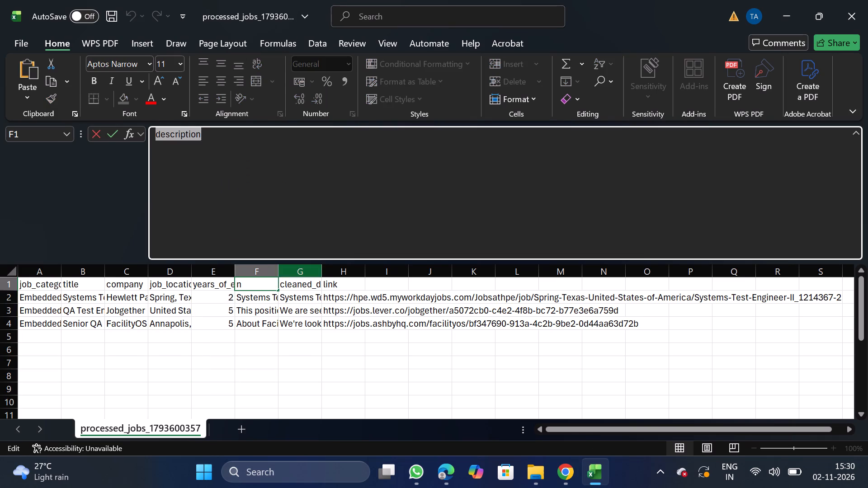
pyautogui.click(312, 284)
pyautogui.click(443, 207)
pyautogui.press('BackSpace')
pyautogui.press('BackSpace')
pyautogui.press('BackSpace')
pyautogui.press('BackSpace')
pyautogui.press('BackSpace')
pyautogui.press('BackSpace')
pyautogui.press('BackSpace')
pyautogui.press('BackSpace')
pyautogui.press('BackSpace')
pyautogui.press('BackSpace')
pyautogui.press('BackSpace')
pyautogui.press('BackSpace')
pyautogui.press('BackSpace')
pyautogui.press('BackSpace')
pyautogui.press('BackSpace')
pyautogui.press('BackSpace')
pyautogui.press('BackSpace')
pyautogui.press('BackSpace')
pyautogui.press('BackSpace')
pyautogui.press('BackSpace')
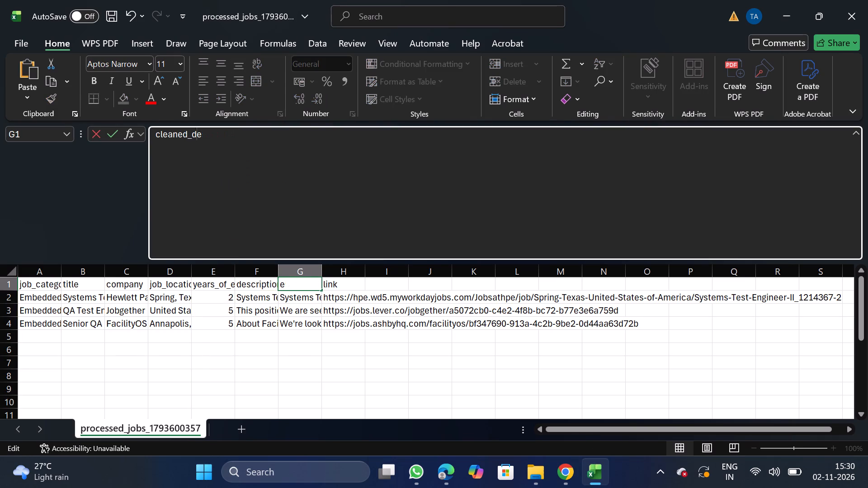
pyautogui.hotkey('ctrl', 'v')
# Rename the header in F1 as original_description, copying the name from NextGenApply's bulk upload format requirements in Chrome, and check the job titles.
pyautogui.click(259, 275)
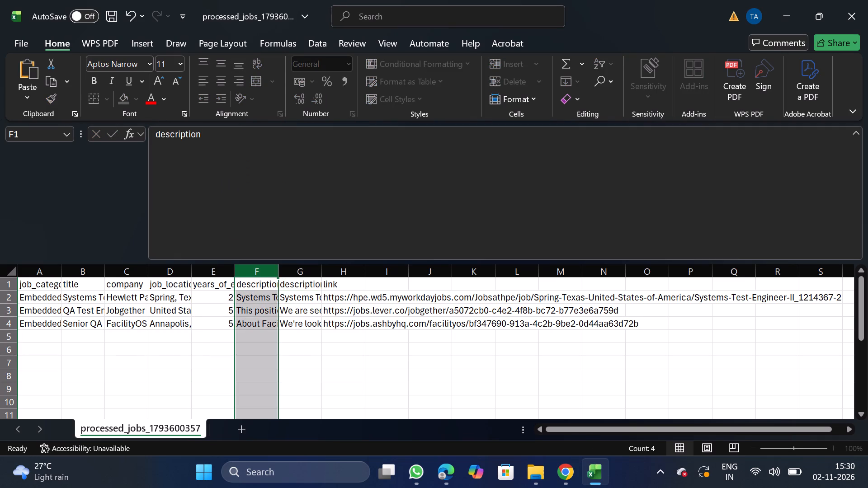
pyautogui.click(311, 249)
pyautogui.press('BackSpace')
pyautogui.press('BackSpace')
pyautogui.press('BackSpace')
pyautogui.press('BackSpace')
pyautogui.press('BackSpace')
pyautogui.press('BackSpace')
pyautogui.press('BackSpace')
pyautogui.press('BackSpace')
pyautogui.press('BackSpace')
pyautogui.press('BackSpace')
pyautogui.press('BackSpace')
pyautogui.press('BackSpace')
pyautogui.press('BackSpace')
pyautogui.press('BackSpace')
pyautogui.press('BackSpace')
pyautogui.press('BackSpace')
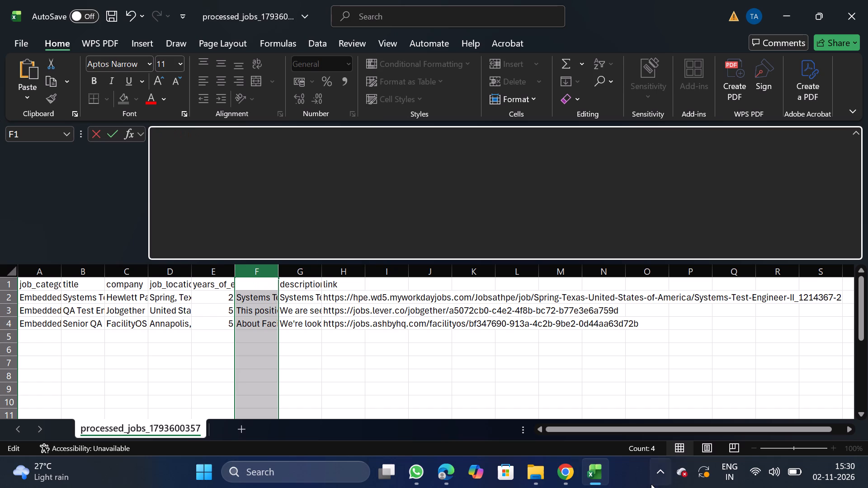
pyautogui.click(564, 471)
pyautogui.click(64, 136)
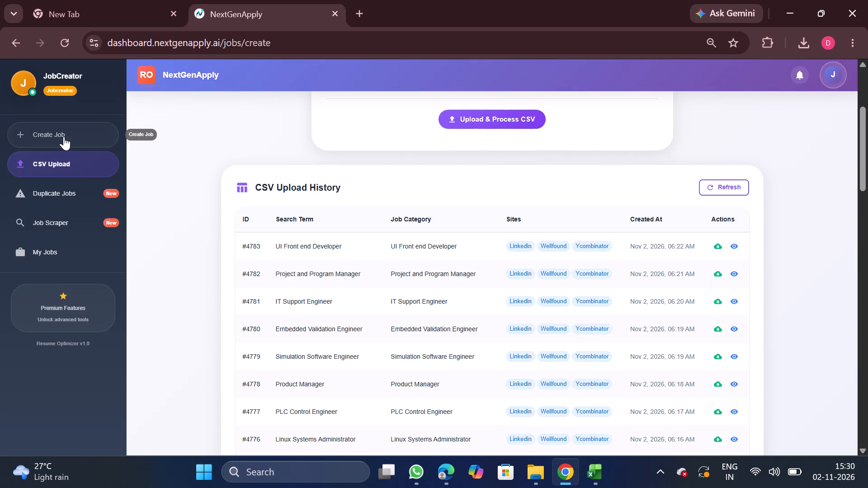
pyautogui.click(438, 125)
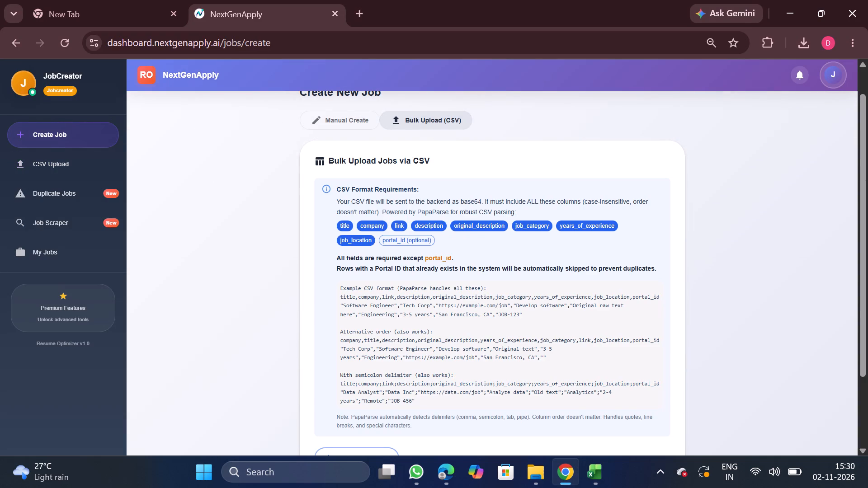
pyautogui.doubleClick(476, 228)
pyautogui.hotkey('ctrl', 'c')
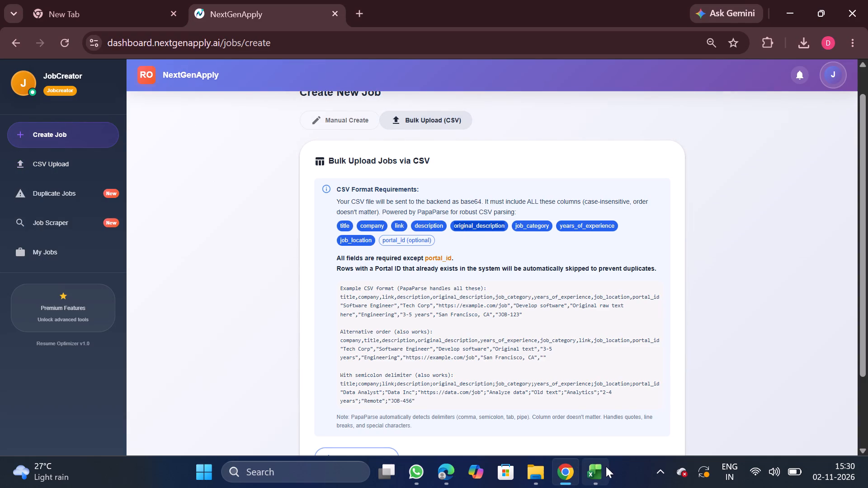
pyautogui.click(603, 469)
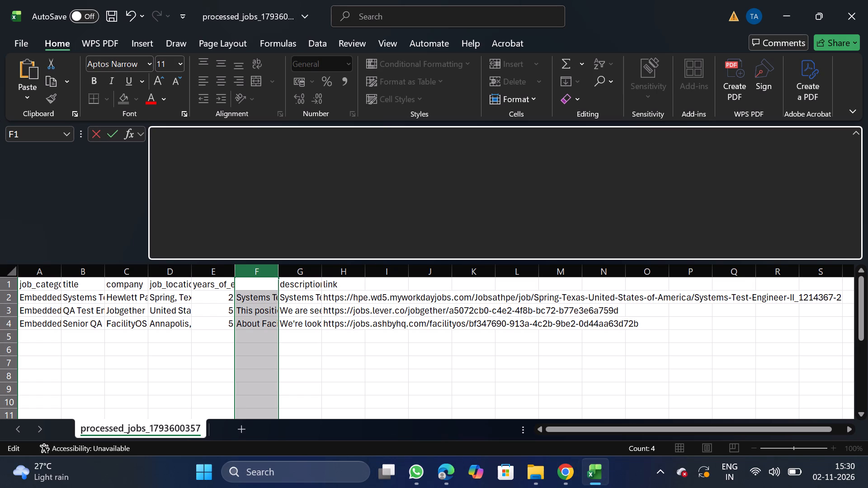
pyautogui.hotkey('ctrl', 'v')
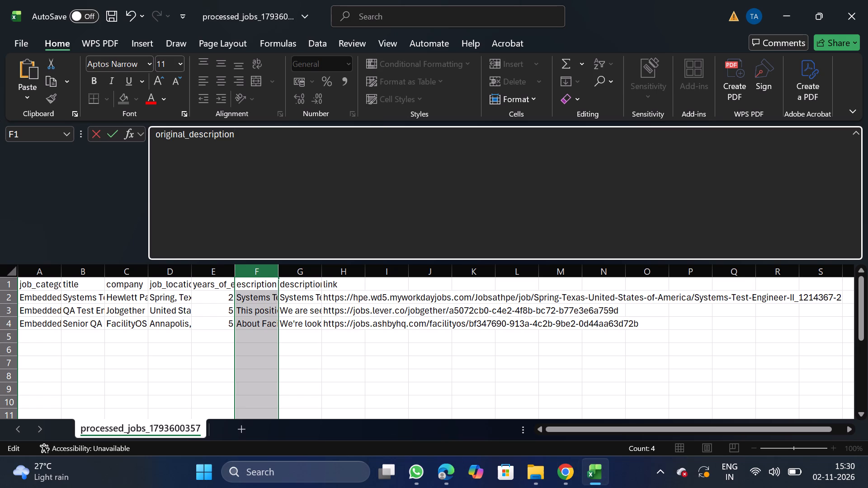
pyautogui.click(78, 292)
pyautogui.click(92, 311)
pyautogui.click(90, 327)
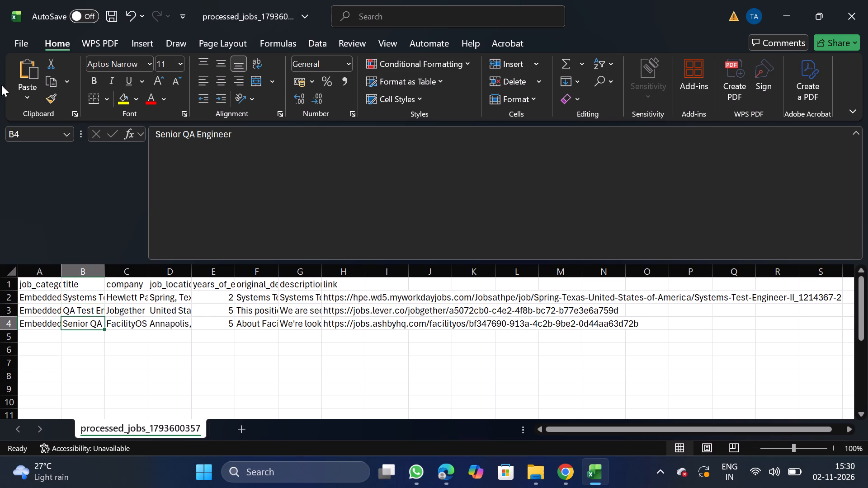
# Save the workbook as the comma-delimited CSV Embedded_11_02 in the Daily Scraping jobs folder under Documents.
pyautogui.click(14, 51)
pyautogui.doubleClick(46, 227)
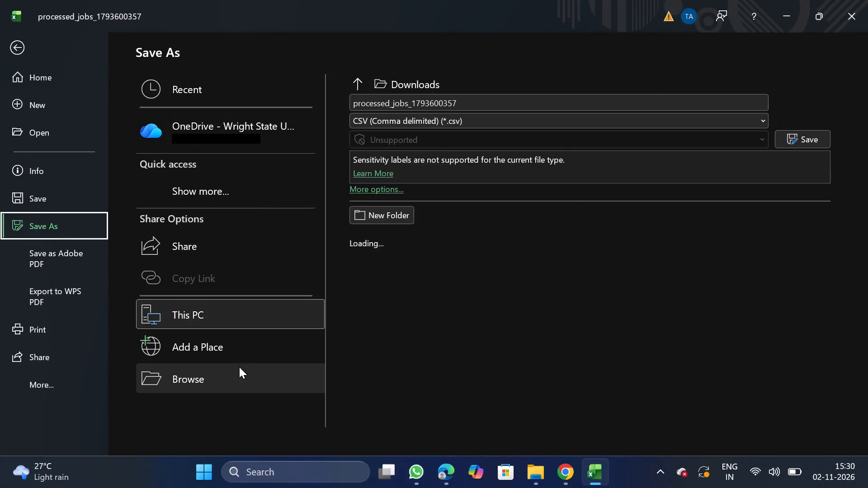
pyautogui.tripleClick(200, 382)
pyautogui.tripleClick(200, 382)
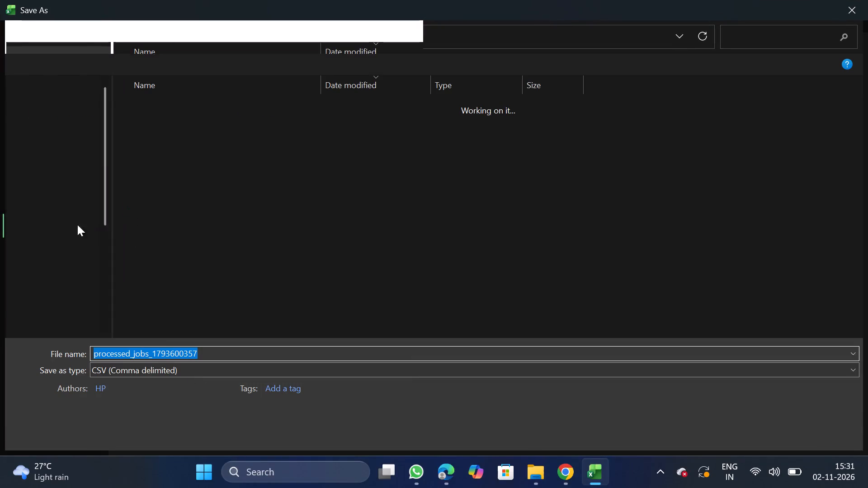
pyautogui.doubleClick(59, 147)
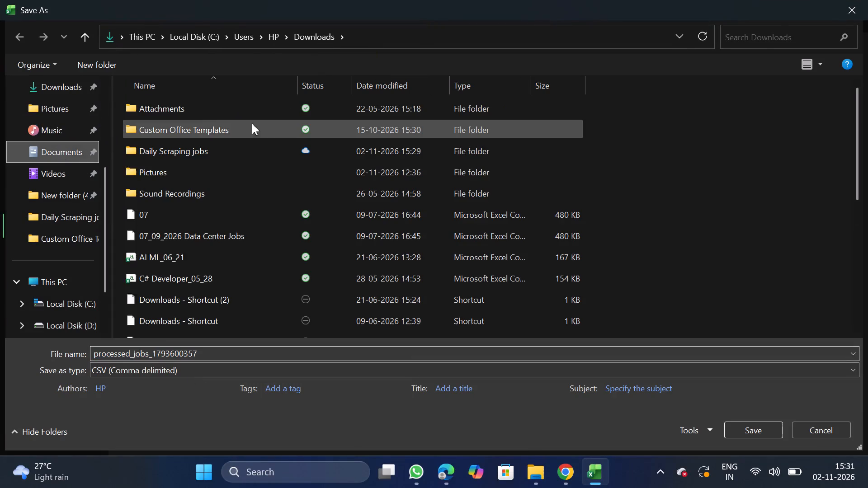
pyautogui.doubleClick(214, 146)
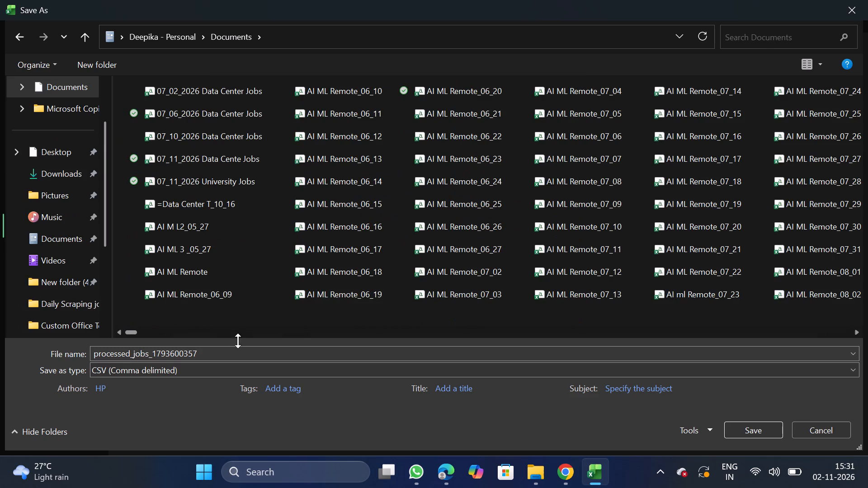
pyautogui.click(243, 349)
pyautogui.press('BackSpace')
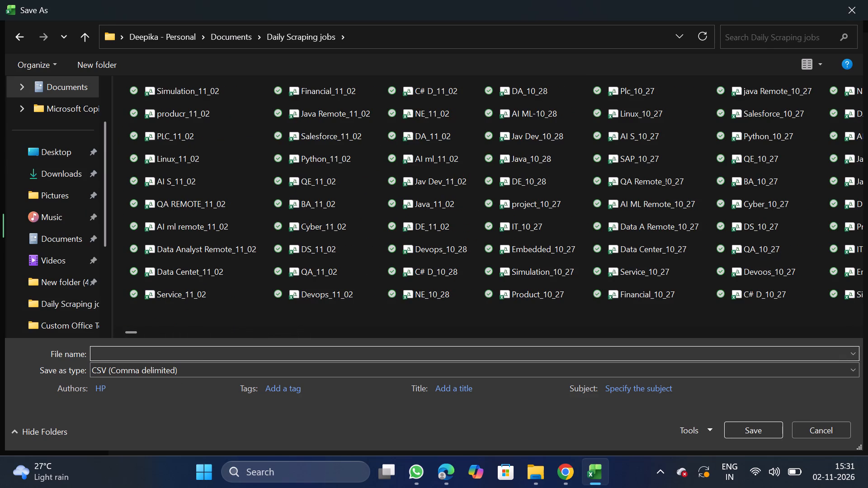
pyautogui.write('mbedded_11_02')
pyautogui.click(764, 420)
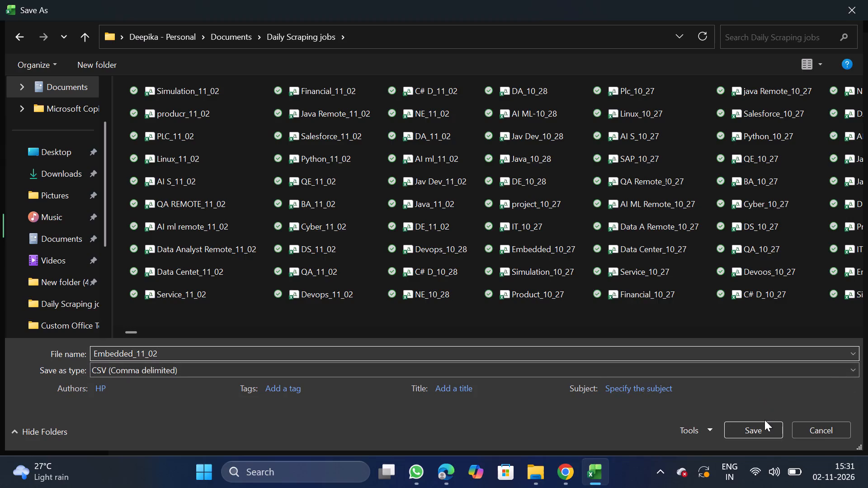
pyautogui.click(758, 427)
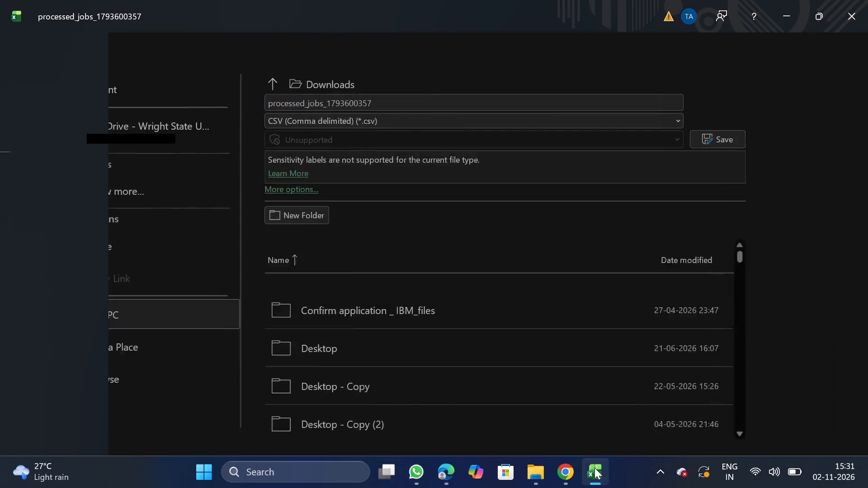
# In Chrome, bulk-upload the Embedded_11_02 CSV file to NextGenApply, close its Excel workbook, and check the upload result.
pyautogui.click(567, 473)
pyautogui.scroll(-1, 378, 346)
pyautogui.click(365, 373)
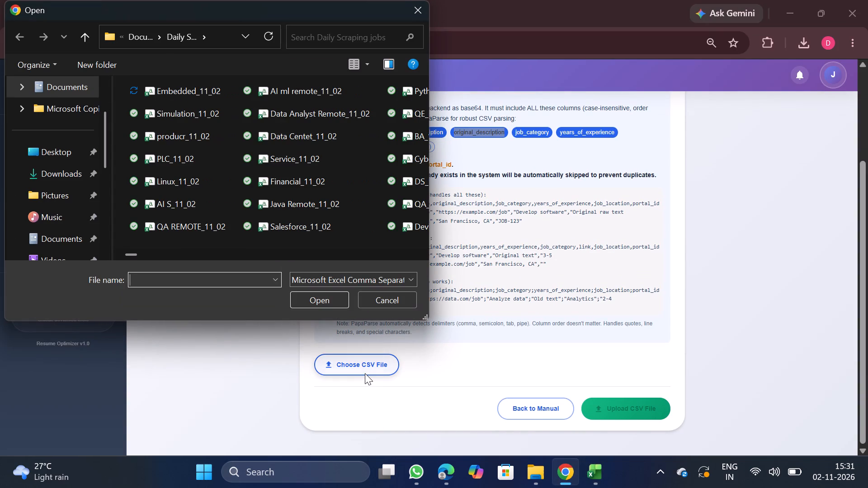
pyautogui.doubleClick(209, 94)
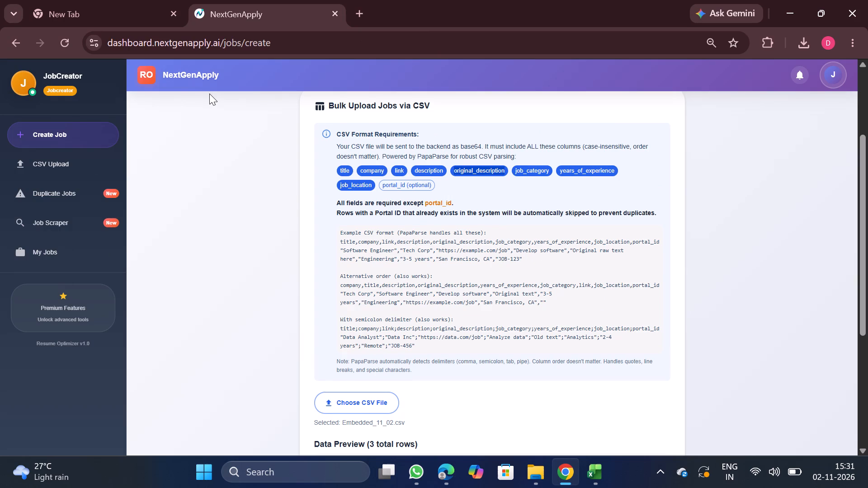
pyautogui.scroll(-2, 209, 94)
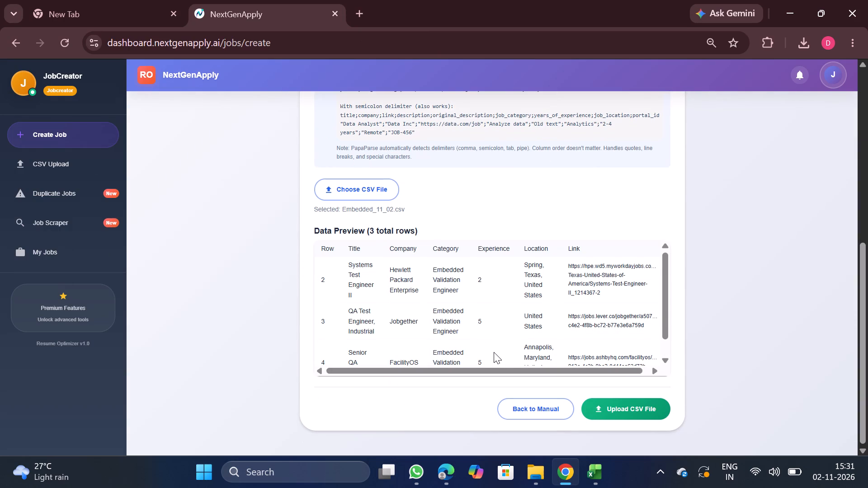
pyautogui.scroll(-2, 494, 352)
pyautogui.click(623, 395)
pyautogui.click(620, 403)
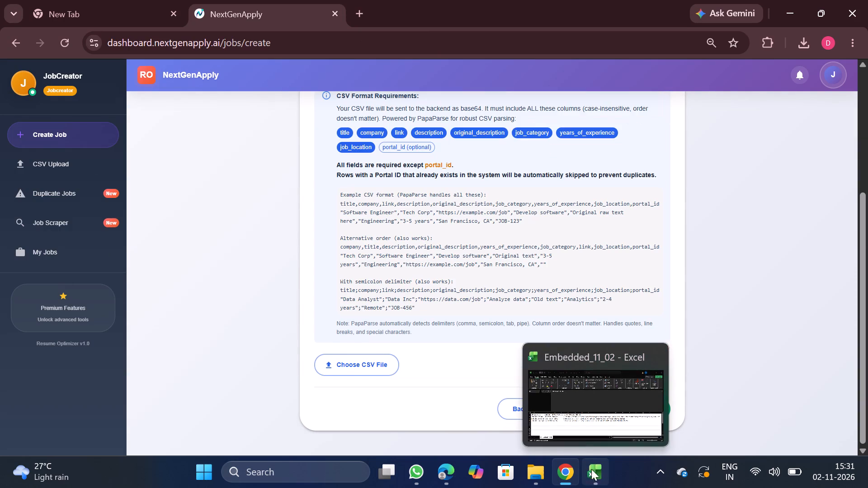
pyautogui.click(652, 357)
pyautogui.scroll(5, 488, 289)
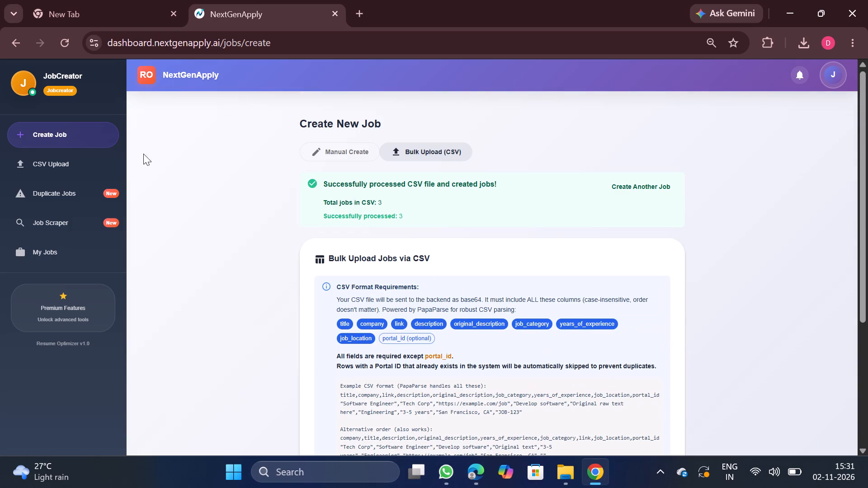
# Download the processed IT Support Engineer CSV from NextGenApply's CSV upload history and open it in Excel.
pyautogui.click(67, 165)
pyautogui.scroll(3, 401, 264)
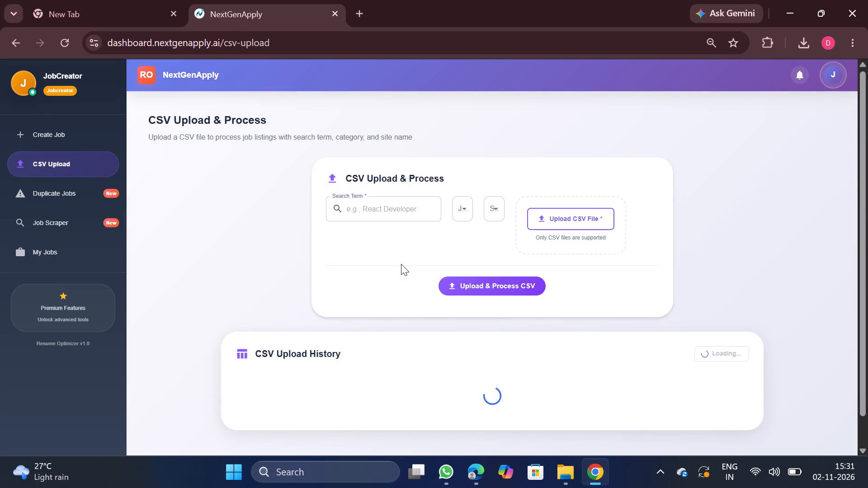
pyautogui.scroll(-1, 613, 380)
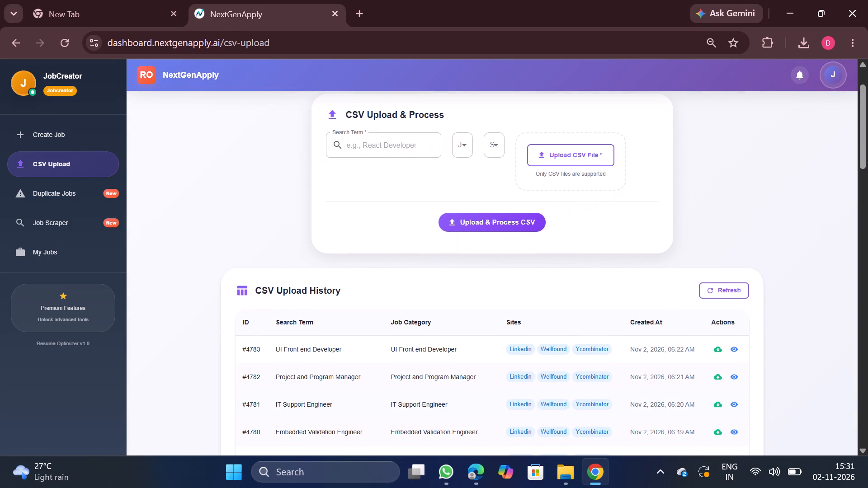
pyautogui.click(715, 404)
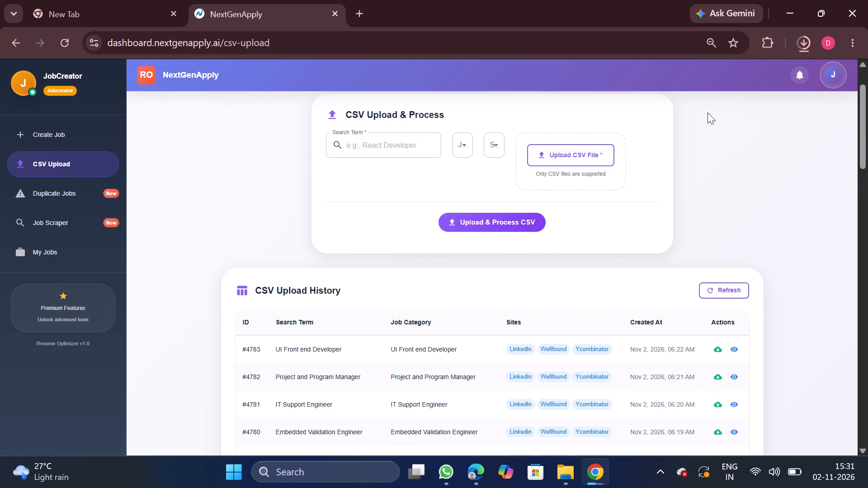
pyautogui.click(712, 71)
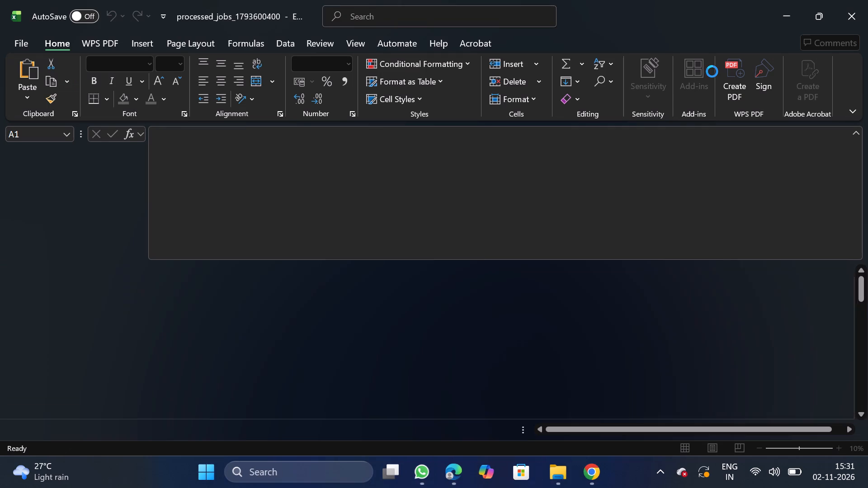
# Remove duplicate rows from the whole job table, comparing only the company column.
pyautogui.click(137, 359)
pyautogui.hotkey('ctrl', 'a')
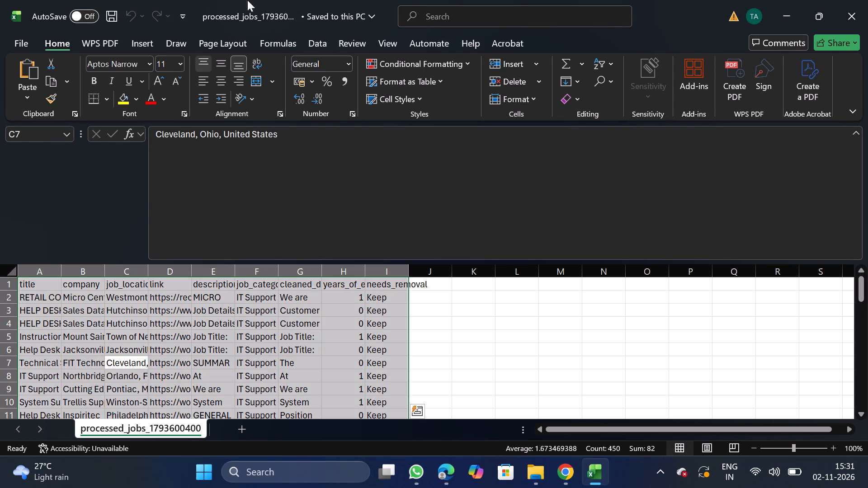
pyautogui.click(321, 44)
pyautogui.click(580, 85)
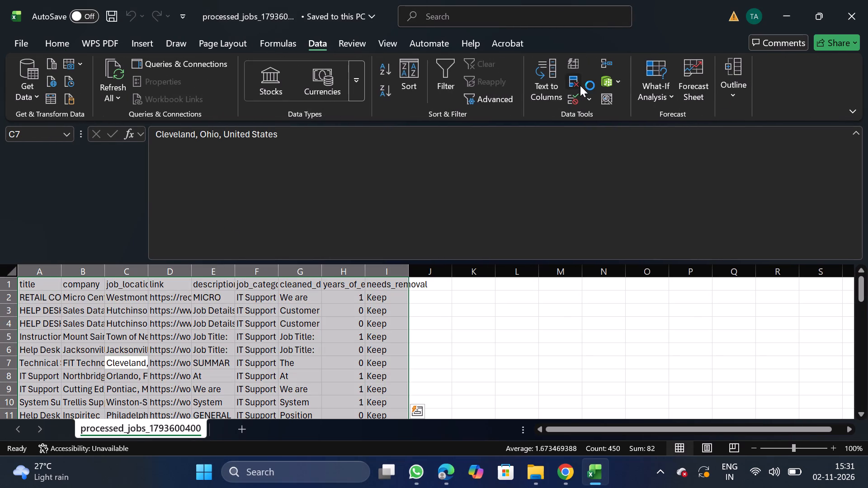
pyautogui.click(202, 206)
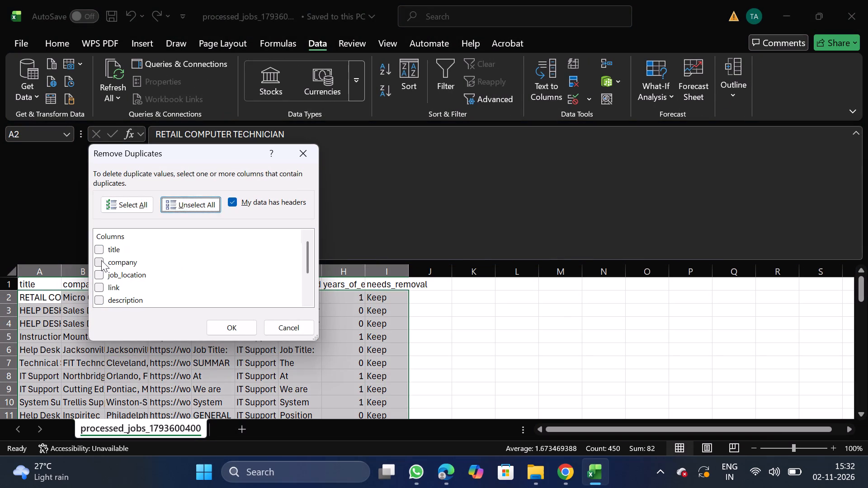
pyautogui.click(101, 260)
pyautogui.click(247, 335)
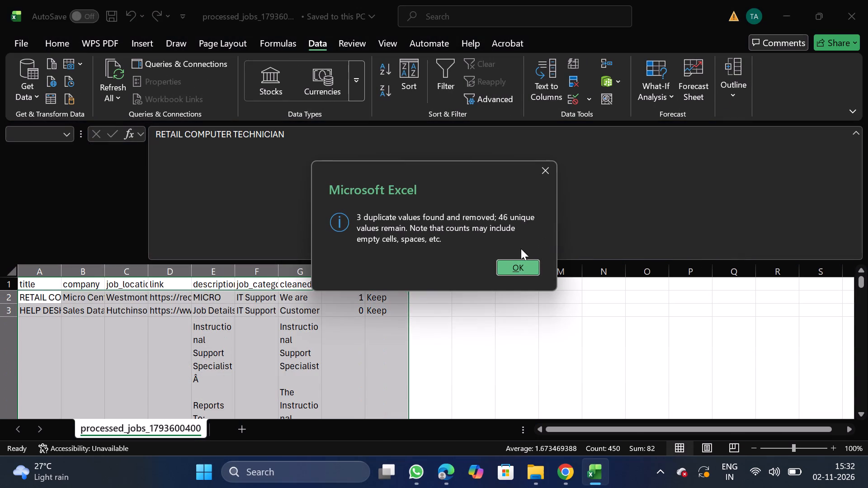
pyautogui.click(520, 267)
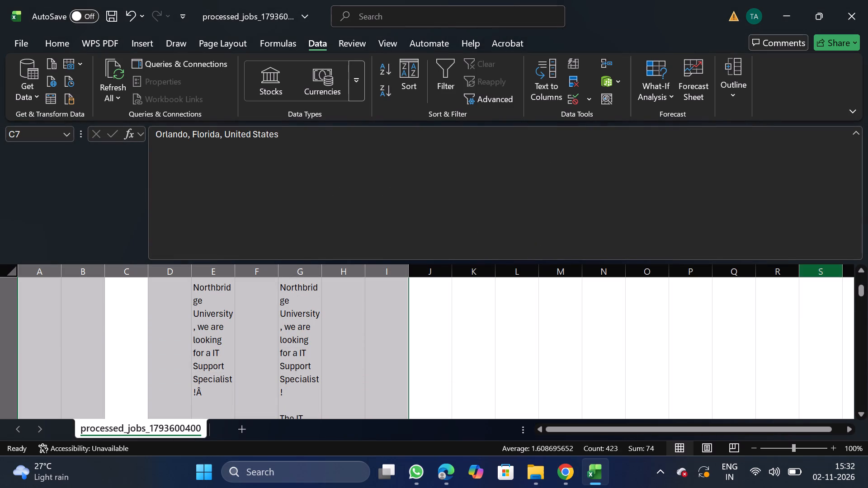
# Filter needs_removal to the Remove value, delete the matching job rows, and turn the filter off.
pyautogui.moveTo(861, 294); pyautogui.dragTo(864, 241)
pyautogui.click(397, 280)
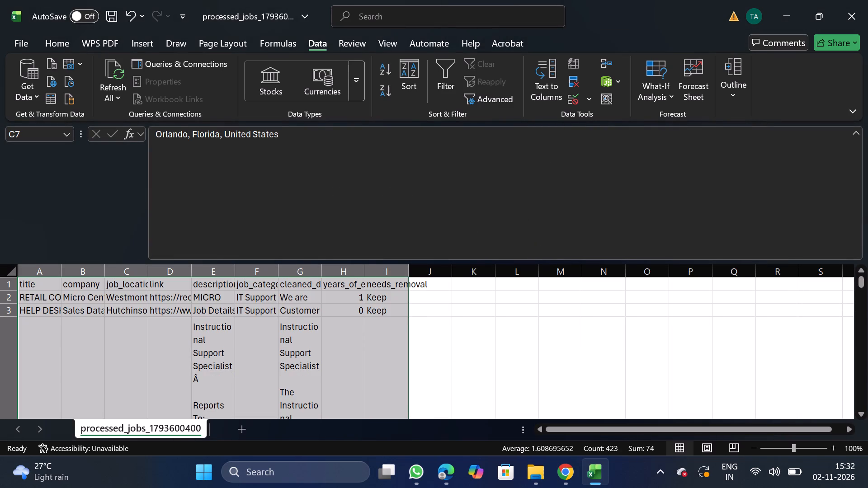
pyautogui.click(451, 77)
pyautogui.click(402, 282)
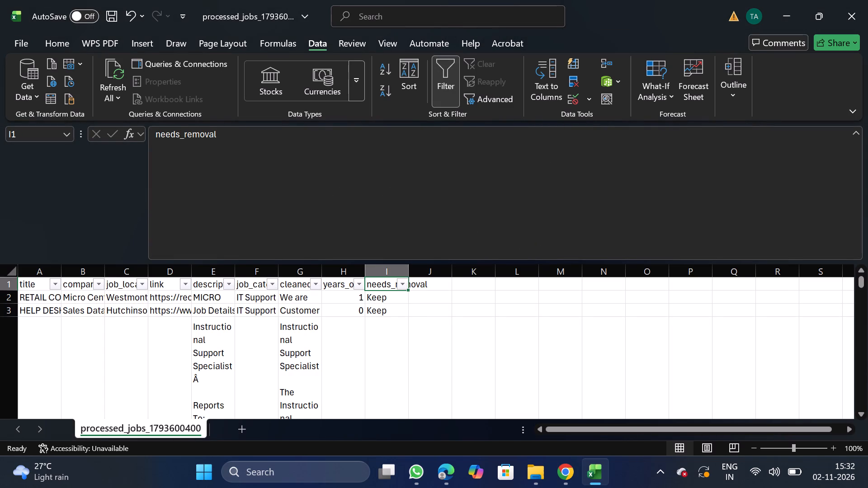
pyautogui.click(271, 320)
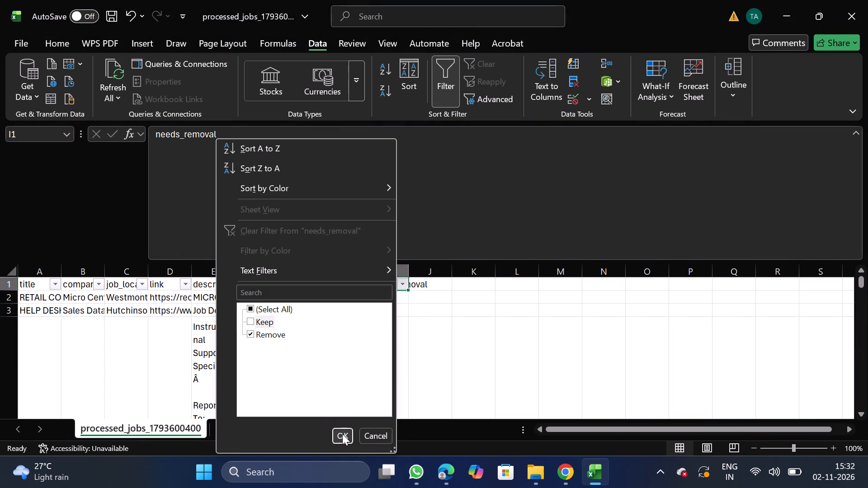
pyautogui.click(342, 434)
pyautogui.click(0, 319)
pyautogui.hotkey('ctrl', 'shift', 'Down')
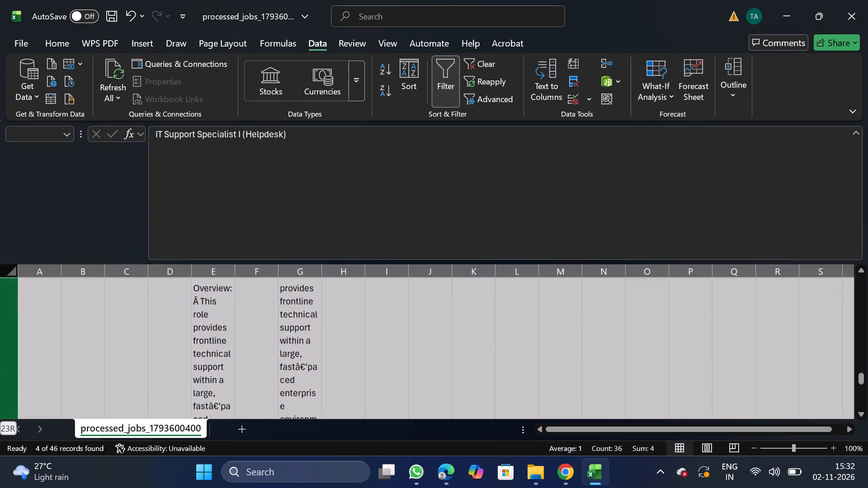
pyautogui.rightClick(121, 374)
pyautogui.click(173, 261)
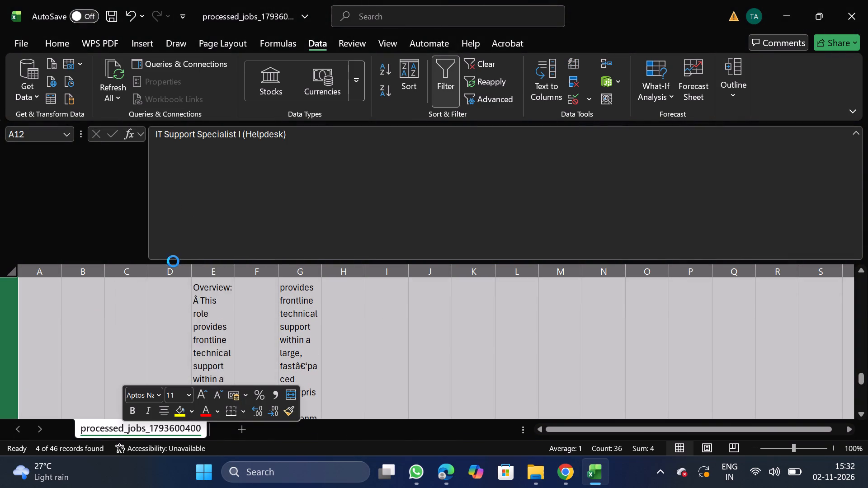
pyautogui.click(451, 88)
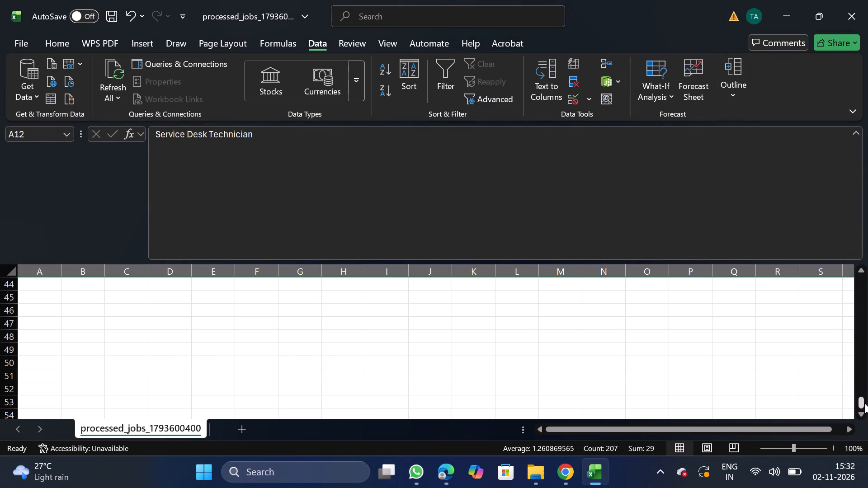
# Delete the needs_removal column from the sheet.
pyautogui.moveTo(864, 403); pyautogui.dragTo(853, 181)
pyautogui.click(393, 278)
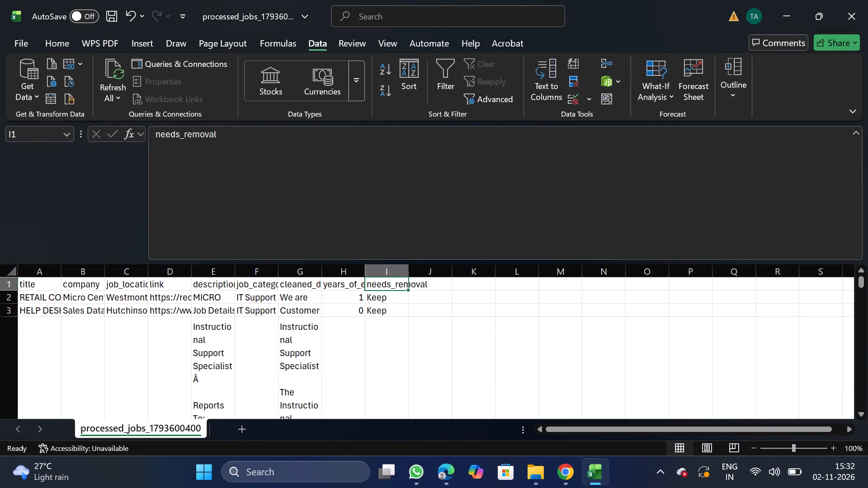
pyautogui.moveTo(380, 272); pyautogui.dragTo(381, 347)
pyautogui.rightClick(381, 347)
pyautogui.click(428, 240)
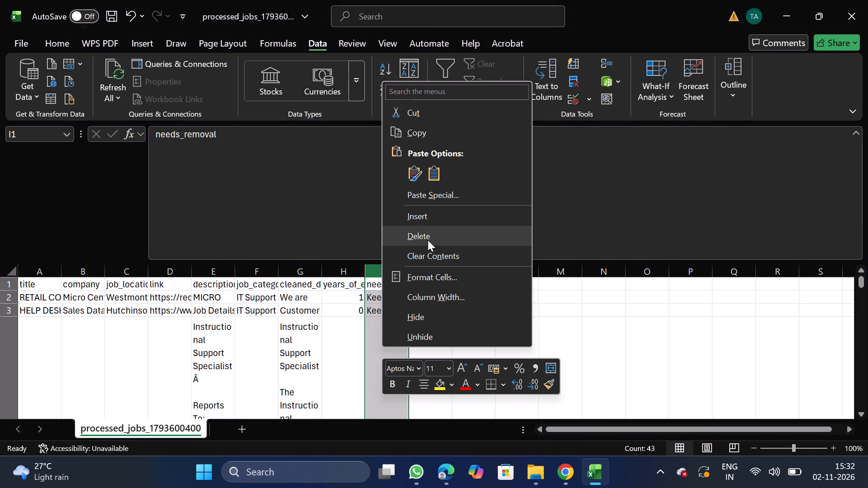
# Move the job_category column to the front of the table, before the title column.
pyautogui.click(265, 272)
pyautogui.hotkey('ctrl', 'x')
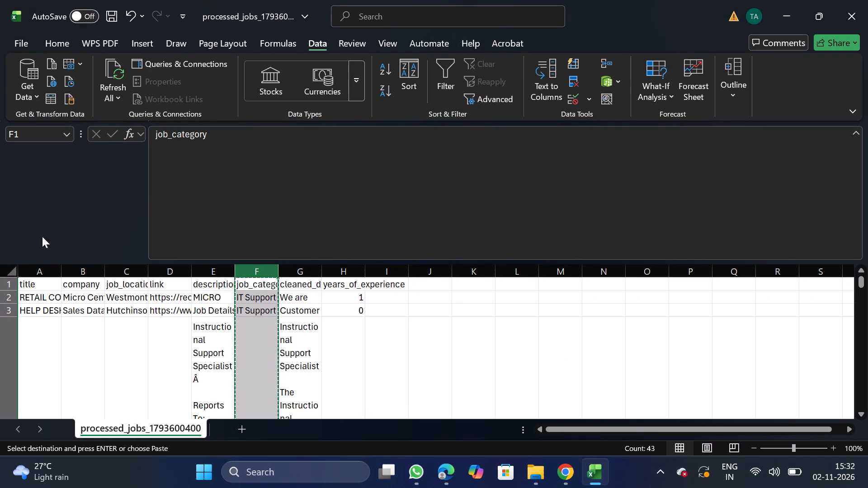
pyautogui.moveTo(33, 271); pyautogui.dragTo(47, 323)
pyautogui.rightClick(47, 323)
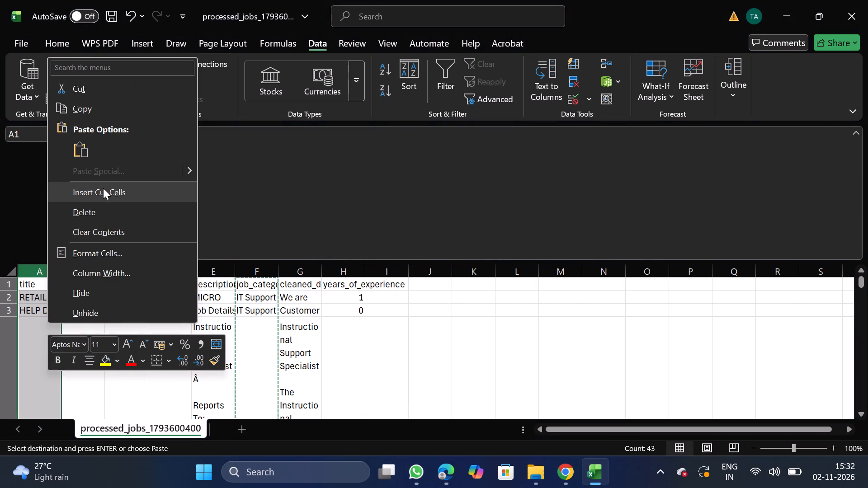
pyautogui.click(103, 188)
# Turn off text wrapping for the description and cleaned_description columns.
pyautogui.click(258, 267)
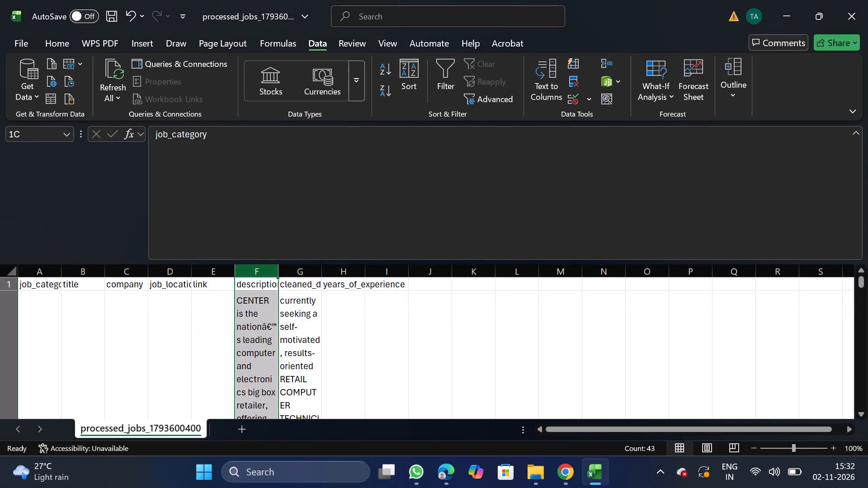
pyautogui.hotkey('shift', 'Right')
pyautogui.click(77, 50)
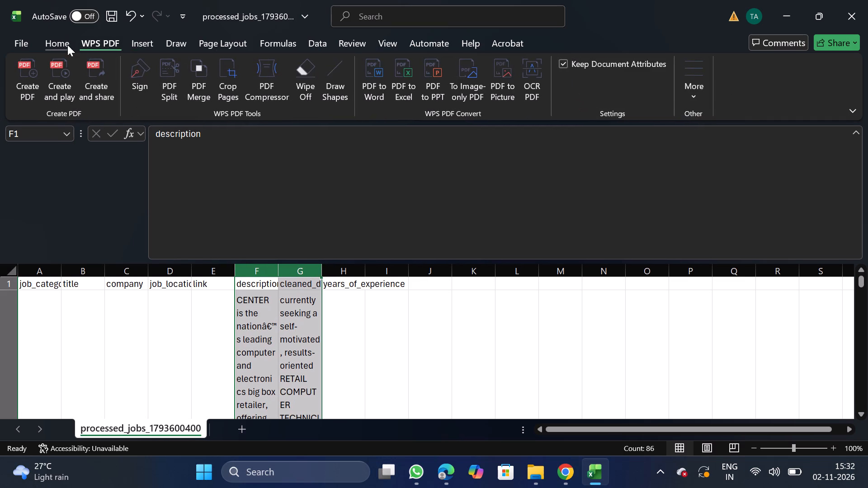
pyautogui.click(67, 45)
pyautogui.click(278, 117)
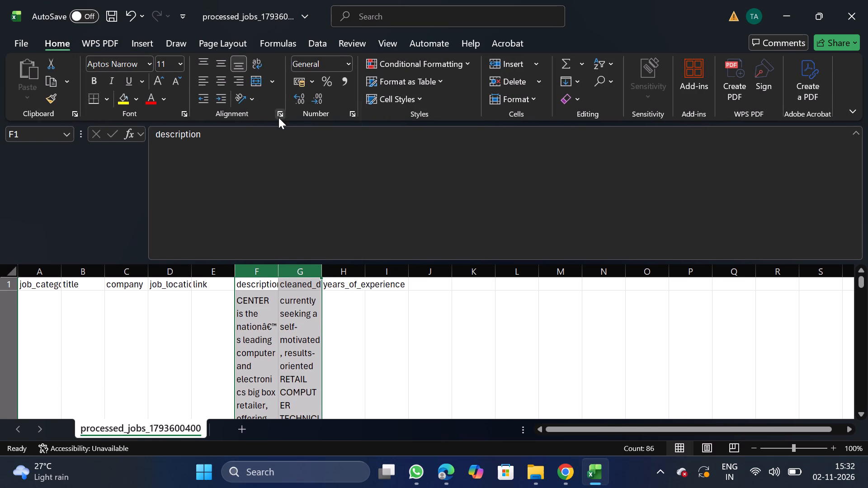
pyautogui.doubleClick(58, 218)
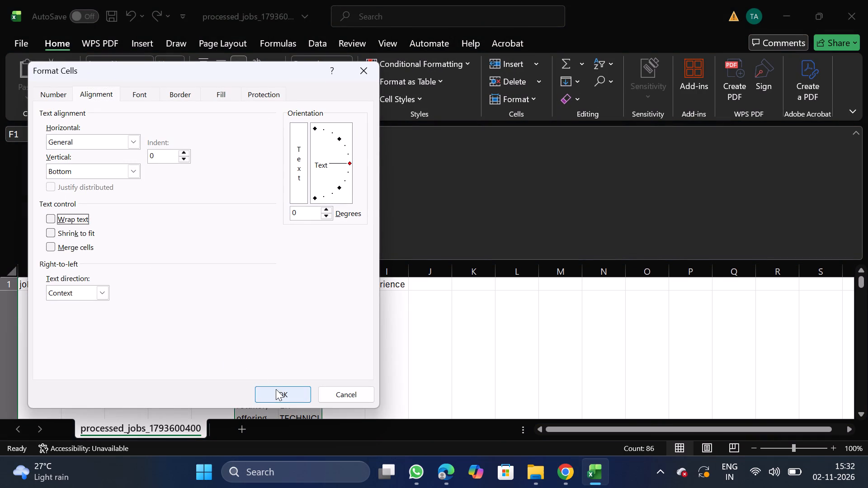
pyautogui.click(276, 389)
# Move the years_of_experience column so it sits between the link and description columns.
pyautogui.click(340, 267)
pyautogui.hotkey('ctrl', 'x')
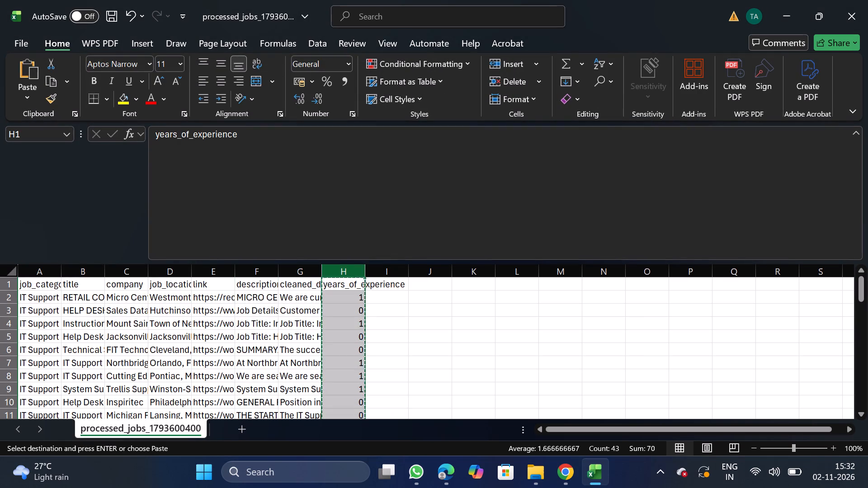
pyautogui.click(245, 277)
pyautogui.rightClick(245, 305)
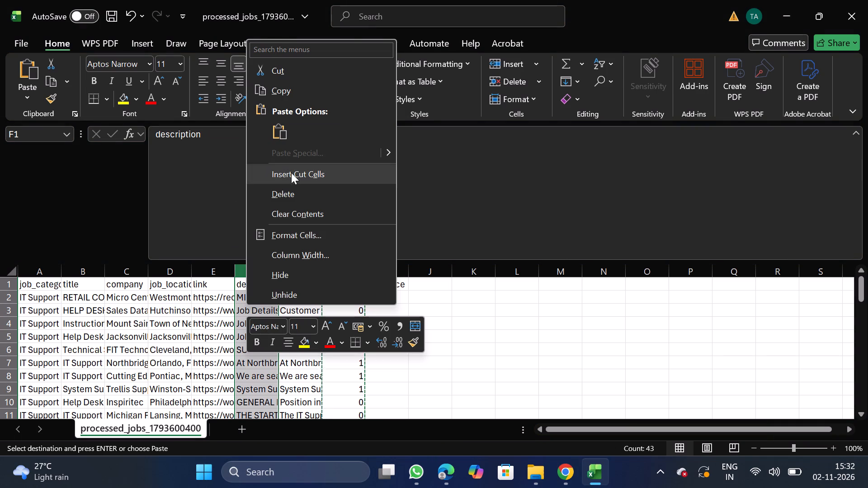
pyautogui.click(291, 173)
# Move the link column to the end of the table, after the cleaned_description column.
pyautogui.click(212, 272)
pyautogui.hotkey('ctrl', 'x')
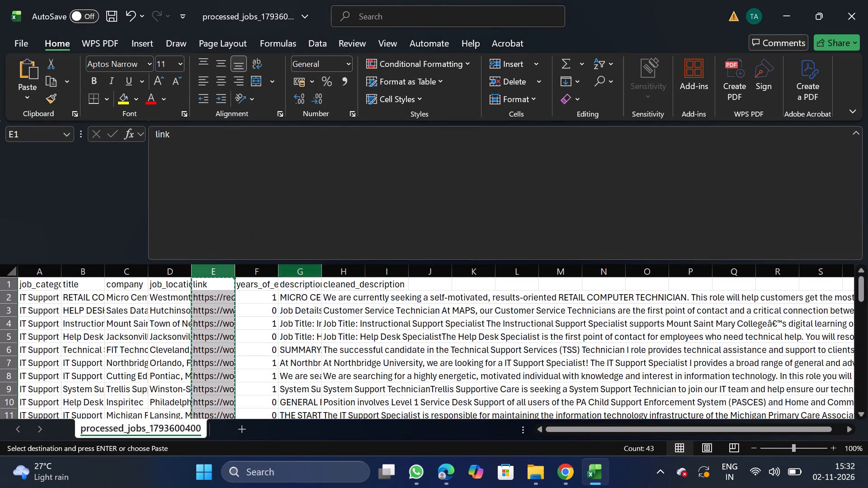
pyautogui.click(395, 268)
pyautogui.rightClick(395, 315)
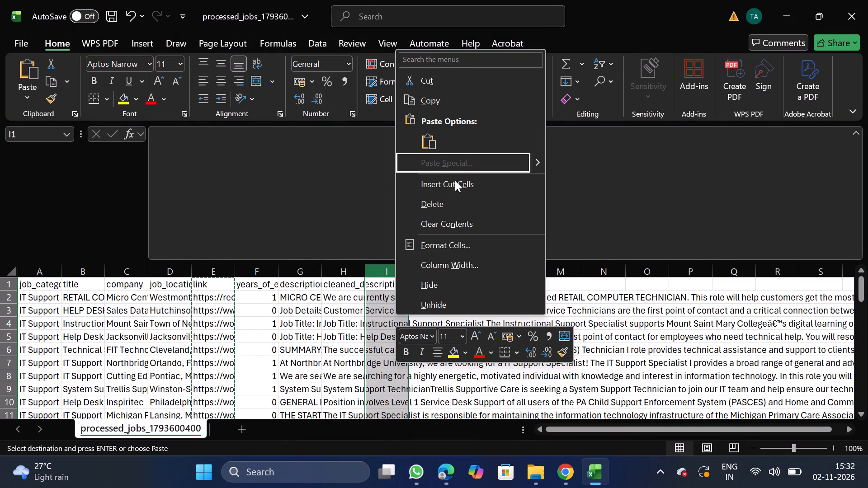
pyautogui.click(457, 183)
# Rename the cleaned_description column header to description, reusing the text of the existing description header.
pyautogui.click(251, 279)
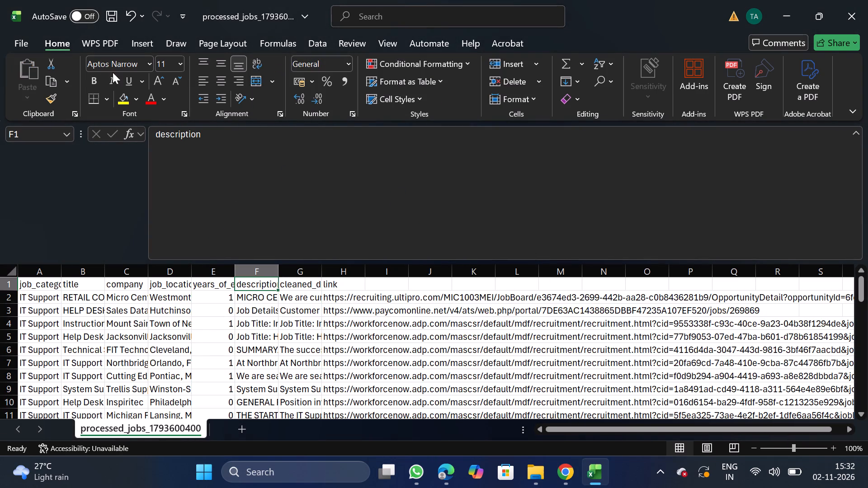
pyautogui.moveTo(153, 132); pyautogui.dragTo(248, 131)
pyautogui.hotkey('ctrl', 'c')
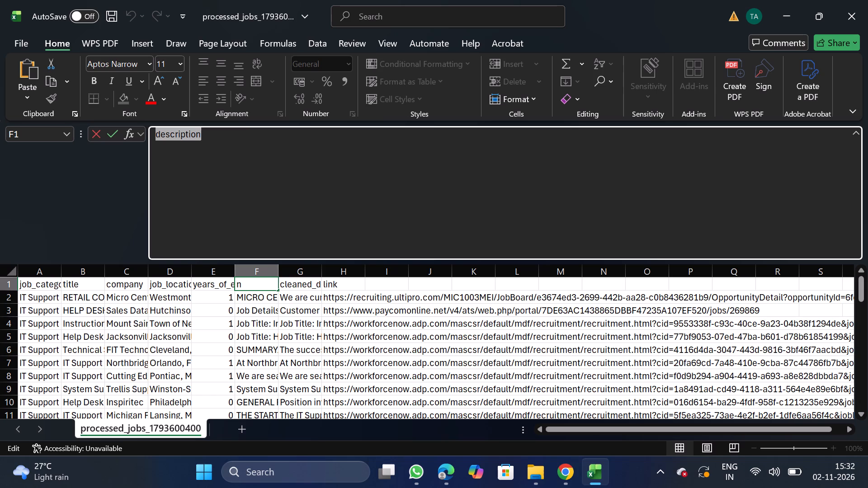
pyautogui.click(301, 287)
pyautogui.click(394, 238)
pyautogui.press('BackSpace')
pyautogui.press('BackSpace')
pyautogui.press('BackSpace')
pyautogui.press('BackSpace')
pyautogui.press('BackSpace')
pyautogui.press('BackSpace')
pyautogui.press('BackSpace')
pyautogui.press('BackSpace')
pyautogui.press('BackSpace')
pyautogui.press('BackSpace')
pyautogui.press('BackSpace')
pyautogui.press('BackSpace')
pyautogui.press('BackSpace')
pyautogui.press('BackSpace')
pyautogui.press('BackSpace')
pyautogui.press('BackSpace')
pyautogui.press('BackSpace')
pyautogui.press('BackSpace')
pyautogui.press('BackSpace')
pyautogui.press('BackSpace')
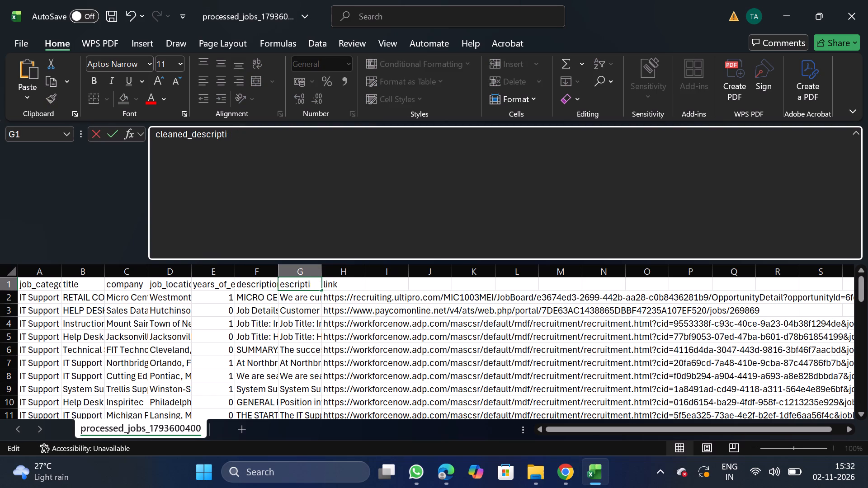
pyautogui.hotkey('ctrl', 'v')
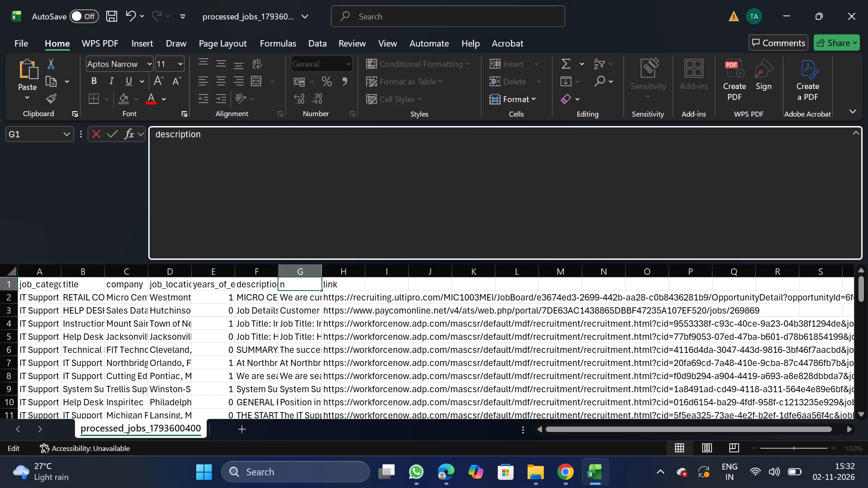
# Replace the header of the first description column with original_description, copied from the required columns on NextGenApply's bulk CSV upload page.
pyautogui.click(260, 278)
pyautogui.click(355, 221)
pyautogui.press('BackSpace')
pyautogui.press('BackSpace')
pyautogui.press('BackSpace')
pyautogui.press('BackSpace')
pyautogui.press('BackSpace')
pyautogui.press('BackSpace')
pyautogui.press('BackSpace')
pyautogui.press('BackSpace')
pyautogui.press('BackSpace')
pyautogui.press('BackSpace')
pyautogui.press('BackSpace')
pyautogui.press('BackSpace')
pyautogui.press('BackSpace')
pyautogui.press('BackSpace')
pyautogui.press('BackSpace')
pyautogui.press('BackSpace')
pyautogui.press('BackSpace')
pyautogui.press('BackSpace')
pyautogui.press('BackSpace')
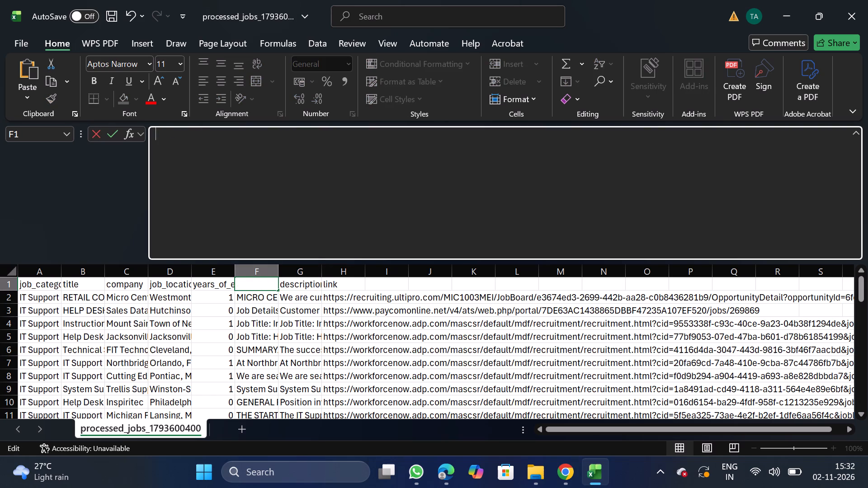
pyautogui.click(559, 472)
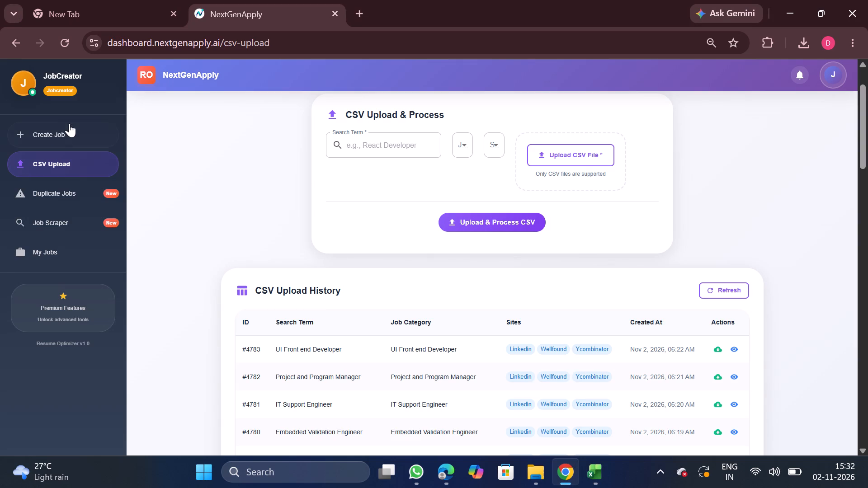
pyautogui.click(69, 123)
pyautogui.click(434, 127)
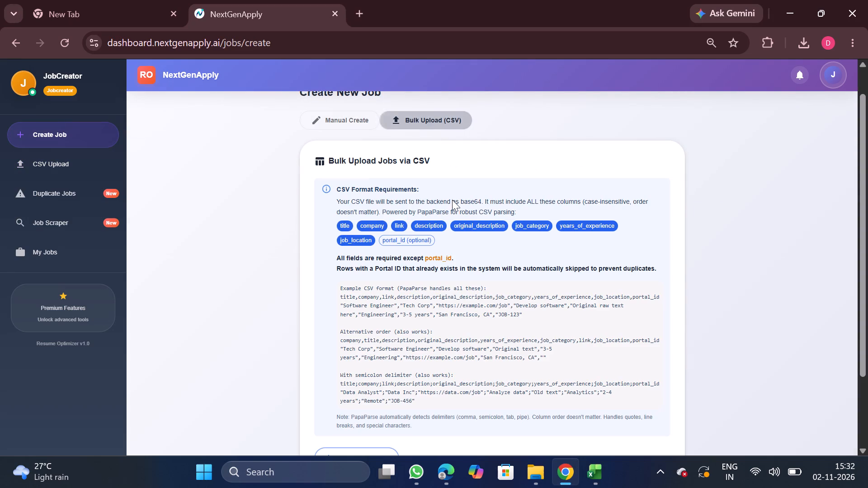
pyautogui.doubleClick(482, 223)
pyautogui.hotkey('ctrl', 'c')
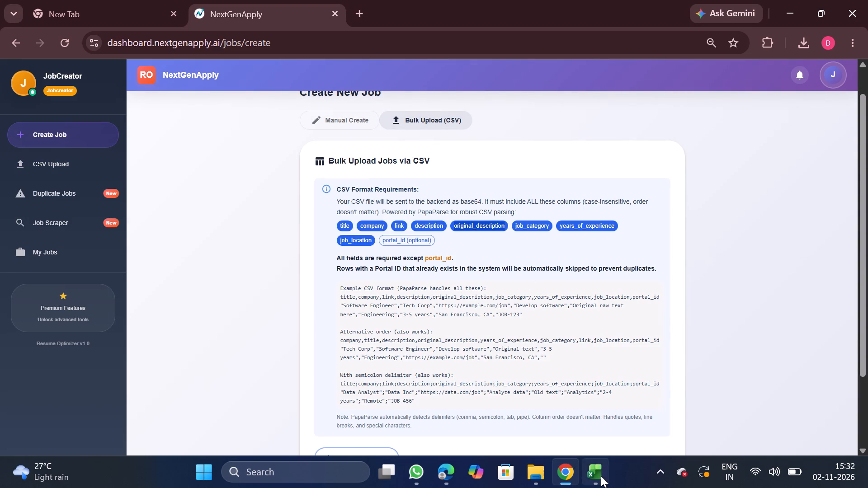
pyautogui.click(601, 476)
pyautogui.hotkey('ctrl', 'v')
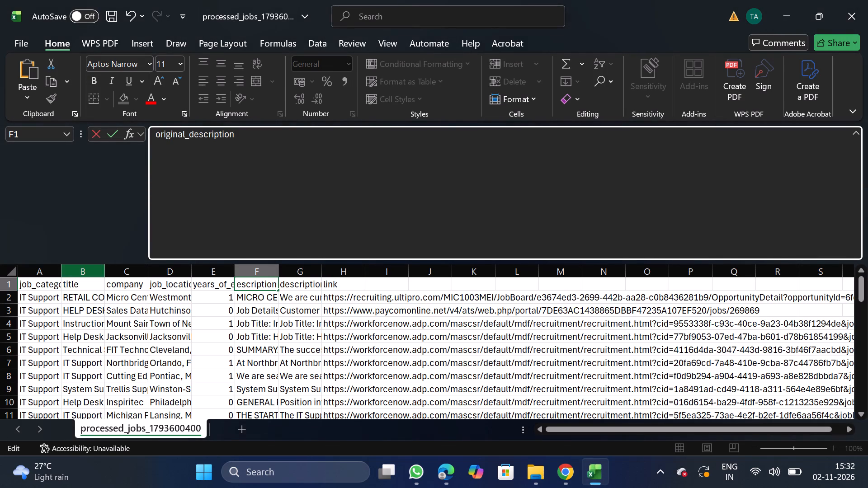
# Filter the title column to show only Tier 1 Managed IT Technician and blank entries.
pyautogui.click(78, 266)
pyautogui.click(319, 41)
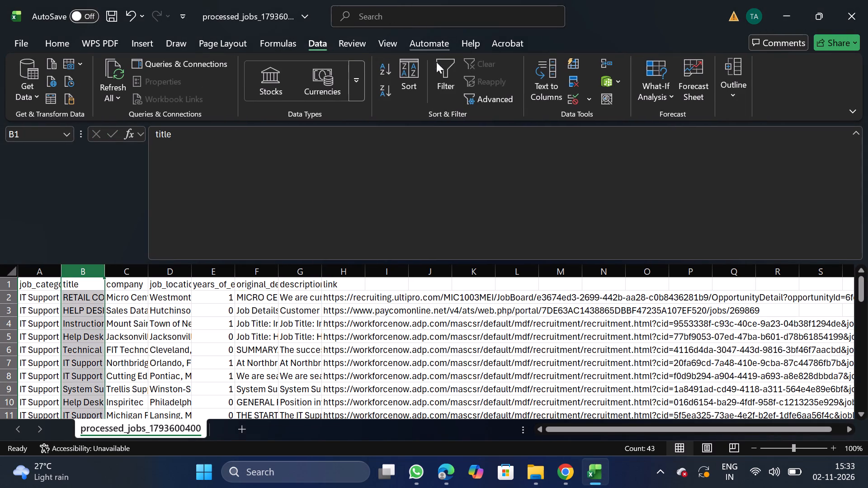
pyautogui.click(437, 73)
pyautogui.click(96, 285)
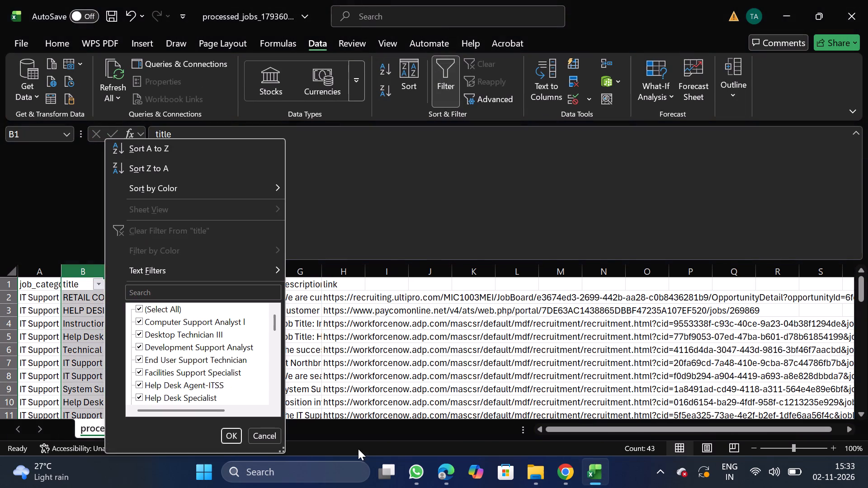
pyautogui.click(282, 449)
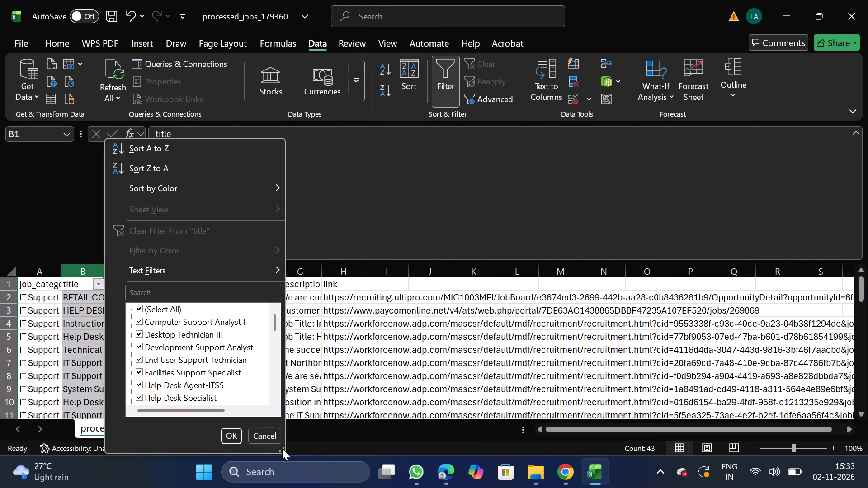
pyautogui.click(287, 451)
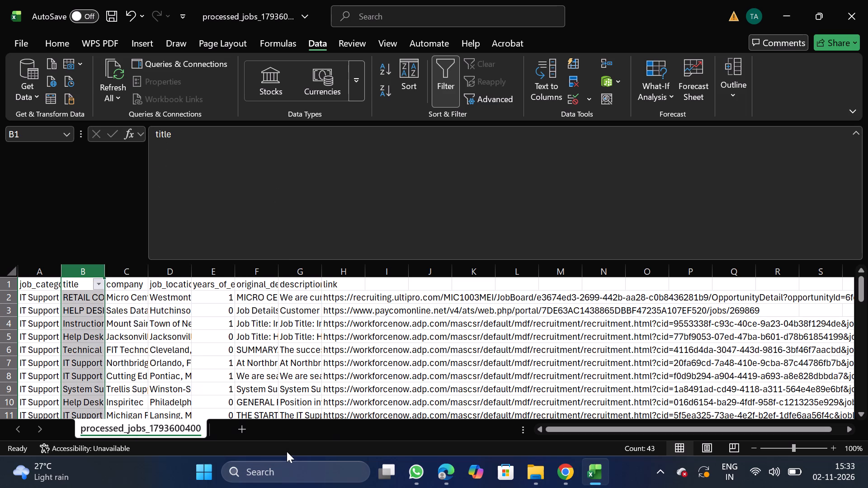
pyautogui.click(100, 286)
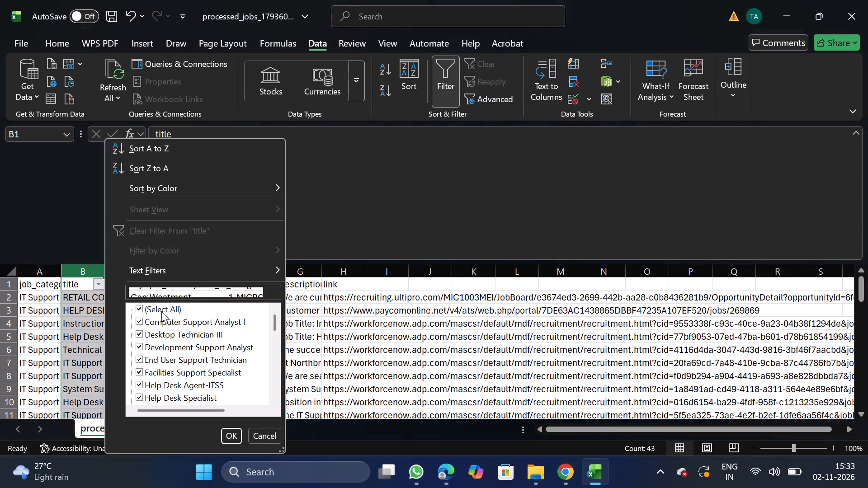
pyautogui.click(282, 451)
pyautogui.moveTo(282, 451); pyautogui.dragTo(789, 487)
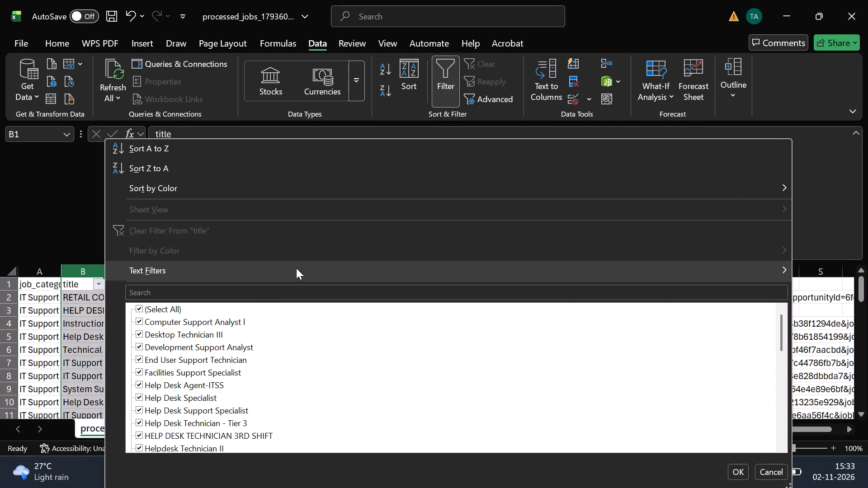
pyautogui.click(168, 304)
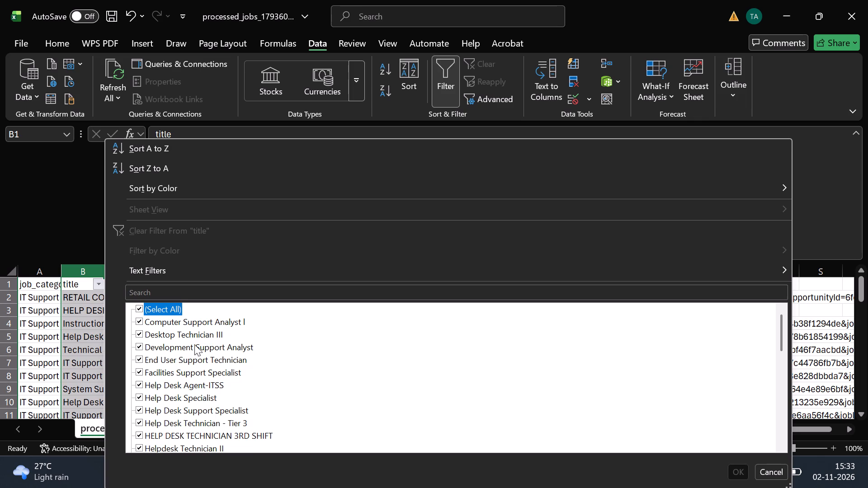
pyautogui.scroll(-1, 215, 432)
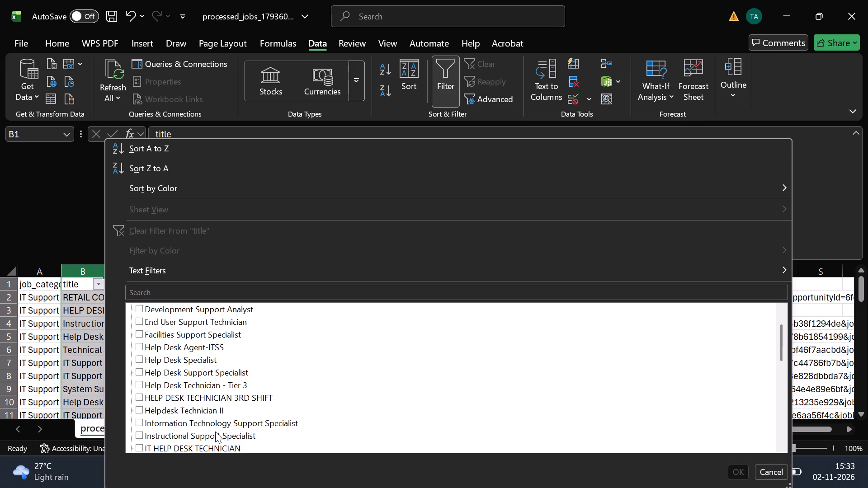
pyautogui.scroll(-2, 215, 432)
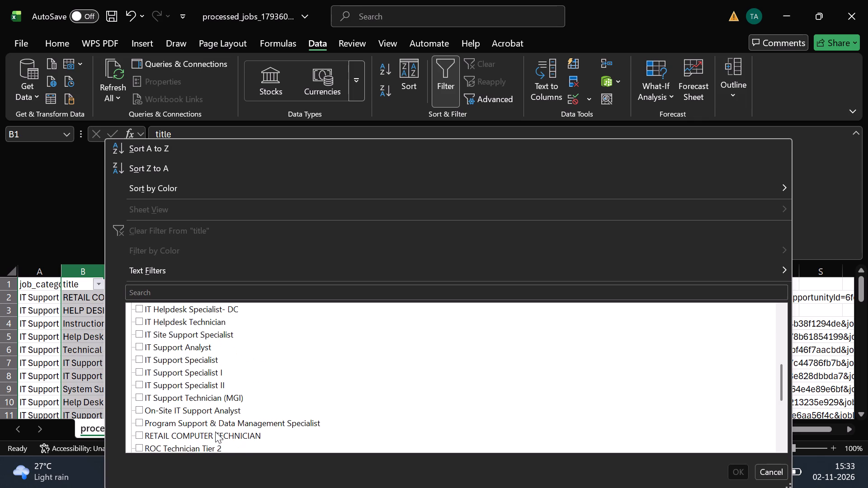
pyautogui.scroll(-1, 215, 432)
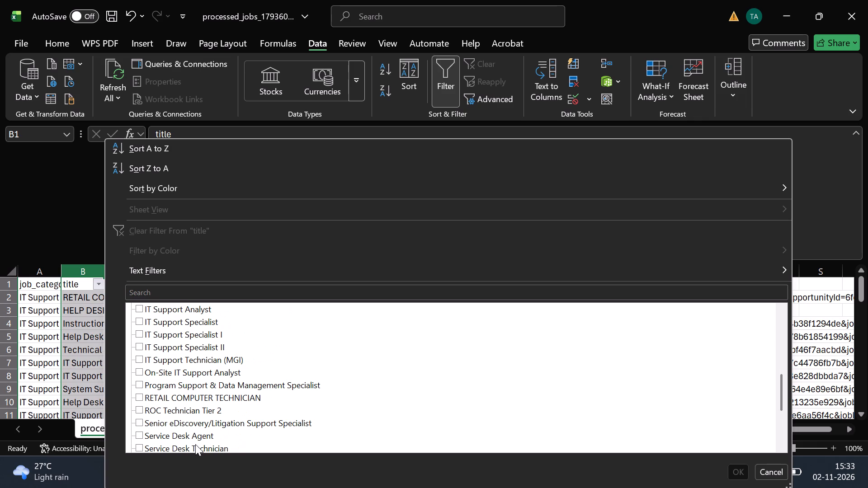
pyautogui.scroll(-2, 195, 444)
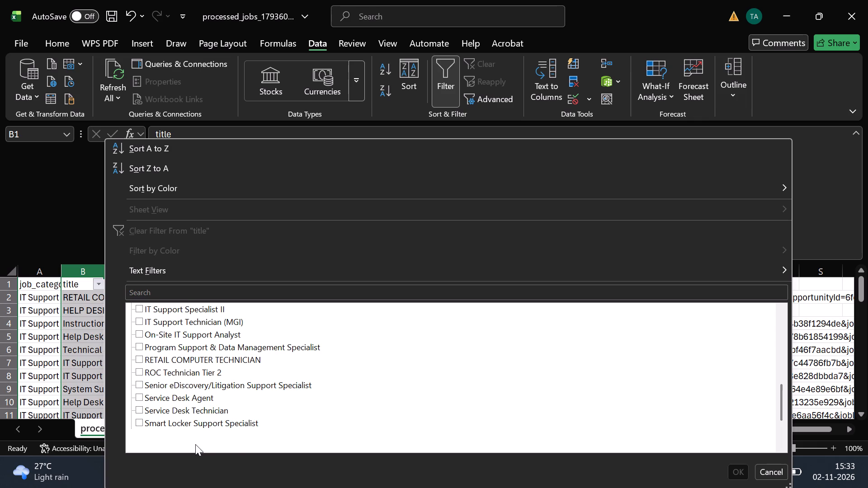
pyautogui.scroll(-2, 195, 444)
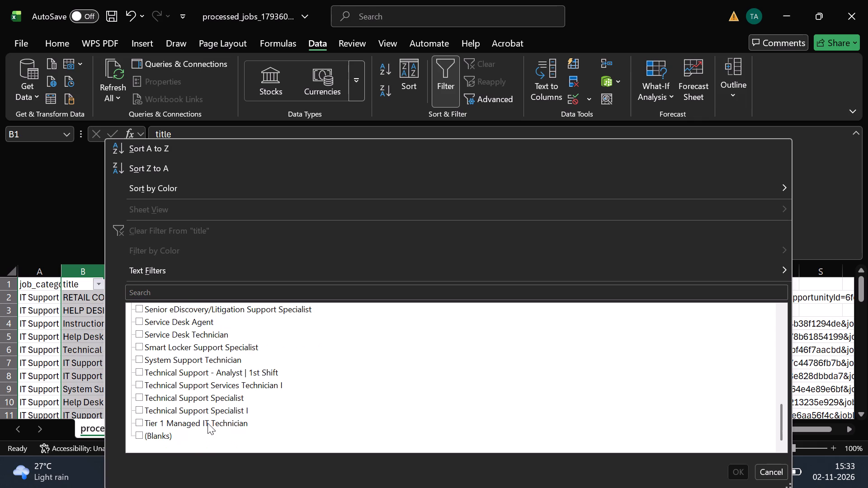
pyautogui.click(179, 420)
pyautogui.click(160, 438)
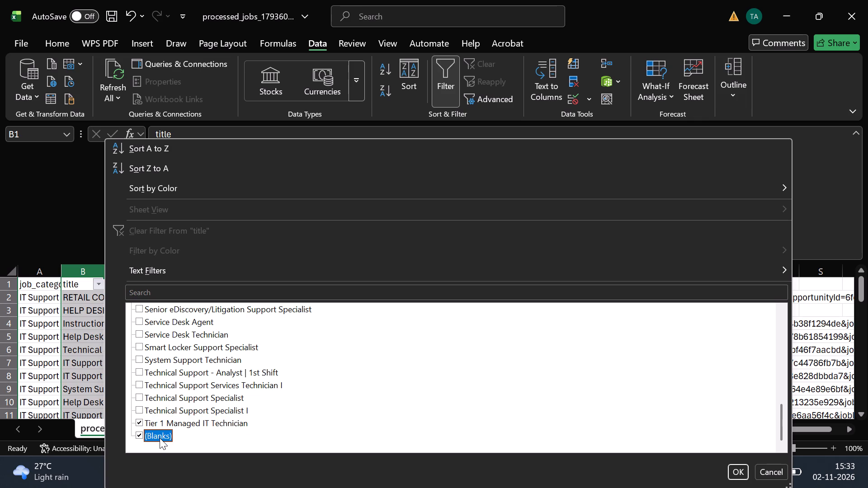
pyautogui.click(731, 467)
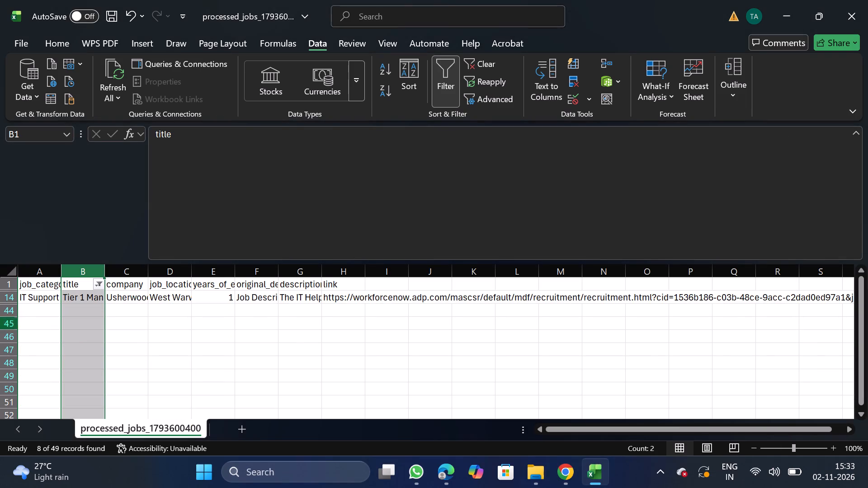
# Delete the Tier 1 Managed IT Technician row and remove the filter from the title column.
pyautogui.click(4, 292)
pyautogui.click(5, 292)
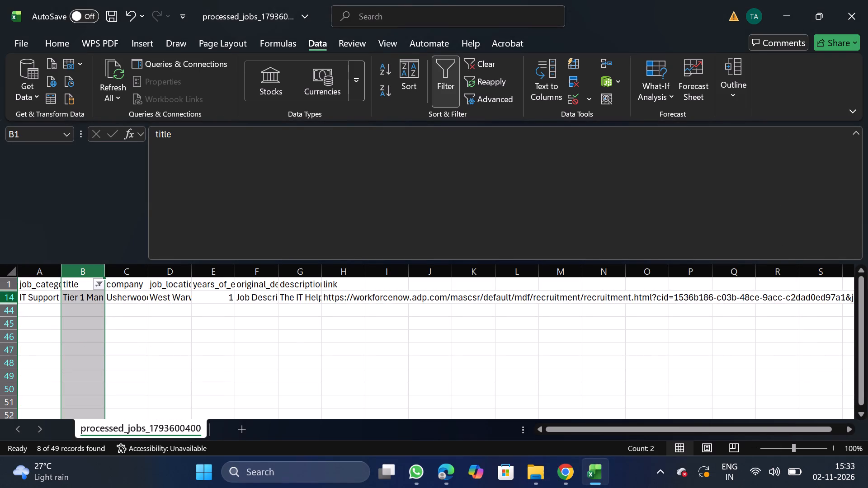
pyautogui.click(6, 299)
pyautogui.rightClick(31, 298)
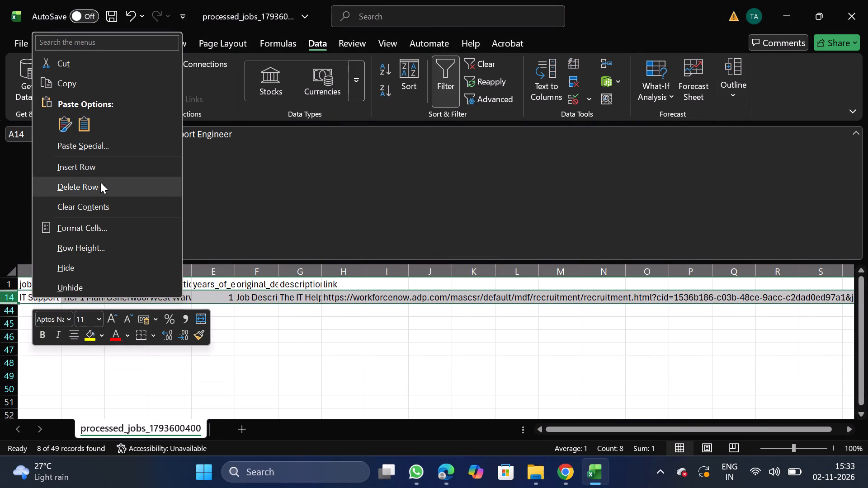
pyautogui.click(102, 184)
pyautogui.click(453, 96)
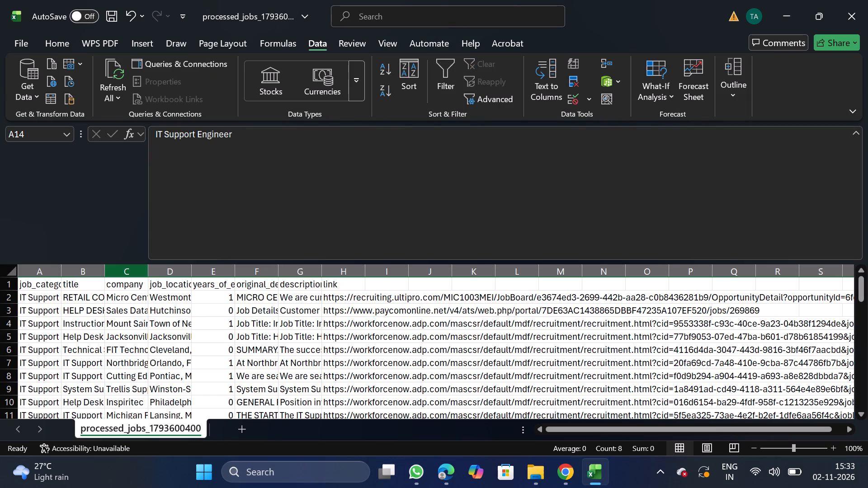
# Add a filter to the company column and search its values for walmart, dried and capi, clearing each term.
pyautogui.click(136, 277)
pyautogui.click(452, 90)
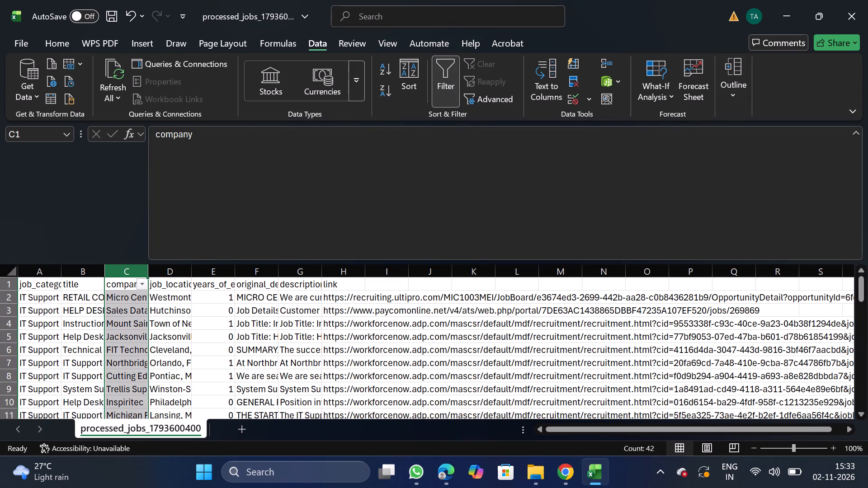
pyautogui.click(140, 287)
pyautogui.click(197, 290)
pyautogui.write('walmart')
pyautogui.press('BackSpace')
pyautogui.press('BackSpace')
pyautogui.press('BackSpace')
pyautogui.press('BackSpace')
pyautogui.press('BackSpace')
pyautogui.press('BackSpace')
pyautogui.press('BackSpace')
pyautogui.press('BackSpace')
pyautogui.press('BackSpace')
pyautogui.press('BackSpace')
pyautogui.press('BackSpace')
pyautogui.press('BackSpace')
pyautogui.press('BackSpace')
pyautogui.press('BackSpace')
pyautogui.press('BackSpace')
pyautogui.press('BackSpace')
pyautogui.press('BackSpace')
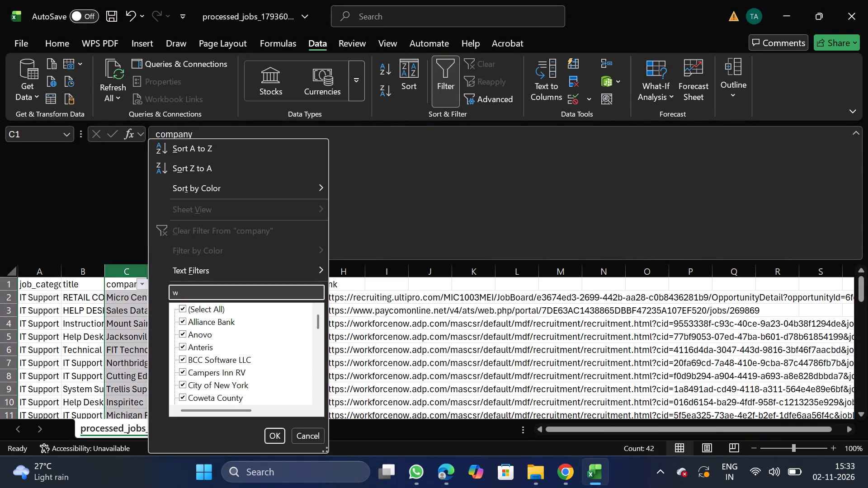
pyautogui.write('dried')
pyautogui.press('BackSpace')
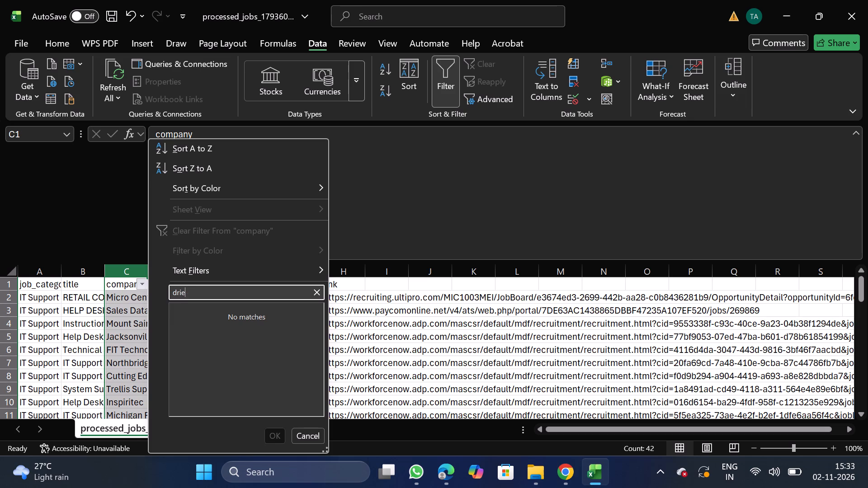
pyautogui.press('BackSpace')
pyautogui.press('BackSpace')
pyautogui.press('BackSpace')
pyautogui.press('BackSpace')
pyautogui.press('BackSpace')
pyautogui.press('BackSpace')
pyautogui.press('BackSpace')
pyautogui.press('BackSpace')
pyautogui.press('BackSpace')
pyautogui.press('BackSpace')
pyautogui.press('BackSpace')
pyautogui.press('BackSpace')
pyautogui.press('BackSpace')
pyautogui.press('BackSpace')
pyautogui.press('BackSpace')
pyautogui.press('BackSpace')
pyautogui.press('BackSpace')
pyautogui.write('capi')
pyautogui.press('BackSpace')
pyautogui.press('BackSpace')
pyautogui.press('BackSpace')
pyautogui.press('BackSpace')
pyautogui.press('BackSpace')
pyautogui.press('BackSpace')
pyautogui.press('BackSpace')
pyautogui.press('BackSpace')
pyautogui.press('BackSpace')
pyautogui.press('BackSpace')
pyautogui.press('BackSpace')
pyautogui.press('BackSpace')
# Search the company filter values for un, hunt, skim, ap and in landem, then cancel and remove the filter.
pyautogui.write('un')
pyautogui.press('BackSpace')
pyautogui.press('BackSpace')
pyautogui.press('BackSpace')
pyautogui.press('BackSpace')
pyautogui.press('BackSpace')
pyautogui.press('BackSpace')
pyautogui.press('BackSpace')
pyautogui.press('BackSpace')
pyautogui.press('BackSpace')
pyautogui.press('BackSpace')
pyautogui.press('BackSpace')
pyautogui.press('BackSpace')
pyautogui.press('BackSpace')
pyautogui.press('BackSpace')
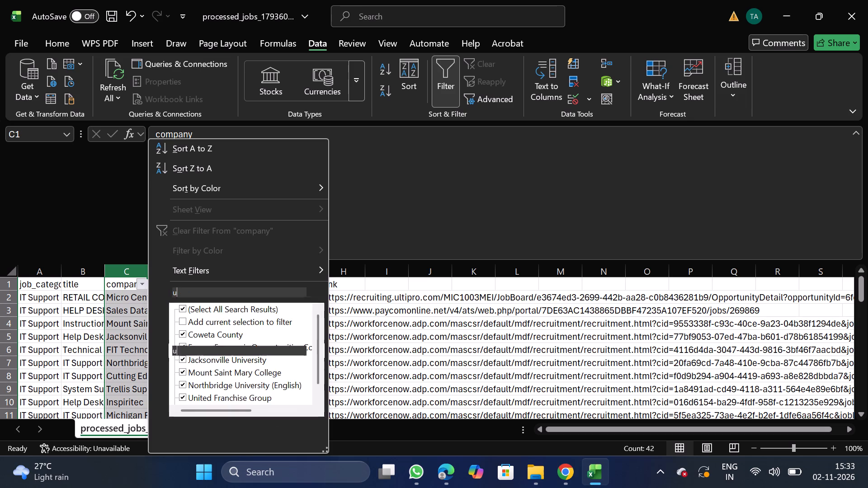
pyautogui.write('hunt')
pyautogui.press('BackSpace')
pyautogui.press('BackSpace')
pyautogui.press('BackSpace')
pyautogui.press('BackSpace')
pyautogui.press('BackSpace')
pyautogui.press('BackSpace')
pyautogui.press('BackSpace')
pyautogui.press('BackSpace')
pyautogui.press('BackSpace')
pyautogui.press('BackSpace')
pyautogui.press('BackSpace')
pyautogui.press('BackSpace')
pyautogui.press('BackSpace')
pyautogui.press('BackSpace')
pyautogui.press('BackSpace')
pyautogui.press('BackSpace')
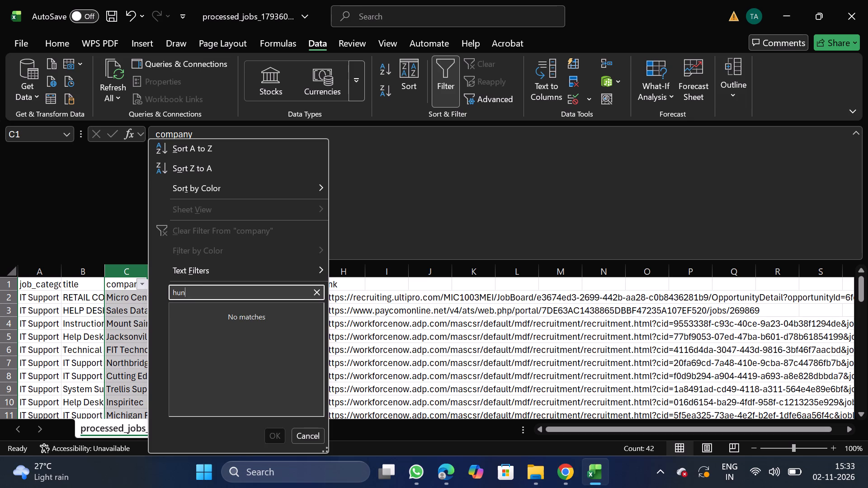
pyautogui.write('skim')
pyautogui.press('BackSpace')
pyautogui.press('BackSpace')
pyautogui.press('BackSpace')
pyautogui.press('BackSpace')
pyautogui.press('BackSpace')
pyautogui.press('BackSpace')
pyautogui.press('BackSpace')
pyautogui.press('BackSpace')
pyautogui.press('BackSpace')
pyautogui.press('BackSpace')
pyautogui.press('BackSpace')
pyautogui.press('BackSpace')
pyautogui.press('BackSpace')
pyautogui.press('BackSpace')
pyautogui.press('BackSpace')
pyautogui.press('BackSpace')
pyautogui.write('ap')
pyautogui.press('BackSpace')
pyautogui.press('BackSpace')
pyautogui.press('BackSpace')
pyautogui.press('BackSpace')
pyautogui.press('BackSpace')
pyautogui.press('BackSpace')
pyautogui.press('BackSpace')
pyautogui.press('BackSpace')
pyautogui.press('BackSpace')
pyautogui.press('BackSpace')
pyautogui.press('BackSpace')
pyautogui.write('in landem')
pyautogui.click(320, 441)
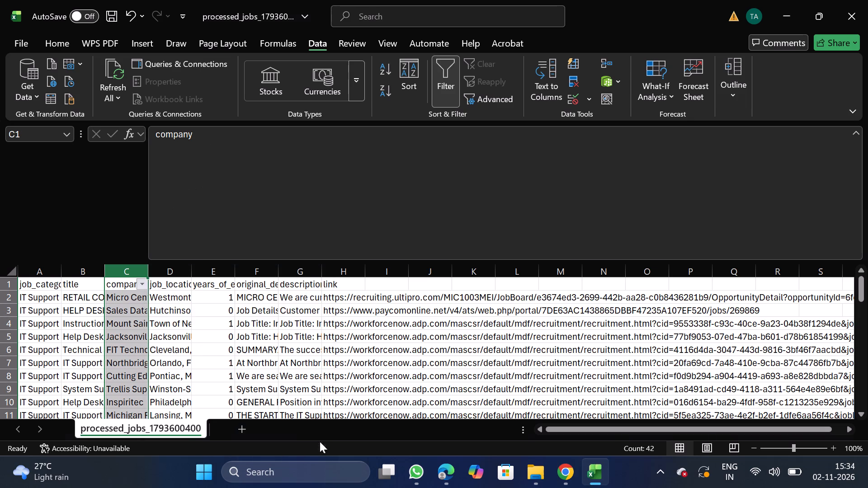
pyautogui.click(450, 84)
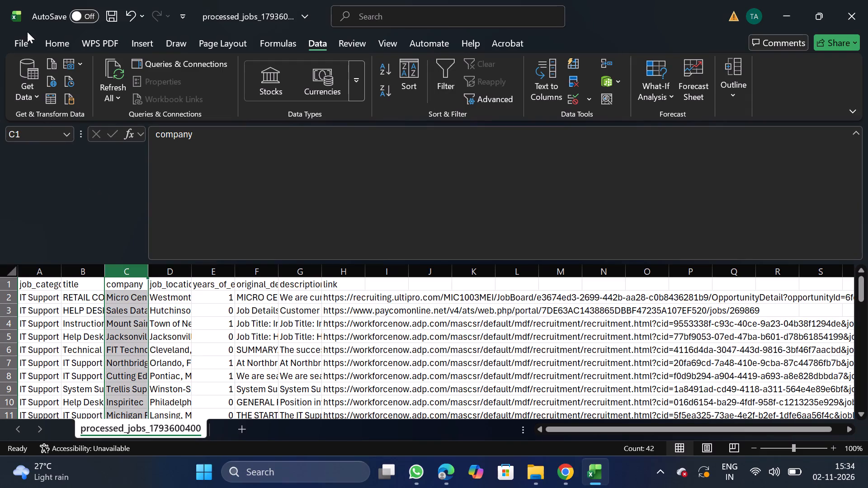
# Save the cleaned workbook as a comma-delimited CSV named IT_111_02 in the Daily Scraping jobs folder under Documents.
pyautogui.click(19, 45)
pyautogui.tripleClick(47, 238)
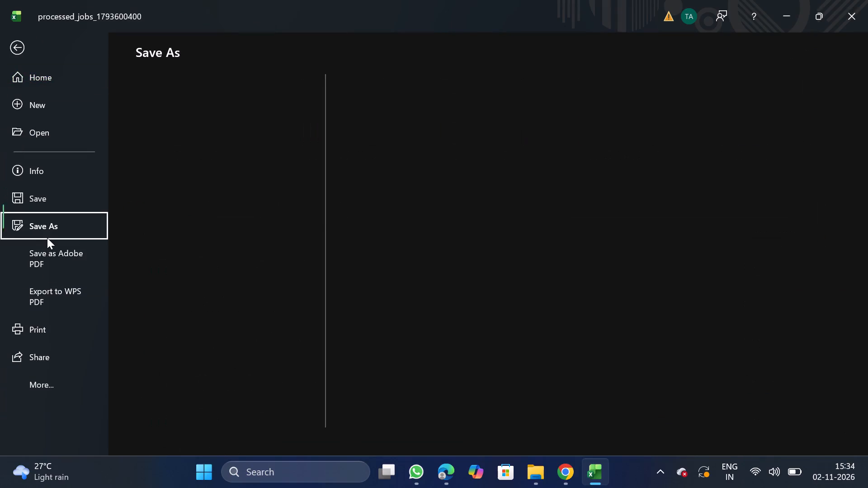
pyautogui.tripleClick(198, 391)
pyautogui.tripleClick(198, 391)
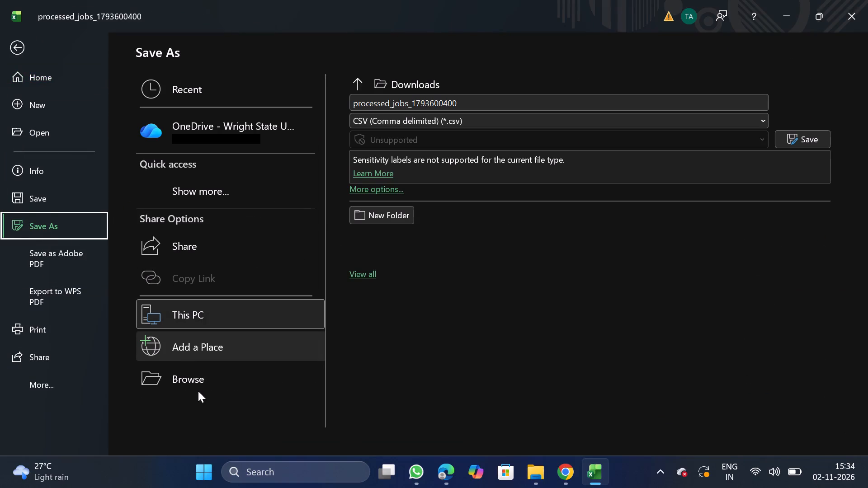
pyautogui.click(198, 391)
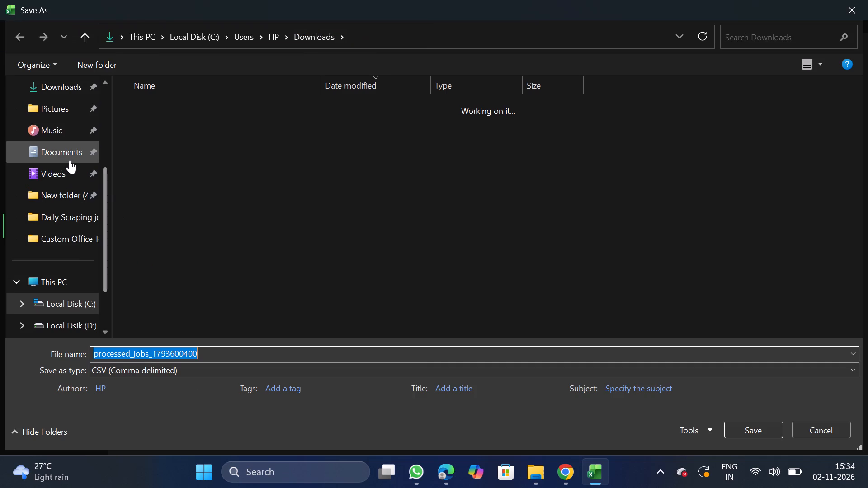
pyautogui.doubleClick(70, 160)
pyautogui.doubleClick(205, 150)
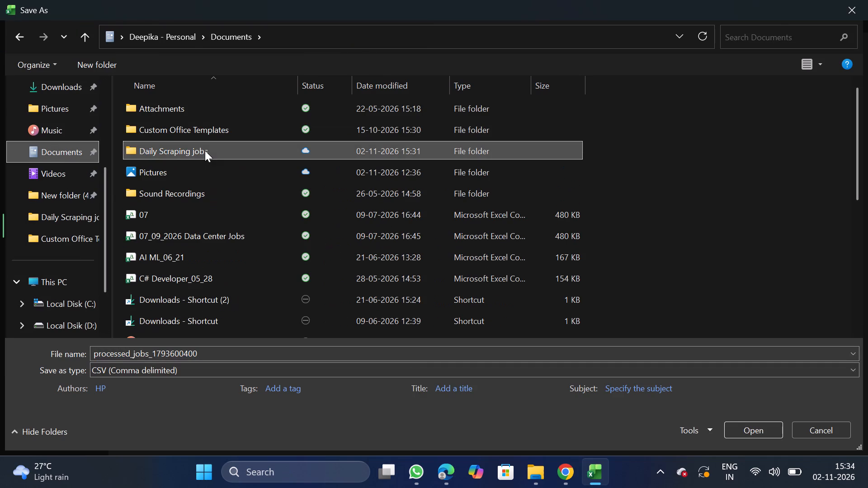
pyautogui.click(293, 351)
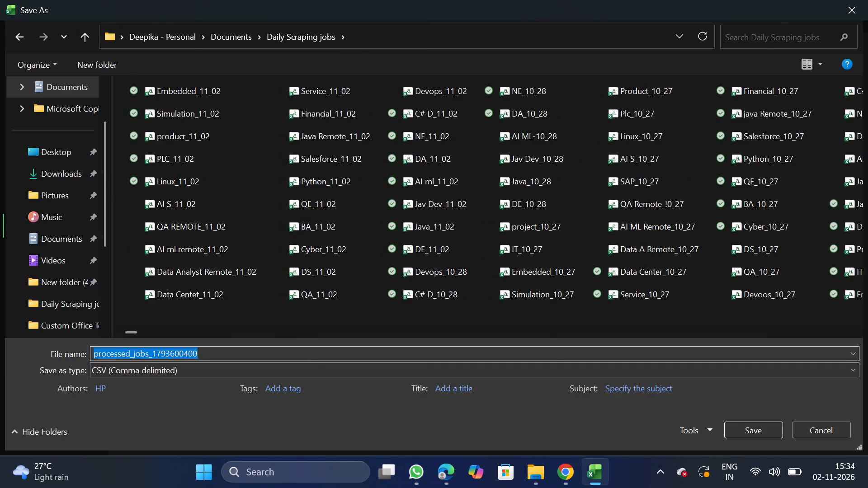
pyautogui.press('BackSpace')
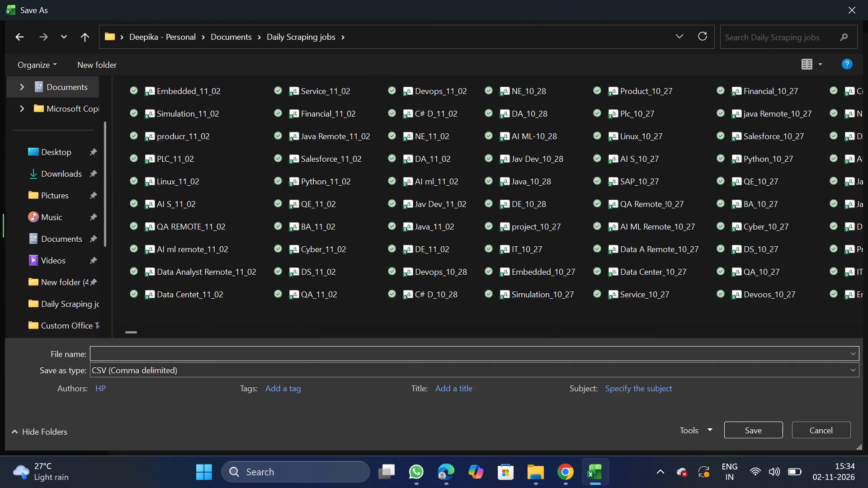
pyautogui.write('IT')
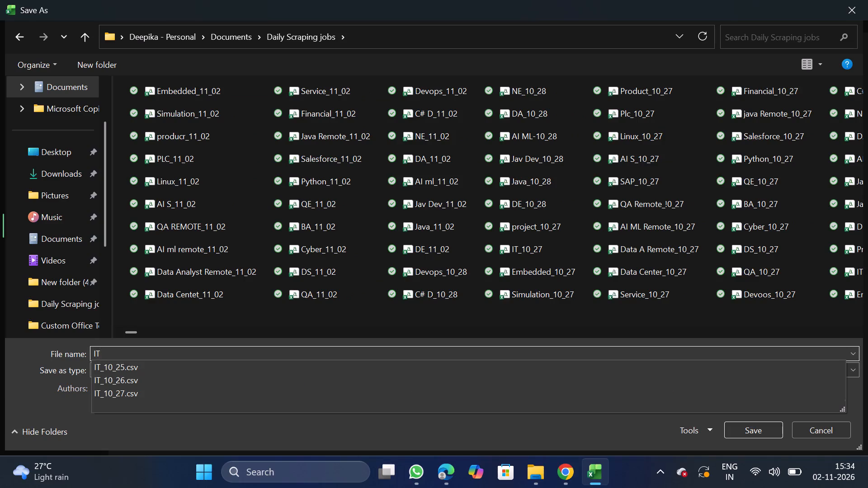
pyautogui.write('_111_02')
pyautogui.click(744, 430)
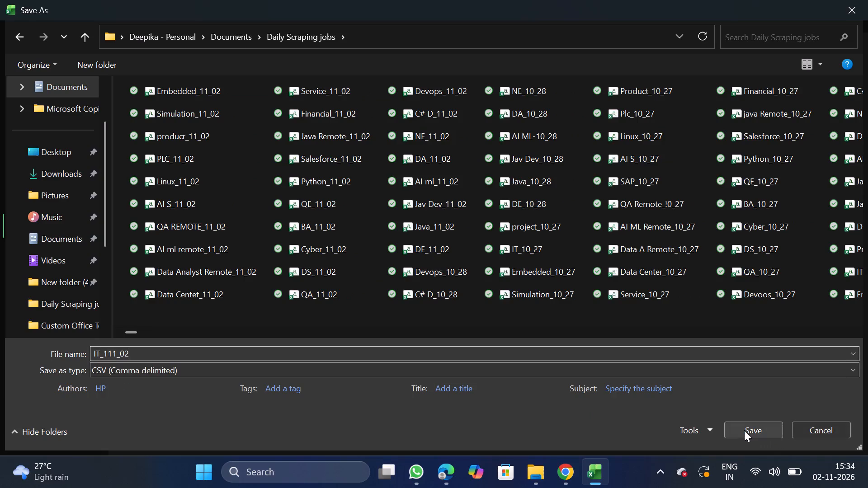
# Switch to NextGenApply in Chrome, choose the IT_111_02 CSV on the bulk upload page, review its preview and upload it.
pyautogui.click(564, 470)
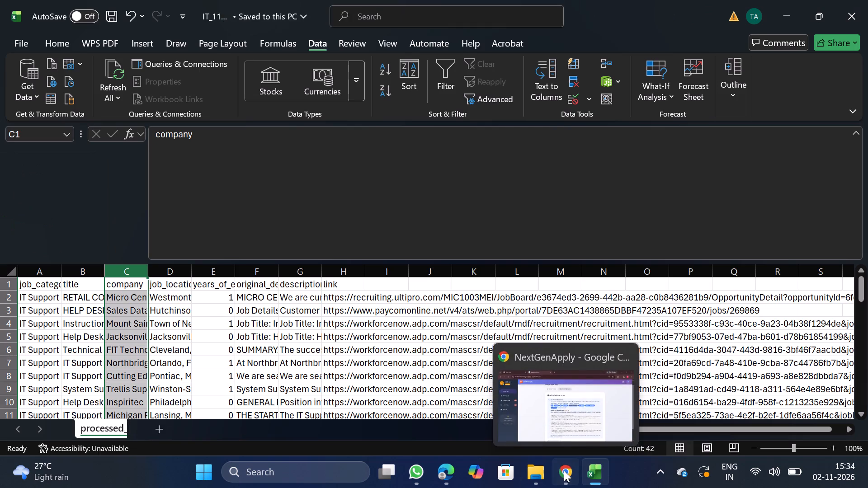
pyautogui.scroll(-1, 413, 379)
pyautogui.click(363, 363)
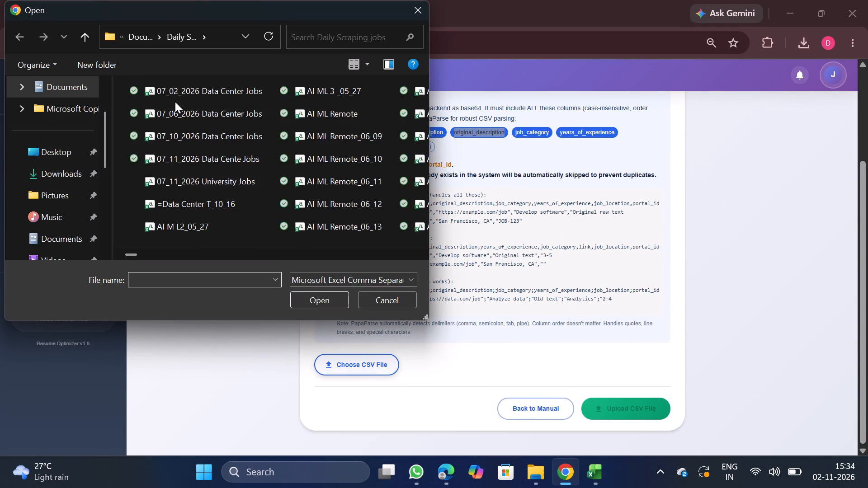
pyautogui.doubleClick(193, 94)
pyautogui.scroll(-1, 477, 293)
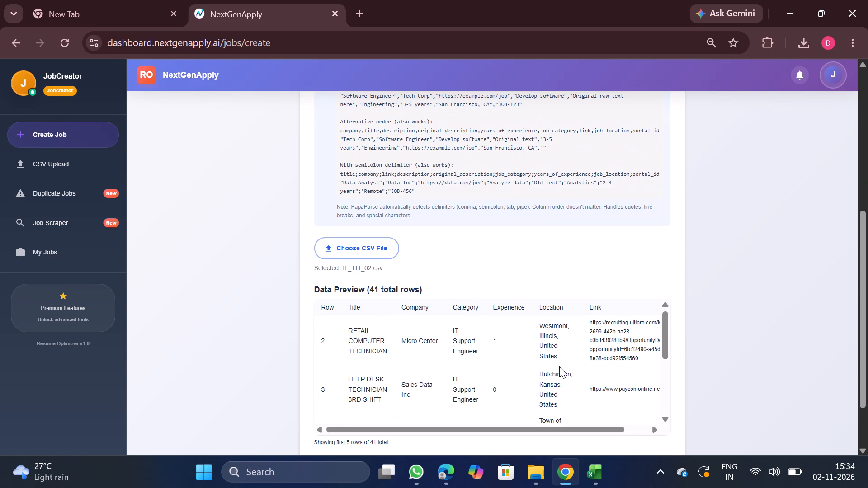
pyautogui.scroll(-2, 559, 366)
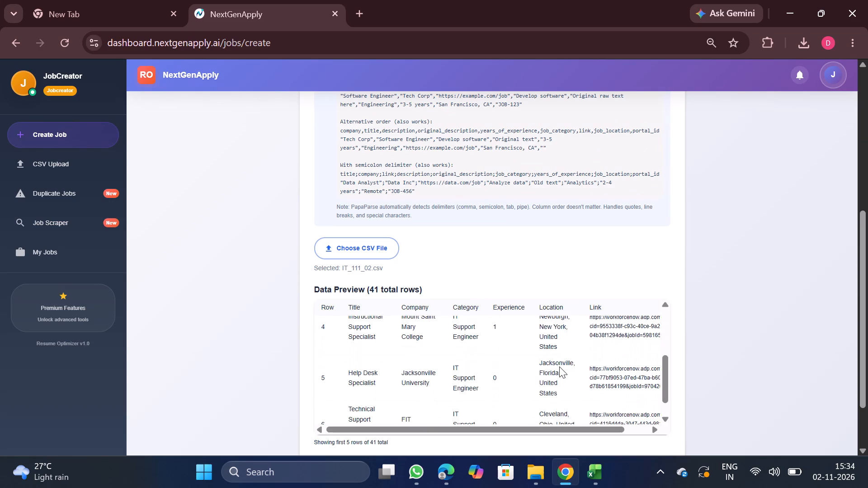
pyautogui.scroll(-4, 559, 366)
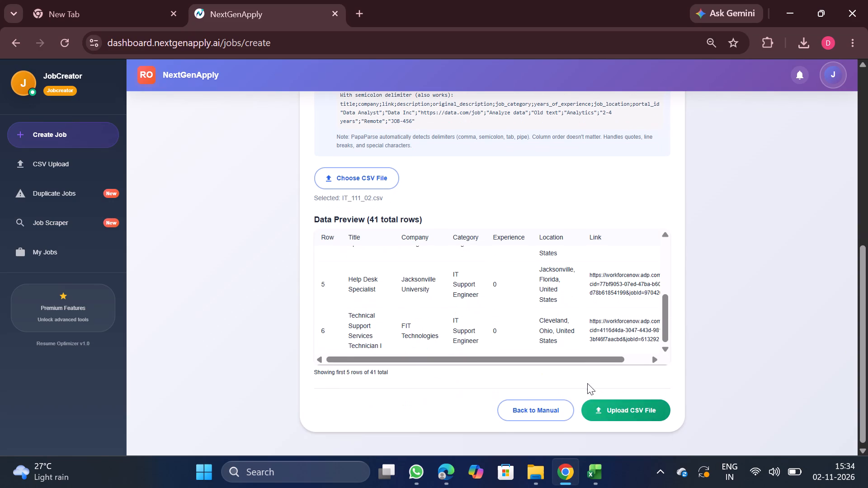
pyautogui.click(624, 418)
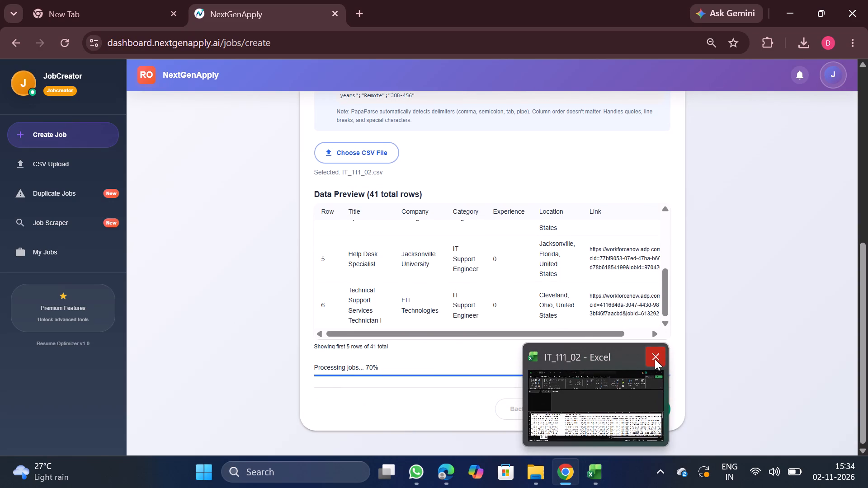
# Close the IT_111_02 workbook in Excel.
pyautogui.click(656, 358)
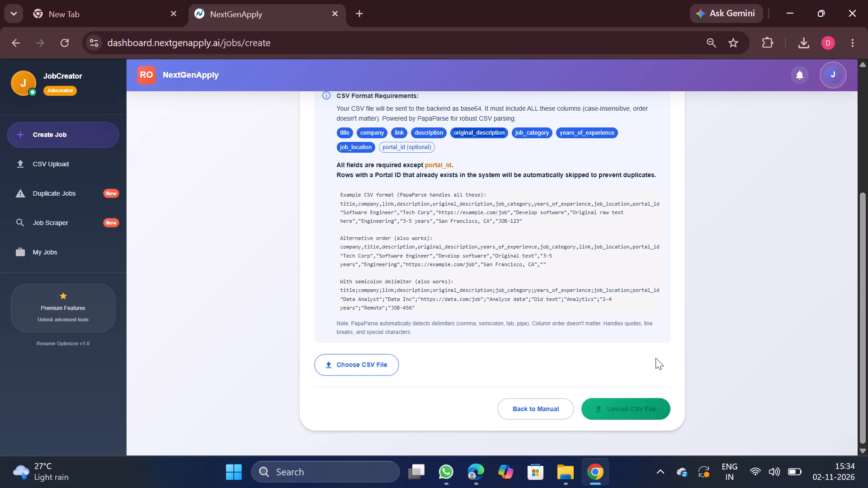
# Download the processed CSV for Project and Program Manager from NextGenApply's CSV upload history and open it in Excel.
pyautogui.scroll(3, 653, 357)
pyautogui.click(73, 161)
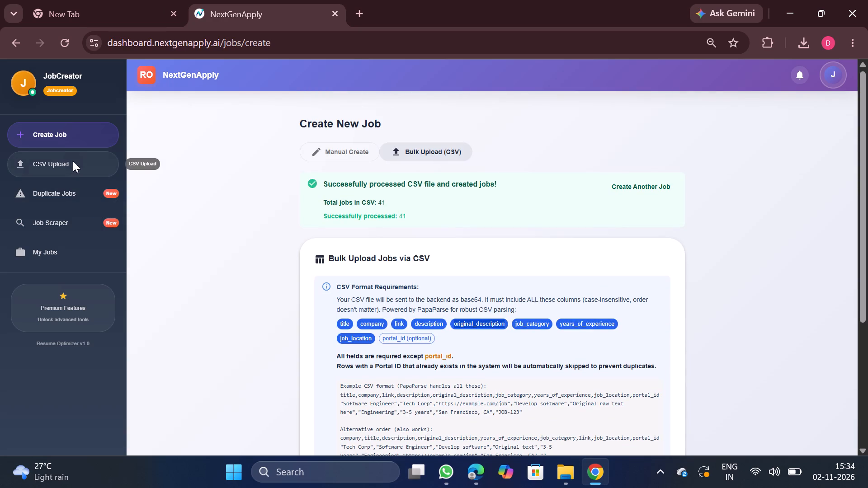
pyautogui.scroll(3, 340, 194)
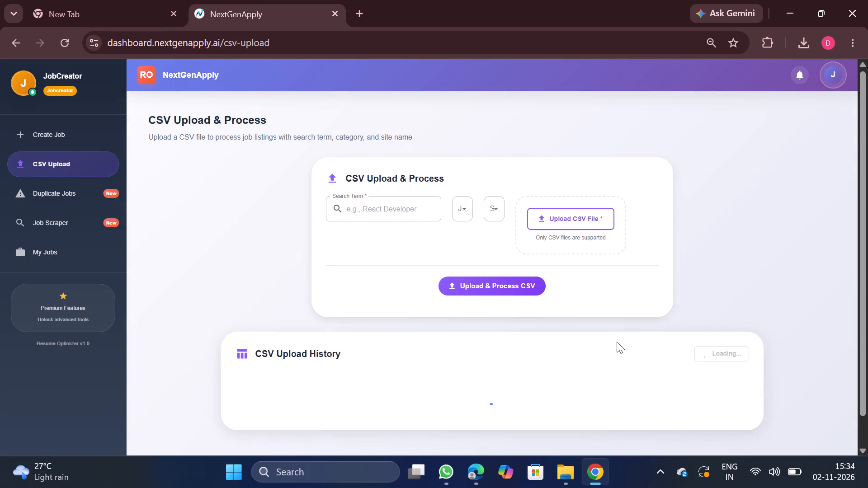
pyautogui.scroll(-1, 617, 342)
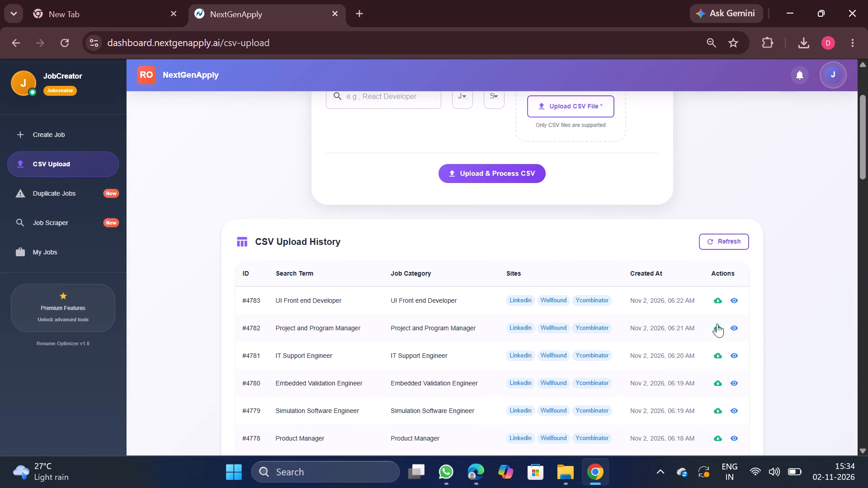
pyautogui.click(717, 324)
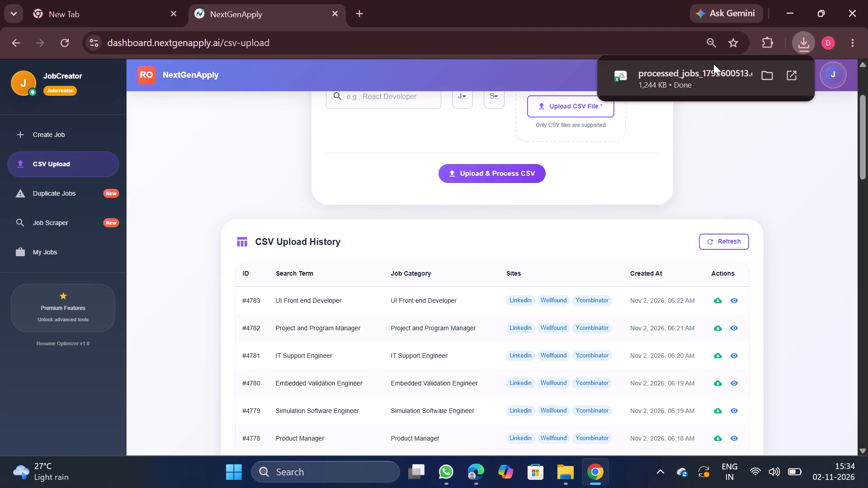
pyautogui.click(715, 79)
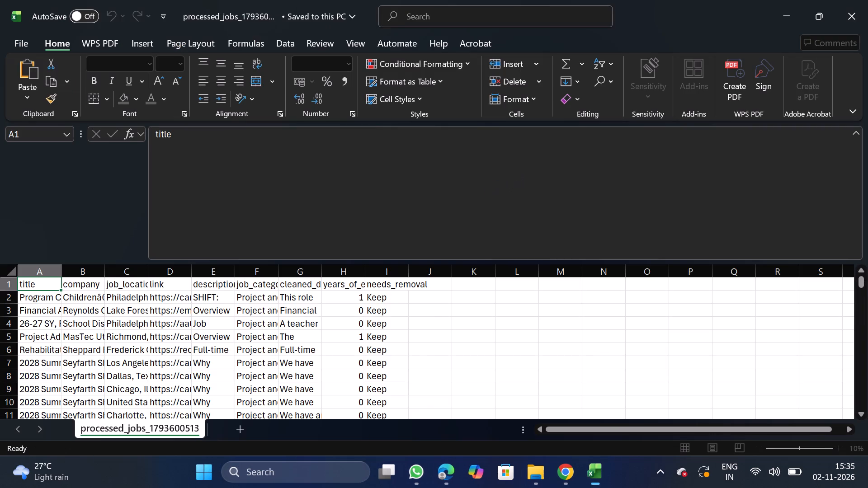
# Remove duplicate rows from the whole data range, comparing only the company column.
pyautogui.click(265, 365)
pyautogui.hotkey('ctrl', 'a')
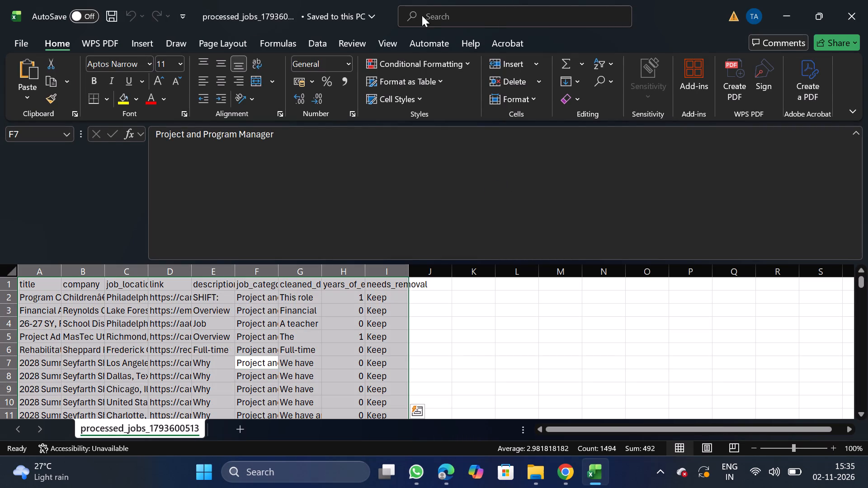
pyautogui.click(321, 47)
pyautogui.click(569, 83)
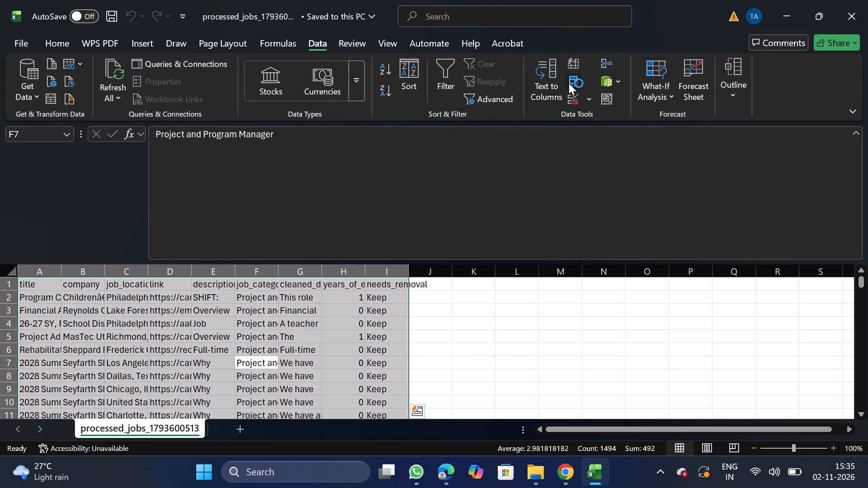
pyautogui.click(181, 200)
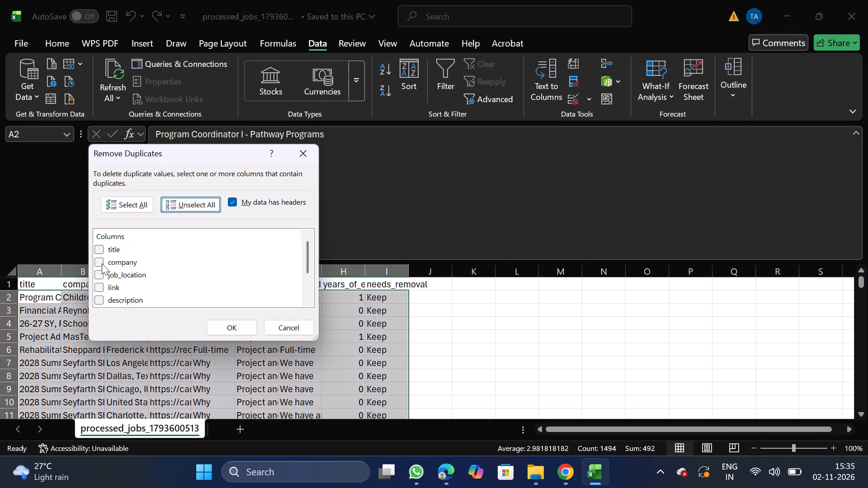
pyautogui.click(102, 263)
pyautogui.click(228, 323)
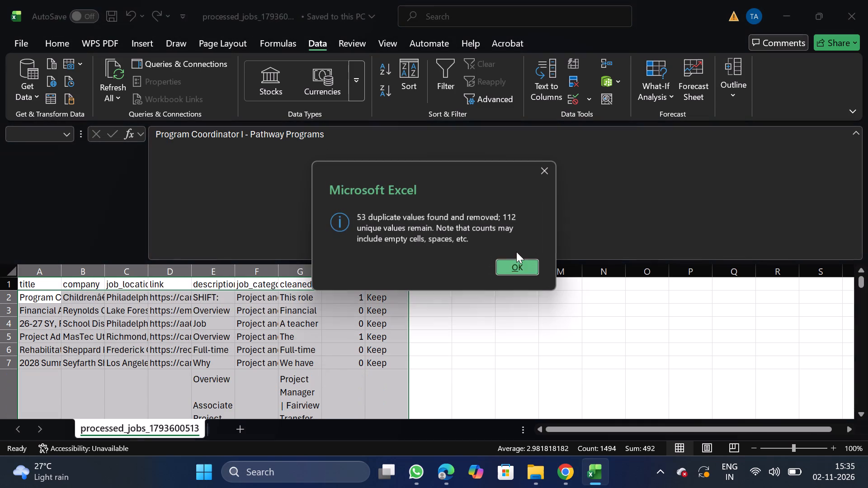
pyautogui.click(509, 267)
# Filter the needs_removal column to show only Remove, delete all the filtered rows, and turn the filter off.
pyautogui.click(371, 280)
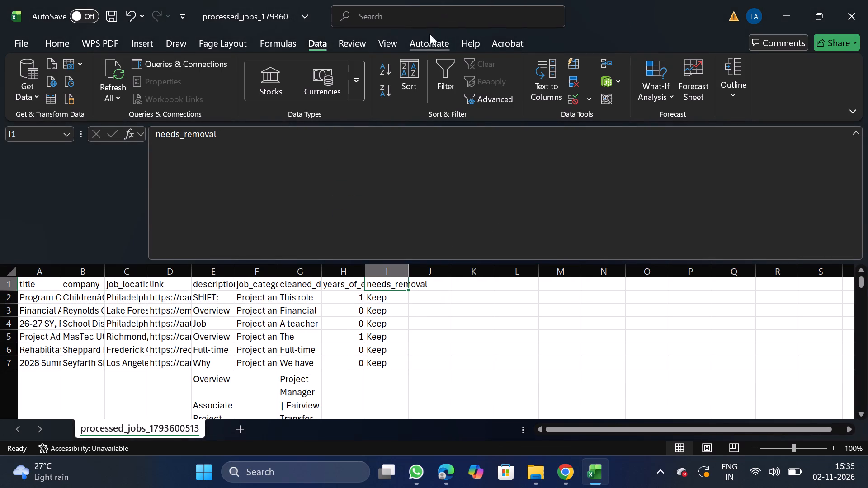
pyautogui.click(445, 77)
pyautogui.click(402, 286)
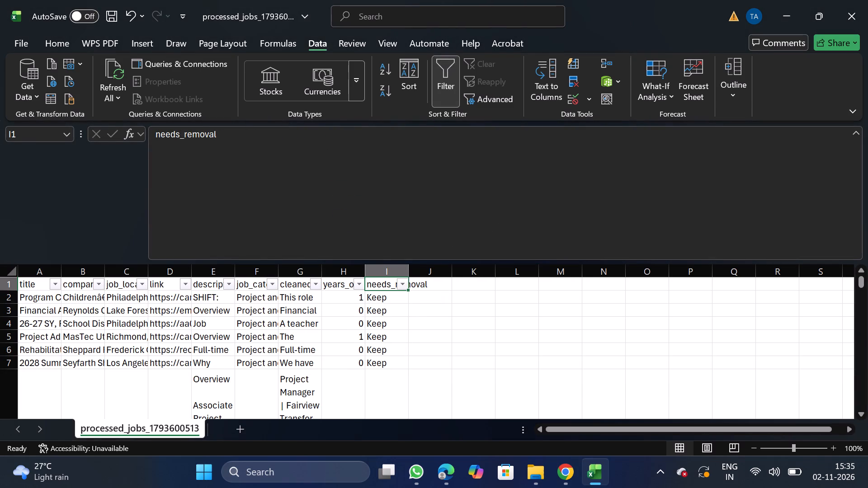
pyautogui.click(271, 310)
pyautogui.click(269, 338)
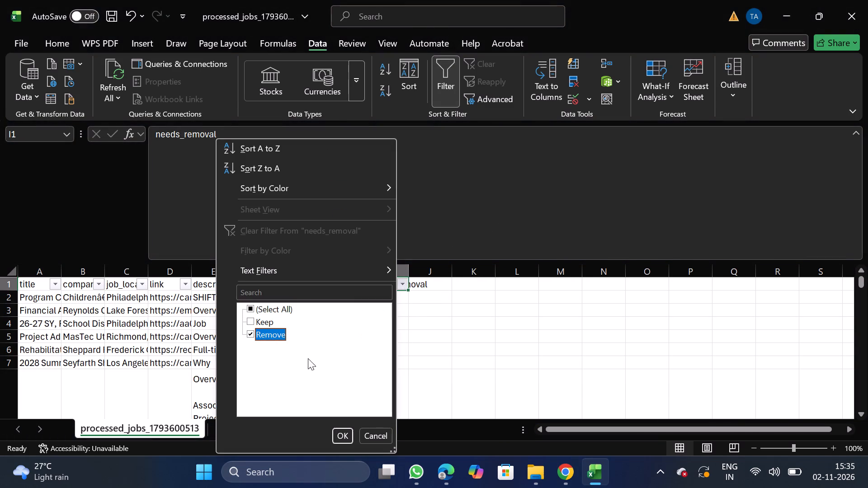
pyautogui.click(341, 429)
pyautogui.click(0, 305)
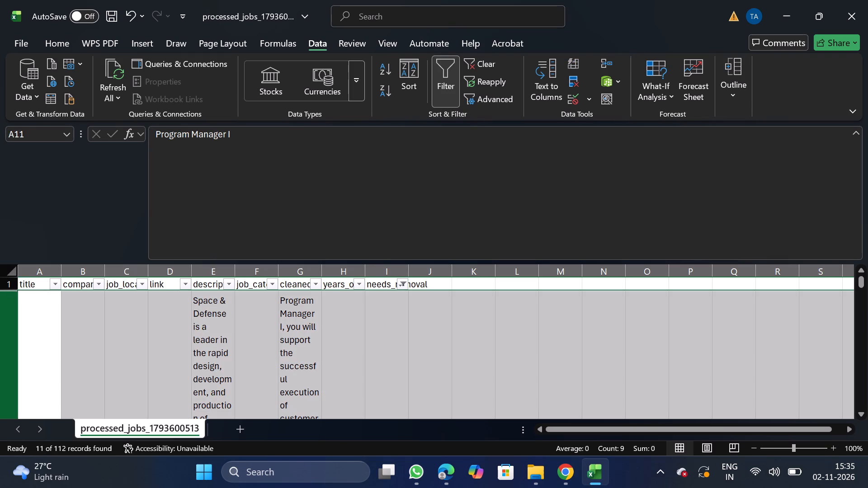
pyautogui.hotkey('ctrl', 'shift', 'Down')
pyautogui.rightClick(92, 348)
pyautogui.click(139, 239)
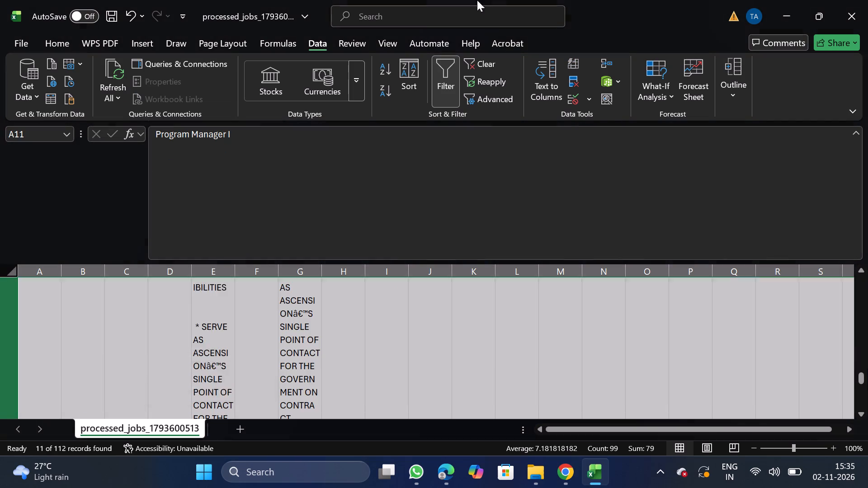
pyautogui.click(446, 73)
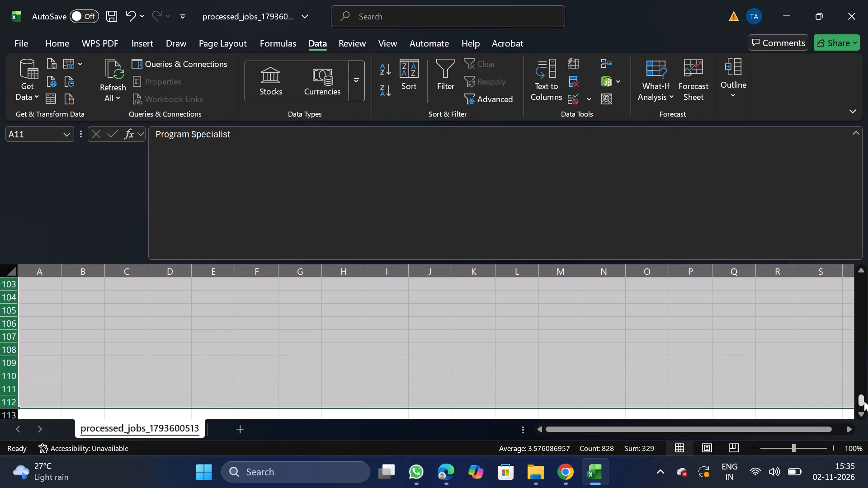
# Delete the needs_removal column from the sheet.
pyautogui.moveTo(864, 401); pyautogui.dragTo(864, 235)
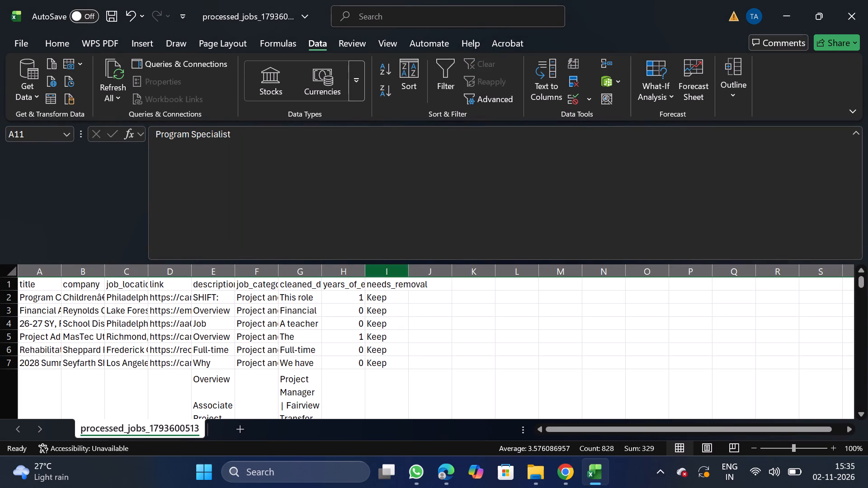
pyautogui.moveTo(385, 276); pyautogui.dragTo(383, 347)
pyautogui.rightClick(383, 347)
pyautogui.click(447, 234)
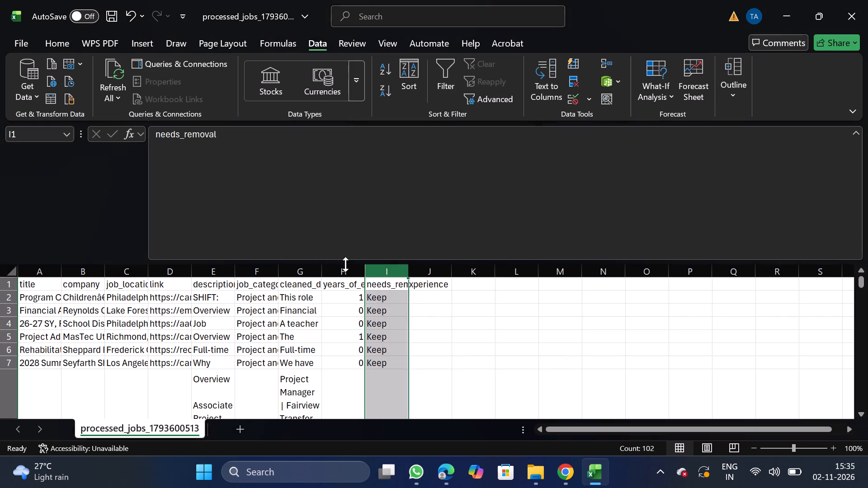
# Move the job_category column to the front of the sheet, before the title column.
pyautogui.click(255, 267)
pyautogui.hotkey('ctrl', 'x')
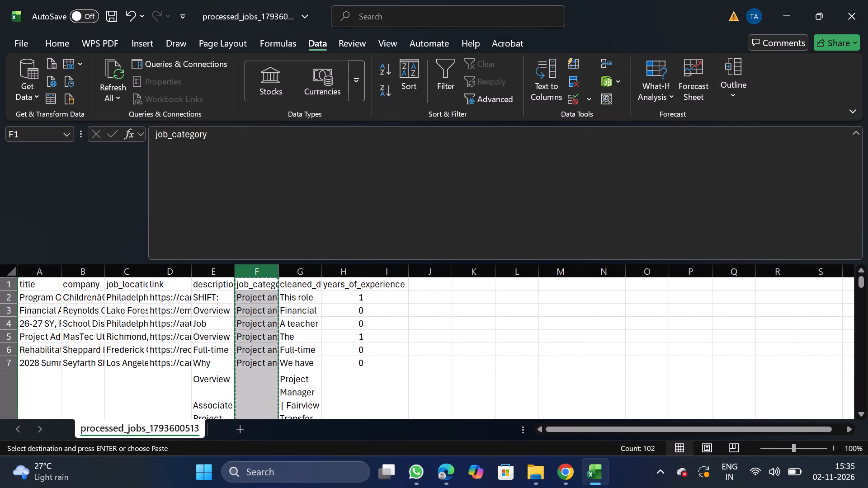
pyautogui.click(48, 274)
pyautogui.rightClick(41, 321)
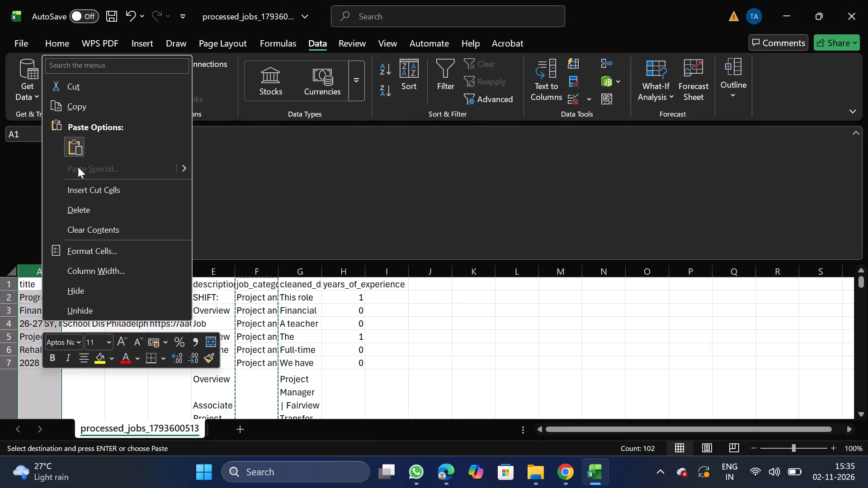
pyautogui.click(101, 191)
# Turn off text wrapping for the description and cleaned_description columns.
pyautogui.click(250, 269)
pyautogui.hotkey('shift', 'Right')
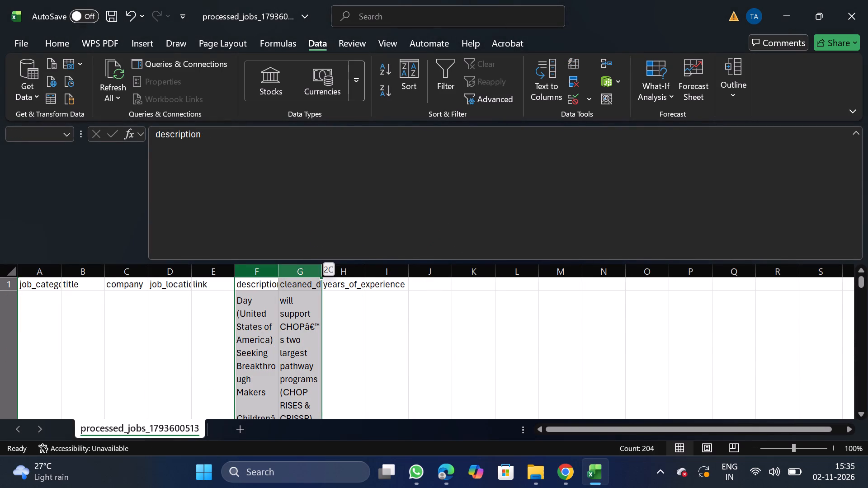
pyautogui.click(105, 92)
pyautogui.click(60, 36)
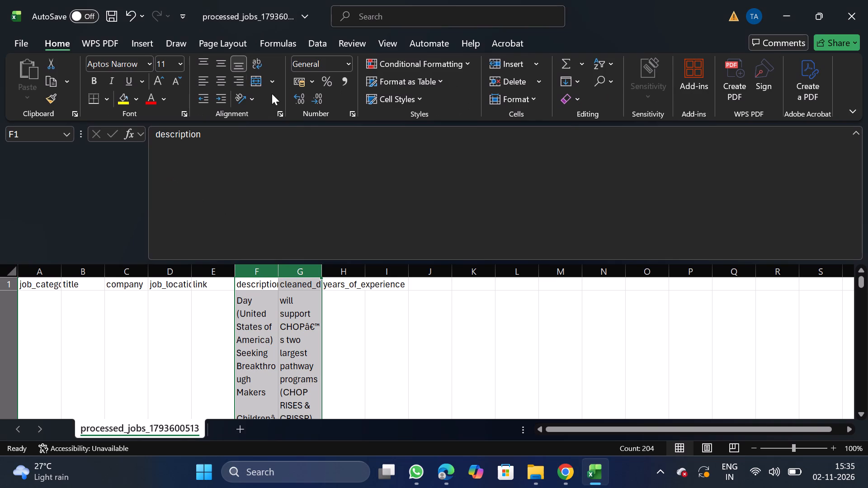
pyautogui.click(277, 113)
pyautogui.doubleClick(77, 216)
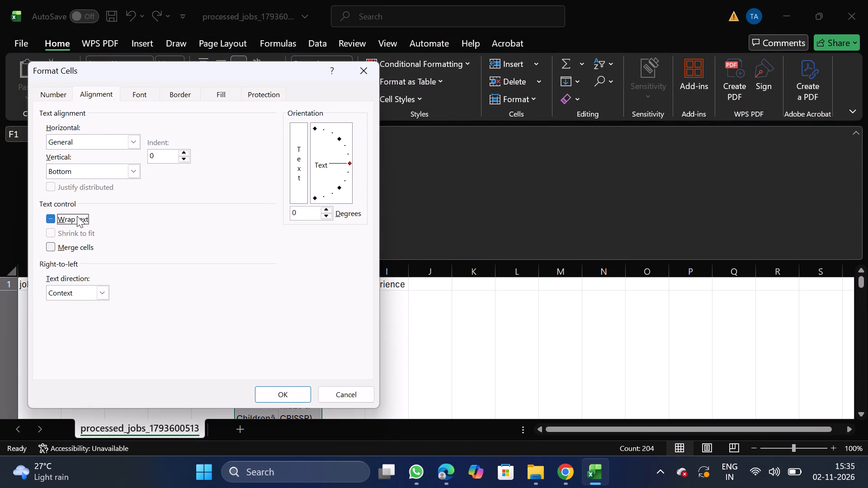
pyautogui.click(288, 396)
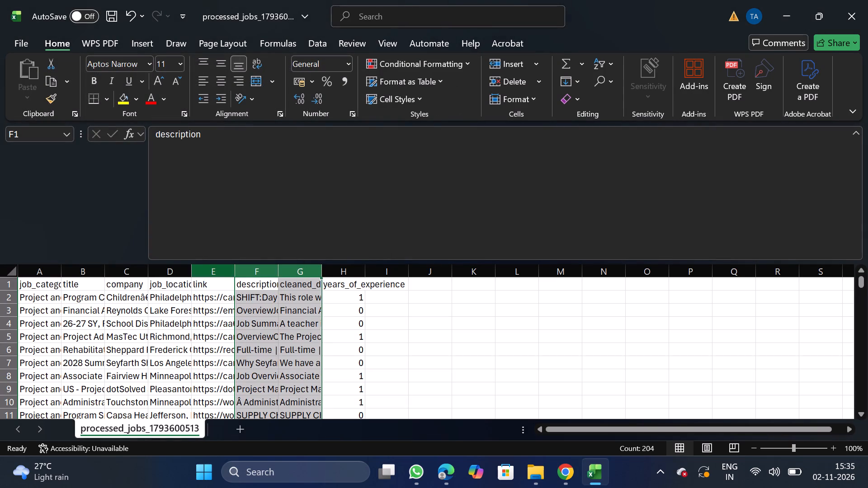
# Move the link column to the end of the data, after years_of_experience.
pyautogui.click(209, 273)
pyautogui.hotkey('ctrl', 'x')
pyautogui.click(390, 266)
pyautogui.rightClick(423, 425)
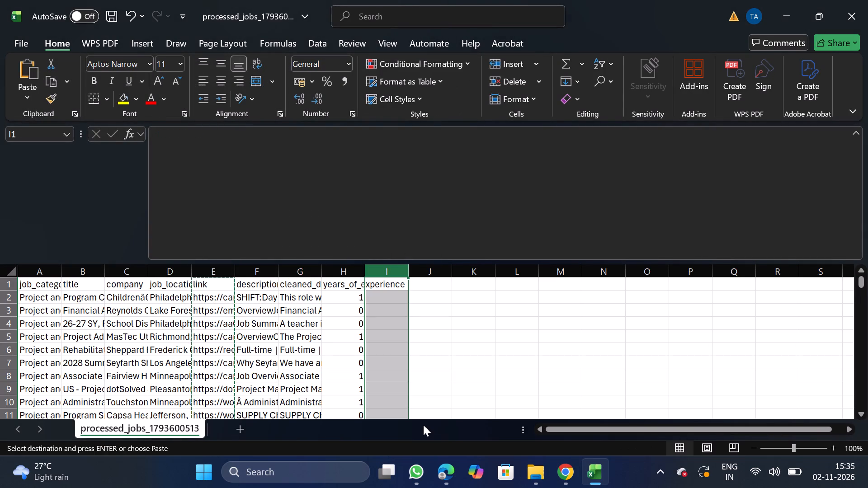
pyautogui.rightClick(394, 393)
pyautogui.click(462, 264)
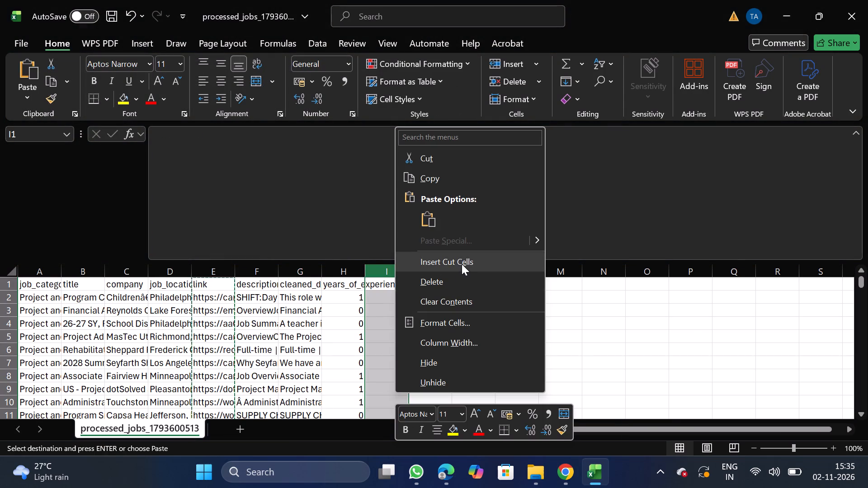
# Move the years_of_experience column so it sits directly before the description column.
pyautogui.click(295, 271)
pyautogui.hotkey('ctrl', 'x')
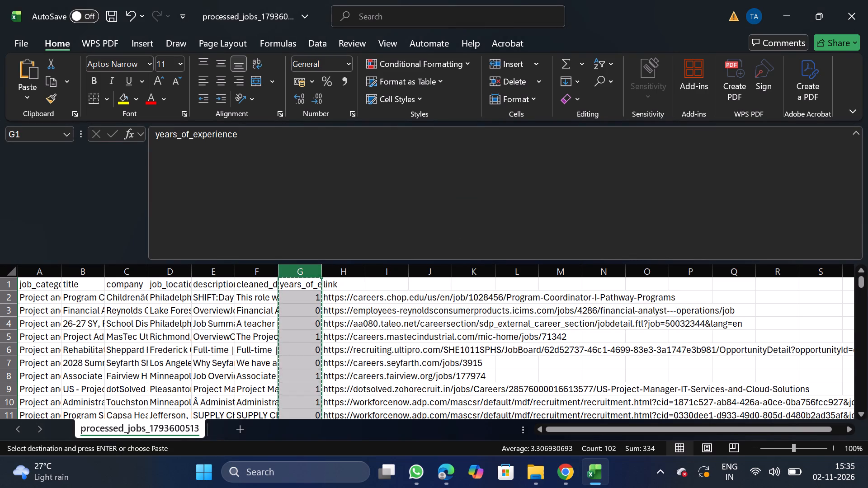
pyautogui.click(217, 269)
pyautogui.rightClick(227, 367)
pyautogui.click(296, 236)
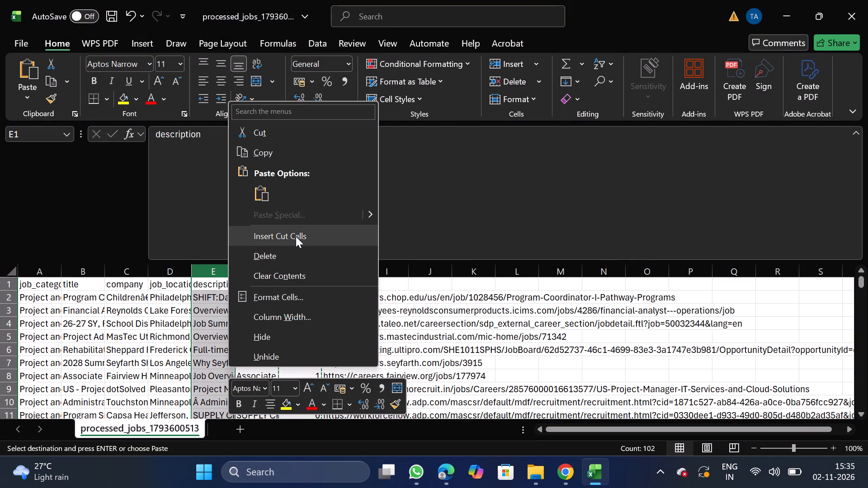
# Rename the cleaned_description header in G1 as description, reusing the header text from F1.
pyautogui.click(270, 283)
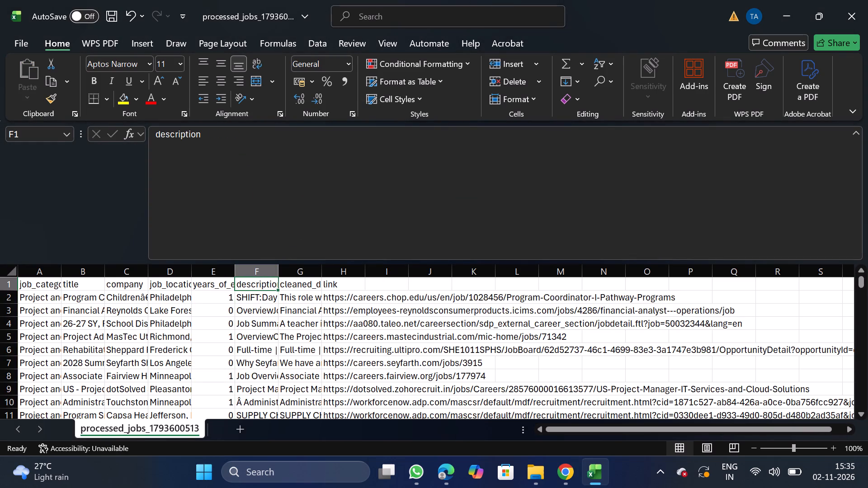
pyautogui.moveTo(152, 131); pyautogui.dragTo(228, 135)
pyautogui.hotkey('ctrl', 'c')
pyautogui.click(303, 275)
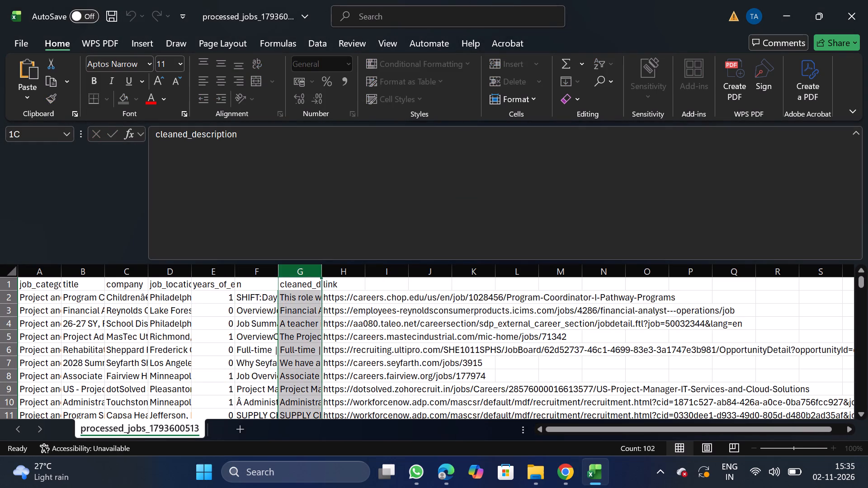
pyautogui.click(404, 225)
pyautogui.press('BackSpace')
pyautogui.press('BackSpace')
pyautogui.press('BackSpace')
pyautogui.press('BackSpace')
pyautogui.press('BackSpace')
pyautogui.press('BackSpace')
pyautogui.press('BackSpace')
pyautogui.press('BackSpace')
pyautogui.press('BackSpace')
pyautogui.press('BackSpace')
pyautogui.press('BackSpace')
pyautogui.press('BackSpace')
pyautogui.press('BackSpace')
pyautogui.press('BackSpace')
pyautogui.press('BackSpace')
pyautogui.press('BackSpace')
pyautogui.press('BackSpace')
pyautogui.press('BackSpace')
pyautogui.press('BackSpace')
pyautogui.press('BackSpace')
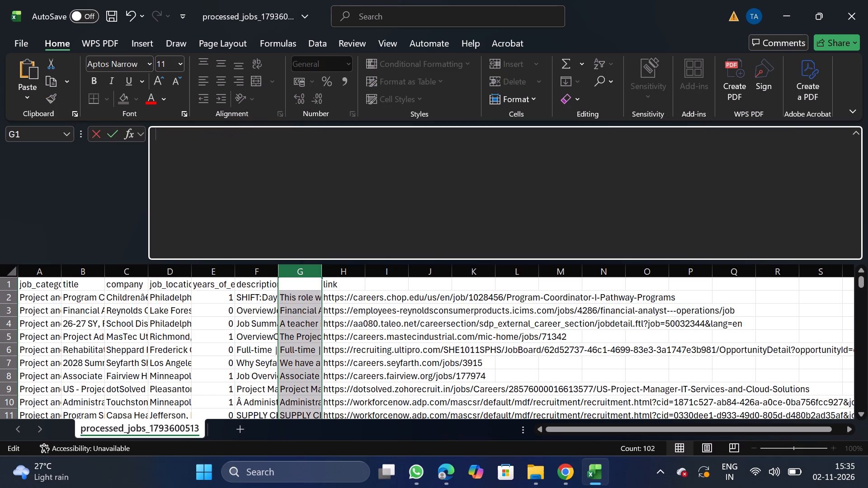
pyautogui.hotkey('ctrl', 'v')
# Replace the F1 header with original_description, copied from the CSV format requirements on NextGenApply's bulk upload page in Chrome.
pyautogui.click(257, 281)
pyautogui.click(379, 208)
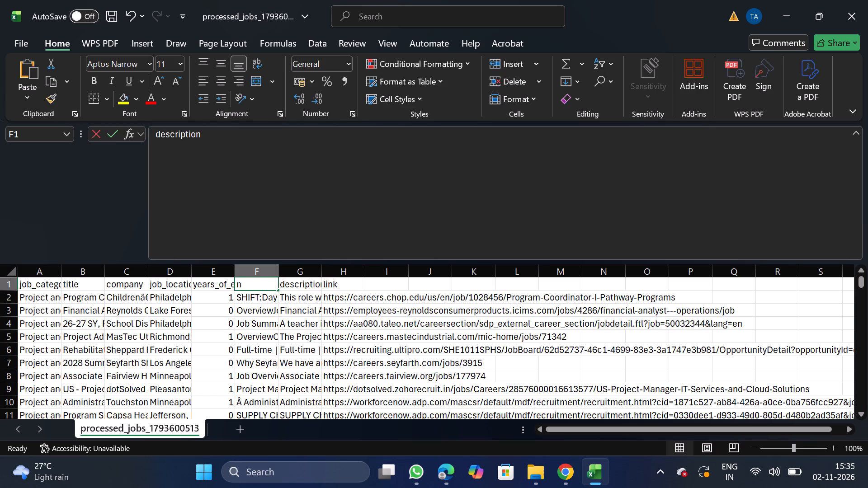
pyautogui.press('BackSpace')
pyautogui.press('BackSpace')
pyautogui.press('BackSpace')
pyautogui.press('BackSpace')
pyautogui.press('BackSpace')
pyautogui.press('BackSpace')
pyautogui.press('BackSpace')
pyautogui.press('BackSpace')
pyautogui.press('BackSpace')
pyautogui.press('BackSpace')
pyautogui.press('BackSpace')
pyautogui.press('BackSpace')
pyautogui.press('BackSpace')
pyautogui.press('BackSpace')
pyautogui.press('BackSpace')
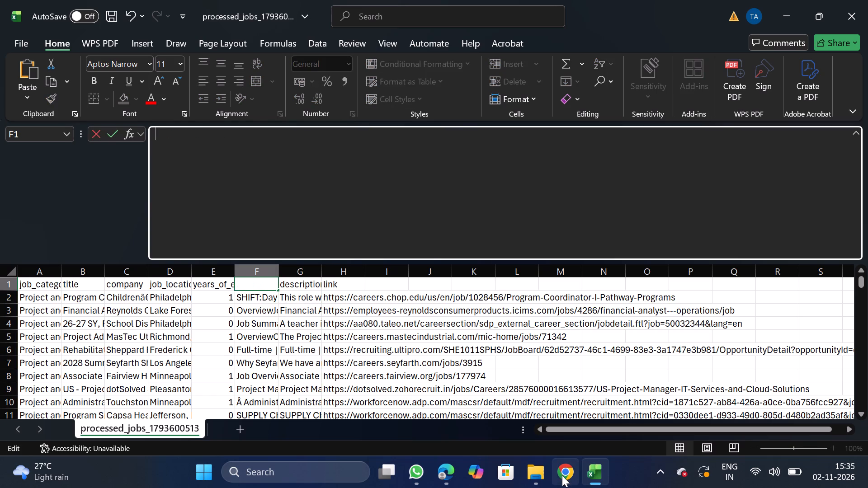
pyautogui.click(562, 475)
pyautogui.click(62, 140)
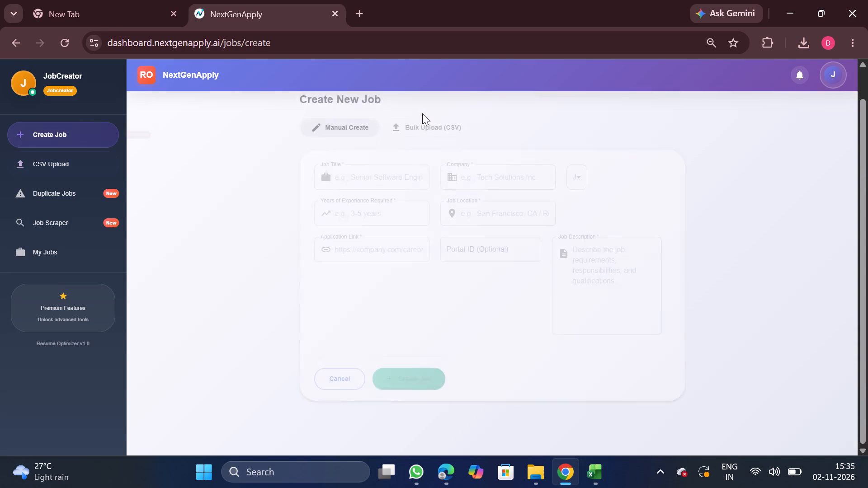
pyautogui.click(428, 124)
pyautogui.doubleClick(471, 225)
pyautogui.hotkey('ctrl', 'c')
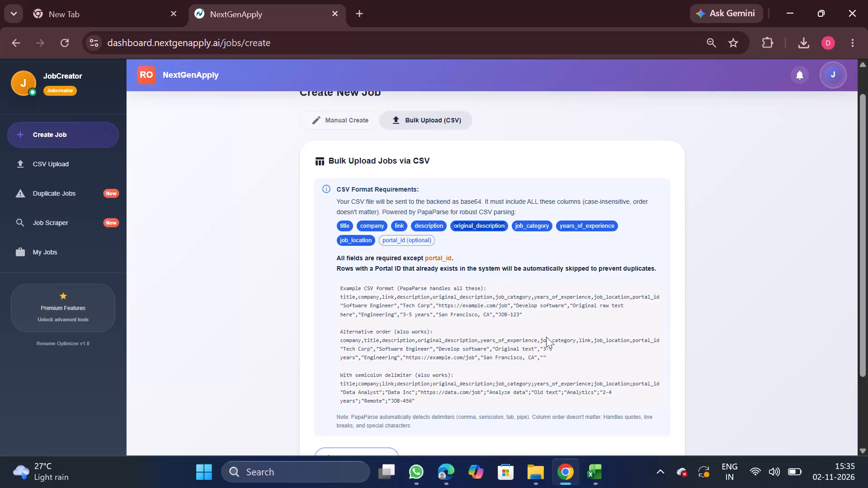
pyautogui.click(585, 468)
pyautogui.hotkey('ctrl', 'v')
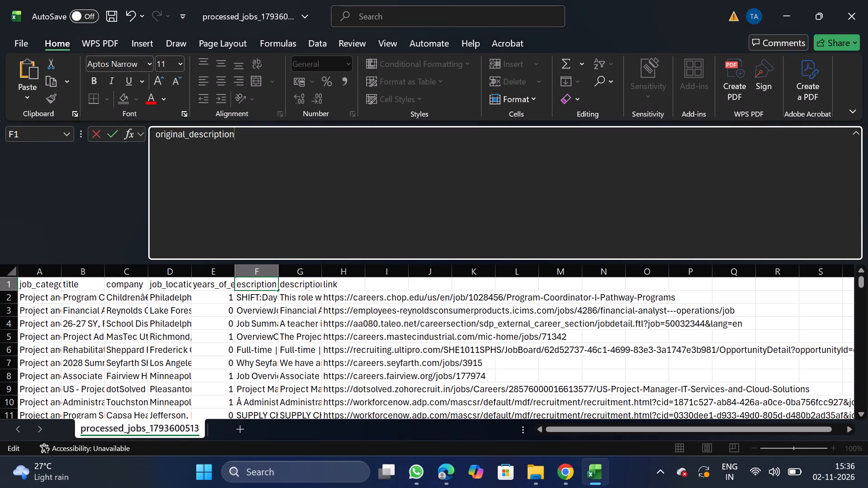
# Add a filter to the title column and enlarge its list of values so the full job titles are readable.
pyautogui.click(81, 273)
pyautogui.click(319, 48)
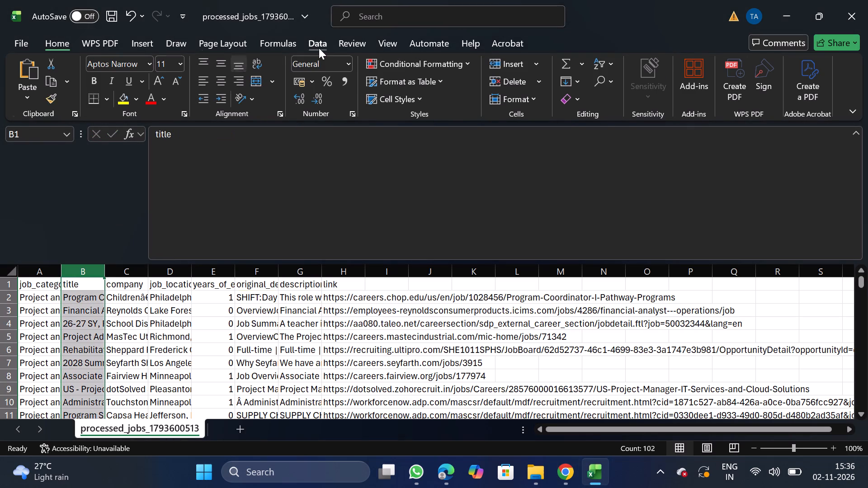
pyautogui.click(452, 80)
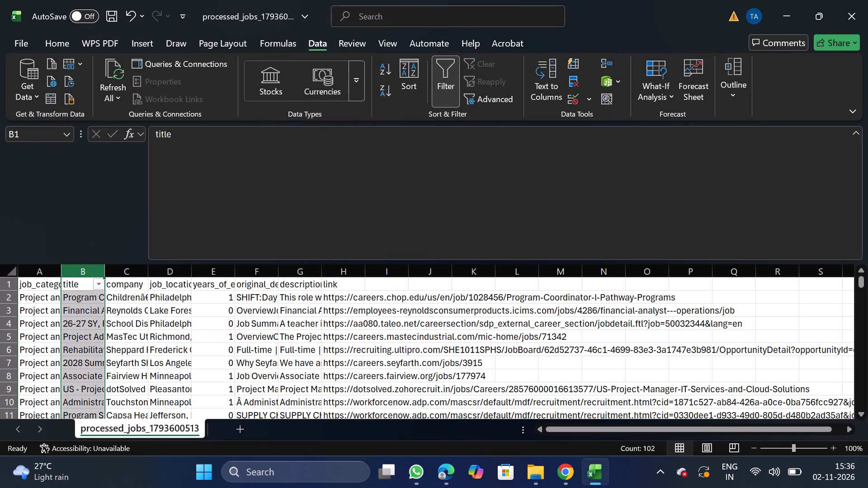
pyautogui.click(100, 284)
pyautogui.doubleClick(285, 449)
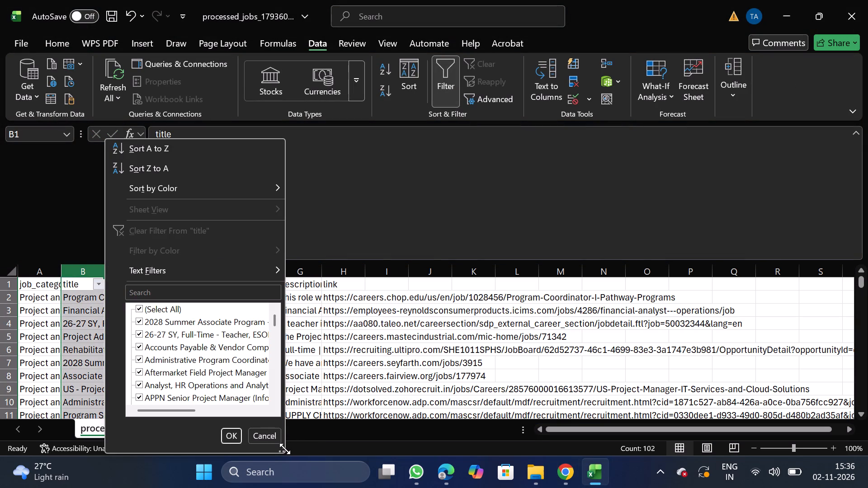
pyautogui.moveTo(285, 449); pyautogui.dragTo(641, 487)
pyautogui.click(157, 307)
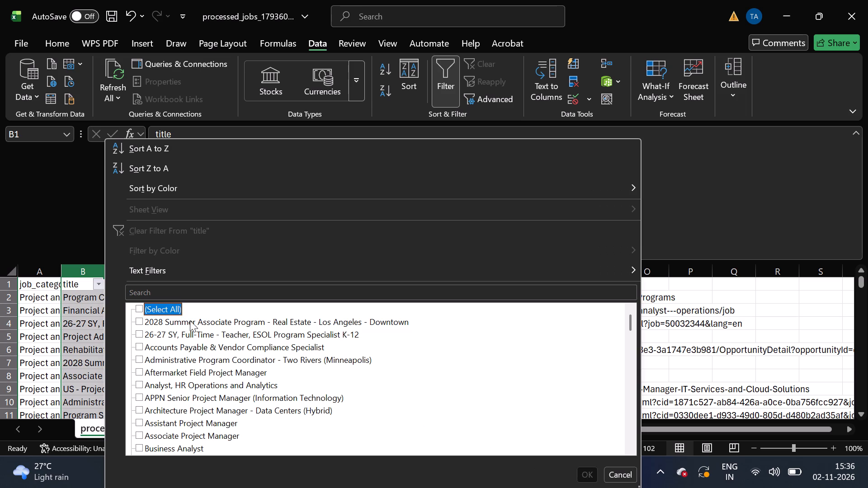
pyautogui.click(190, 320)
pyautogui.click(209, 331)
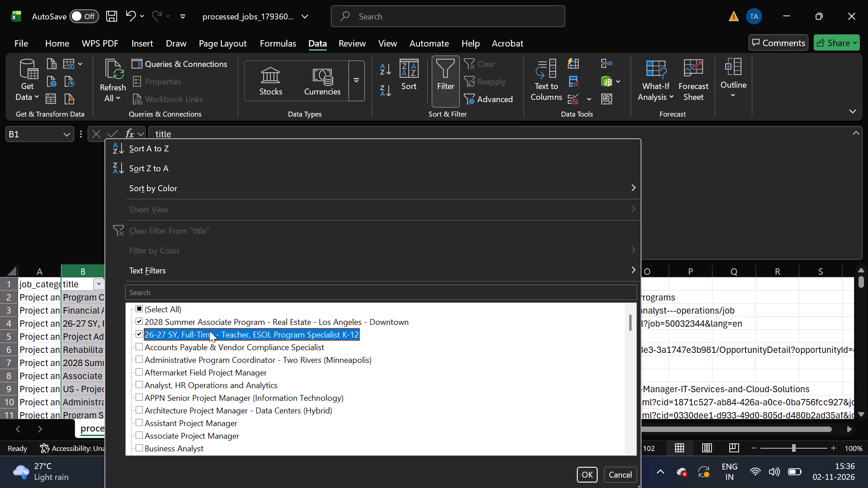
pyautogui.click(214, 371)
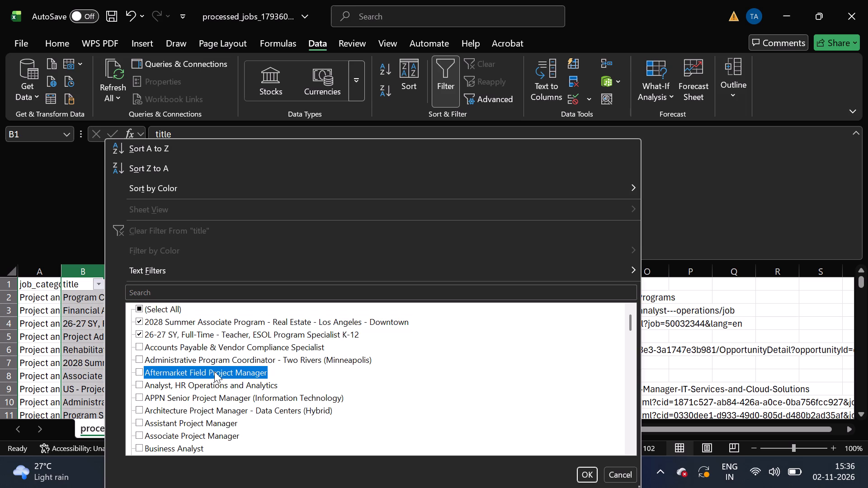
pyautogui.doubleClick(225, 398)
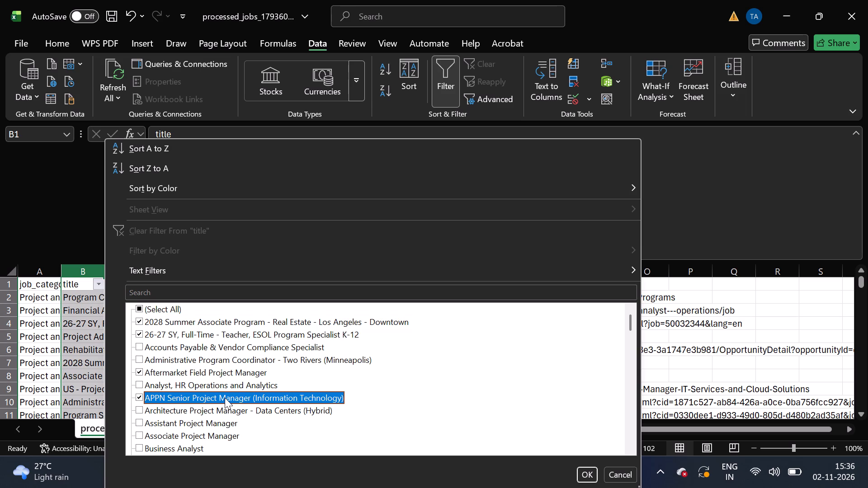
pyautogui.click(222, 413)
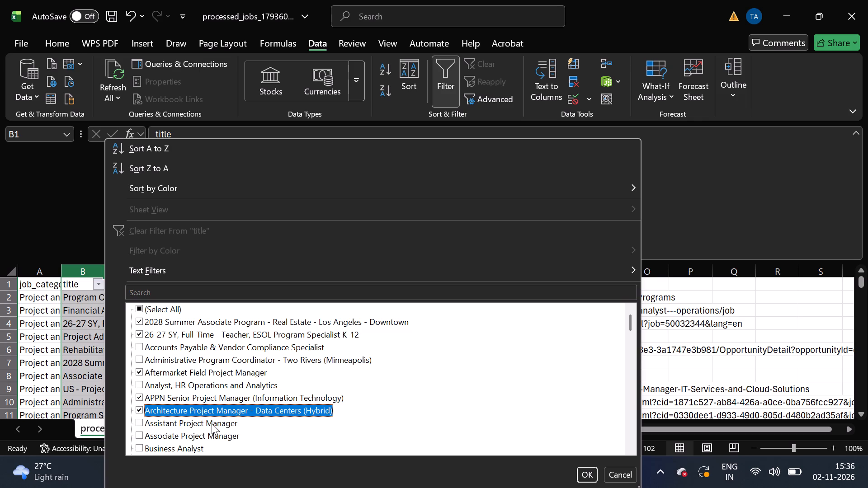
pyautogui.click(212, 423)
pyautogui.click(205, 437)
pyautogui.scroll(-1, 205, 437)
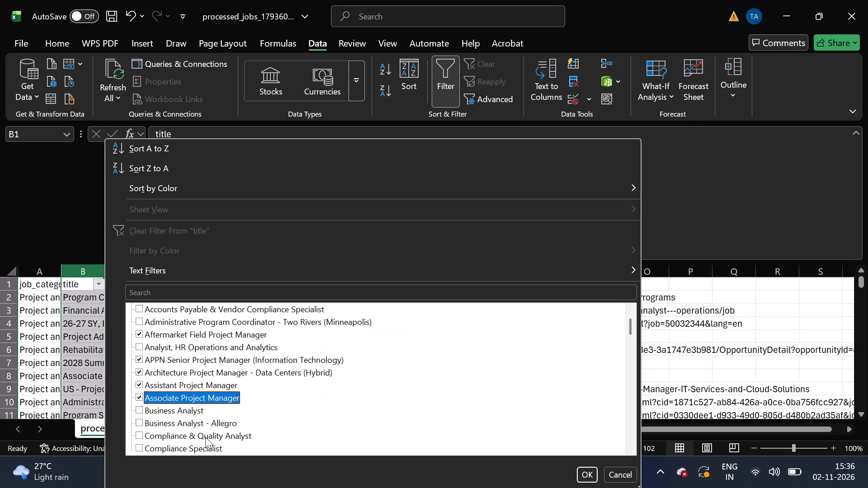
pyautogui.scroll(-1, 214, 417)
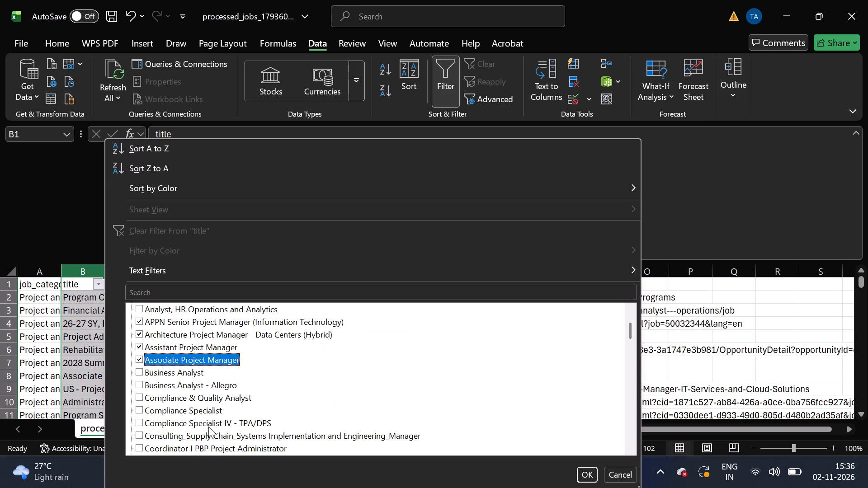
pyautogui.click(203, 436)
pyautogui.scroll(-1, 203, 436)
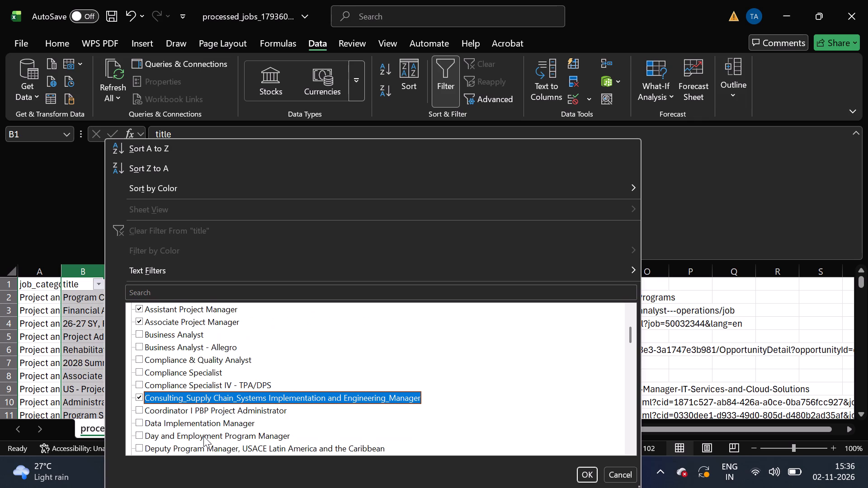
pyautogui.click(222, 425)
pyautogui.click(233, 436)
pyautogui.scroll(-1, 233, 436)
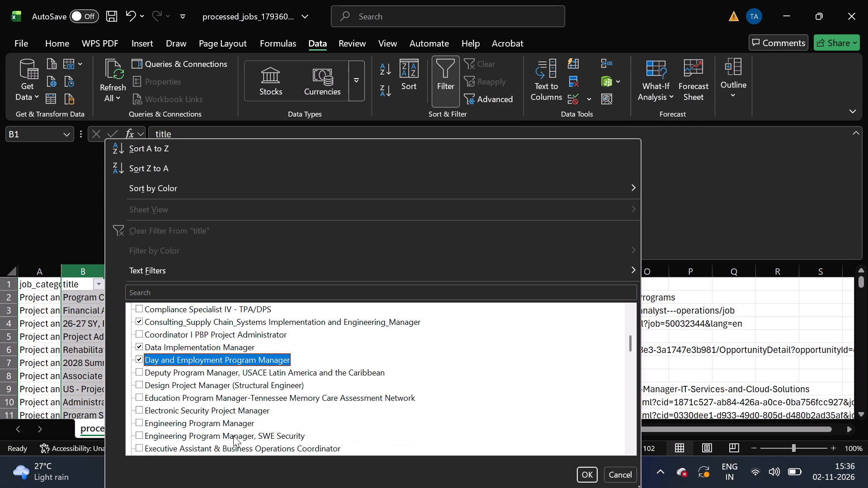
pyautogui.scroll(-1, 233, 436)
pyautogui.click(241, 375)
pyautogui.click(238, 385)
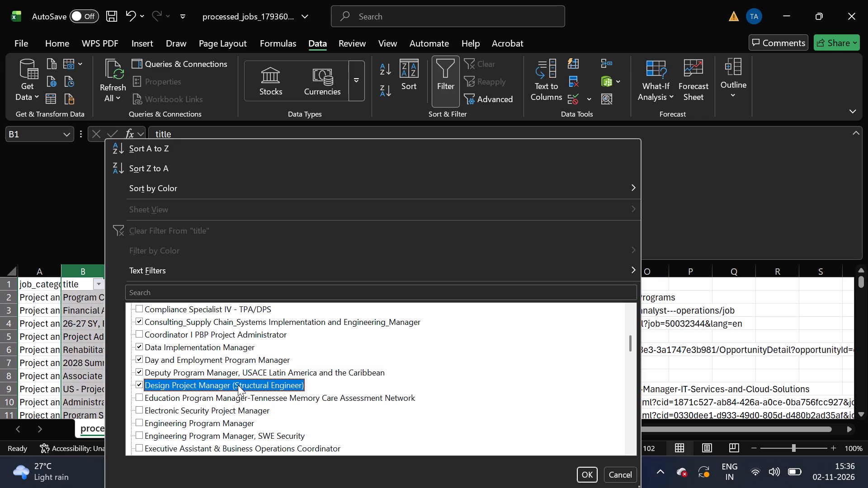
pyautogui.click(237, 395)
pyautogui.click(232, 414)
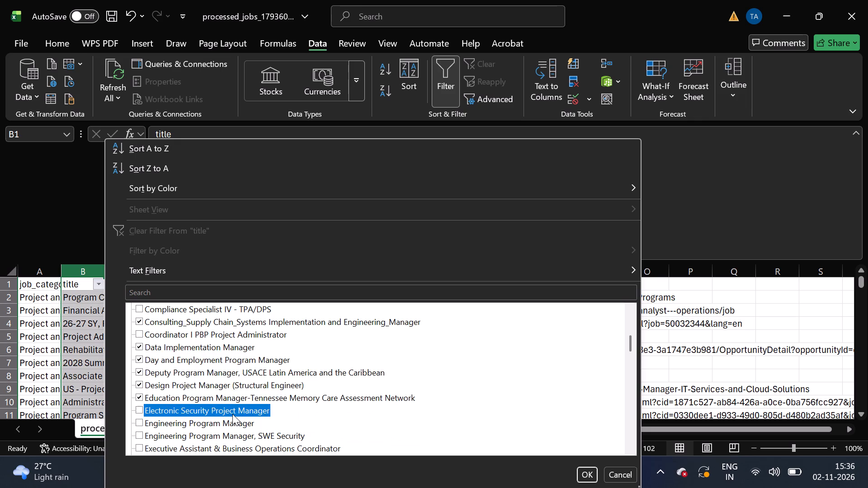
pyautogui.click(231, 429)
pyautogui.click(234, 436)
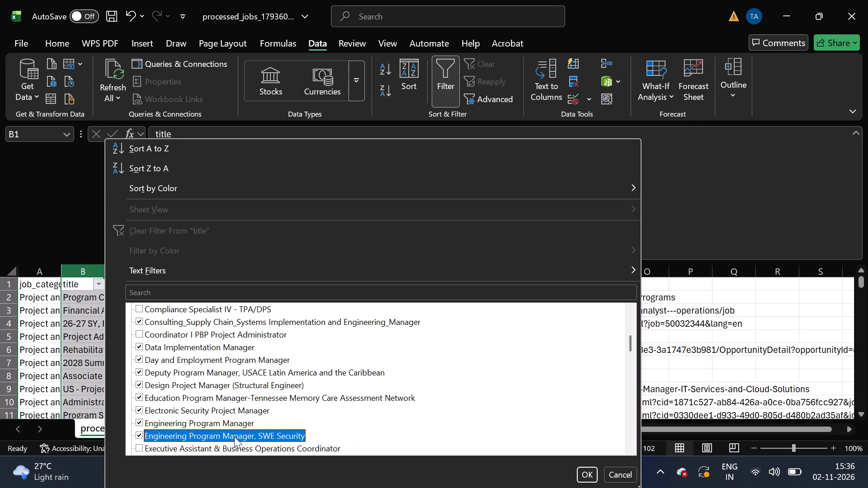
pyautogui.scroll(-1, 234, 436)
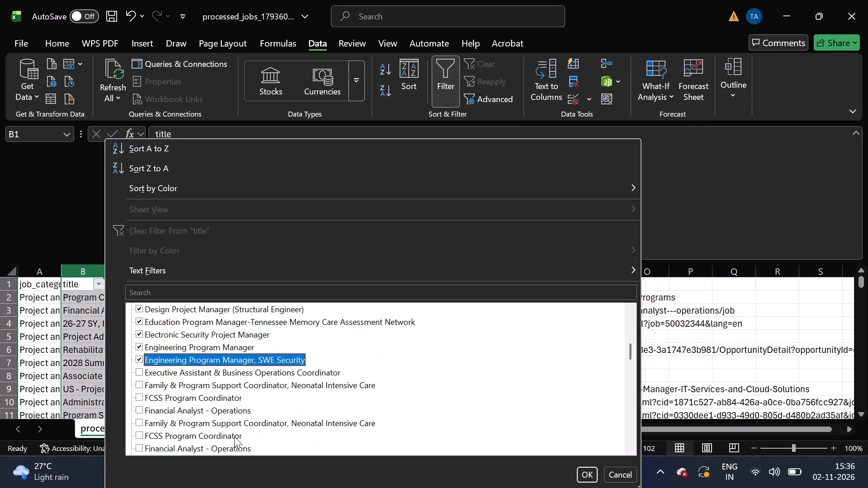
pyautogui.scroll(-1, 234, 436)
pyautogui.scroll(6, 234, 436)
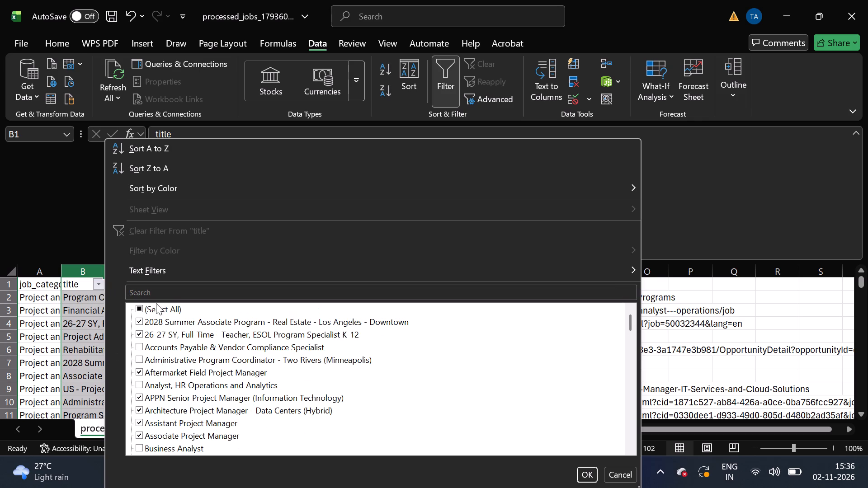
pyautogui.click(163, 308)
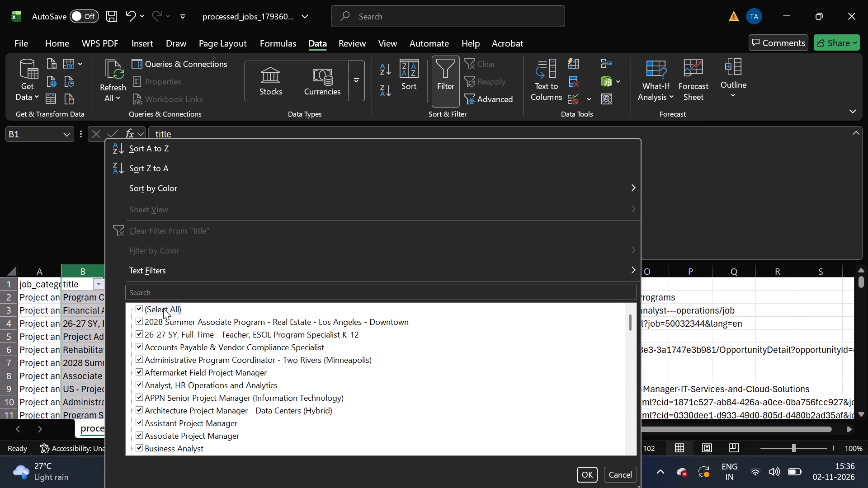
# Clear all title filter values, then include 2028 Summer Associate Program, 26-27 SY Teacher, Architecture Project Manager and Consulting_Supply Chain_Systems Implementation and Engineering_Manager.
pyautogui.click(168, 313)
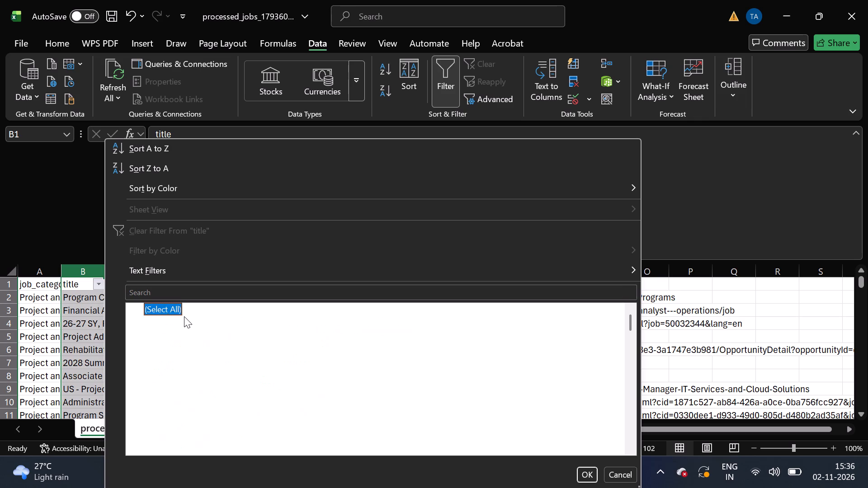
pyautogui.click(184, 316)
pyautogui.click(197, 333)
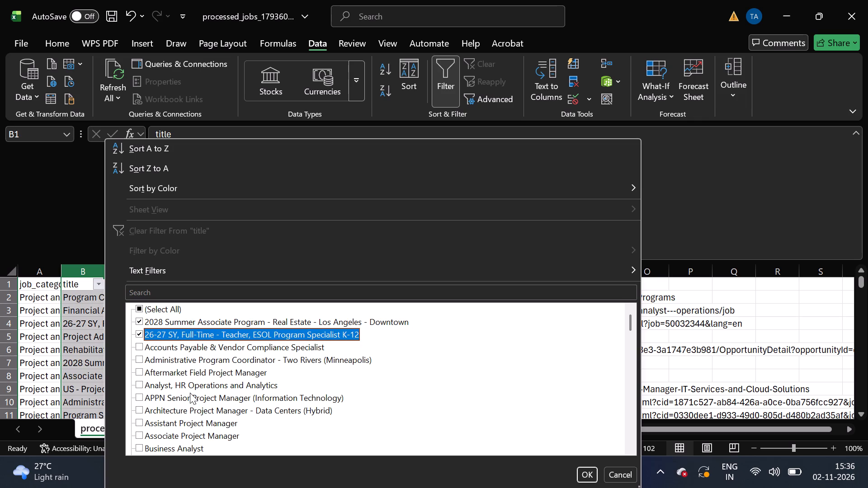
pyautogui.click(283, 406)
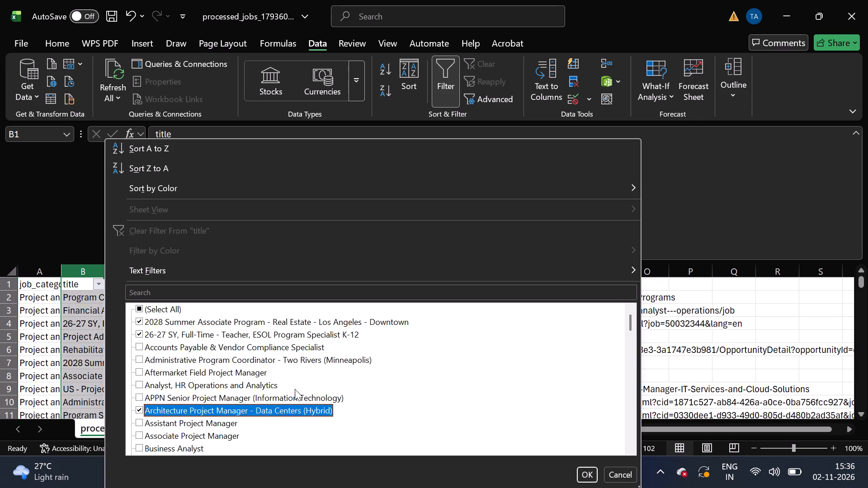
pyautogui.scroll(-3, 295, 389)
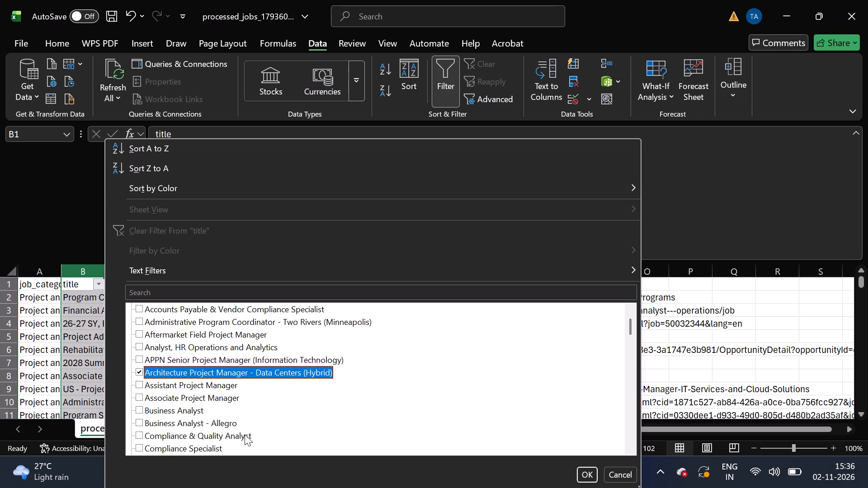
pyautogui.click(229, 441)
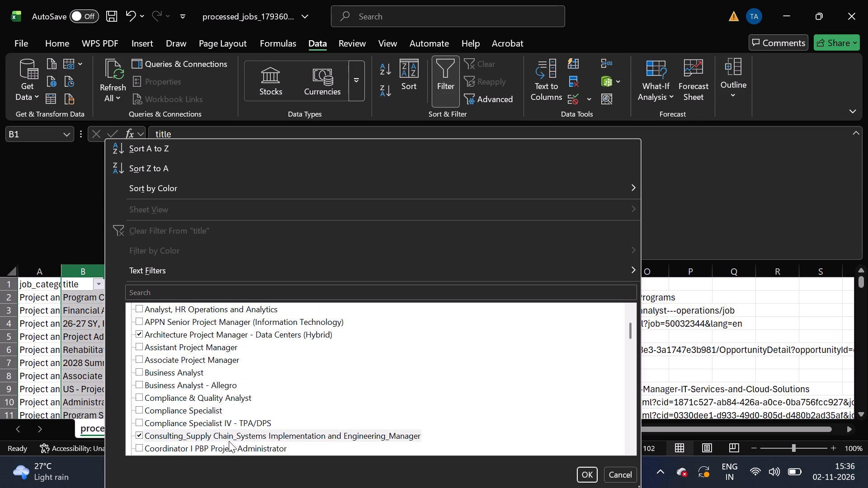
# Include Deputy Program Manager USACE, Education Program Manager-Tennessee Memory Care Assessment Network and Electronic Security Project Manager in the title filter.
pyautogui.scroll(-1, 226, 447)
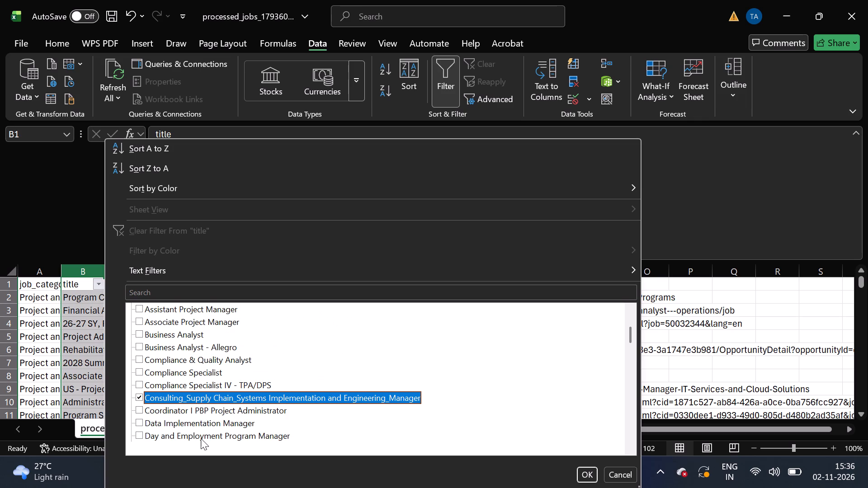
pyautogui.scroll(-1, 201, 438)
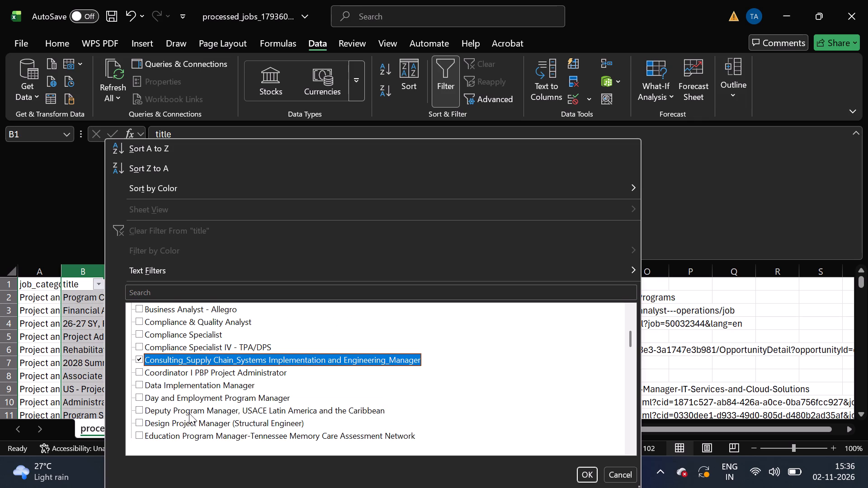
pyautogui.click(189, 413)
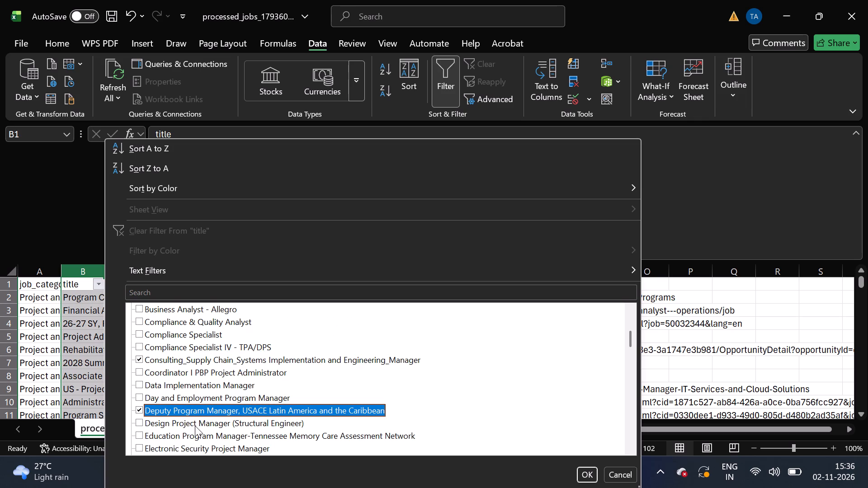
pyautogui.click(202, 440)
pyautogui.click(208, 449)
# Include Family & Program Support Coordinator, Medication Assisted Treatment Program Coordinator, ParishStaq Implementation Specialist and Patient Safety and Risk Management Specialist in the title filter.
pyautogui.scroll(-1, 208, 449)
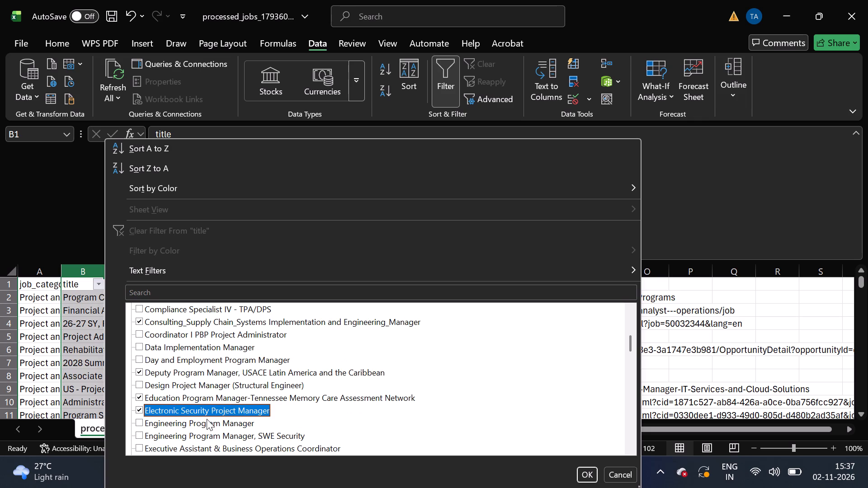
pyautogui.click(219, 425)
pyautogui.scroll(-1, 219, 425)
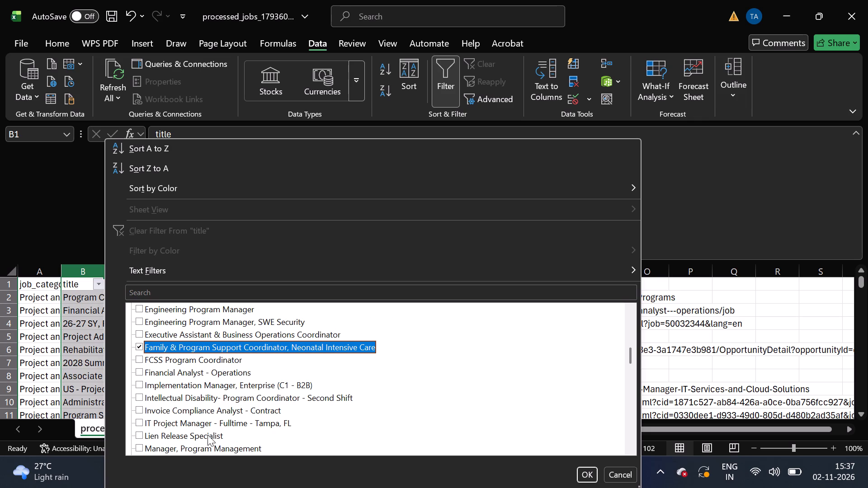
pyautogui.scroll(-1, 201, 446)
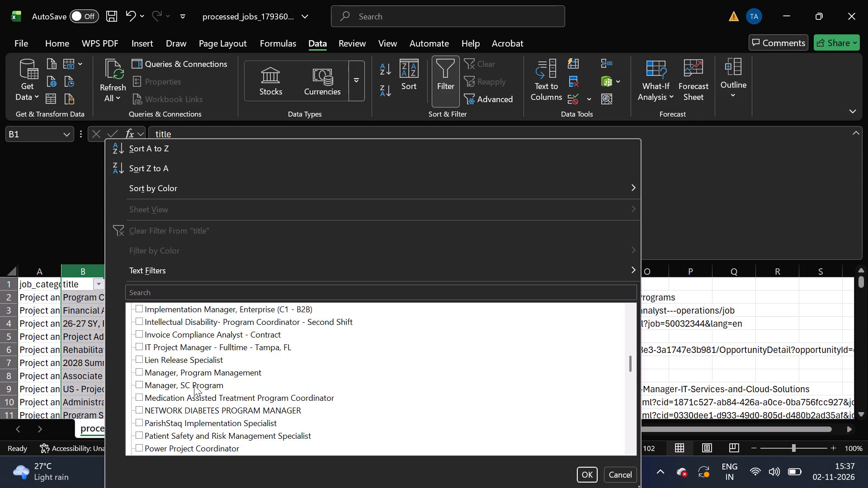
pyautogui.click(209, 399)
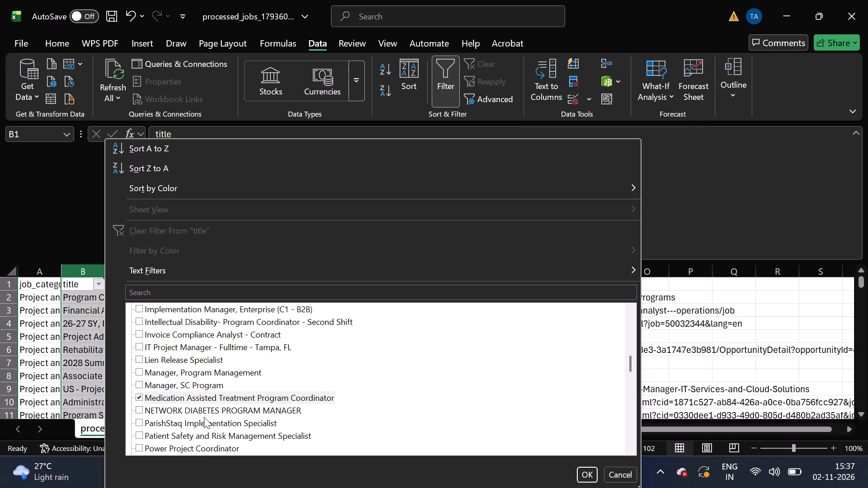
pyautogui.click(204, 420)
pyautogui.click(202, 433)
# Include Project Manager - Building Material in the title filter.
pyautogui.scroll(-1, 202, 433)
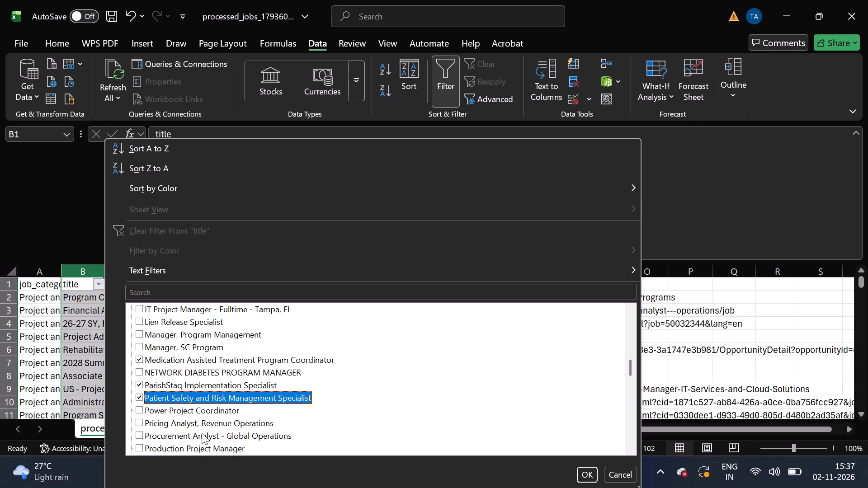
pyautogui.scroll(-2, 202, 433)
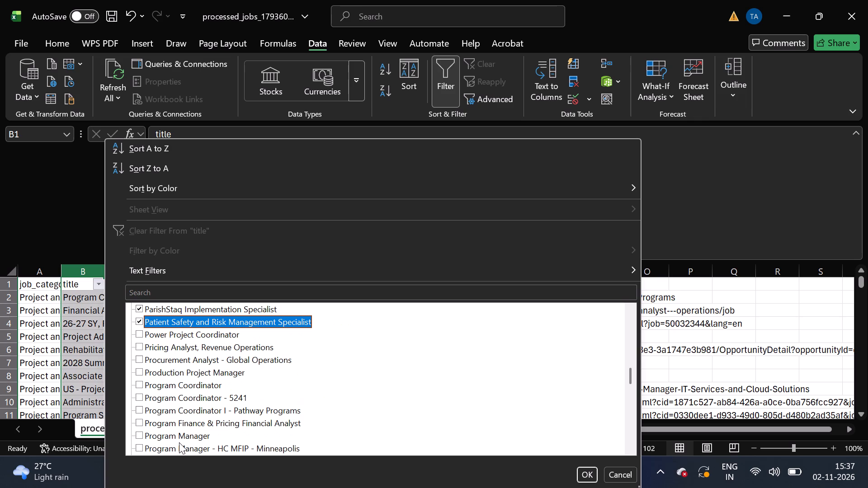
pyautogui.scroll(-1, 171, 449)
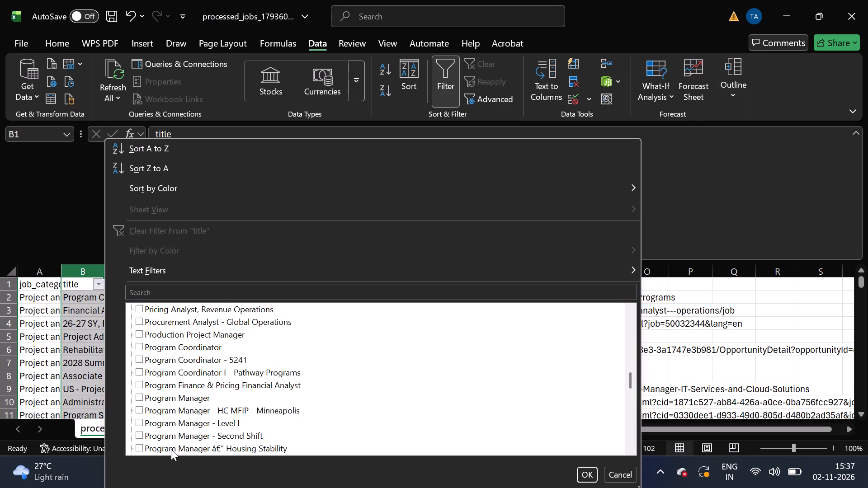
pyautogui.scroll(-2, 171, 449)
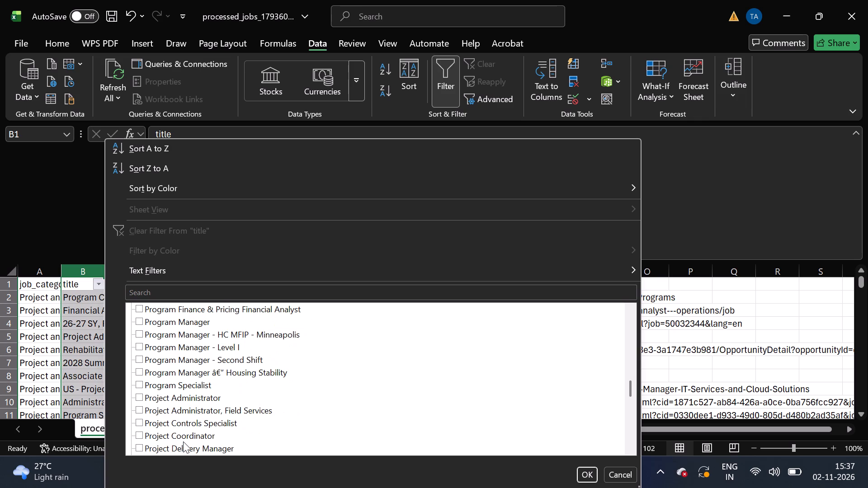
pyautogui.scroll(-1, 183, 441)
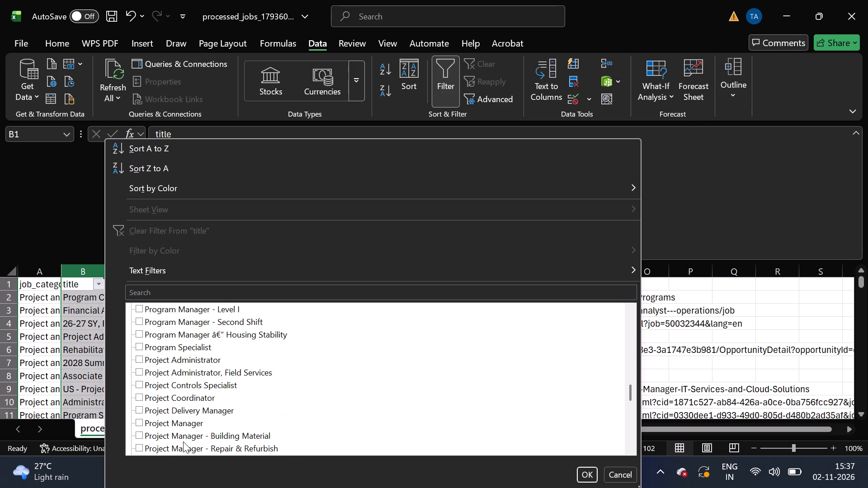
pyautogui.click(196, 437)
# Include Public Sector Strategy Project Manager and Rehabilitation Specialist, Psychiatric Rehabilitation Day Program in the title filter, leaving Restoration Project Manager out.
pyautogui.scroll(-1, 196, 437)
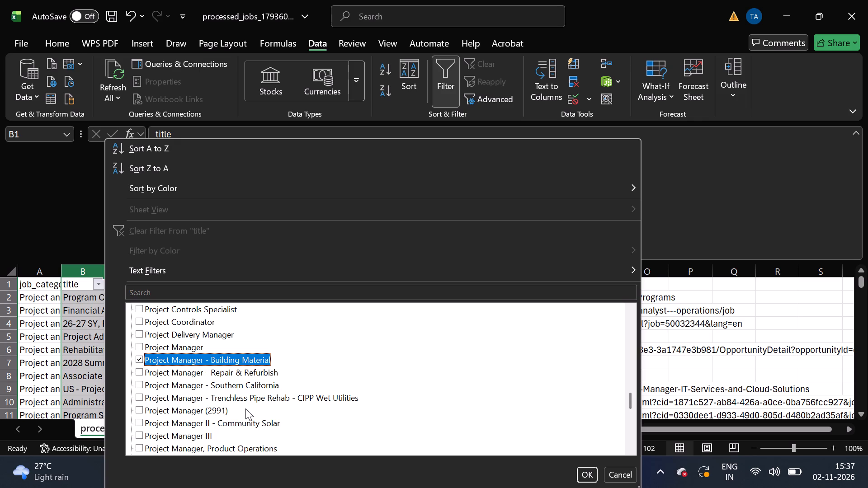
pyautogui.scroll(-1, 213, 448)
pyautogui.click(213, 448)
pyautogui.click(213, 448)
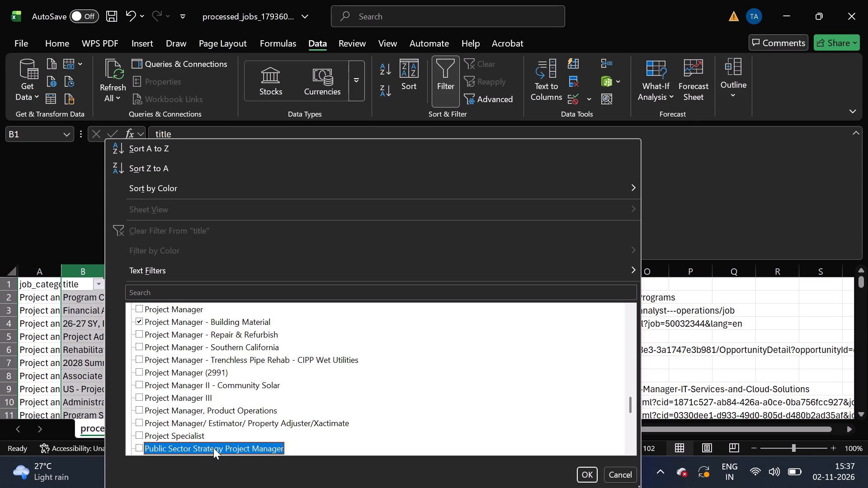
pyautogui.scroll(-2, 213, 448)
pyautogui.moveTo(213, 448); pyautogui.dragTo(219, 433)
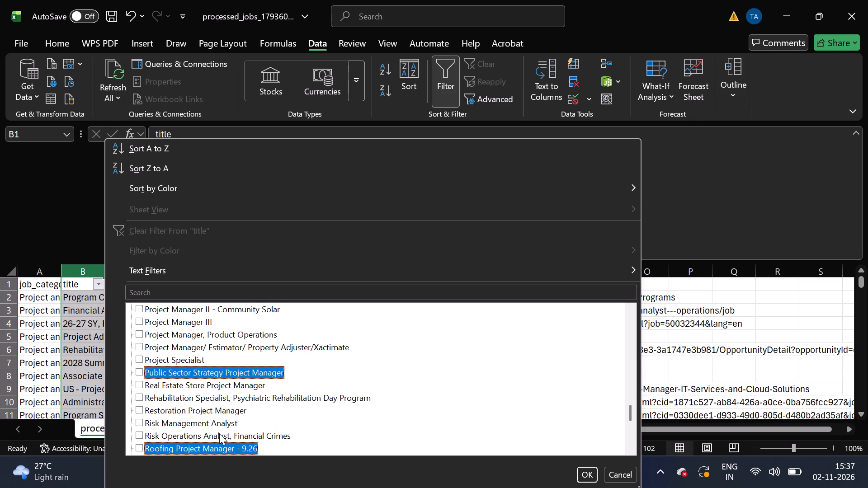
pyautogui.moveTo(219, 433); pyautogui.dragTo(232, 416)
pyautogui.click(175, 373)
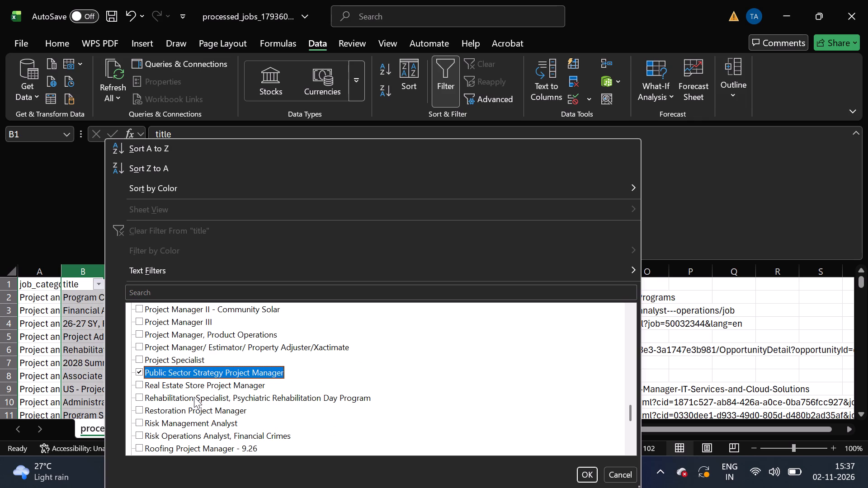
pyautogui.doubleClick(202, 408)
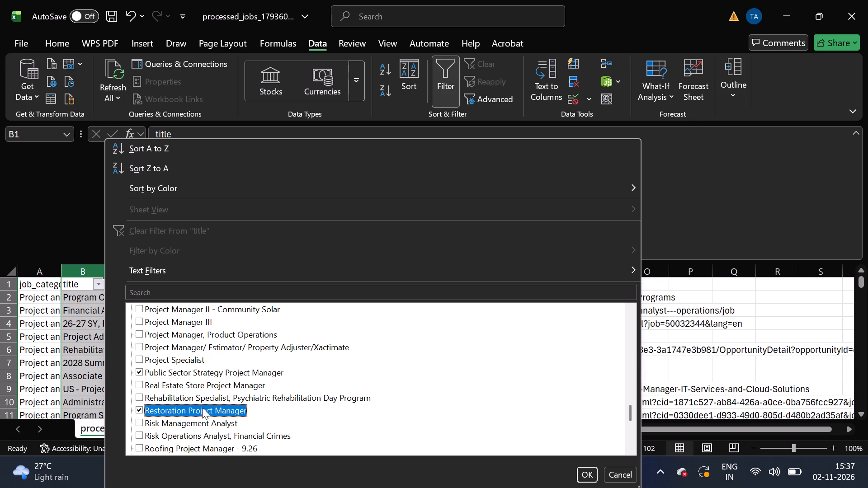
pyautogui.click(202, 408)
pyautogui.click(184, 399)
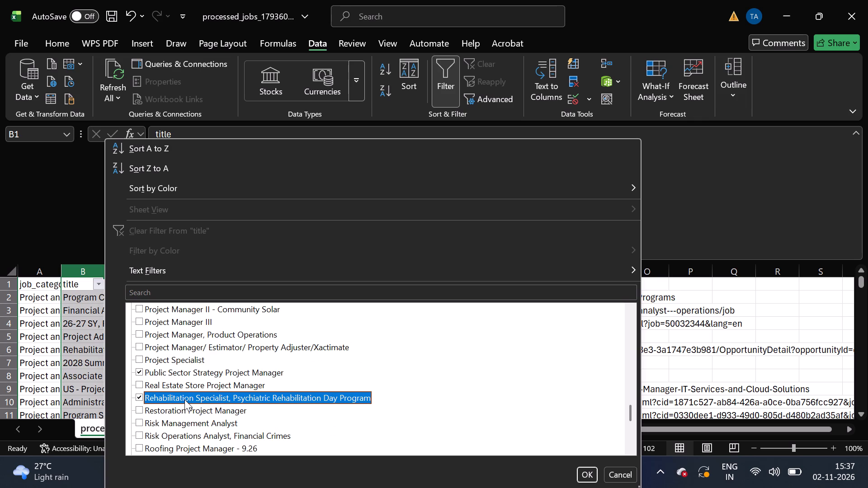
# Include Senior Civil or Environmental Engineering Project Manager, Senior Project Manager, eDiscovery Staffing and Student Analyst - ABA Squad Student Analyst Program in the title filter.
pyautogui.scroll(-1, 195, 457)
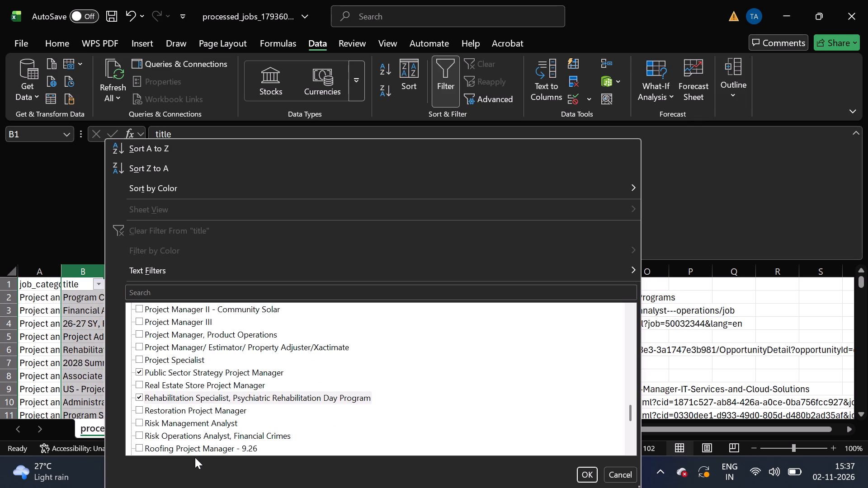
pyautogui.scroll(-1, 202, 451)
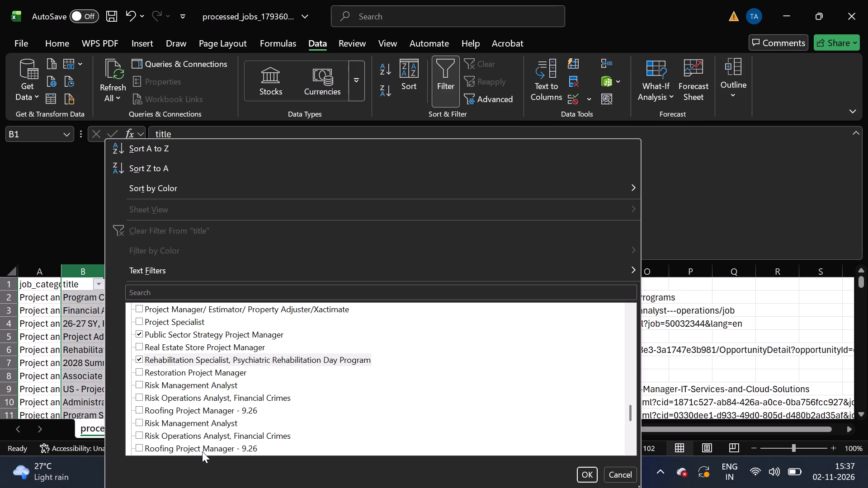
pyautogui.scroll(-1, 167, 447)
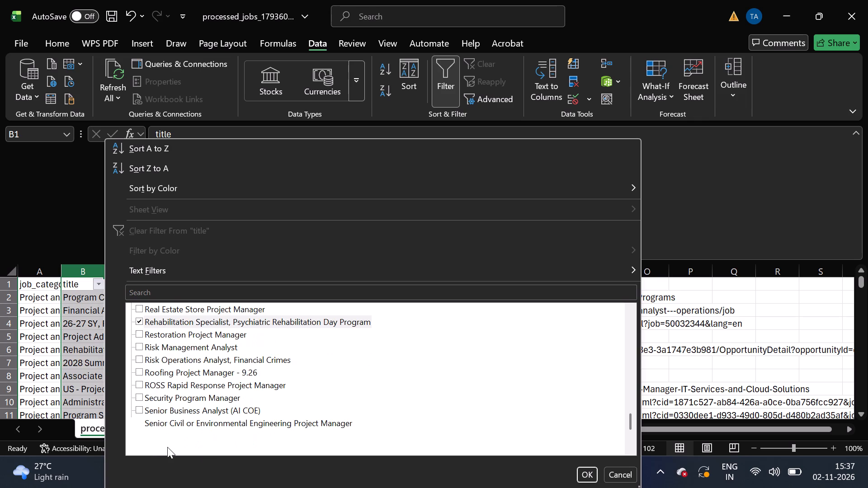
pyautogui.click(196, 425)
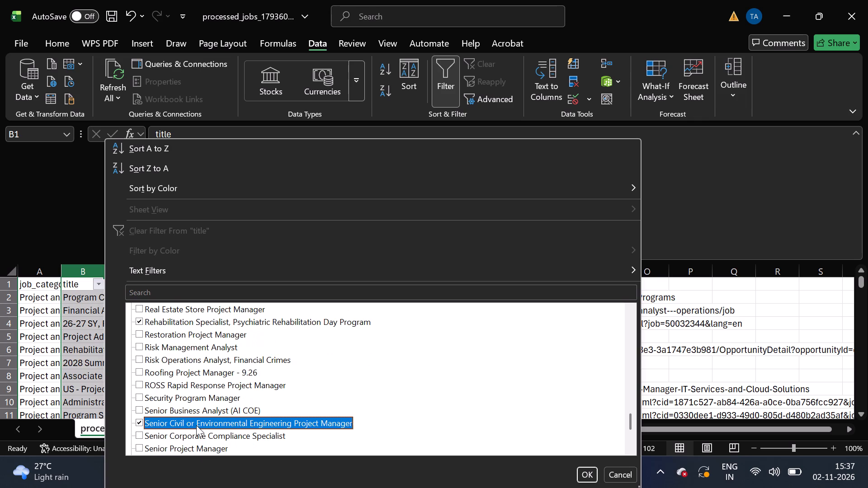
pyautogui.scroll(-1, 195, 441)
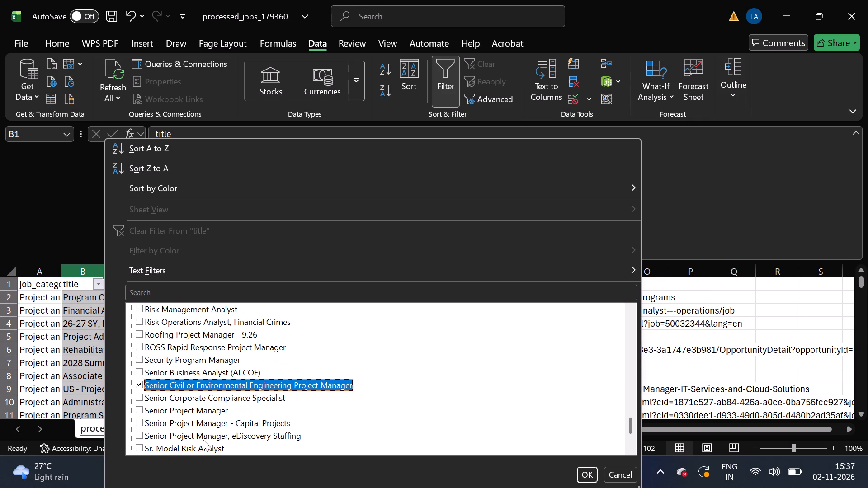
pyautogui.scroll(-1, 208, 441)
pyautogui.click(223, 401)
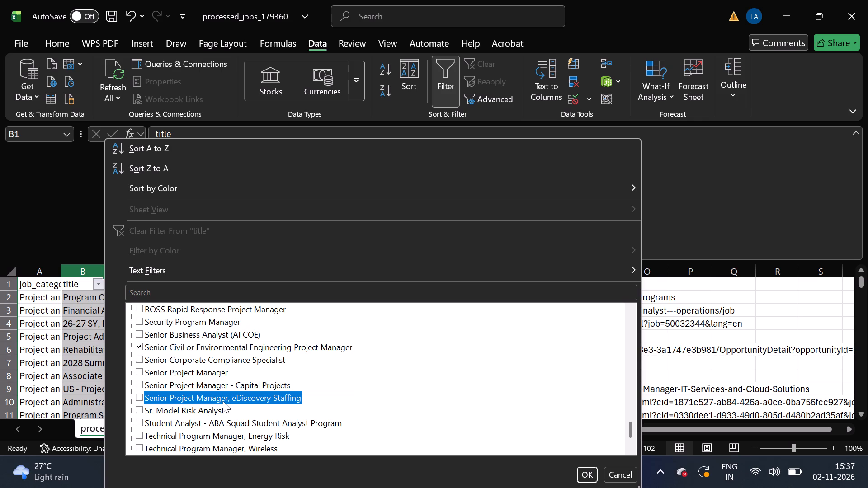
pyautogui.click(215, 425)
# Include Volunteer & Program Coordinator and (Blanks) in the title filter and apply it.
pyautogui.scroll(-1, 208, 451)
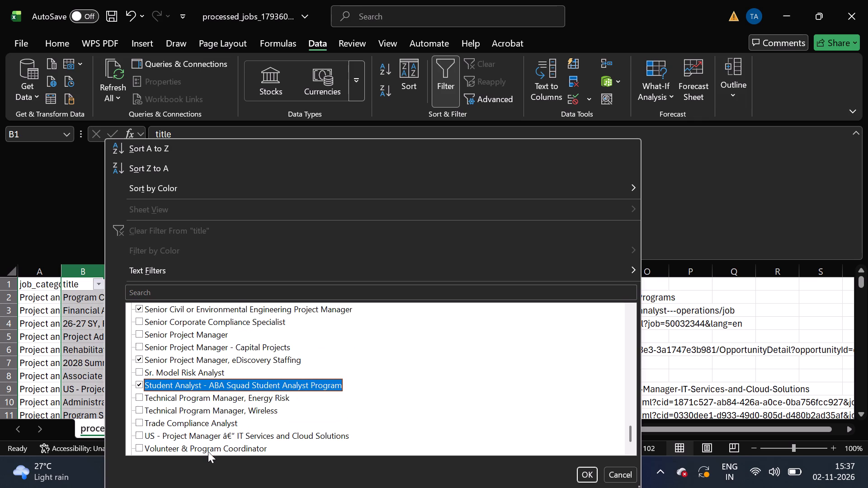
pyautogui.scroll(-2, 208, 451)
pyautogui.click(176, 433)
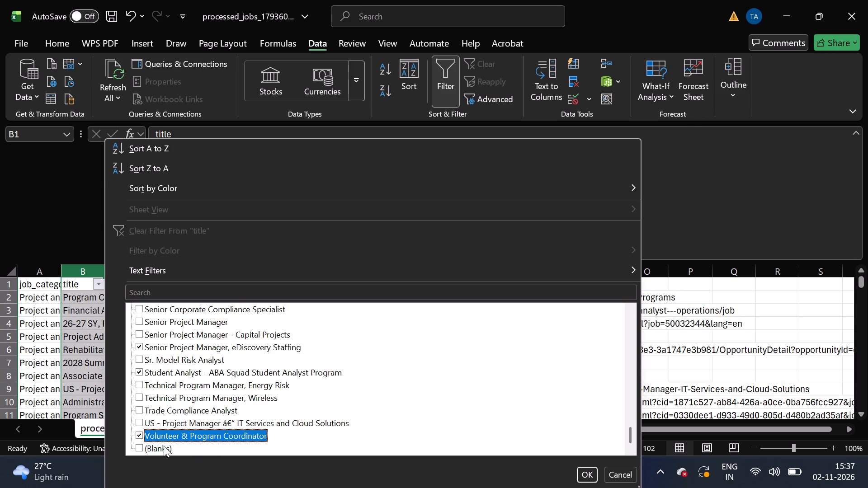
pyautogui.click(160, 451)
pyautogui.click(582, 470)
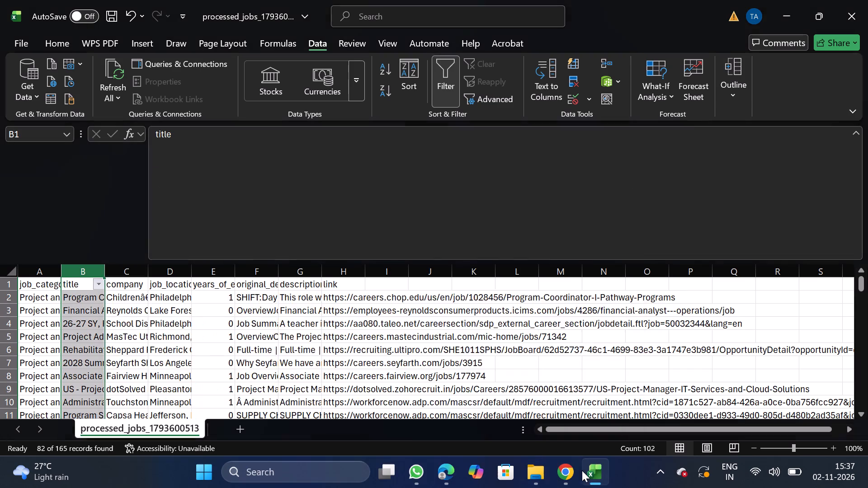
# Delete all the filtered rows below the header and remove the filter from the sheet.
pyautogui.click(6, 299)
pyautogui.hotkey('ctrl', 'shift', 'Down')
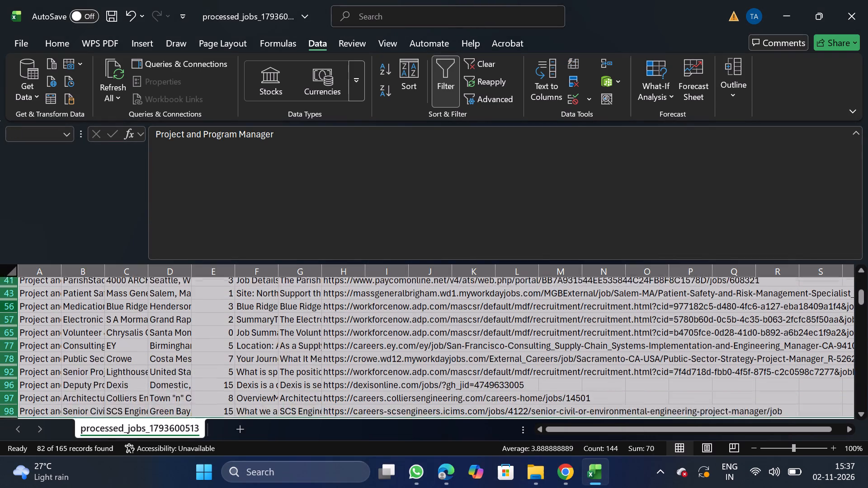
pyautogui.rightClick(58, 324)
pyautogui.click(114, 212)
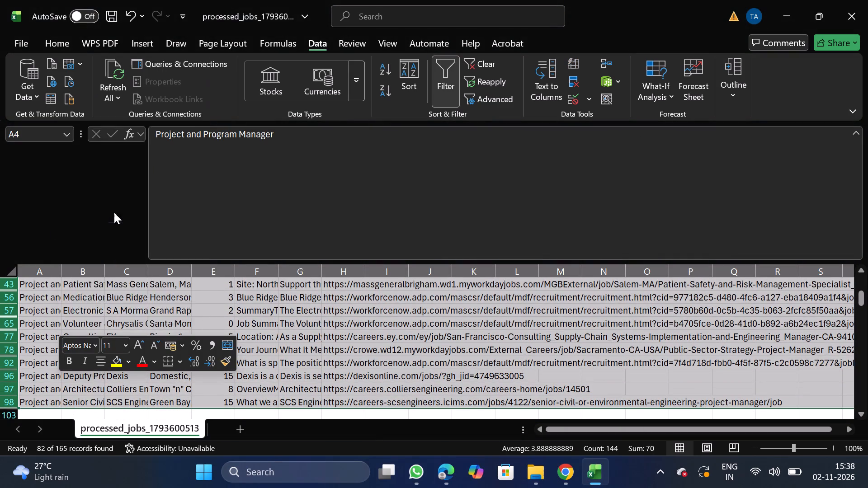
pyautogui.click(430, 74)
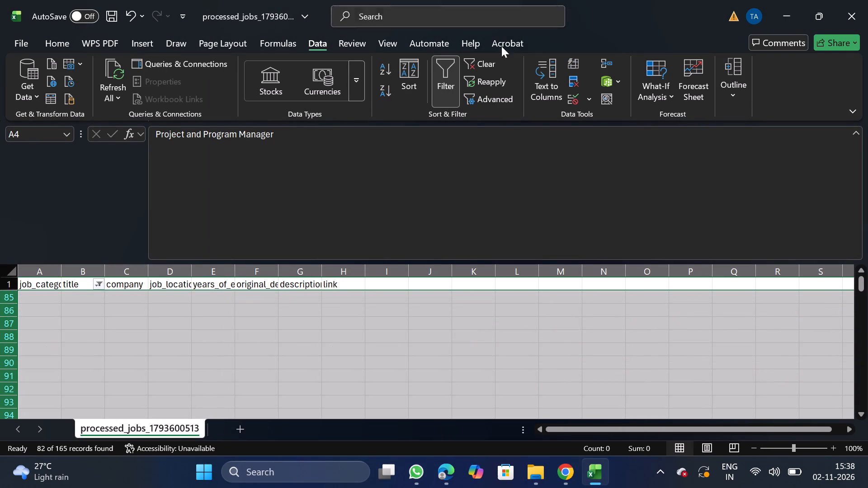
pyautogui.click(444, 96)
# Filter the title column for "enterprise" to check the matching jobs, and remove the filter.
pyautogui.click(87, 283)
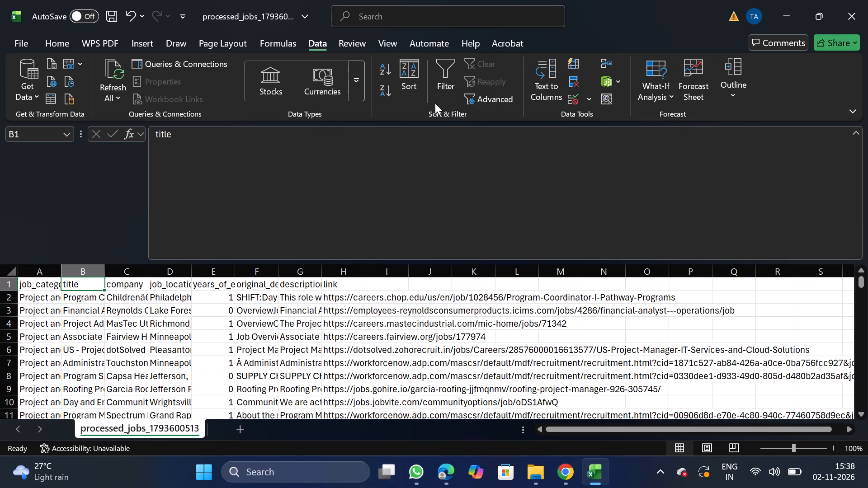
pyautogui.click(435, 103)
pyautogui.click(100, 282)
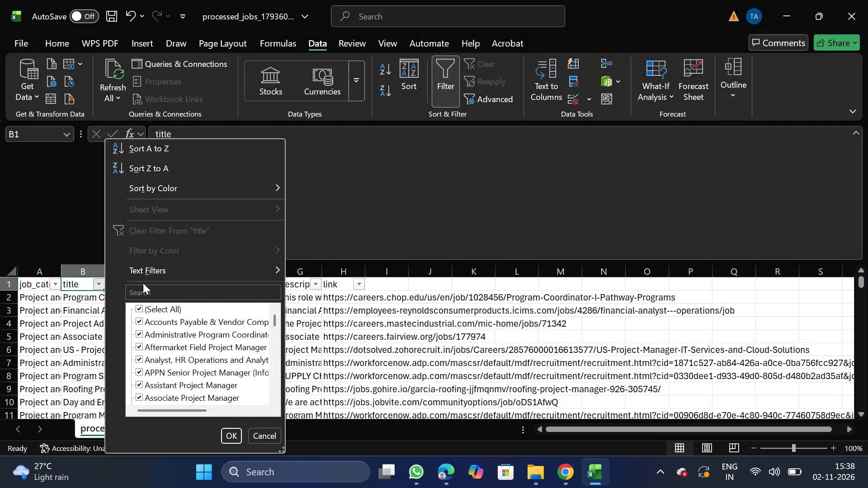
pyautogui.moveTo(146, 283); pyautogui.dragTo(152, 288)
pyautogui.click(152, 288)
pyautogui.write('enterprise')
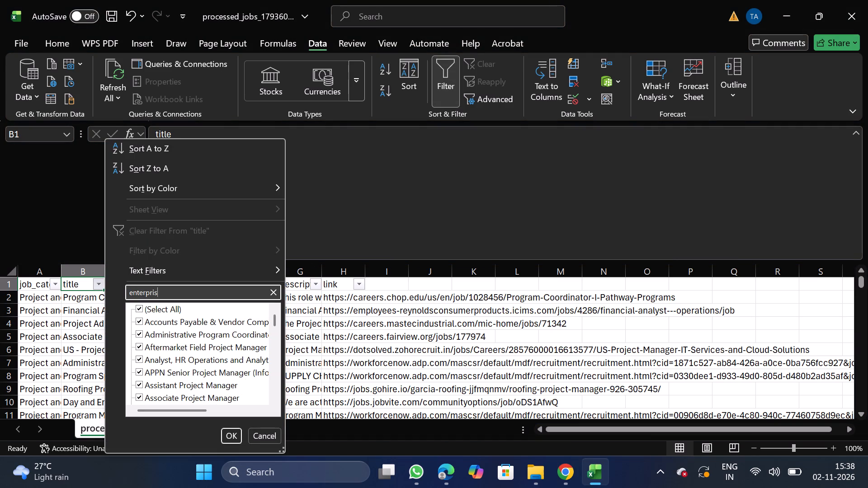
pyautogui.click(233, 438)
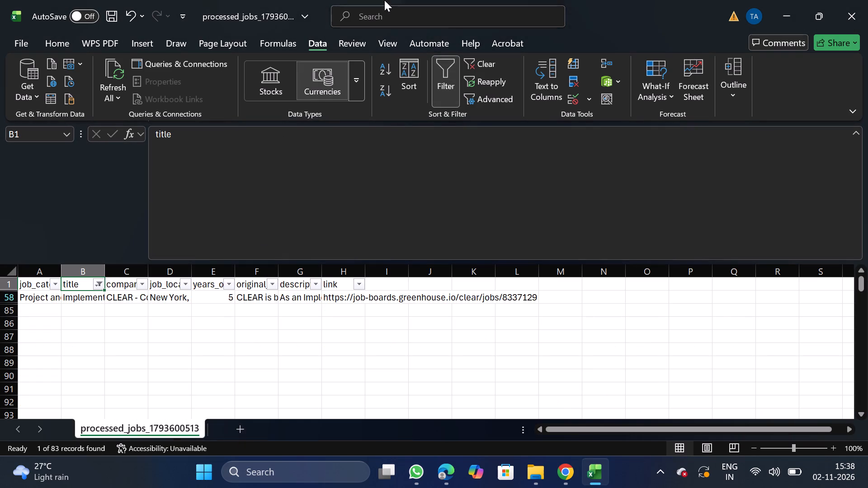
pyautogui.click(442, 67)
# Turn on filtering for the sheet and search the company column's filter for "walmart".
pyautogui.click(131, 289)
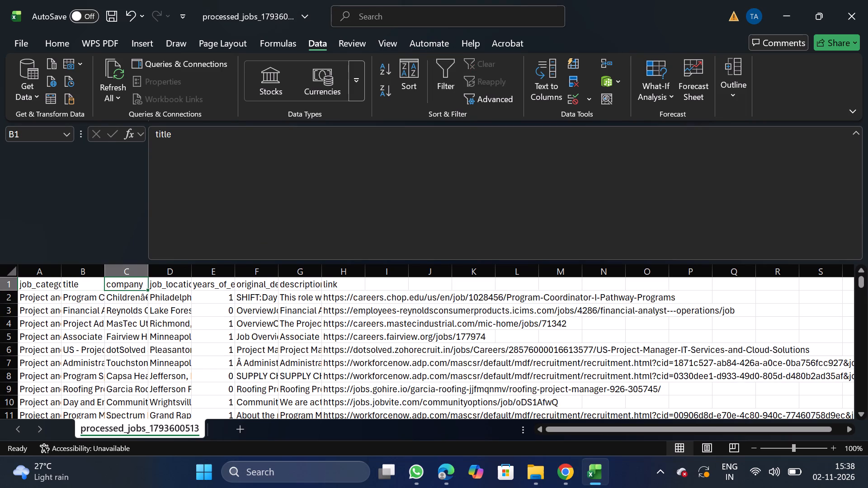
pyautogui.click(453, 94)
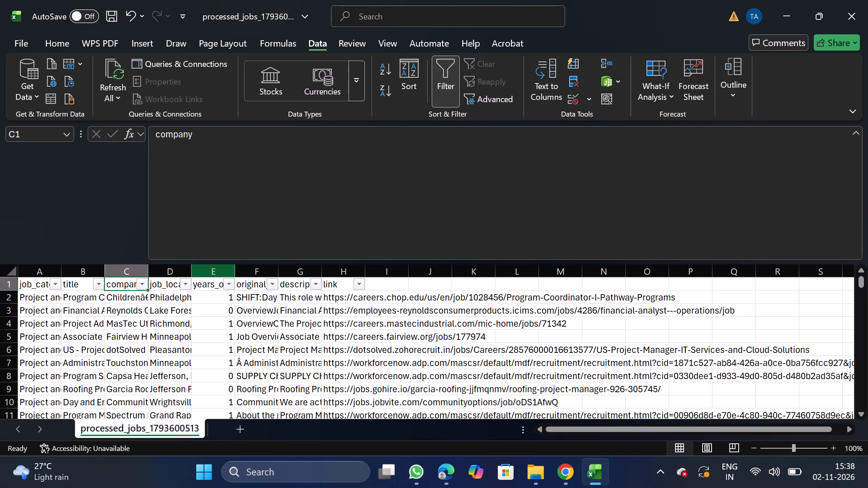
pyautogui.click(142, 286)
pyautogui.click(198, 291)
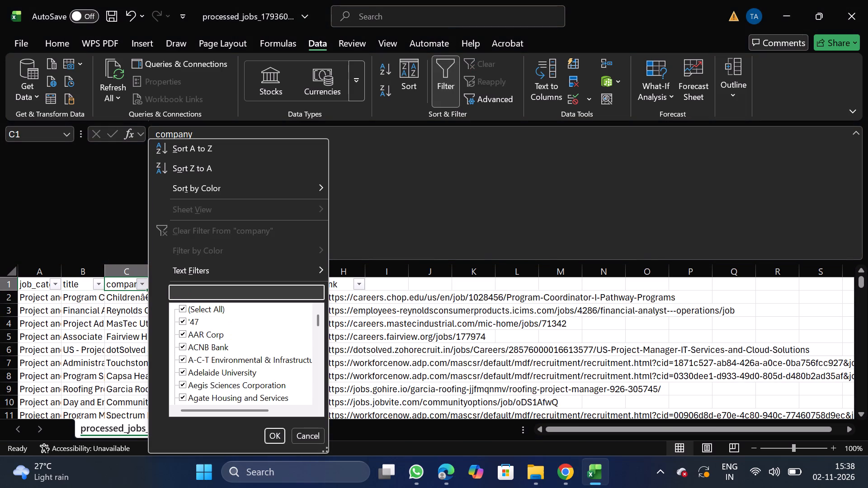
pyautogui.write('wa')
pyautogui.write('la')
pyautogui.press('BackSpace')
pyautogui.write('mart')
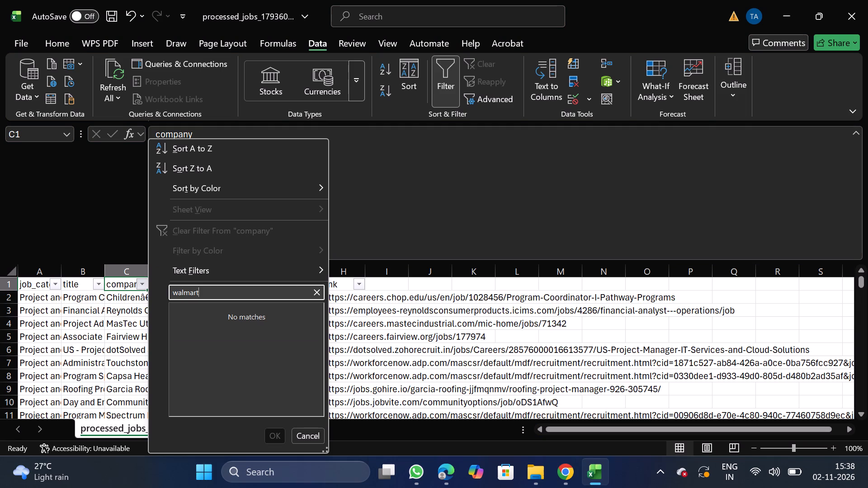
# Search the company filter for "dreied" and "capital" in turn.
pyautogui.press('BackSpace')
pyautogui.press('BackSpace')
pyautogui.press('BackSpace')
pyautogui.press('BackSpace')
pyautogui.press('BackSpace')
pyautogui.press('BackSpace')
pyautogui.press('BackSpace')
pyautogui.press('BackSpace')
pyautogui.press('BackSpace')
pyautogui.press('BackSpace')
pyautogui.press('BackSpace')
pyautogui.press('BackSpace')
pyautogui.press('BackSpace')
pyautogui.press('BackSpace')
pyautogui.press('BackSpace')
pyautogui.press('BackSpace')
pyautogui.press('BackSpace')
pyautogui.press('BackSpace')
pyautogui.press('BackSpace')
pyautogui.write('dreied')
pyautogui.press('BackSpace')
pyautogui.press('BackSpace')
pyautogui.press('BackSpace')
pyautogui.press('BackSpace')
pyautogui.press('BackSpace')
pyautogui.press('BackSpace')
pyautogui.press('BackSpace')
pyautogui.press('BackSpace')
pyautogui.press('BackSpace')
pyautogui.press('BackSpace')
pyautogui.press('BackSpace')
pyautogui.press('BackSpace')
pyautogui.press('BackSpace')
pyautogui.press('BackSpace')
pyautogui.press('BackSpace')
pyautogui.press('BackSpace')
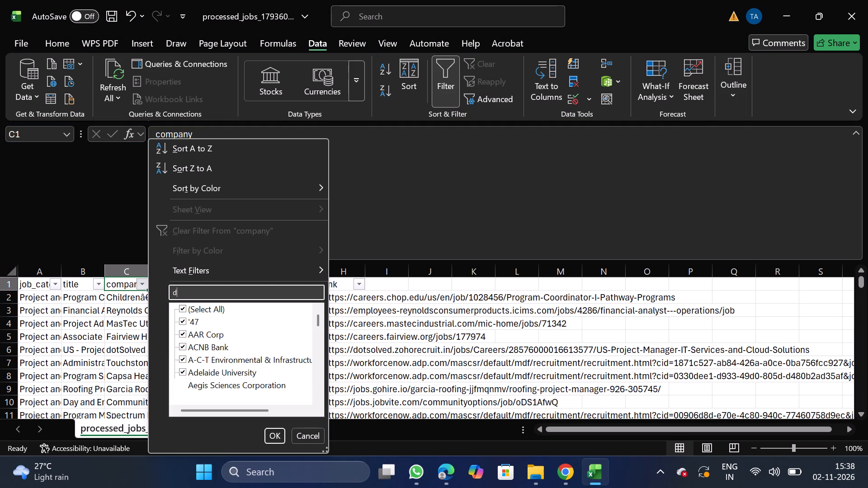
pyautogui.write('capital')
# Search the company filter for "und" and "hunt" in turn.
pyautogui.press('BackSpace')
pyautogui.press('BackSpace')
pyautogui.press('BackSpace')
pyautogui.press('BackSpace')
pyautogui.press('BackSpace')
pyautogui.press('BackSpace')
pyautogui.press('BackSpace')
pyautogui.press('BackSpace')
pyautogui.press('BackSpace')
pyautogui.press('BackSpace')
pyautogui.press('BackSpace')
pyautogui.press('BackSpace')
pyautogui.press('BackSpace')
pyautogui.press('BackSpace')
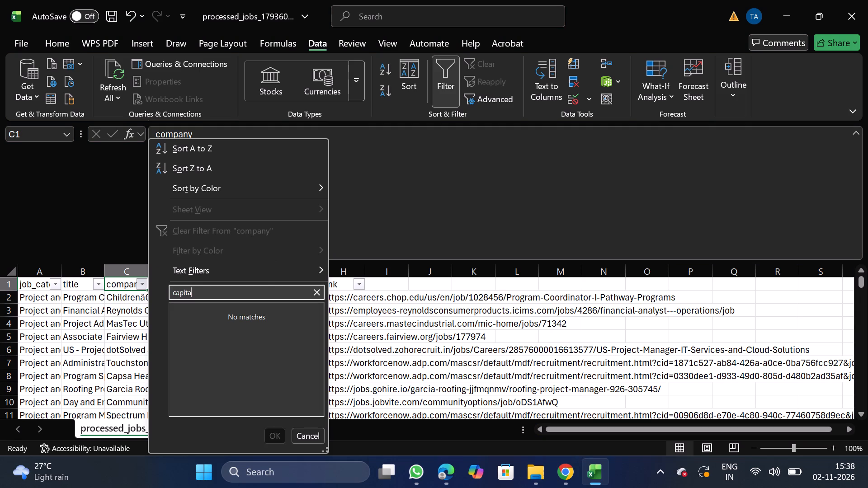
pyautogui.write('une')
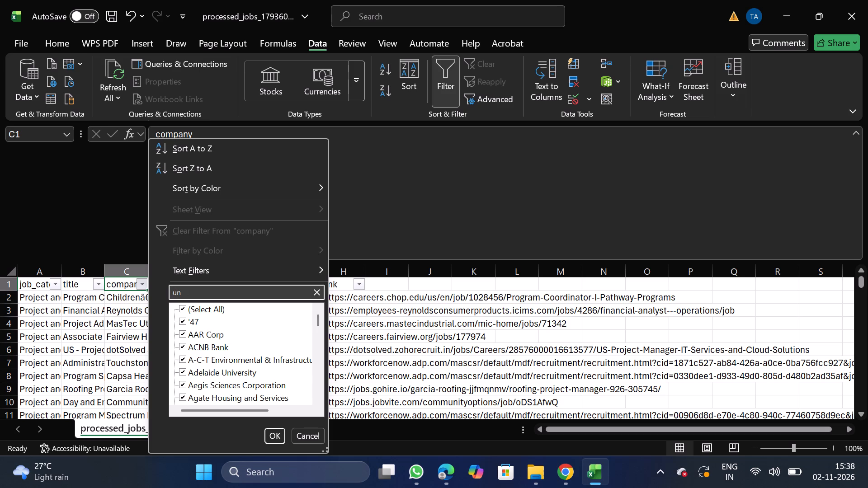
pyautogui.press('BackSpace')
pyautogui.press('d')
pyautogui.press('BackSpace')
pyautogui.press('BackSpace')
pyautogui.press('BackSpace')
pyautogui.press('BackSpace')
pyautogui.press('BackSpace')
pyautogui.press('BackSpace')
pyautogui.press('BackSpace')
pyautogui.press('BackSpace')
pyautogui.press('BackSpace')
pyautogui.press('BackSpace')
pyautogui.press('BackSpace')
pyautogui.press('BackSpace')
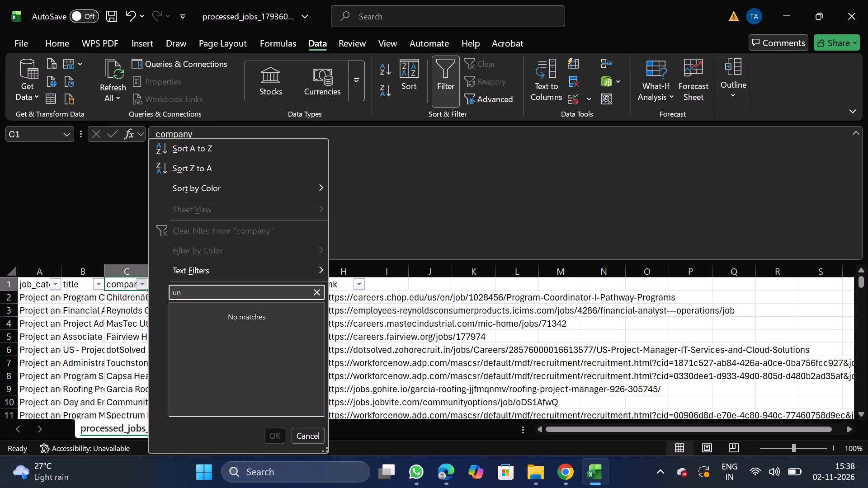
pyautogui.write('hunt')
# Search the company filter for "skim" and "ape" in turn.
pyautogui.press('BackSpace')
pyautogui.press('BackSpace')
pyautogui.press('BackSpace')
pyautogui.press('BackSpace')
pyautogui.press('BackSpace')
pyautogui.press('BackSpace')
pyautogui.press('BackSpace')
pyautogui.press('BackSpace')
pyautogui.press('BackSpace')
pyautogui.press('BackSpace')
pyautogui.press('BackSpace')
pyautogui.press('BackSpace')
pyautogui.press('BackSpace')
pyautogui.press('BackSpace')
pyautogui.press('BackSpace')
pyautogui.press('BackSpace')
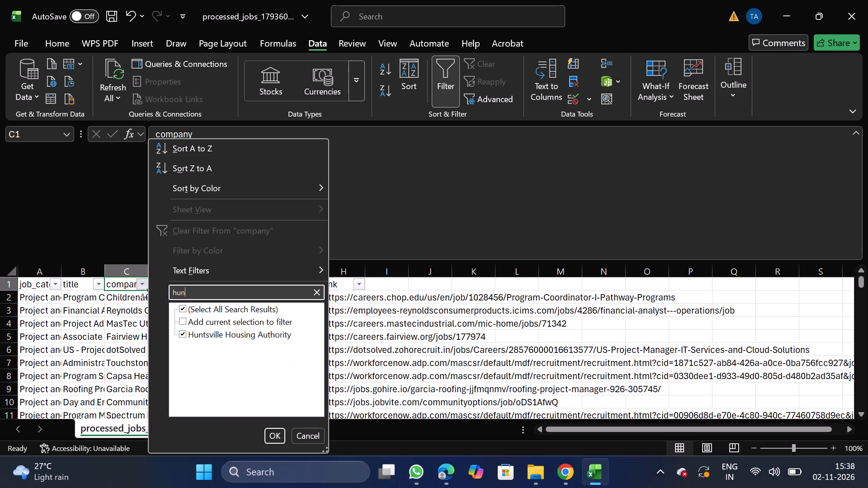
pyautogui.write('skim')
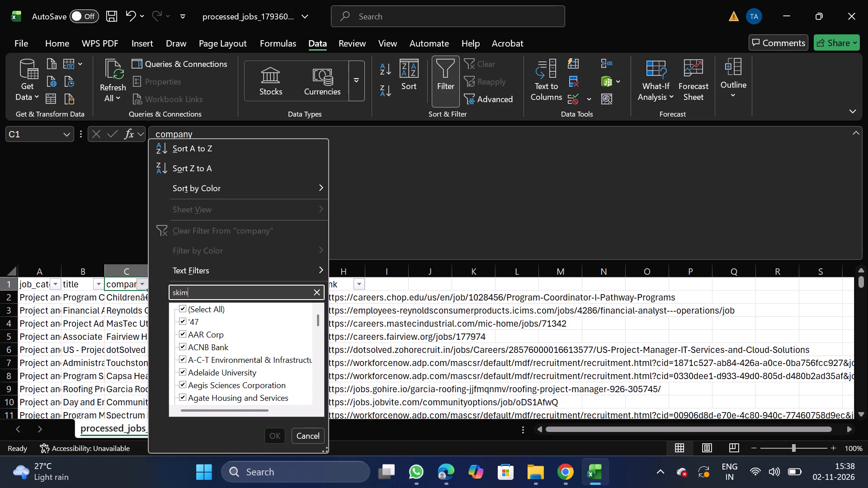
pyautogui.press('BackSpace')
pyautogui.press('BackSpace')
pyautogui.press('BackSpace')
pyautogui.press('BackSpace')
pyautogui.press('BackSpace')
pyautogui.press('BackSpace')
pyautogui.press('BackSpace')
pyautogui.press('BackSpace')
pyautogui.press('BackSpace')
pyautogui.press('BackSpace')
pyautogui.press('BackSpace')
pyautogui.press('BackSpace')
pyautogui.press('BackSpace')
pyautogui.press('BackSpace')
pyautogui.press('BackSpace')
pyautogui.write('ape')
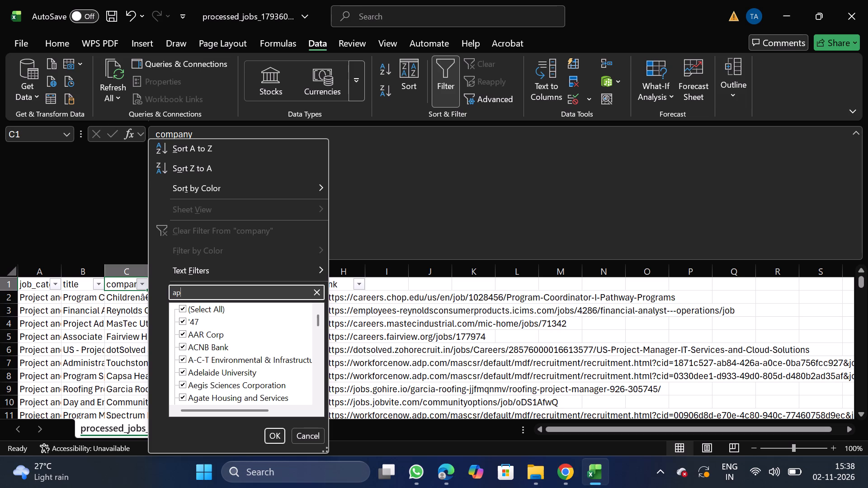
# Search the company filter for "in landem", close it without applying, and remove the filter from the sheet.
pyautogui.press('BackSpace')
pyautogui.press('BackSpace')
pyautogui.press('BackSpace')
pyautogui.press('BackSpace')
pyautogui.press('BackSpace')
pyautogui.press('BackSpace')
pyautogui.press('BackSpace')
pyautogui.press('BackSpace')
pyautogui.press('BackSpace')
pyautogui.press('BackSpace')
pyautogui.press('BackSpace')
pyautogui.press('BackSpace')
pyautogui.press('BackSpace')
pyautogui.write('in landem')
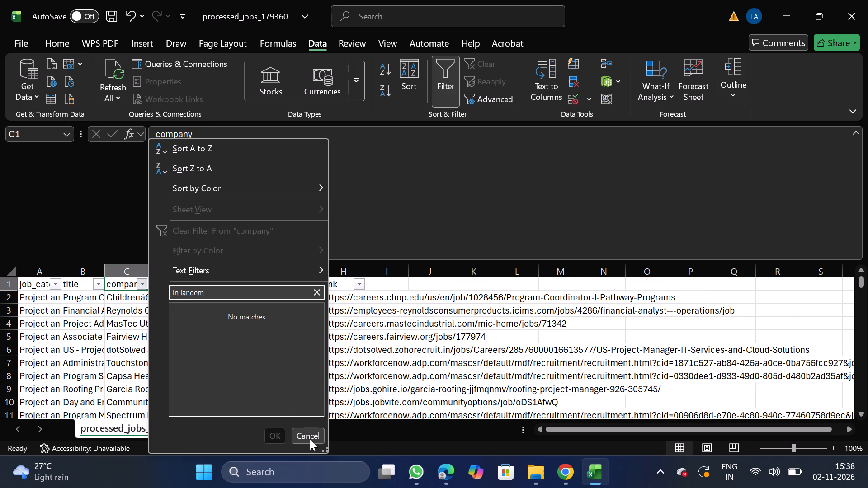
pyautogui.click(310, 439)
pyautogui.click(450, 70)
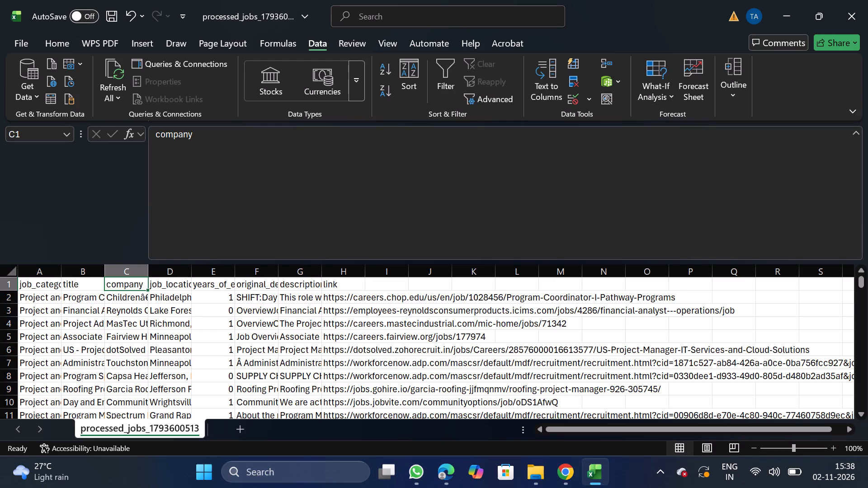
# Save the cleaned sheet as a comma-delimited CSV named projec_11_02 in the Daily Scraping jobs folder under Documents.
pyautogui.click(23, 43)
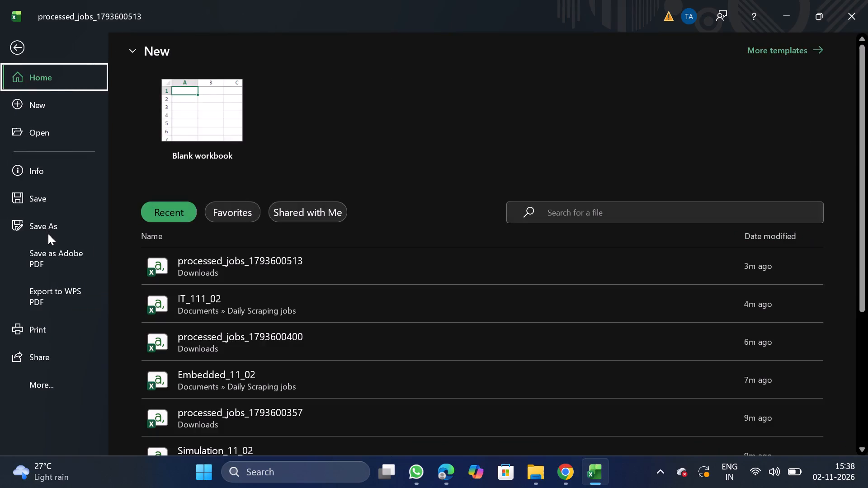
pyautogui.tripleClick(48, 234)
pyautogui.tripleClick(185, 386)
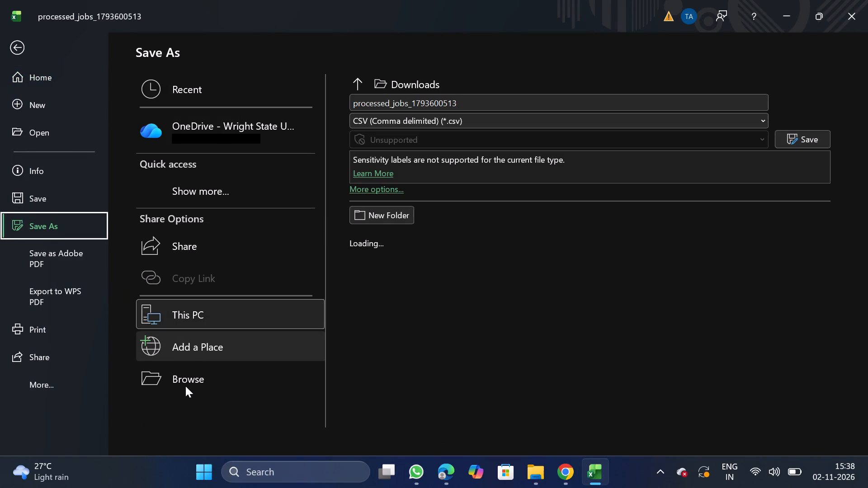
pyautogui.tripleClick(185, 386)
pyautogui.tripleClick(185, 386)
pyautogui.click(185, 386)
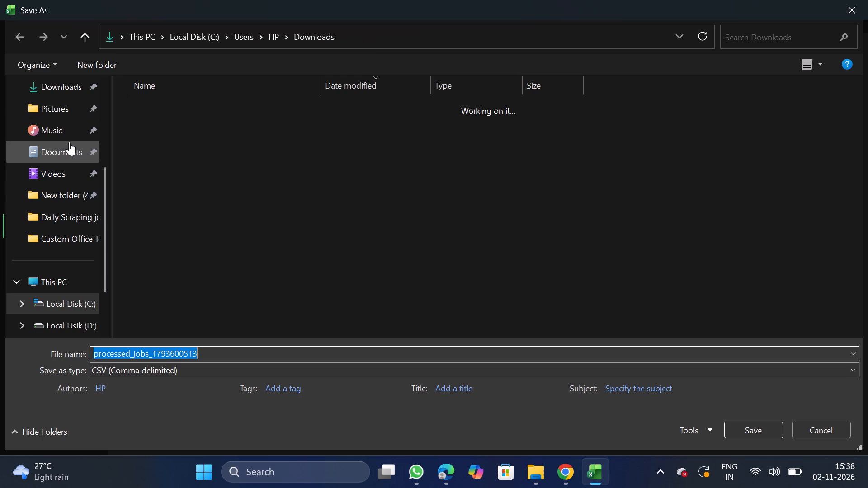
pyautogui.doubleClick(59, 159)
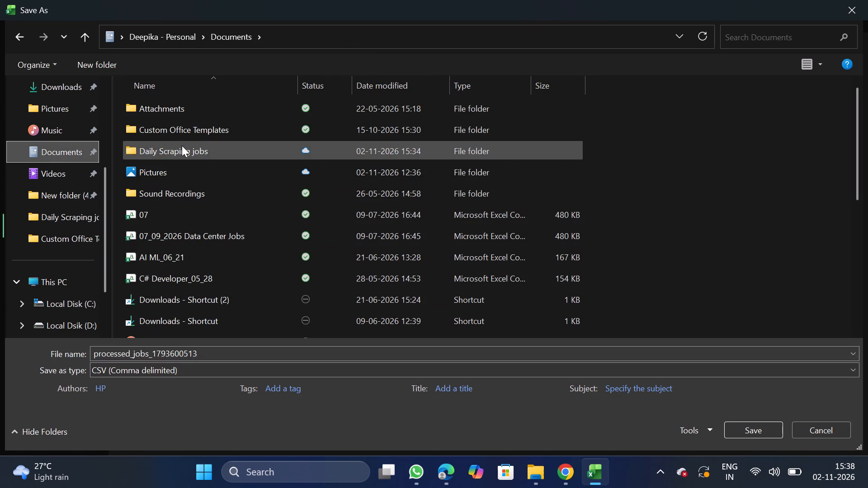
pyautogui.click(182, 145)
pyautogui.click(182, 145)
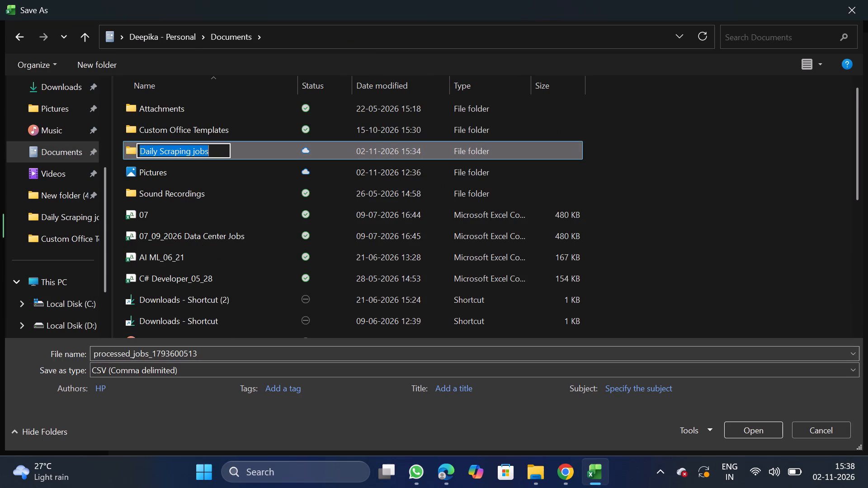
pyautogui.click(226, 358)
pyautogui.doubleClick(241, 159)
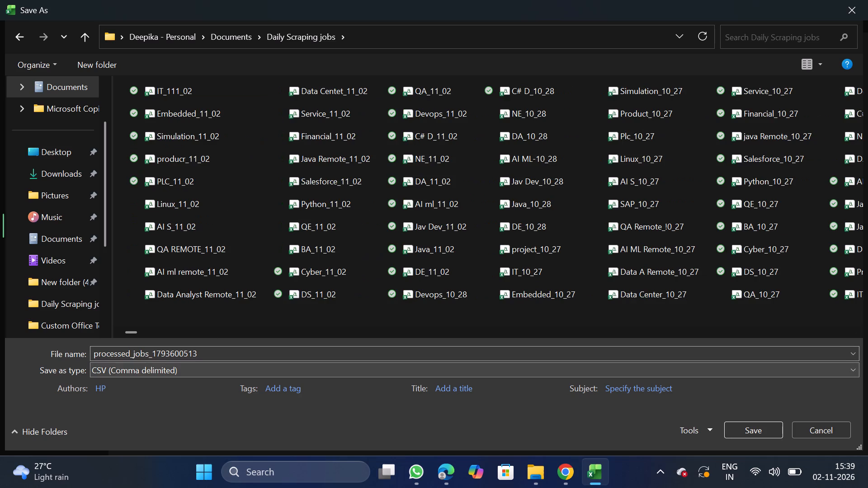
pyautogui.click(220, 358)
pyautogui.press('BackSpace')
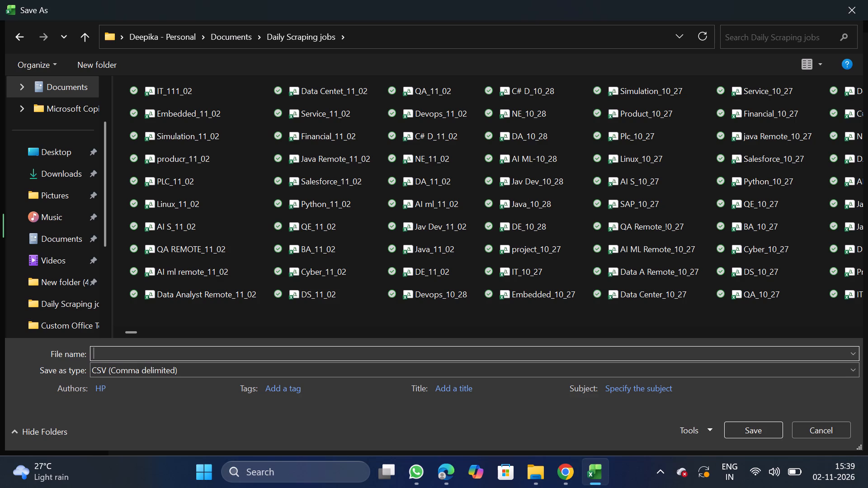
pyautogui.press('p')
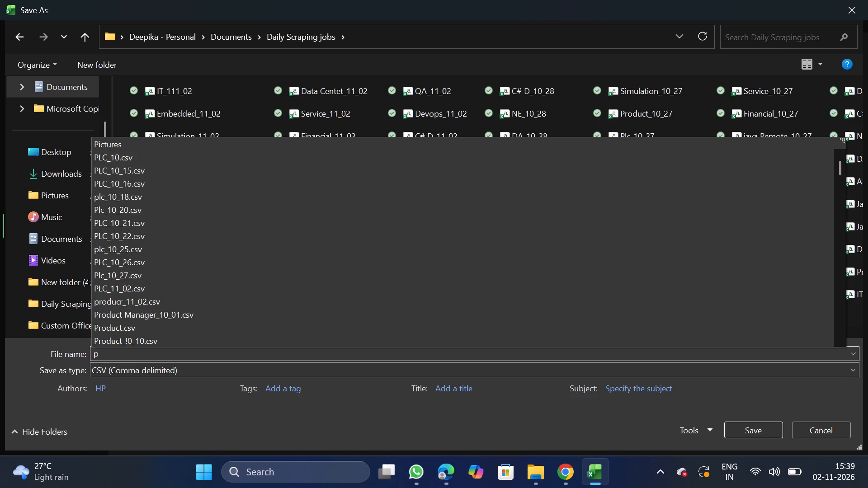
pyautogui.write('rojec')
pyautogui.hotkey('ctrl', 't')
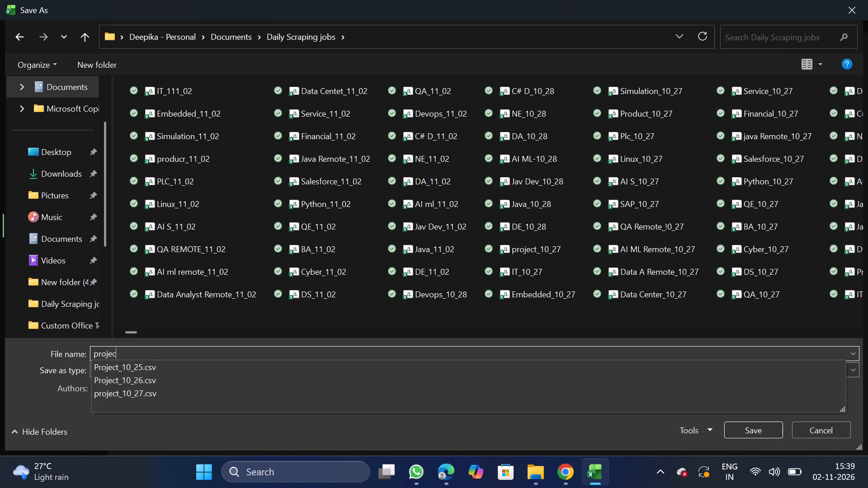
pyautogui.write('_11_02')
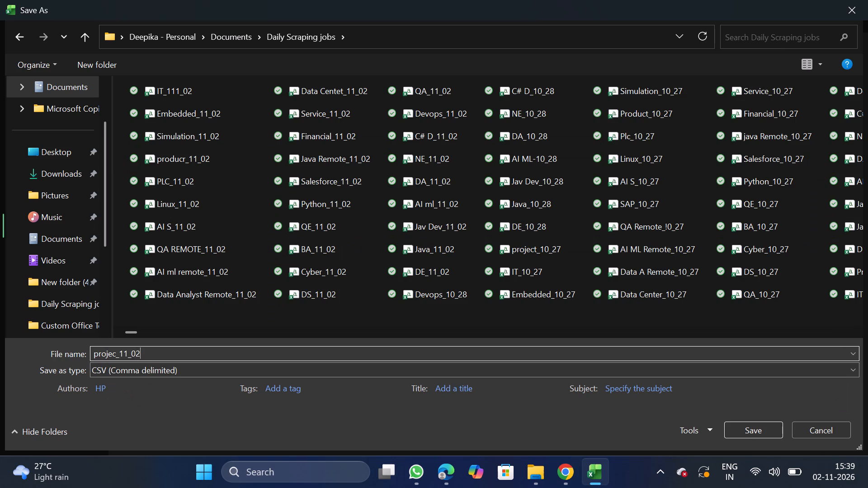
pyautogui.click(740, 426)
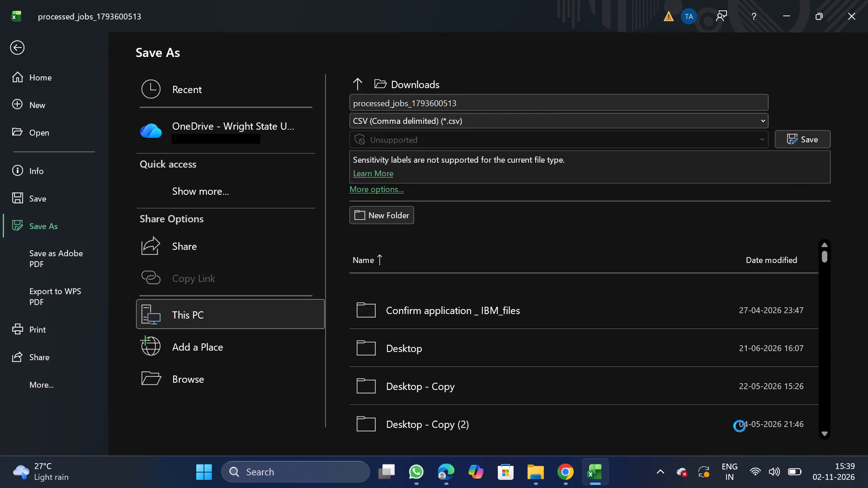
# Switch to NextGenApply in Chrome, choose projec_11_02 as the CSV file, and upload it.
pyautogui.click(559, 487)
pyautogui.scroll(-2, 345, 343)
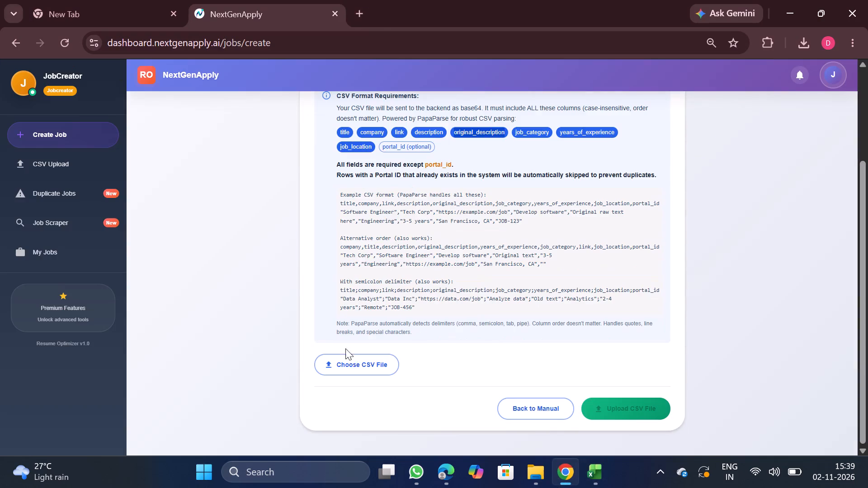
pyautogui.click(357, 367)
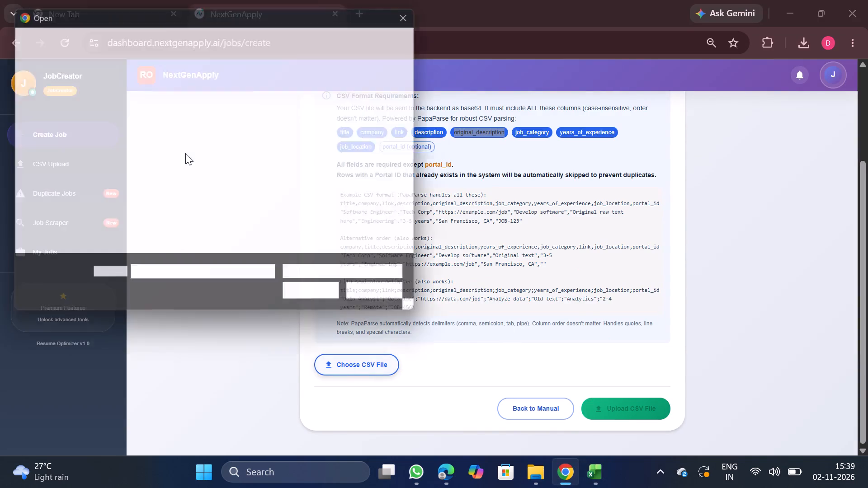
pyautogui.doubleClick(194, 94)
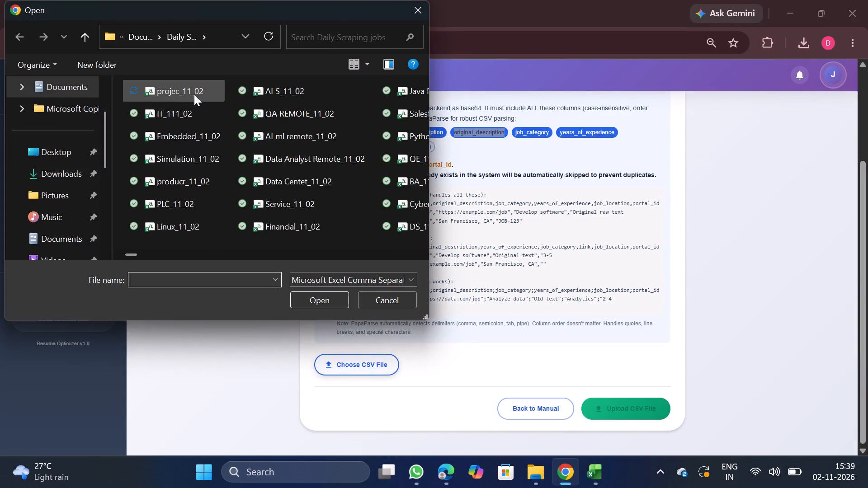
pyautogui.scroll(-1, 382, 268)
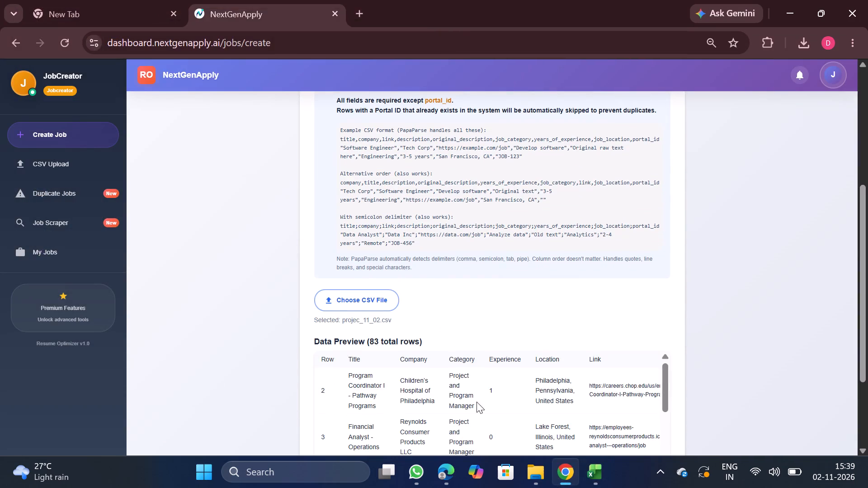
pyautogui.scroll(-3, 476, 402)
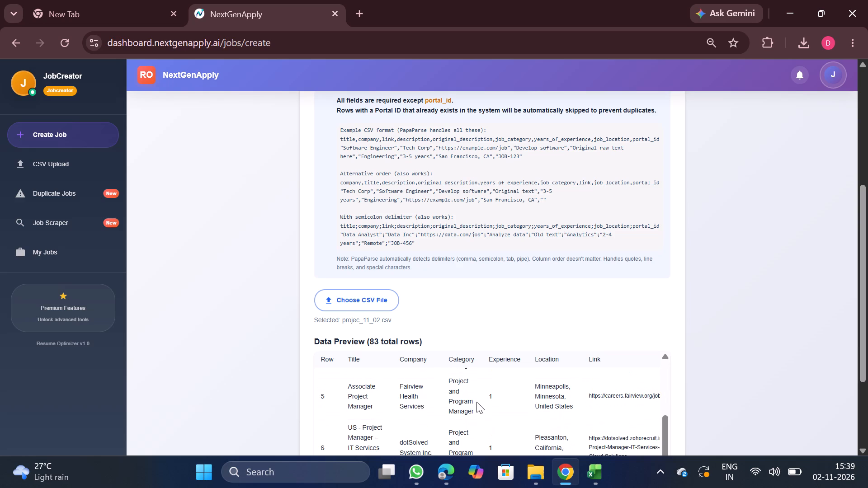
pyautogui.scroll(-3, 476, 402)
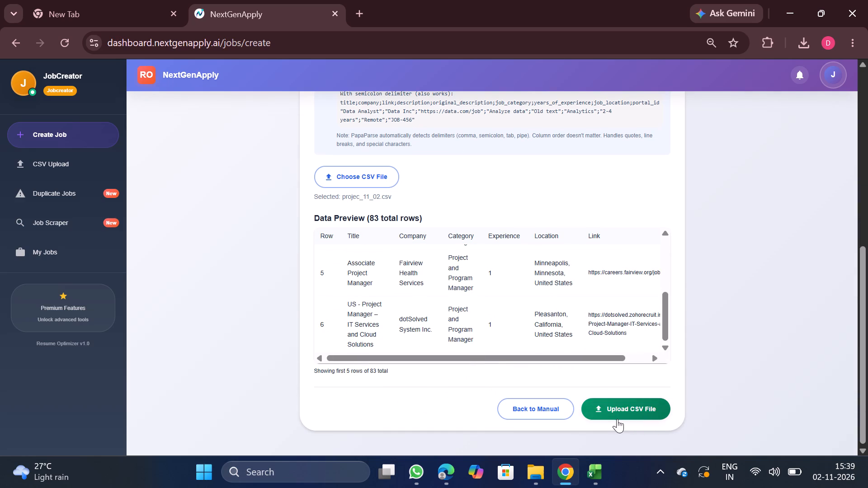
pyautogui.click(617, 419)
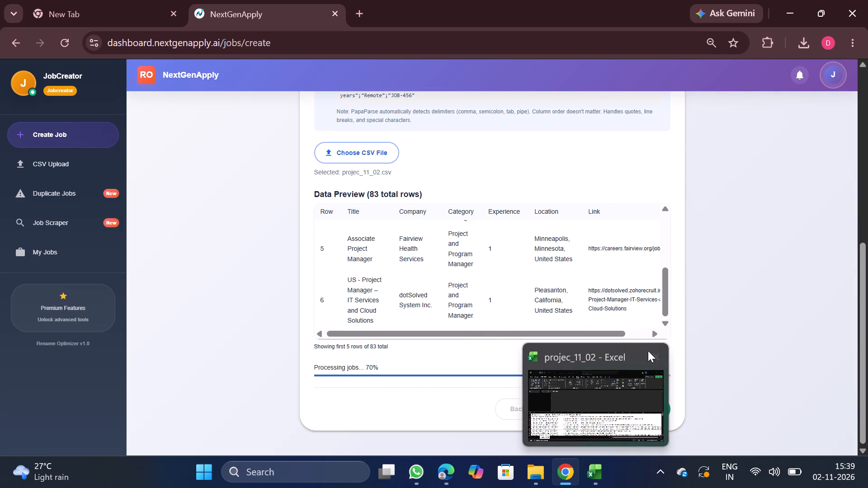
# Close the projec_11_02 workbook in Excel.
pyautogui.click(656, 360)
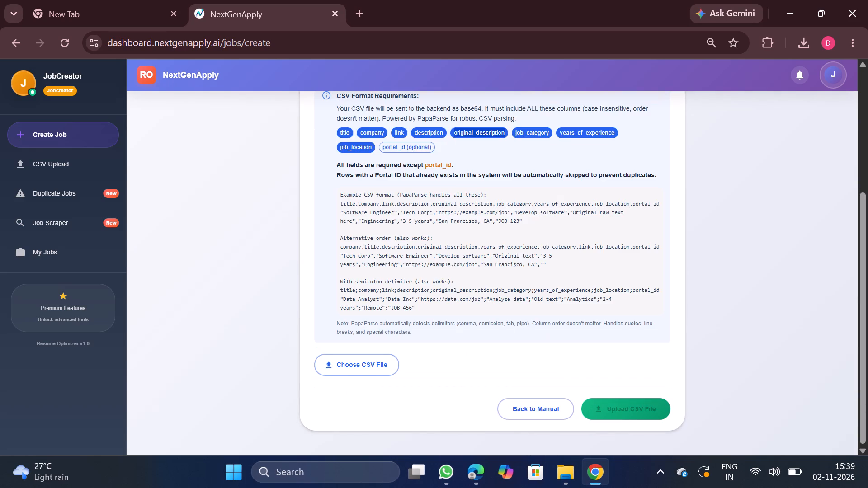
# Download the processed CSV for the UI Front end Developer entry #4783 from the CSV upload history.
pyautogui.scroll(5, 437, 273)
pyautogui.click(67, 163)
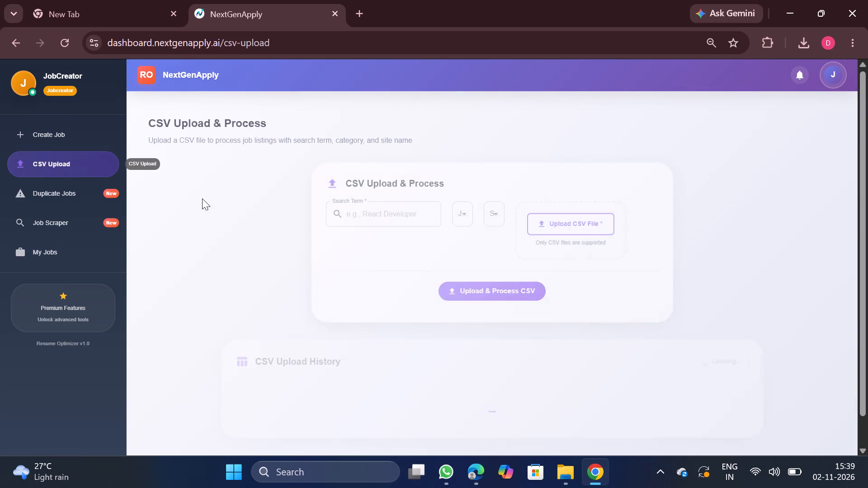
pyautogui.scroll(3, 411, 268)
pyautogui.scroll(-1, 543, 347)
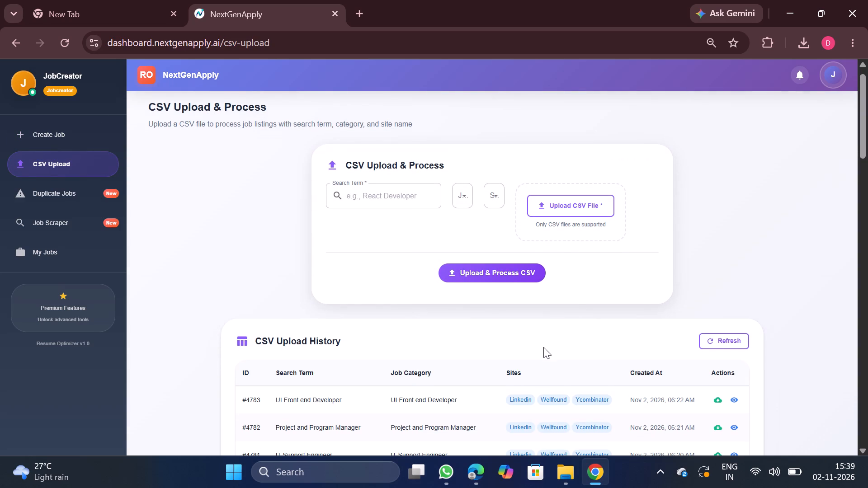
pyautogui.click(717, 403)
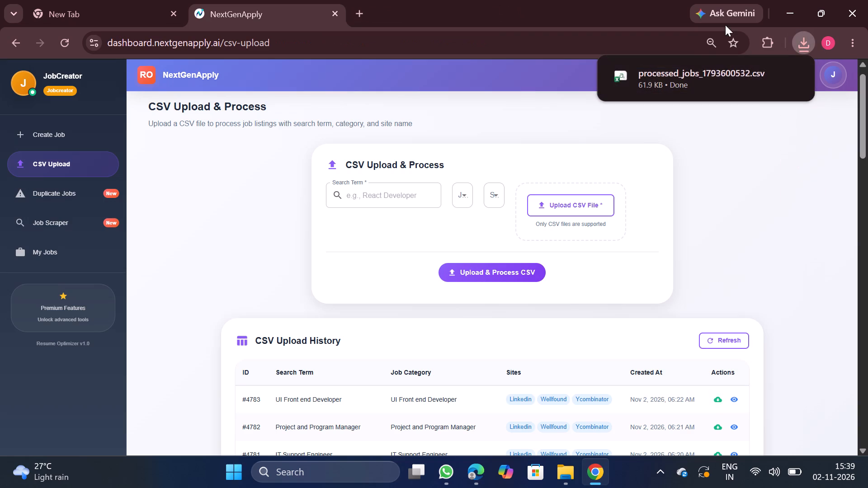
# Open the downloaded processed_jobs_1793600532.csv file in Excel.
pyautogui.click(695, 75)
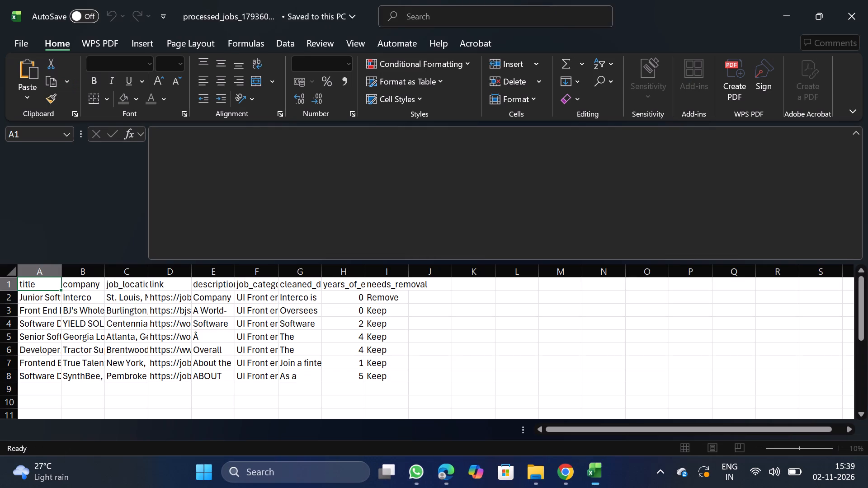
# Remove duplicate rows from the whole sheet, comparing only the company column and treating the first row as headers.
pyautogui.click(169, 360)
pyautogui.hotkey('ctrl', 'a')
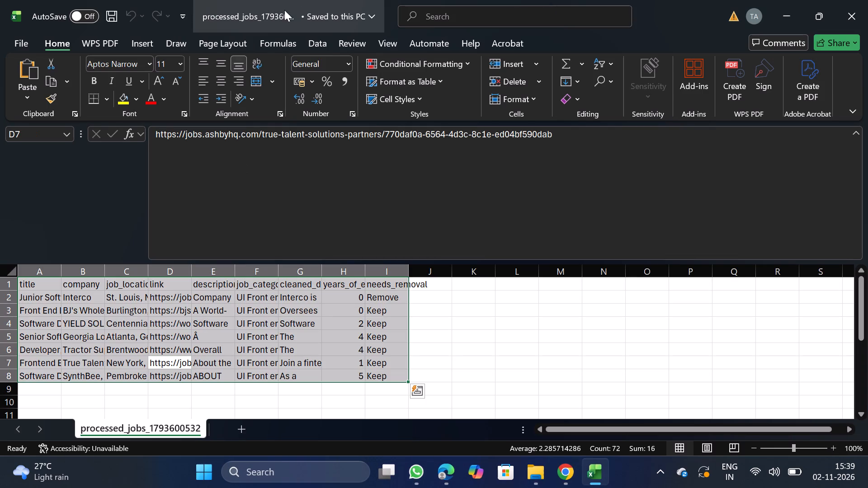
pyautogui.click(319, 44)
pyautogui.click(582, 83)
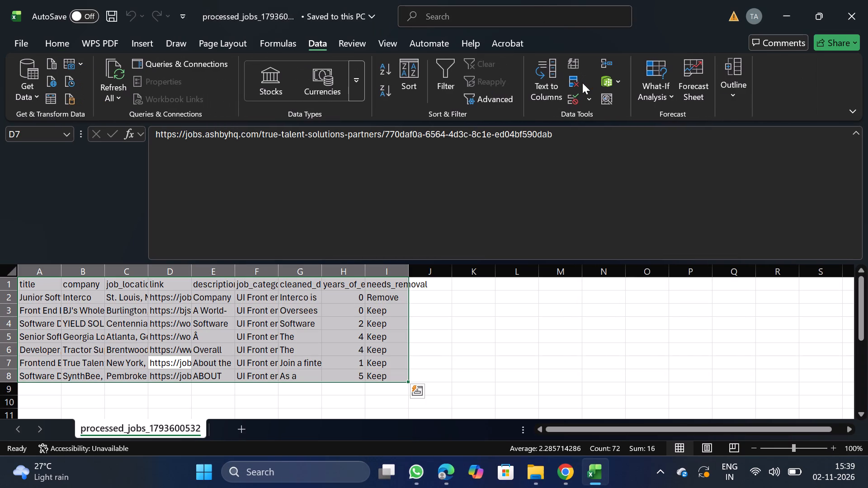
pyautogui.click(569, 76)
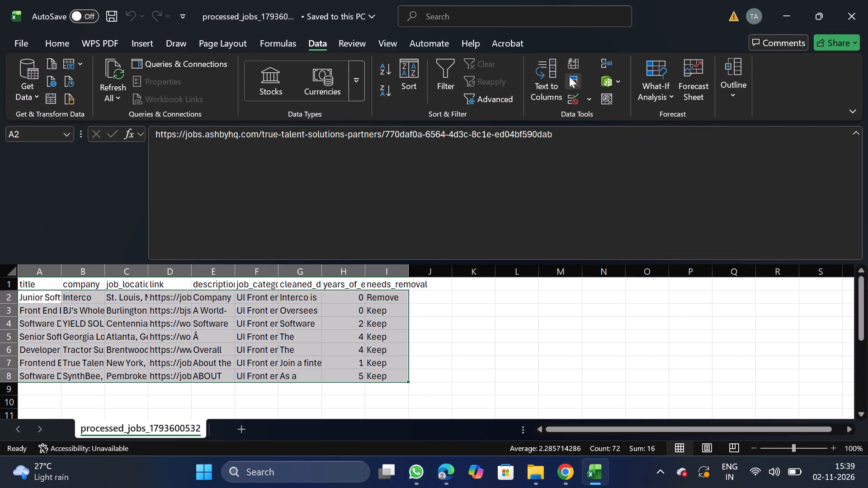
pyautogui.click(186, 204)
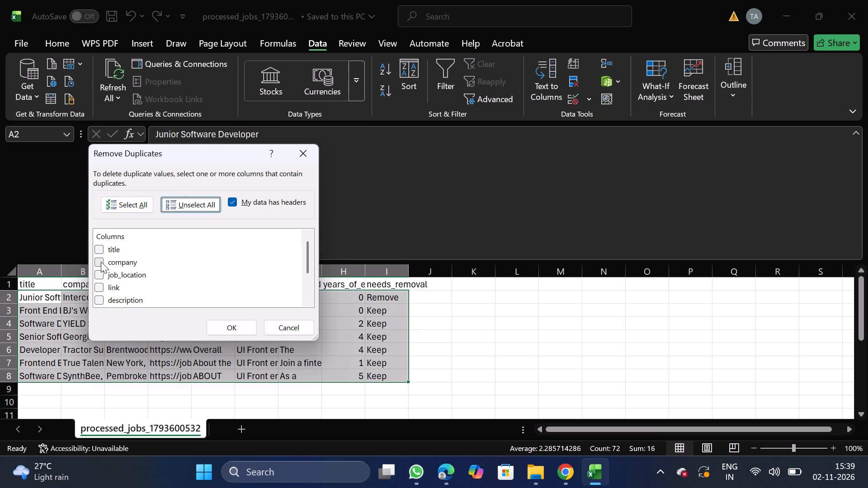
pyautogui.click(101, 262)
pyautogui.click(234, 332)
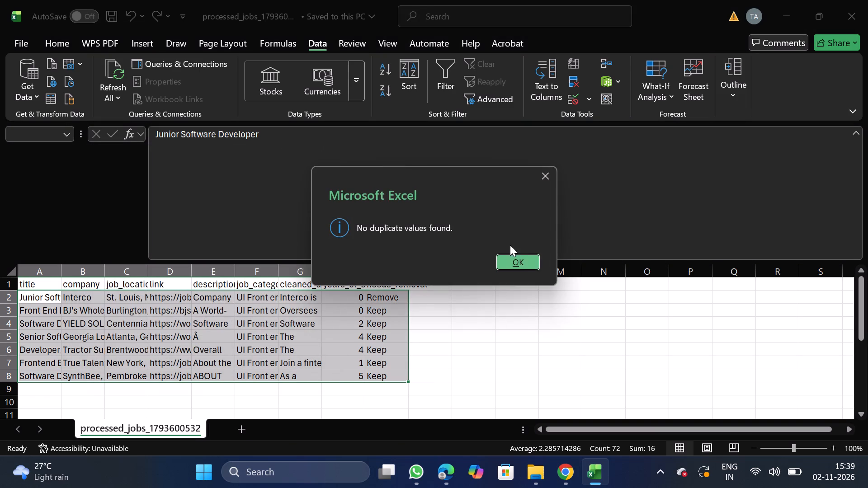
pyautogui.click(529, 267)
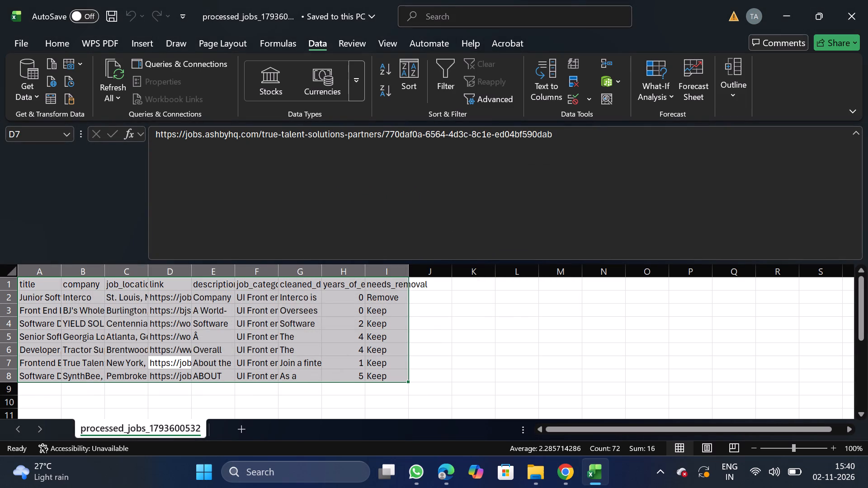
# Delete the Junior Software Developer row from Interco, flagged Remove in the needs_removal column.
pyautogui.click(0, 295)
pyautogui.rightClick(33, 295)
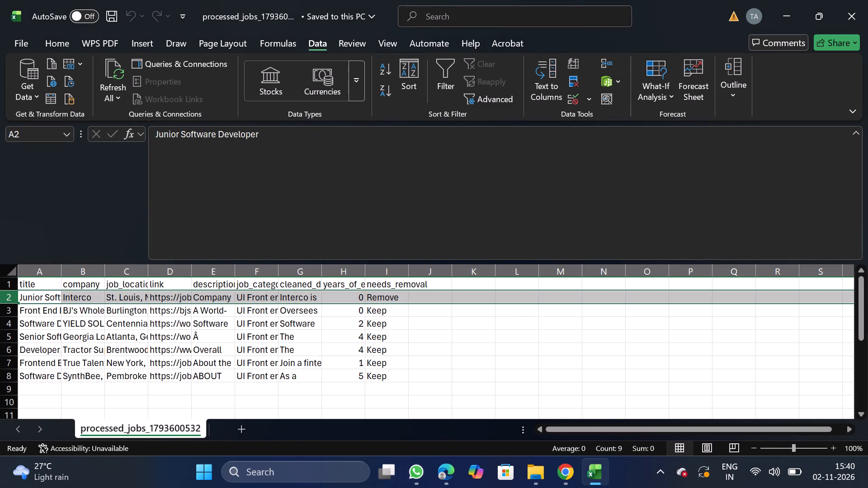
pyautogui.click(92, 178)
pyautogui.click(441, 94)
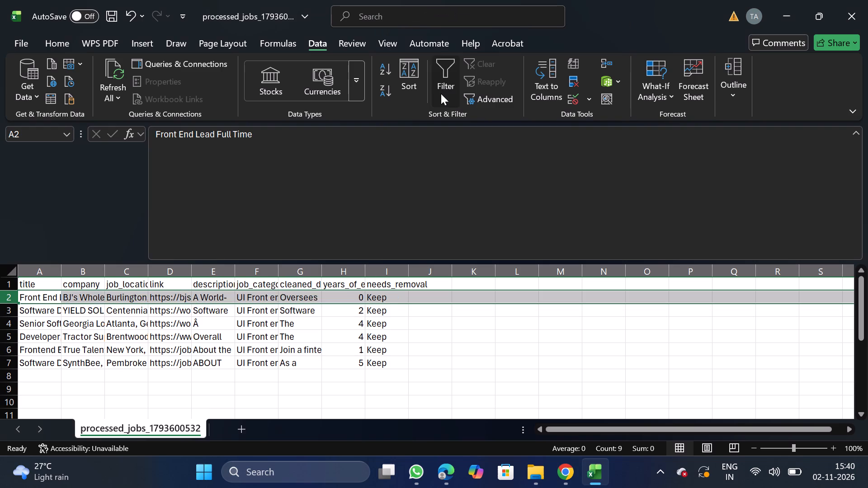
pyautogui.click(439, 81)
# Delete the needs_removal column.
pyautogui.click(377, 266)
pyautogui.rightClick(381, 315)
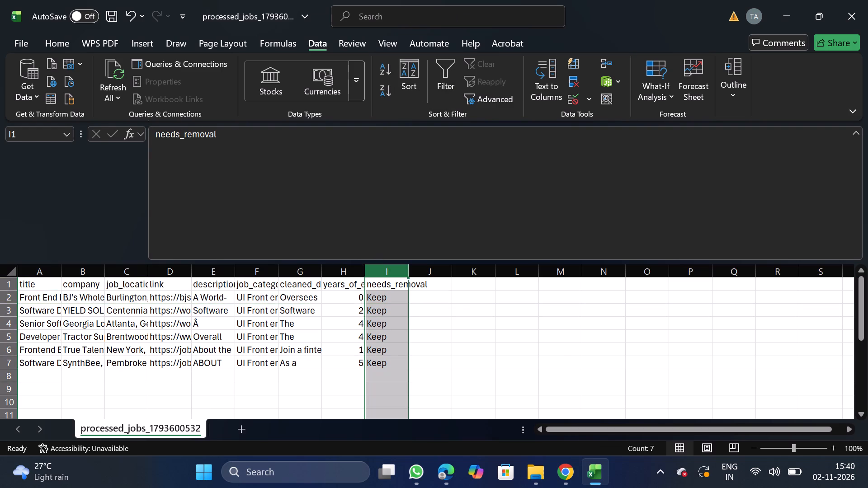
pyautogui.click(447, 204)
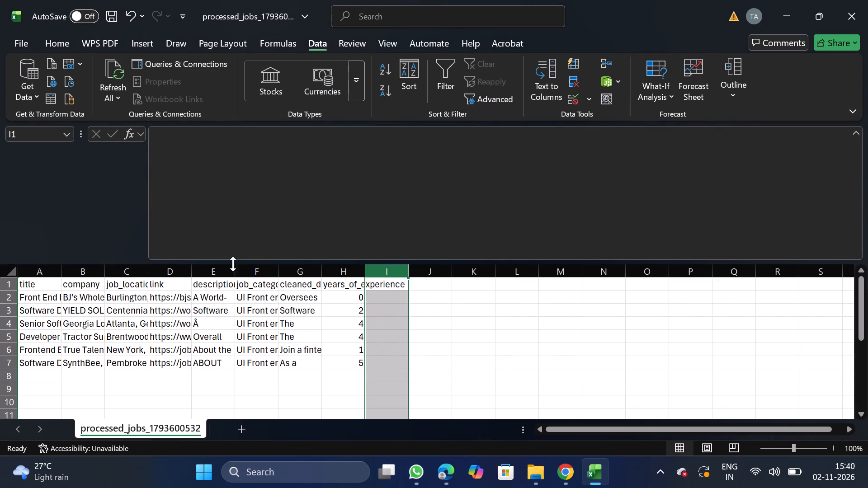
# Move the job_category column to the start of the sheet, before title.
pyautogui.click(257, 270)
pyautogui.hotkey('ctrl', 'x')
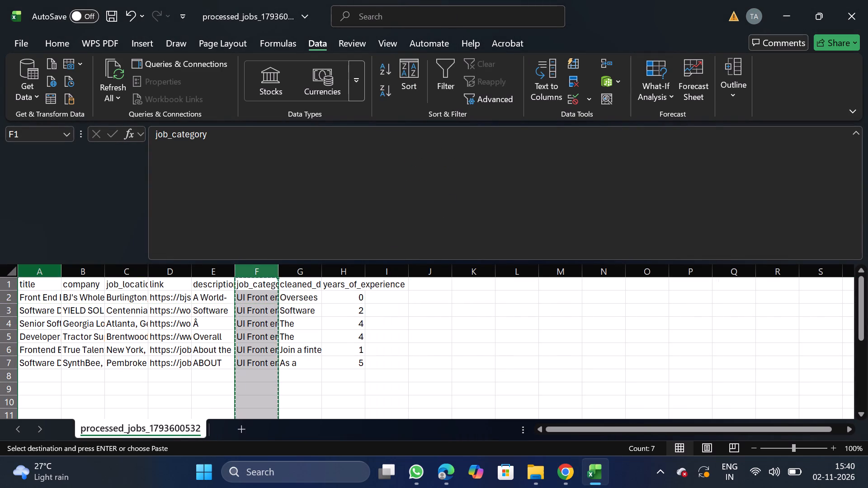
pyautogui.click(36, 272)
pyautogui.rightClick(44, 333)
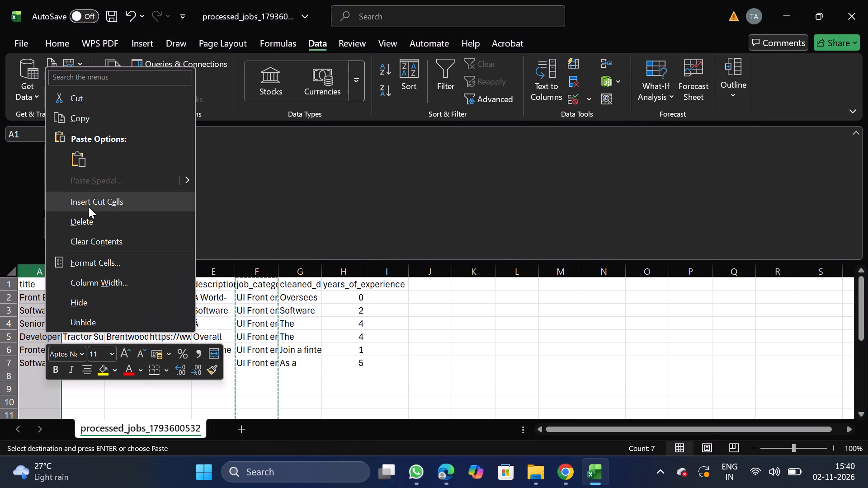
pyautogui.click(89, 207)
# Turn off text wrapping for the description and cleaned description columns.
pyautogui.click(259, 270)
pyautogui.hotkey('shift', 'Right')
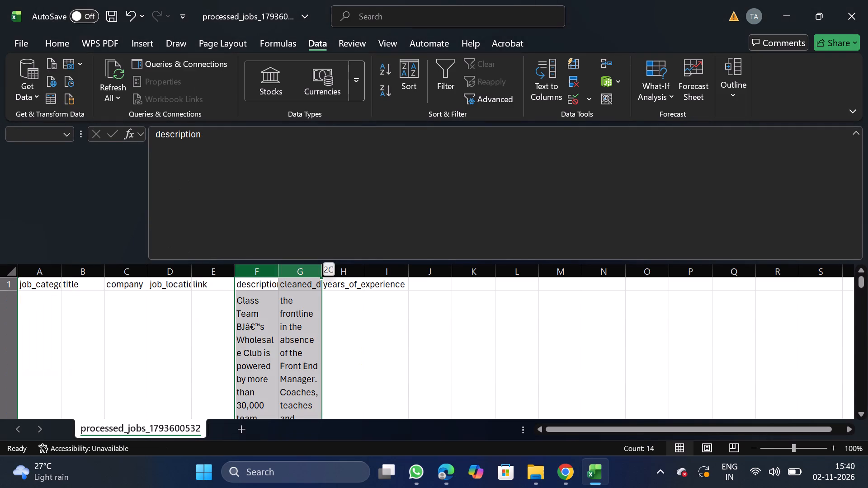
pyautogui.click(64, 40)
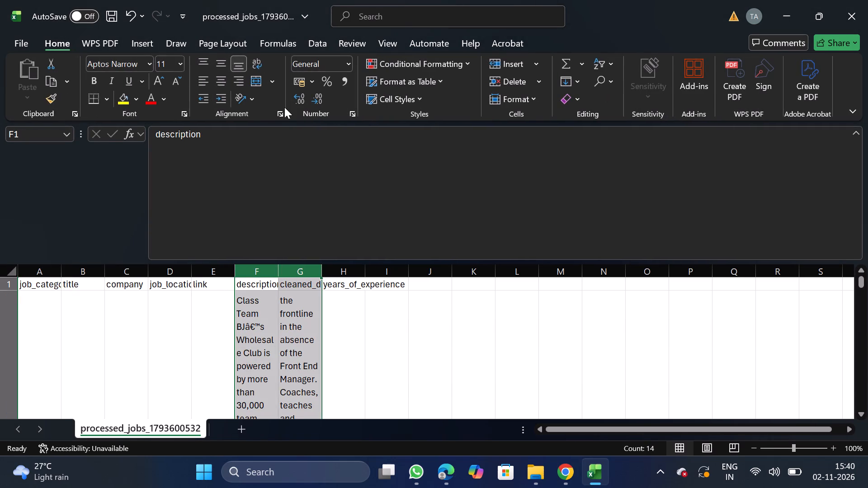
pyautogui.click(286, 110)
pyautogui.click(275, 113)
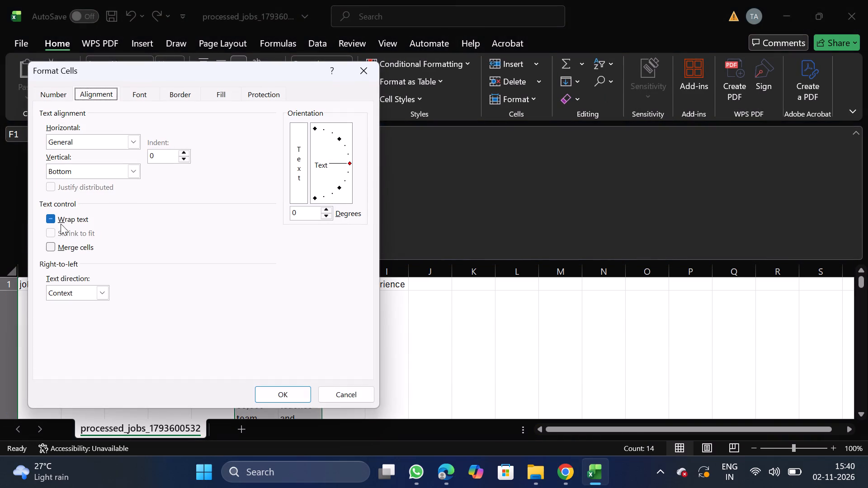
pyautogui.doubleClick(68, 226)
pyautogui.doubleClick(80, 225)
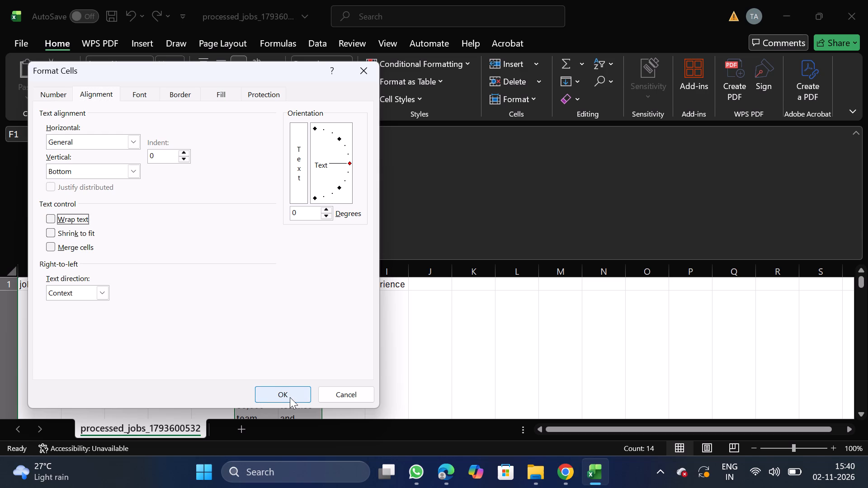
pyautogui.click(290, 397)
# Move the link column to the end of the table, after years_of_experience.
pyautogui.click(218, 269)
pyautogui.hotkey('ctrl', 'x')
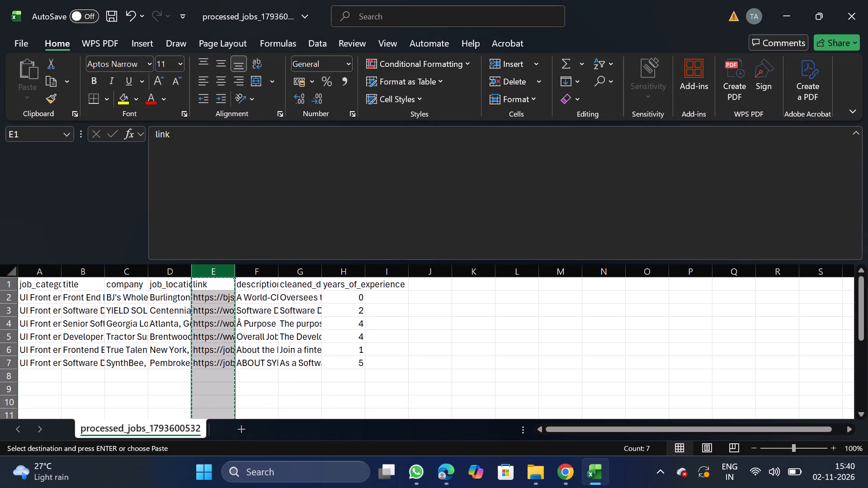
pyautogui.moveTo(380, 272); pyautogui.dragTo(381, 324)
pyautogui.rightClick(381, 324)
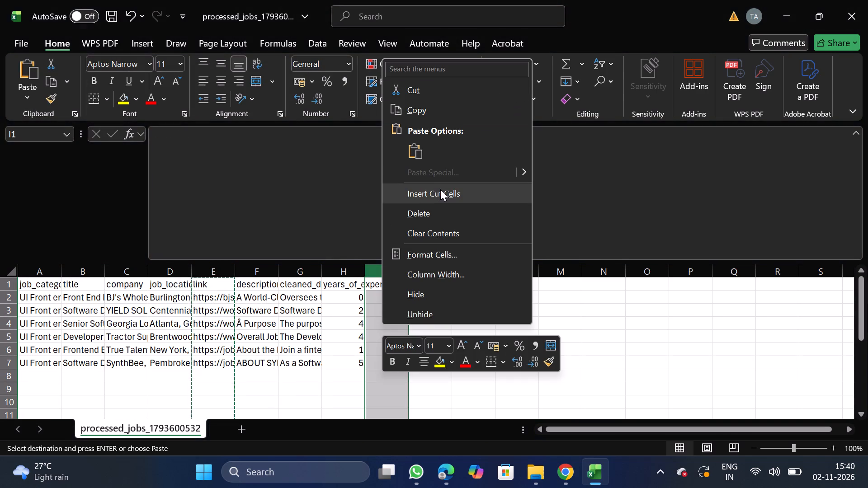
pyautogui.click(440, 189)
# Move the years_of_experience column between job_location and description.
pyautogui.click(297, 272)
pyautogui.hotkey('ctrl', 'x')
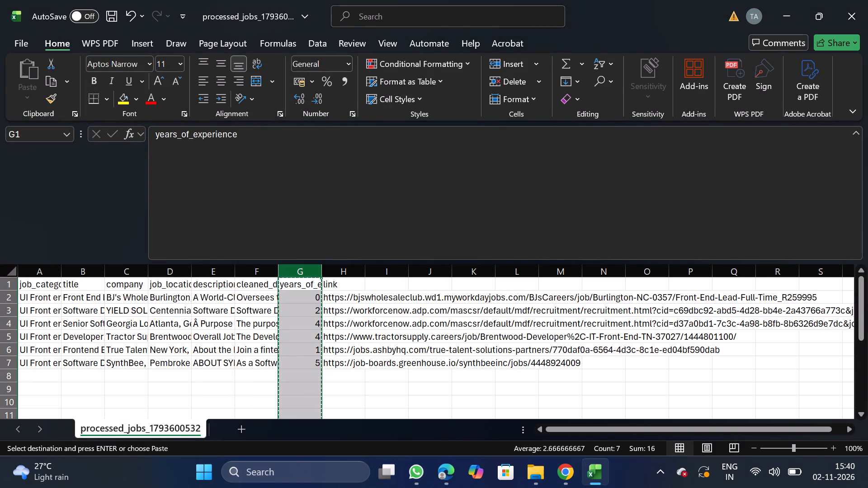
pyautogui.moveTo(220, 274); pyautogui.dragTo(208, 329)
pyautogui.rightClick(208, 329)
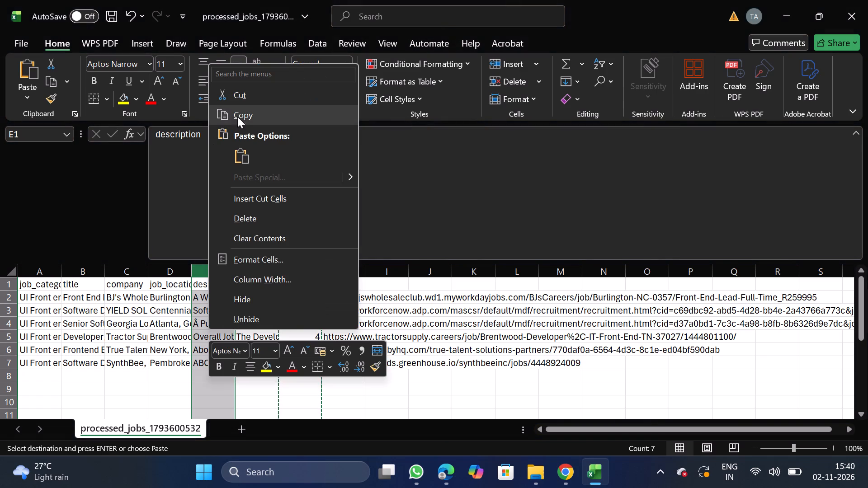
pyautogui.click(274, 196)
# Rename the cleaned description header in G1 to description, copying the text from the header in F1.
pyautogui.click(255, 281)
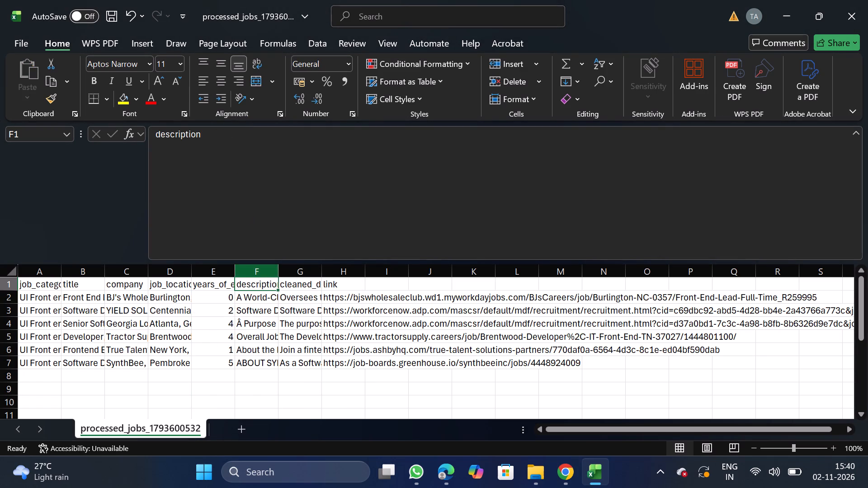
pyautogui.moveTo(152, 130); pyautogui.dragTo(218, 138)
pyautogui.hotkey('ctrl', 'c')
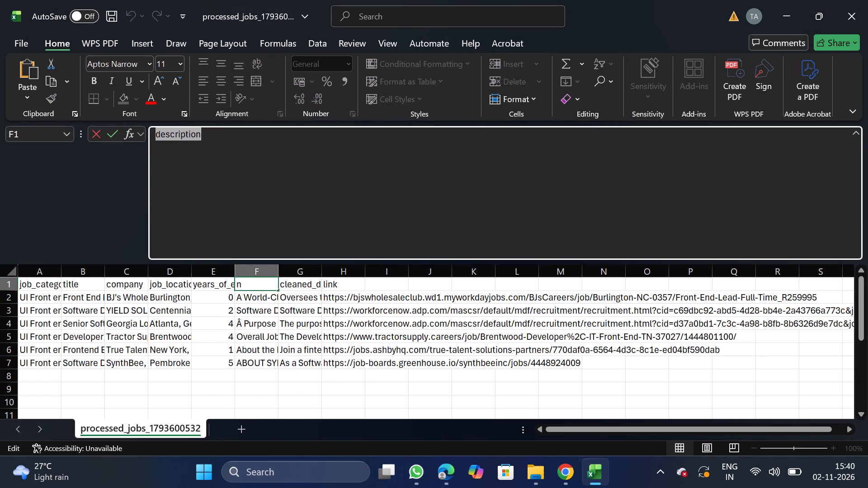
pyautogui.click(301, 283)
pyautogui.click(413, 225)
pyautogui.press('BackSpace')
pyautogui.press('BackSpace')
pyautogui.press('BackSpace')
pyautogui.press('BackSpace')
pyautogui.press('BackSpace')
pyautogui.press('BackSpace')
pyautogui.press('BackSpace')
pyautogui.press('BackSpace')
pyautogui.press('BackSpace')
pyautogui.press('BackSpace')
pyautogui.press('BackSpace')
pyautogui.press('BackSpace')
pyautogui.press('BackSpace')
pyautogui.press('BackSpace')
pyautogui.press('BackSpace')
pyautogui.press('BackSpace')
pyautogui.press('BackSpace')
pyautogui.press('BackSpace')
pyautogui.press('BackSpace')
pyautogui.press('BackSpace')
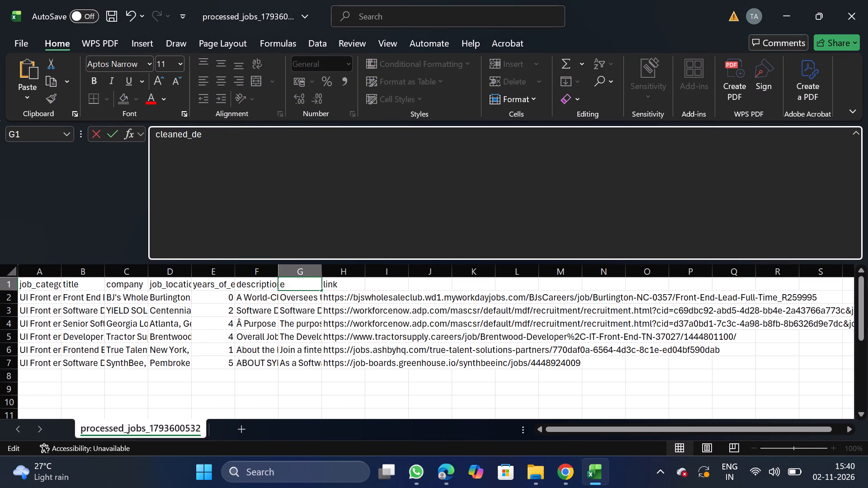
pyautogui.hotkey('ctrl', 'v')
# Rename the F1 header to original_description, copying the name from the bulk upload CSV format requirements on NextGenApply's Create Job page.
pyautogui.click(269, 289)
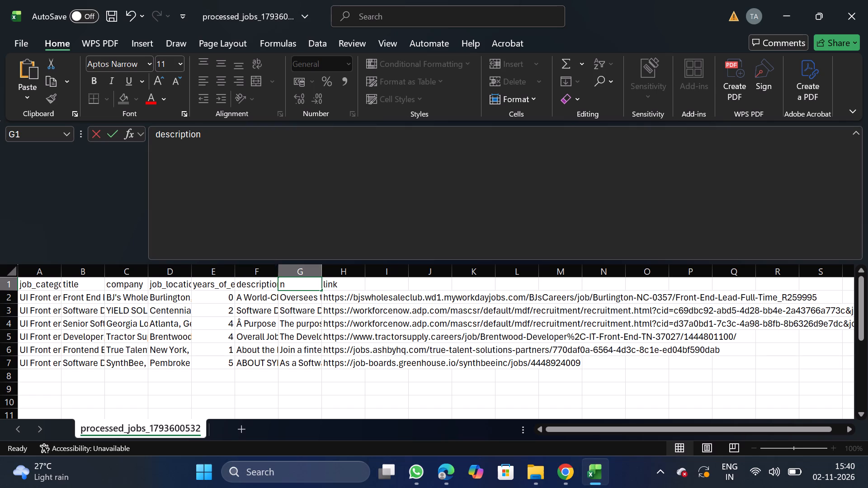
pyautogui.click(359, 230)
pyautogui.press('BackSpace')
pyautogui.press('BackSpace')
pyautogui.press('BackSpace')
pyautogui.press('BackSpace')
pyautogui.press('BackSpace')
pyautogui.press('BackSpace')
pyautogui.press('BackSpace')
pyautogui.press('BackSpace')
pyautogui.press('BackSpace')
pyautogui.press('BackSpace')
pyautogui.press('BackSpace')
pyautogui.press('BackSpace')
pyautogui.press('BackSpace')
pyautogui.press('BackSpace')
pyautogui.press('BackSpace')
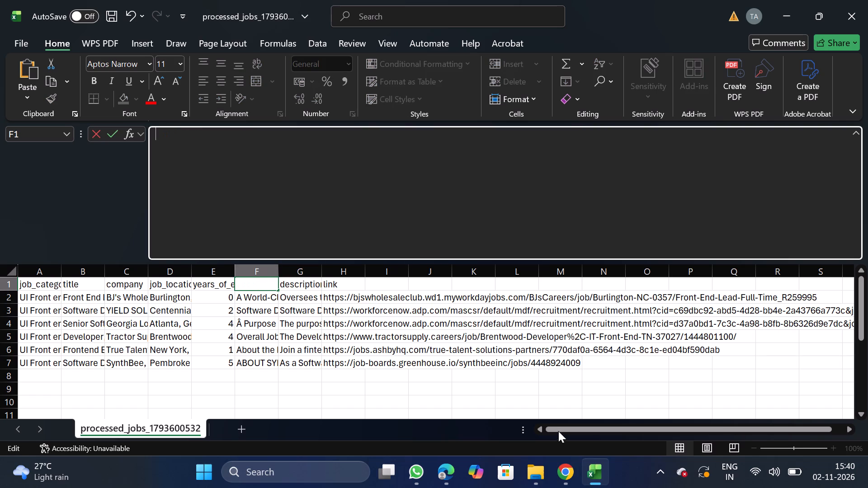
pyautogui.click(563, 487)
pyautogui.click(75, 135)
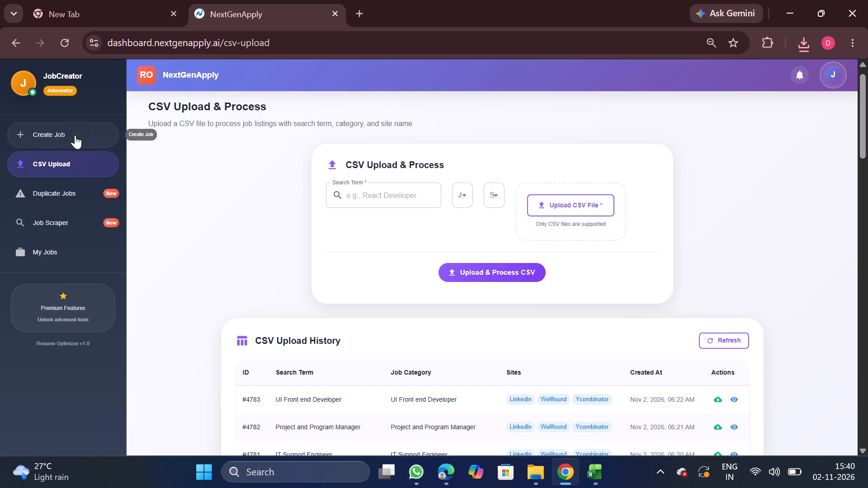
pyautogui.click(423, 132)
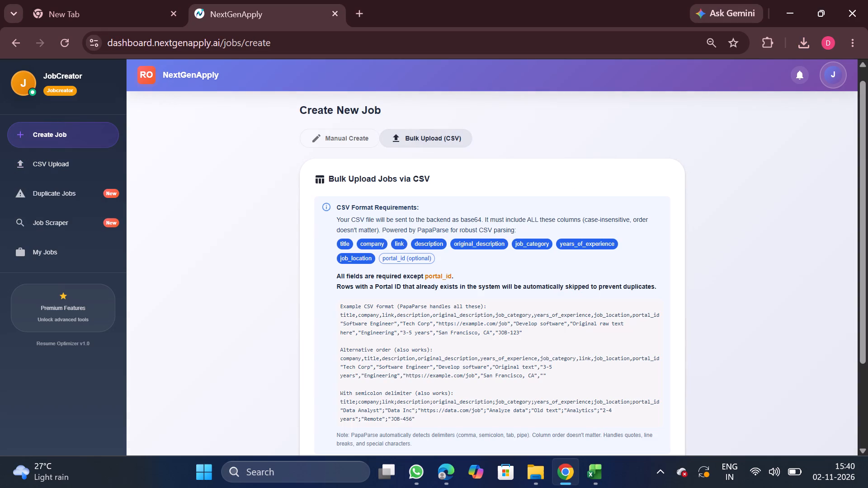
pyautogui.doubleClick(495, 242)
pyautogui.hotkey('ctrl', 'c')
pyautogui.click(583, 487)
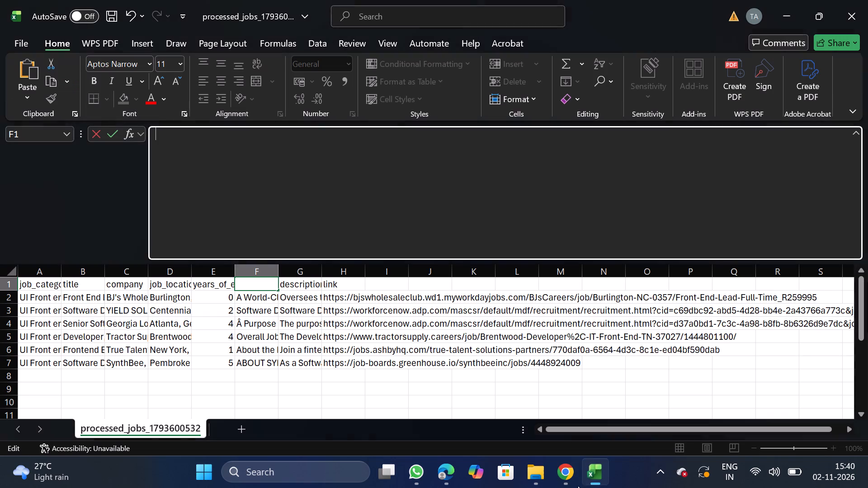
pyautogui.hotkey('ctrl', 'v')
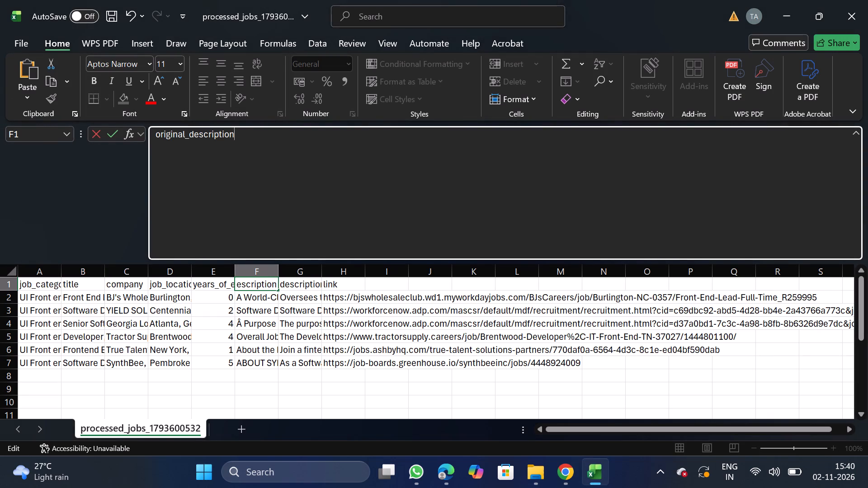
pyautogui.click(85, 297)
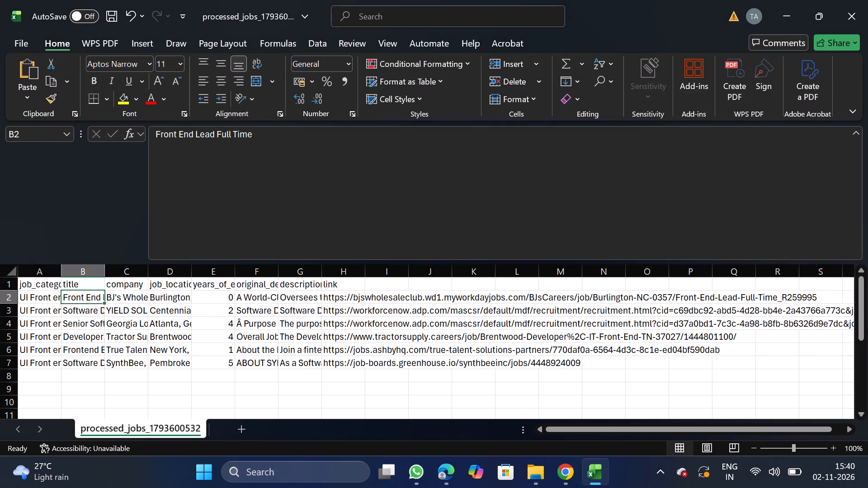
# Delete the Front End Lead Full Time row from BJ's Wholesale.
pyautogui.moveTo(7, 295); pyautogui.dragTo(30, 298)
pyautogui.click(30, 298)
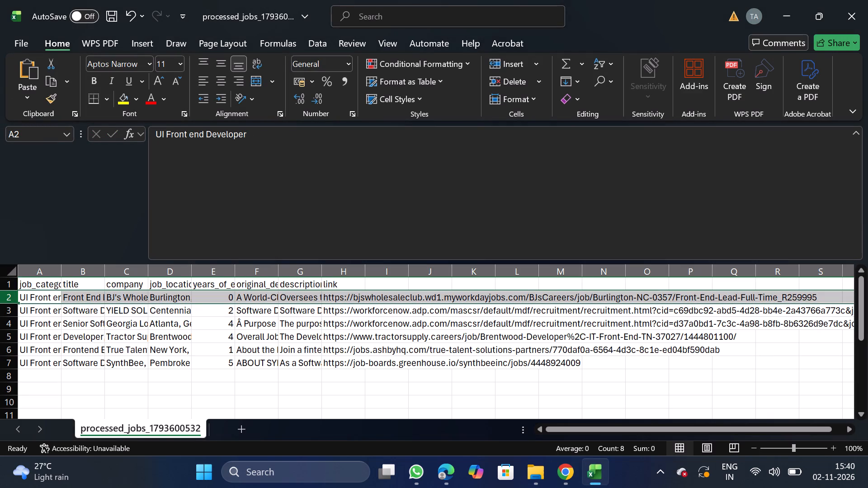
pyautogui.rightClick(30, 298)
pyautogui.click(8, 297)
pyautogui.click(8, 297)
pyautogui.rightClick(23, 298)
pyautogui.click(62, 190)
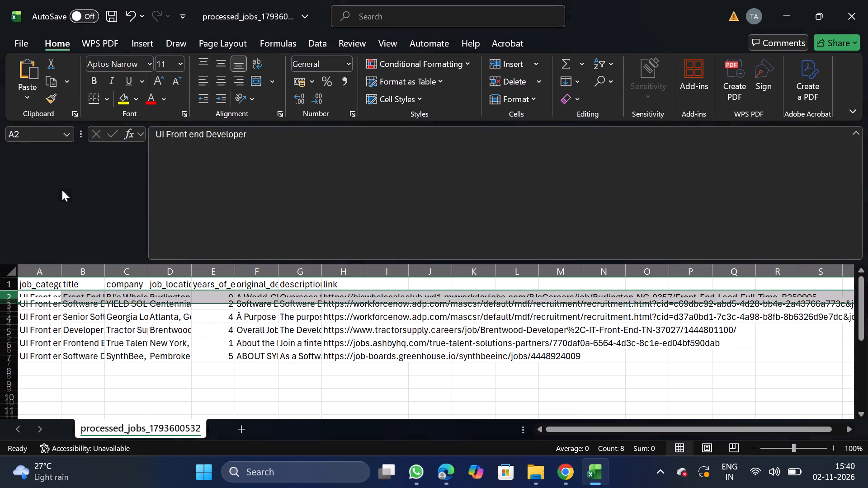
# Check the remaining job titles and save the sheet as the CSV file UI_11_02 in Documents' Daily Scraping jobs folder.
pyautogui.click(93, 312)
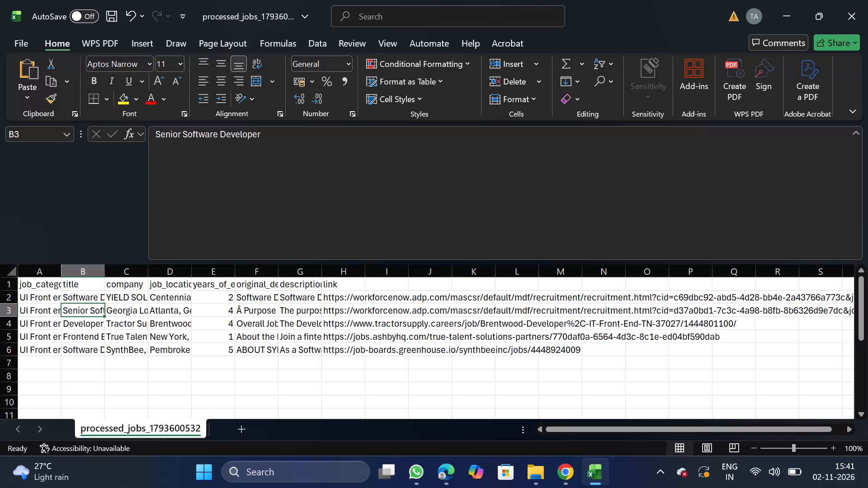
pyautogui.click(89, 323)
pyautogui.click(83, 340)
pyautogui.click(81, 352)
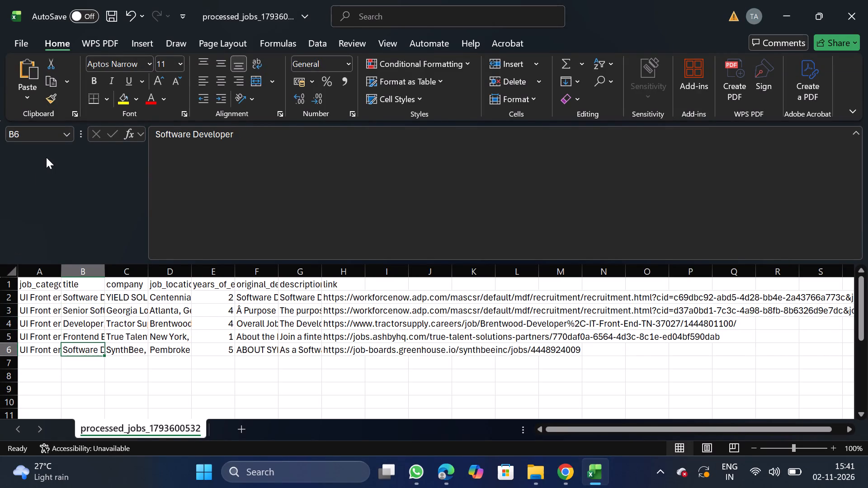
pyautogui.click(22, 33)
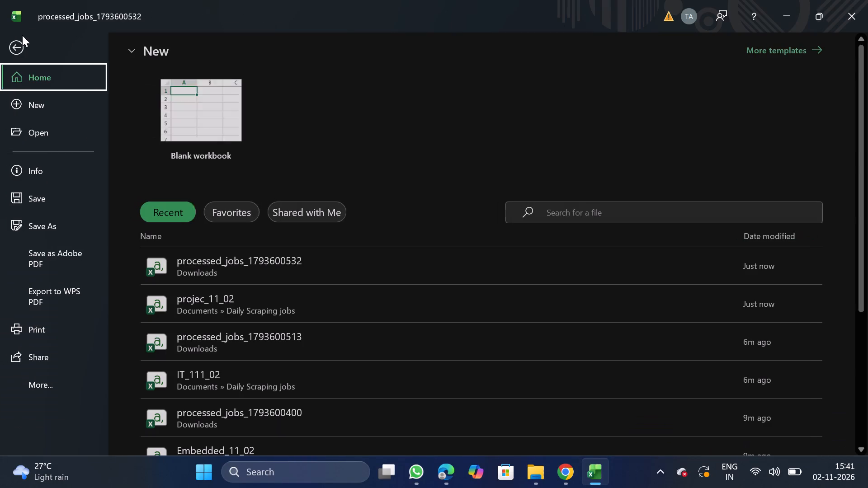
pyautogui.doubleClick(46, 243)
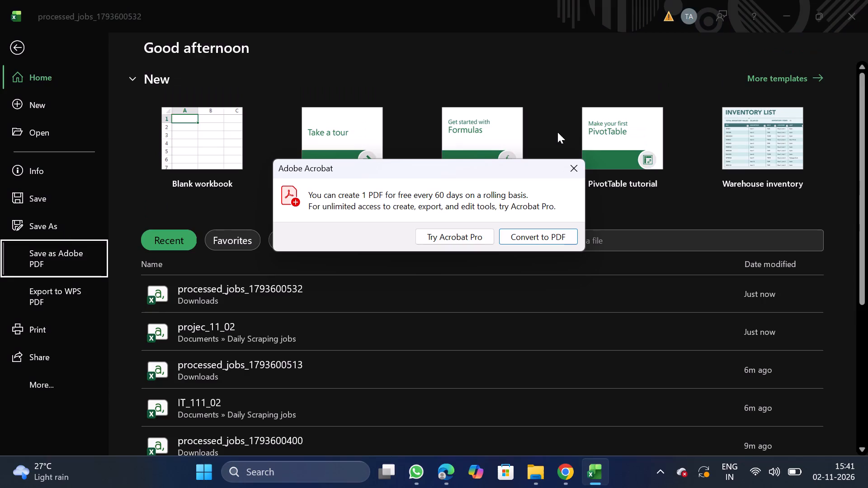
pyautogui.click(569, 172)
pyautogui.tripleClick(89, 225)
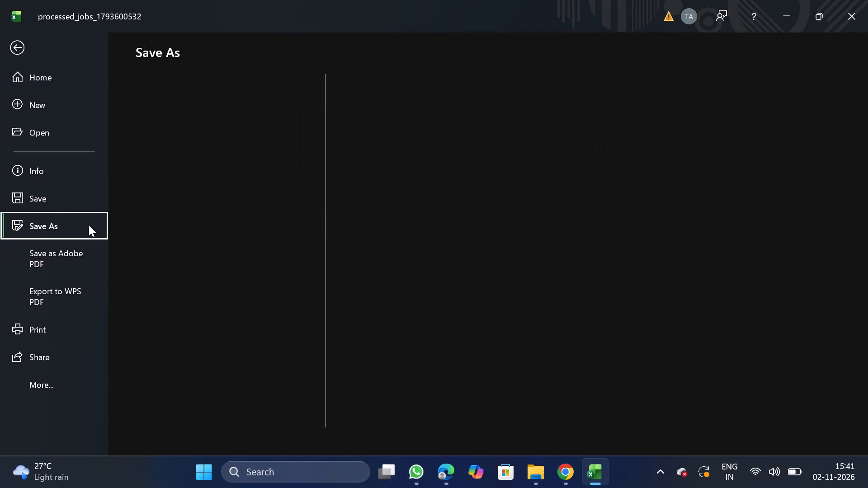
pyautogui.tripleClick(191, 379)
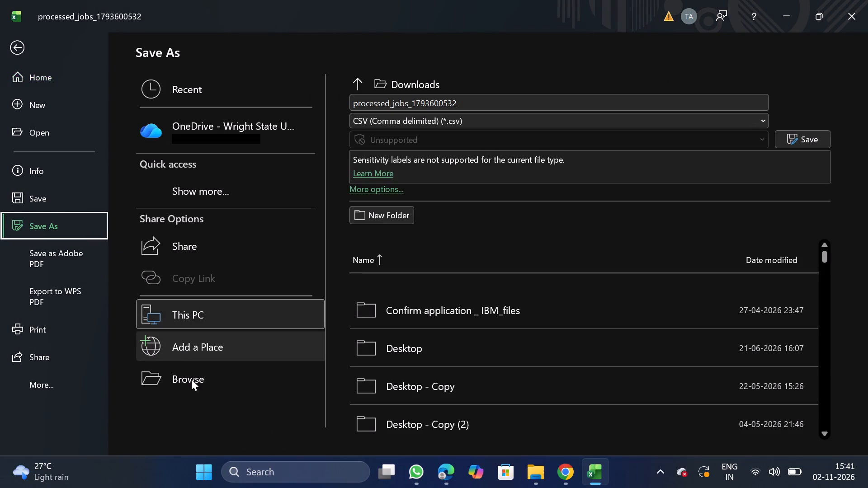
pyautogui.doubleClick(191, 379)
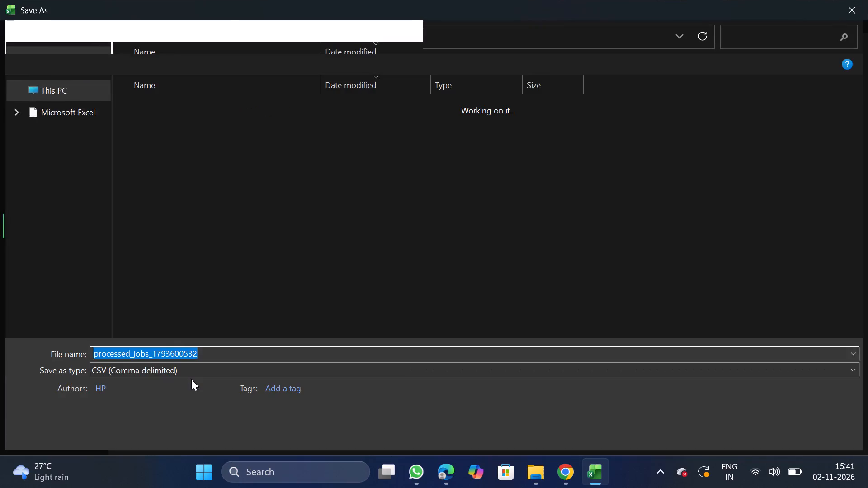
pyautogui.doubleClick(69, 158)
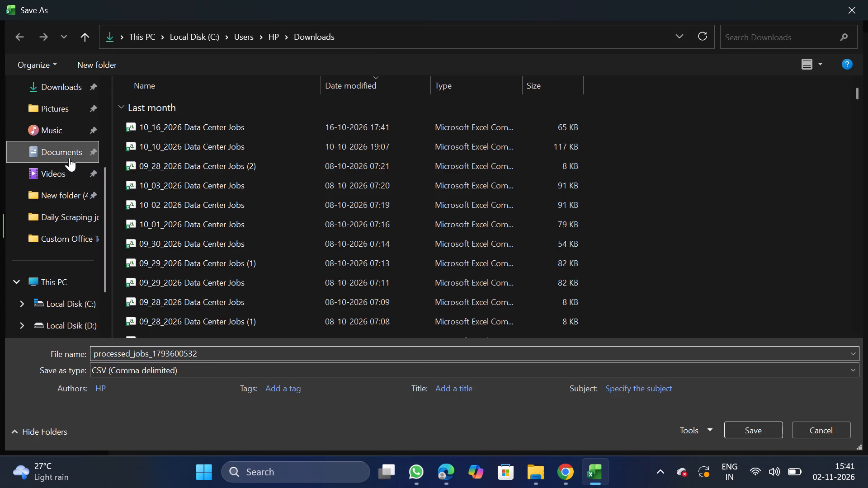
pyautogui.doubleClick(163, 155)
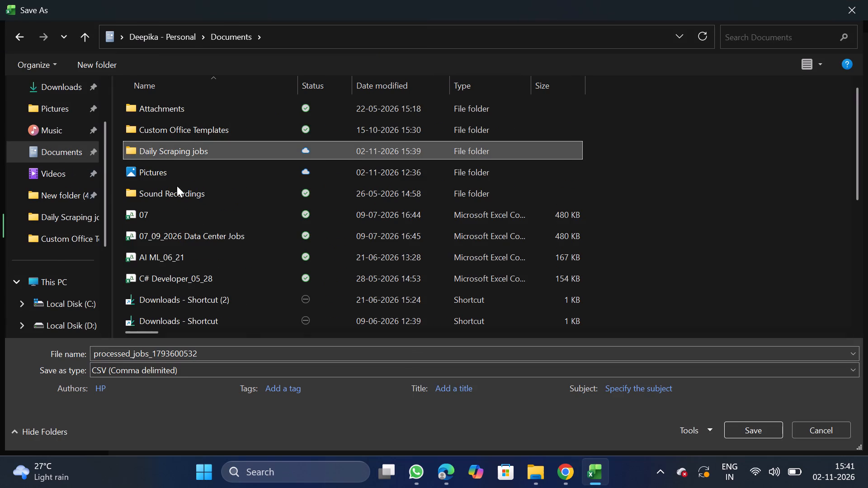
pyautogui.click(252, 358)
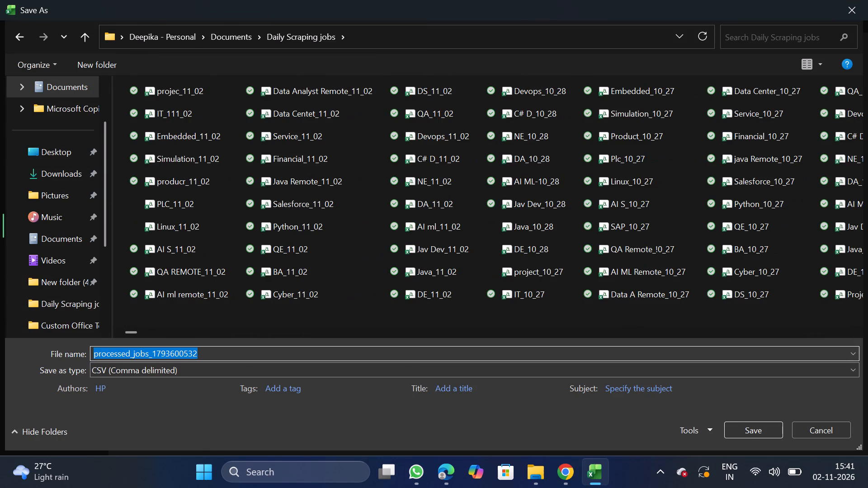
pyautogui.press('BackSpace')
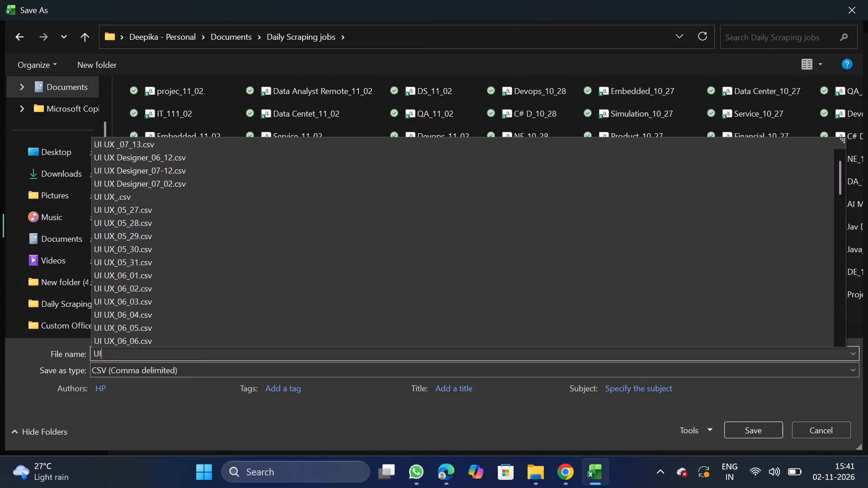
pyautogui.write('_11_02')
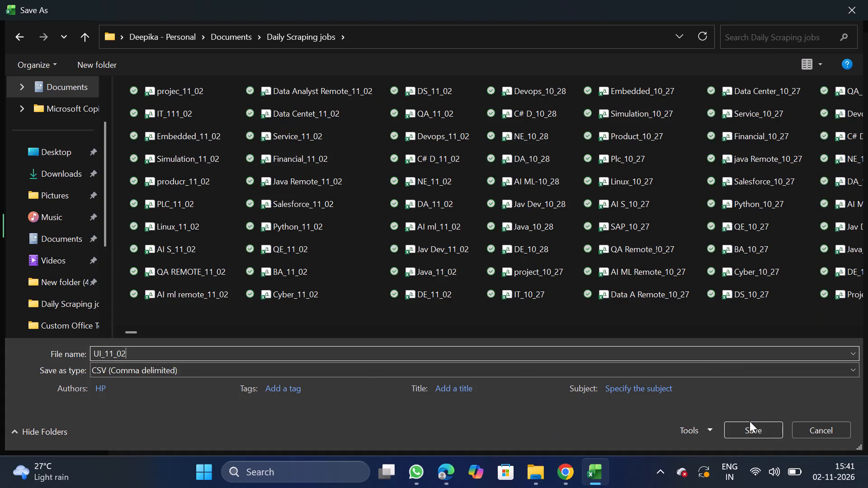
pyautogui.click(756, 422)
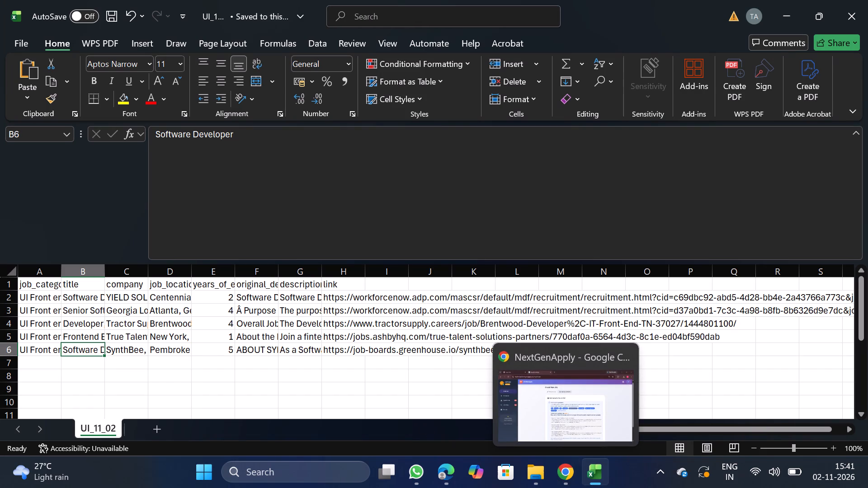
# Switch to NextGenApply in Chrome and bulk-upload the UI_11_02 CSV file on the Create Job page.
pyautogui.click(569, 468)
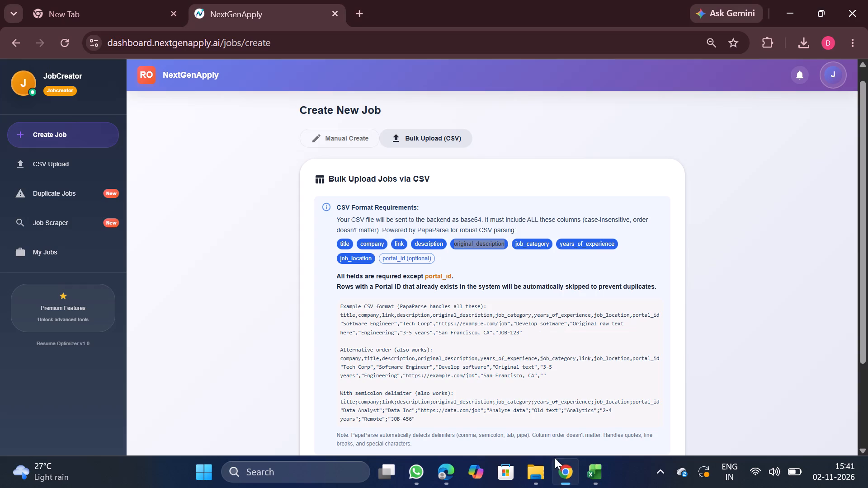
pyautogui.scroll(-3, 350, 324)
pyautogui.click(372, 375)
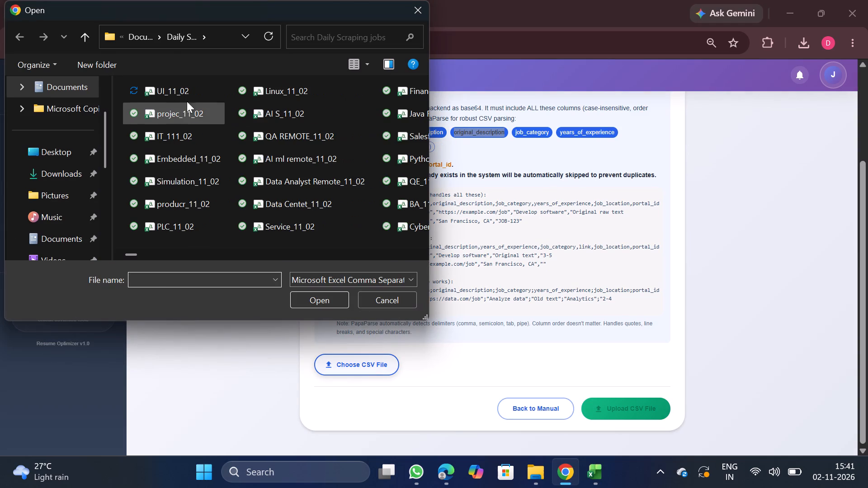
pyautogui.doubleClick(192, 98)
pyautogui.scroll(-1, 369, 277)
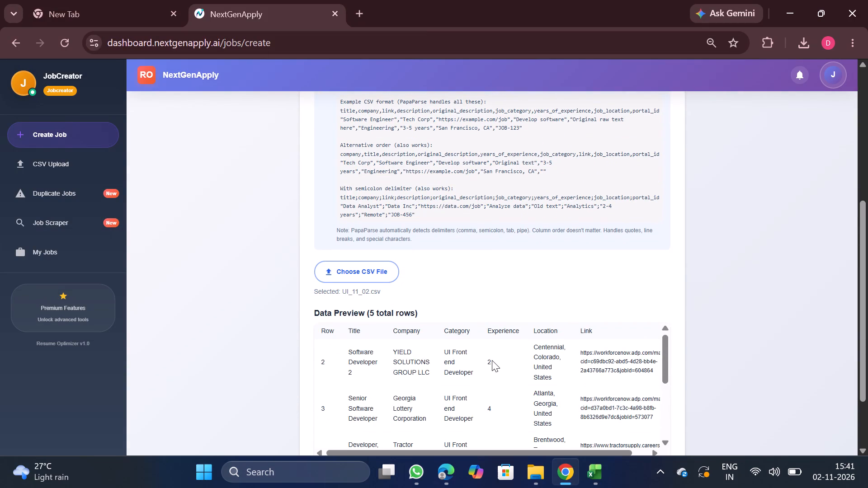
pyautogui.scroll(-4, 492, 360)
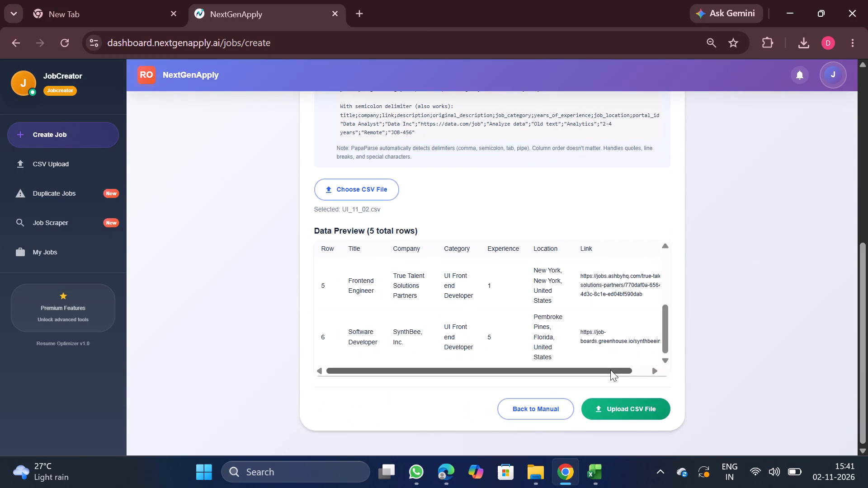
pyautogui.click(627, 410)
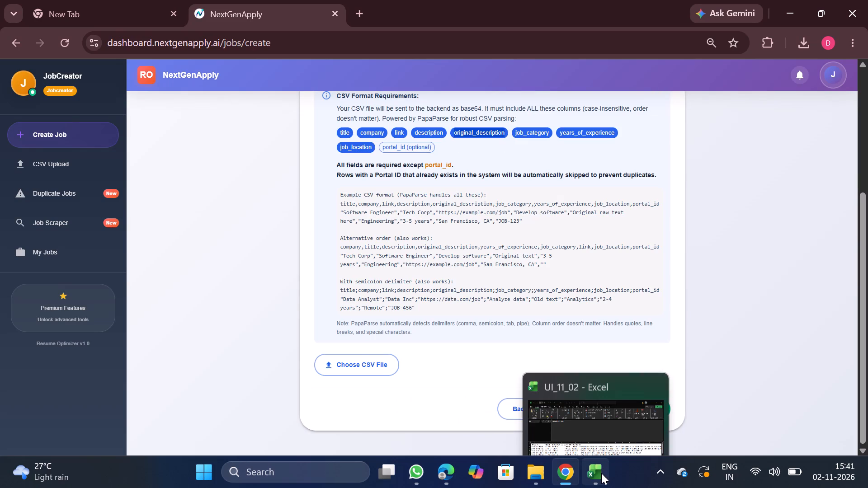
# Close the UI_11_02 workbook in Excel.
pyautogui.click(653, 360)
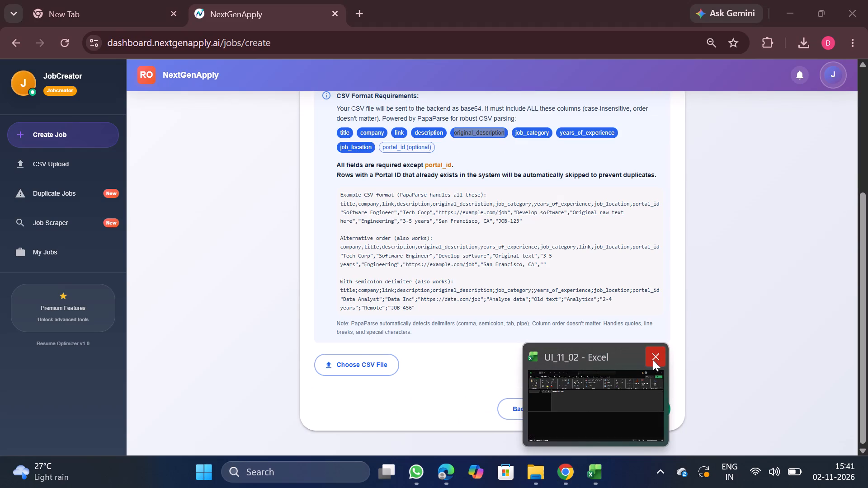
# Open the My Jobs page on NextGenApply.
pyautogui.scroll(6, 514, 298)
pyautogui.click(87, 255)
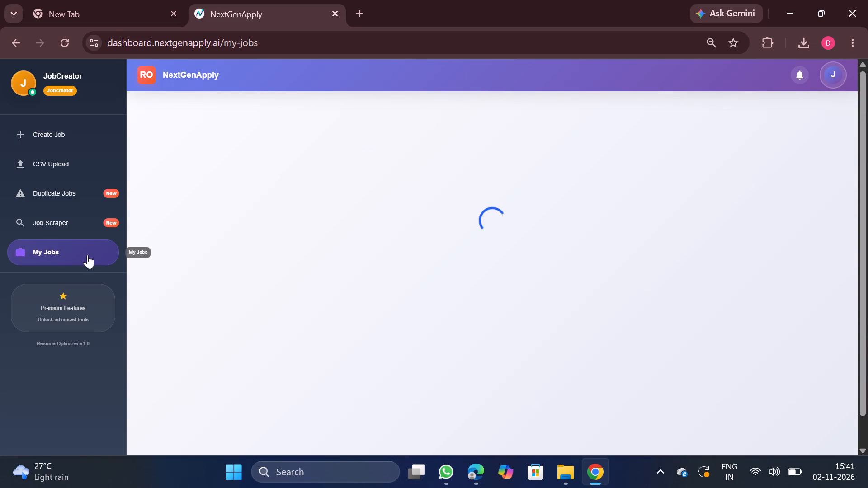